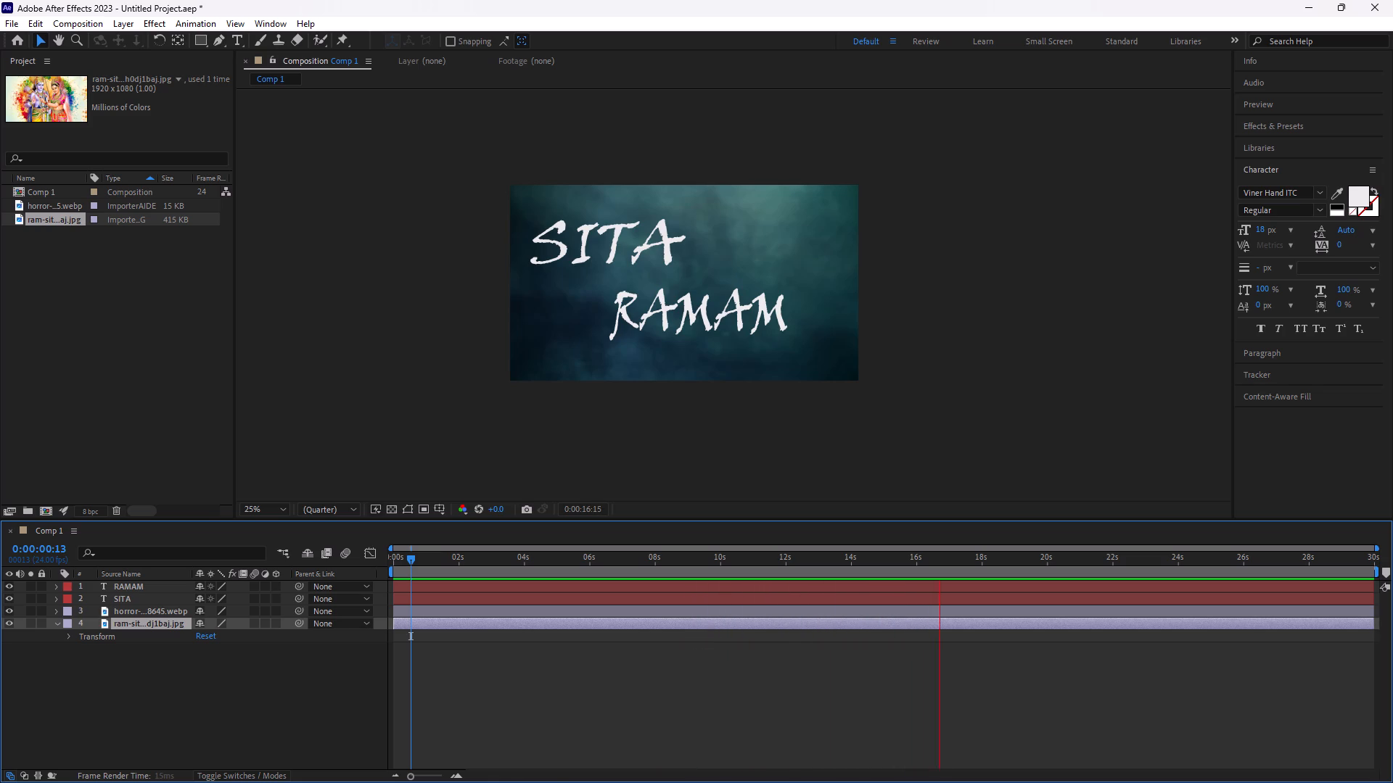
# Preview the SITA RAMAM title animation from the start and scrub the playhead to 0:00:00:14.
pyautogui.press('space')
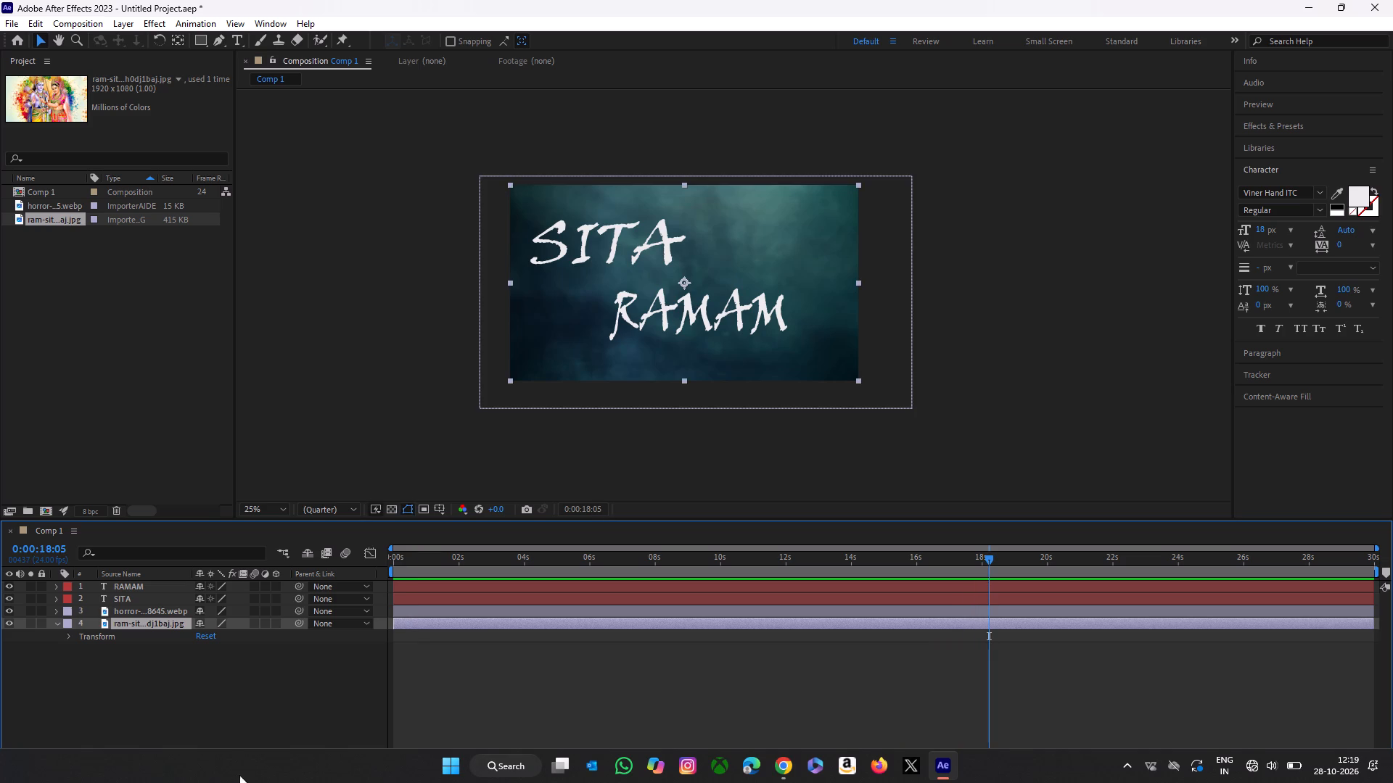
pyautogui.moveTo(991, 558); pyautogui.dragTo(0, 782)
pyautogui.press('space')
pyautogui.press('space')
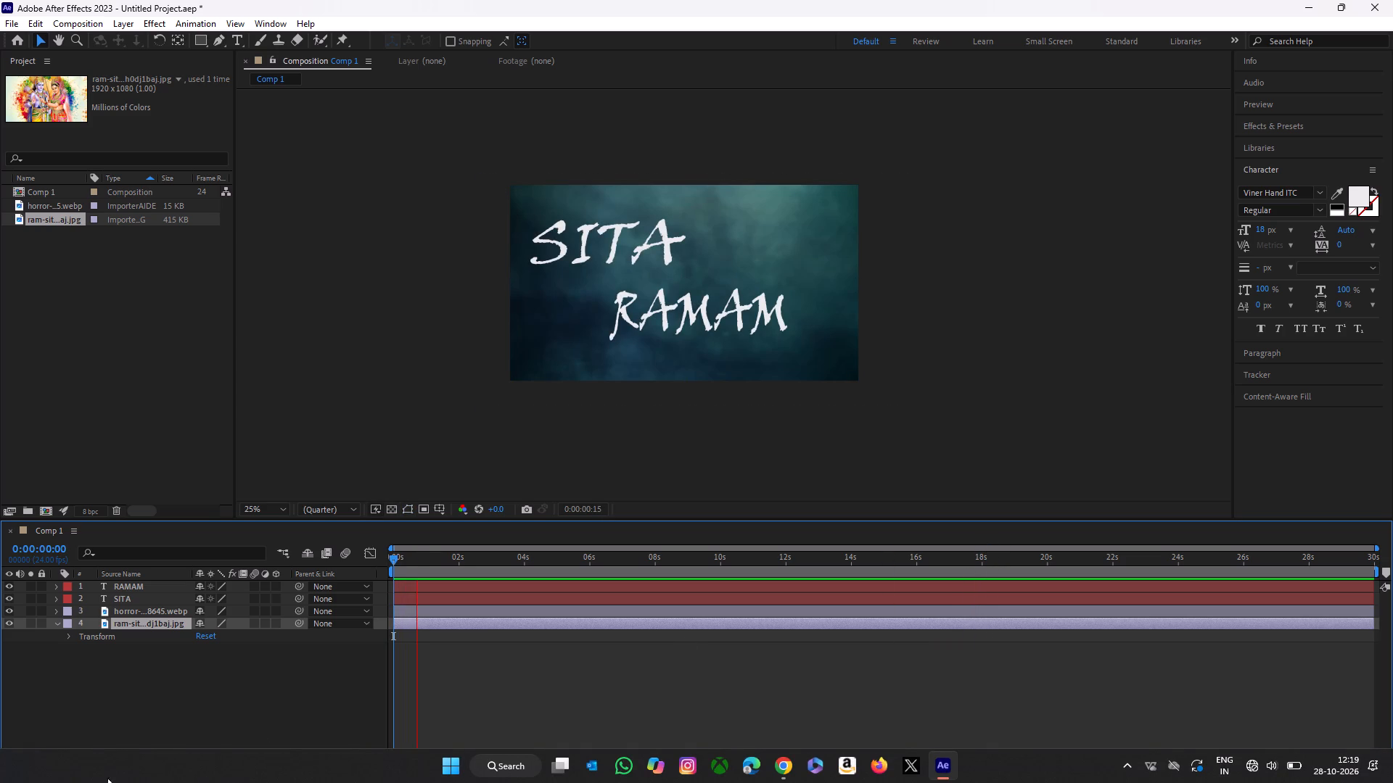
pyautogui.moveTo(416, 555); pyautogui.dragTo(417, 555)
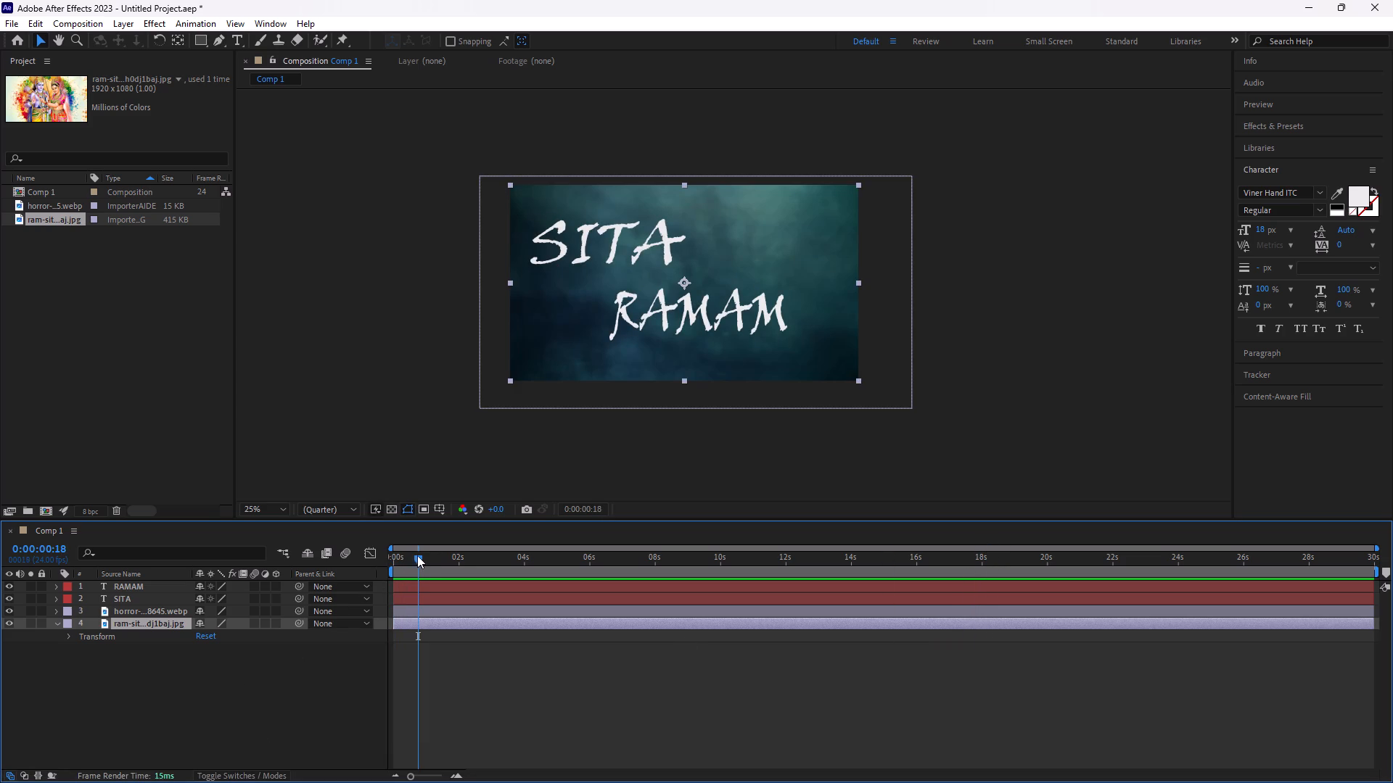
pyautogui.moveTo(417, 555); pyautogui.dragTo(408, 585)
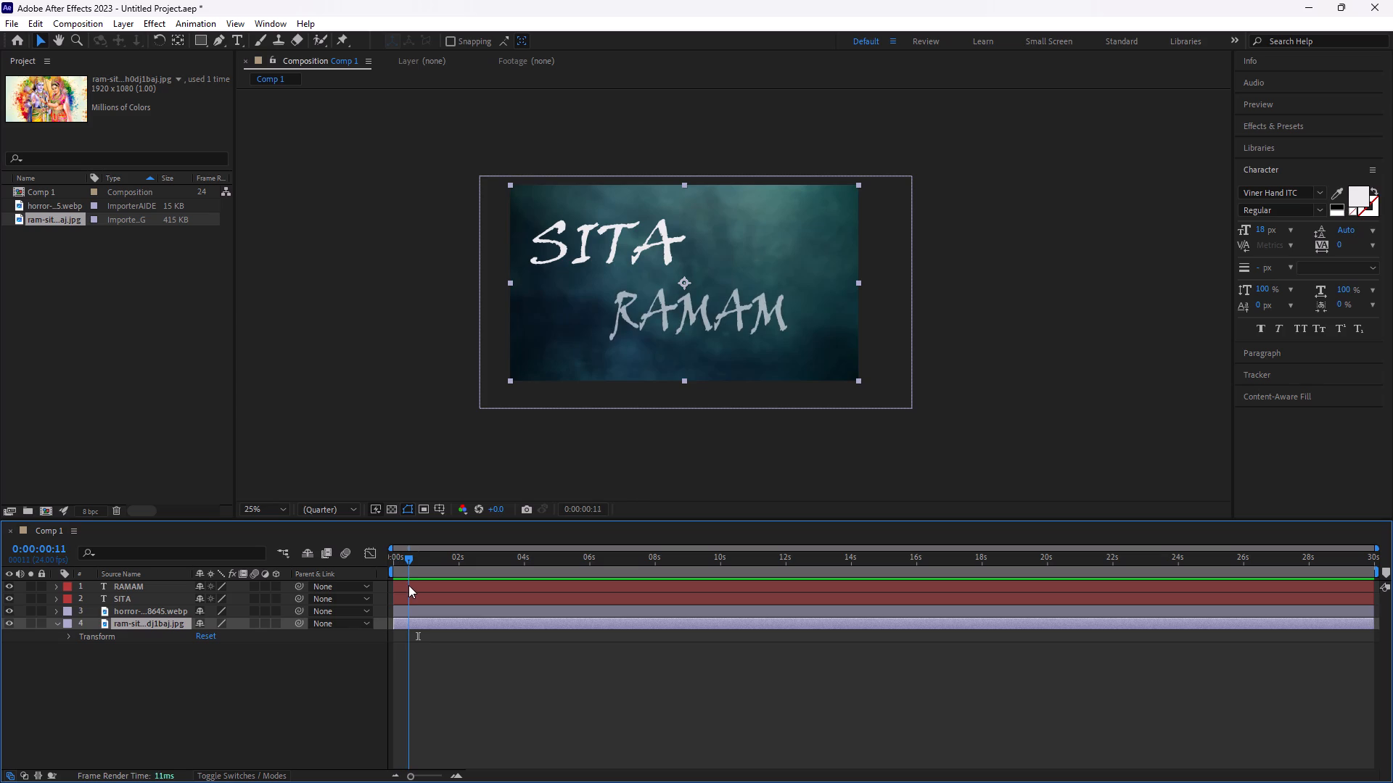
pyautogui.moveTo(408, 585); pyautogui.dragTo(411, 592)
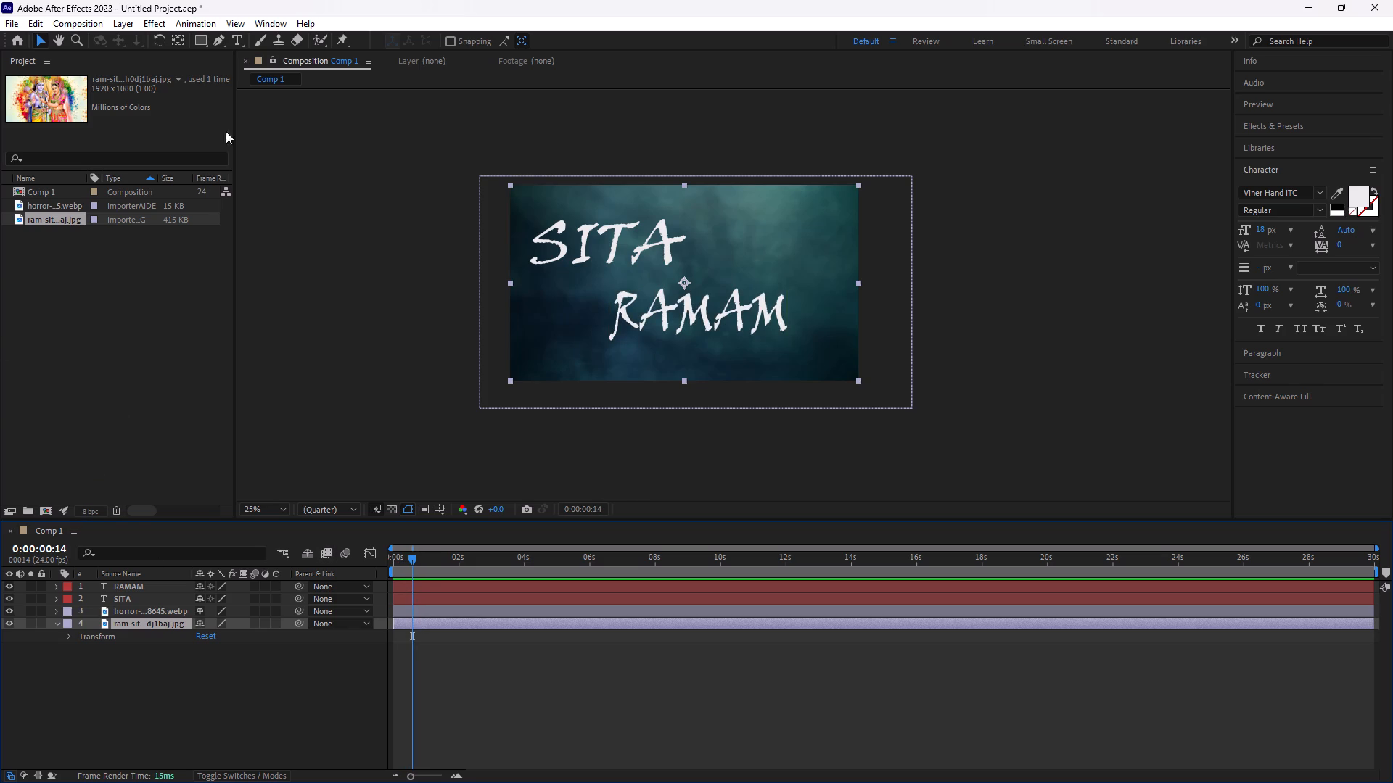
# Delete the ram-sita image layer and add the image again from the project at the top of Comp 1's layer stack.
pyautogui.click(165, 617)
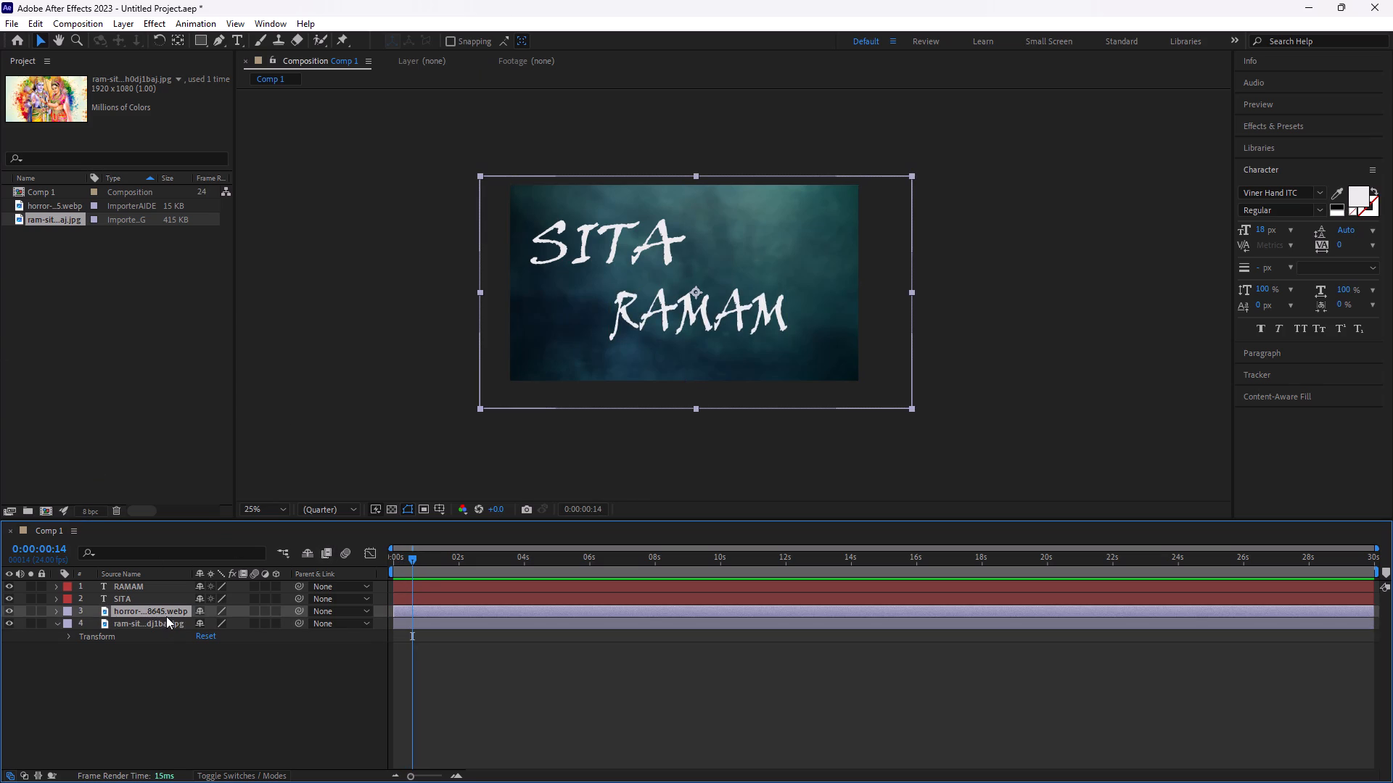
pyautogui.click(172, 626)
pyautogui.click(178, 619)
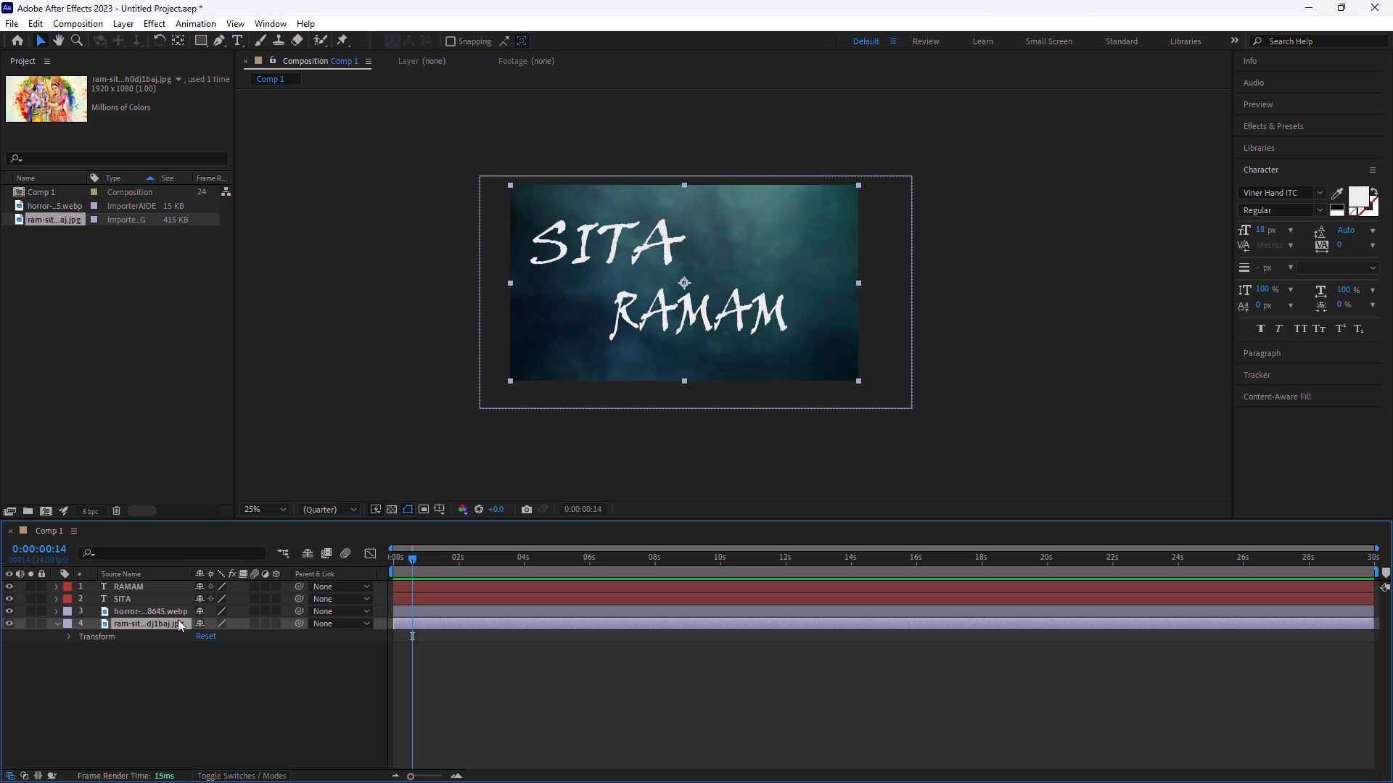
pyautogui.moveTo(178, 622); pyautogui.dragTo(192, 578)
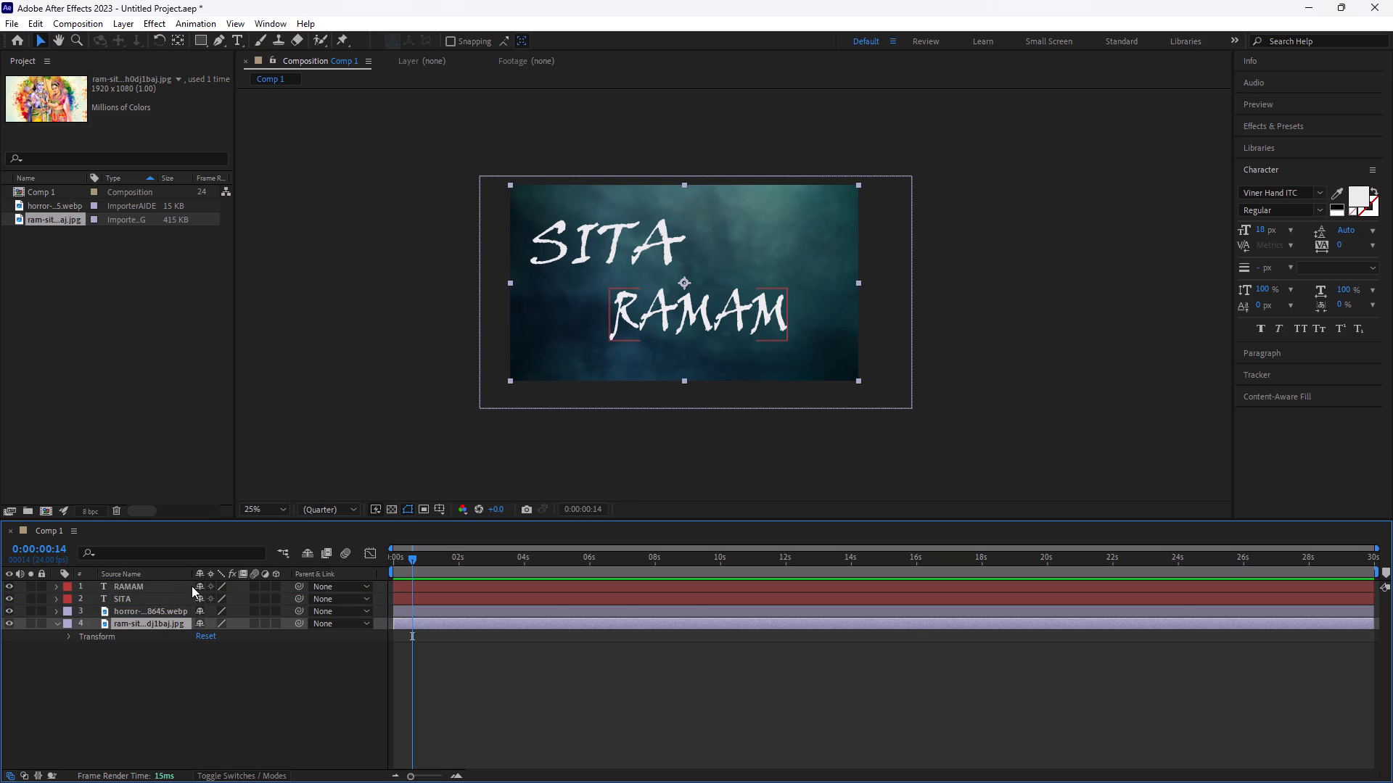
pyautogui.click(160, 623)
pyautogui.press('BackSpace')
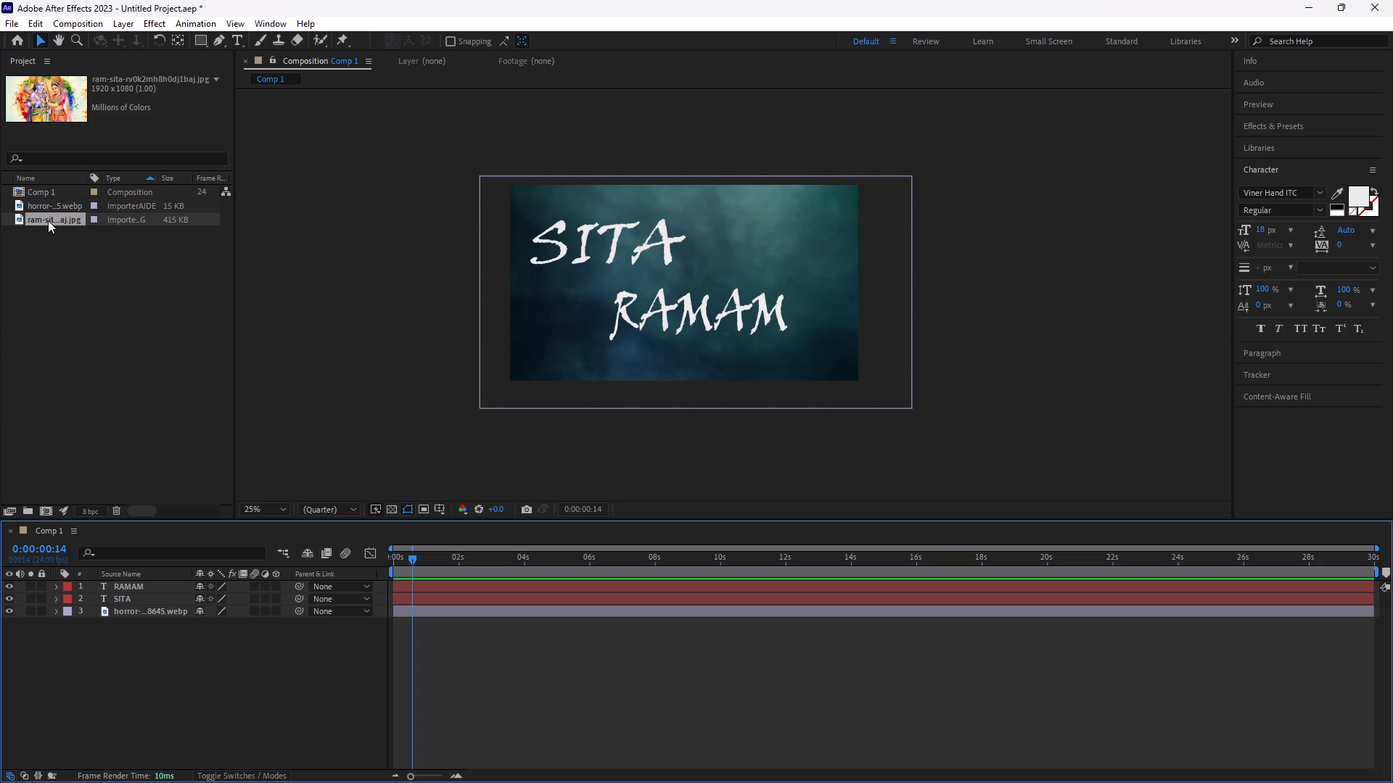
pyautogui.moveTo(48, 220); pyautogui.dragTo(143, 584)
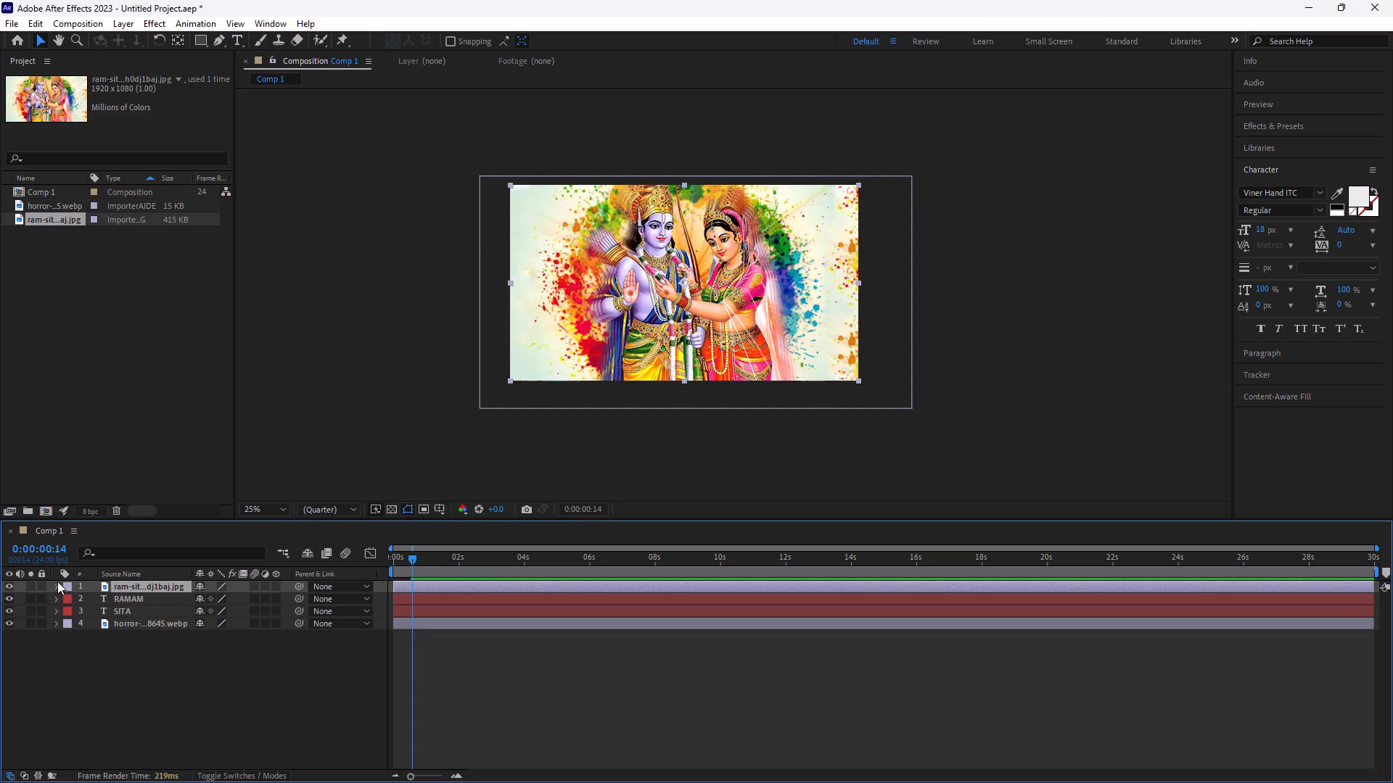
# Hide the ram-sita image layer at the top of the composition.
pyautogui.click(6, 587)
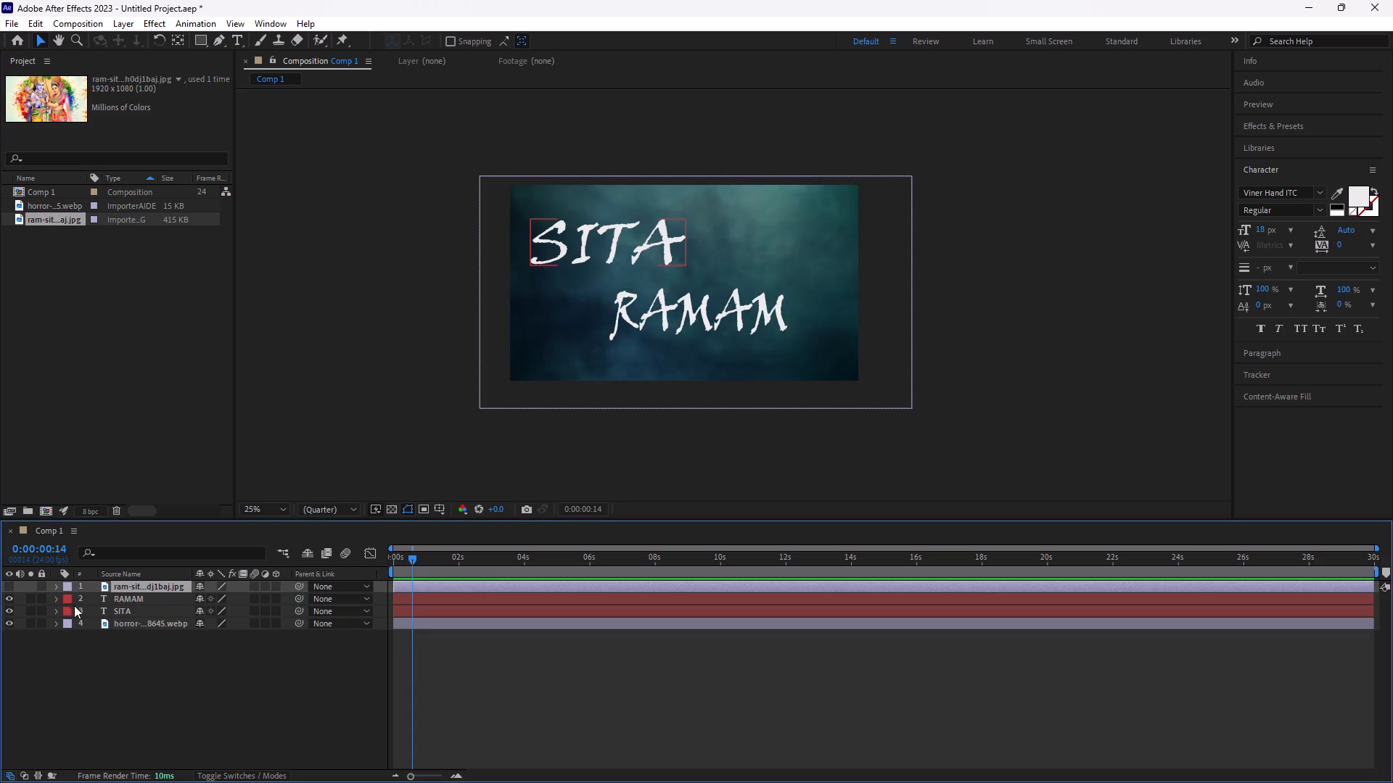
# Select only the RAMAM and SITA text layers and expand their properties to show the opacity keyframes.
pyautogui.keyDown('ctrl'); pyautogui.click(121, 597); pyautogui.keyUp('ctrl')
pyautogui.keyDown('ctrl'); pyautogui.click(123, 608); pyautogui.keyUp('ctrl')
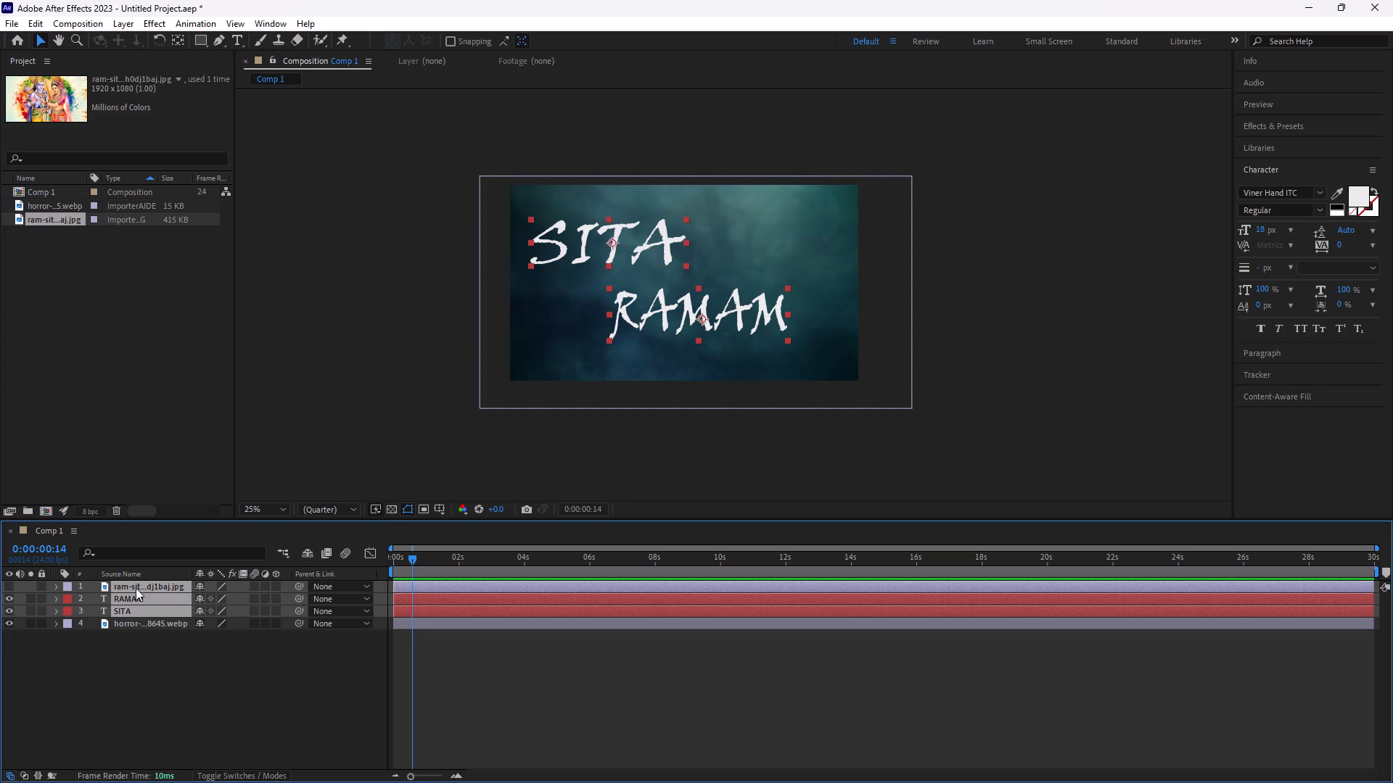
pyautogui.keyDown('ctrl'); pyautogui.click(136, 585); pyautogui.keyUp('ctrl')
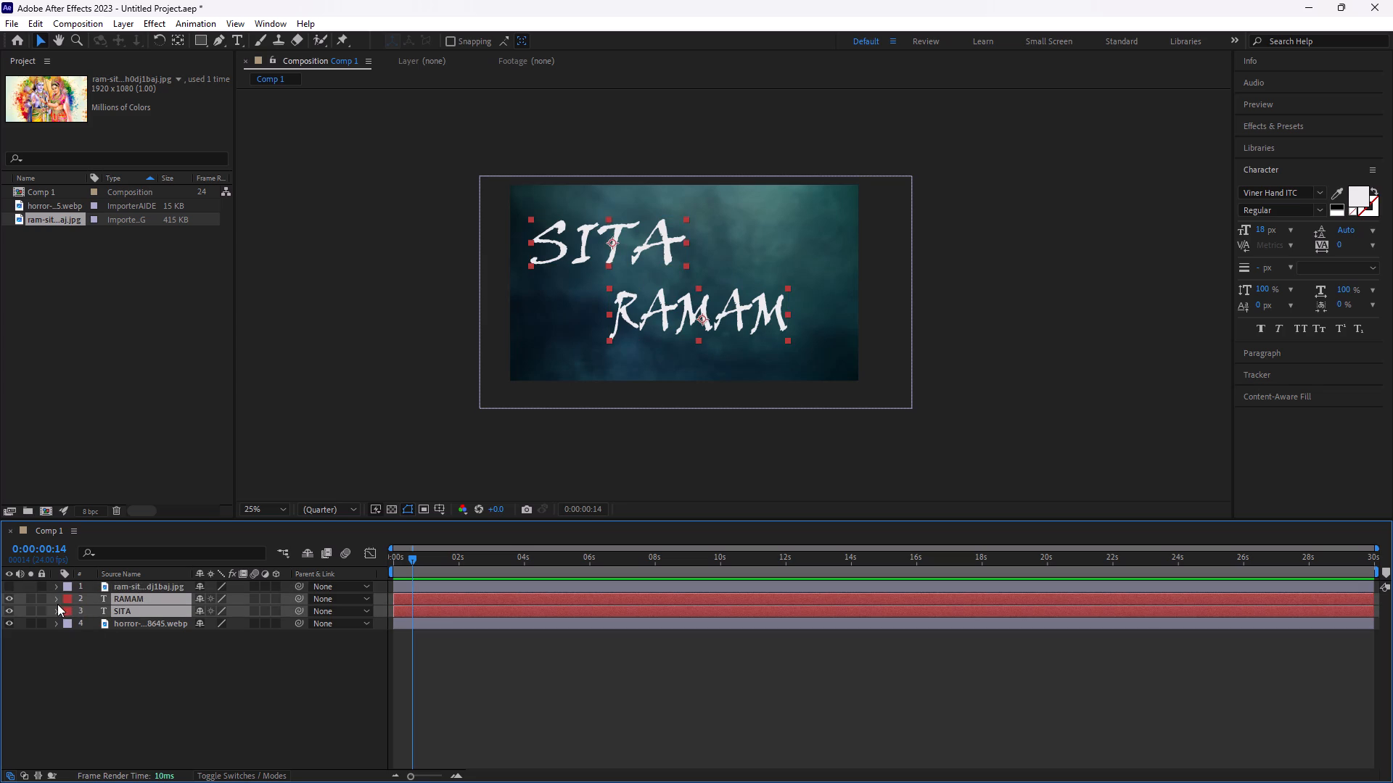
pyautogui.click(56, 601)
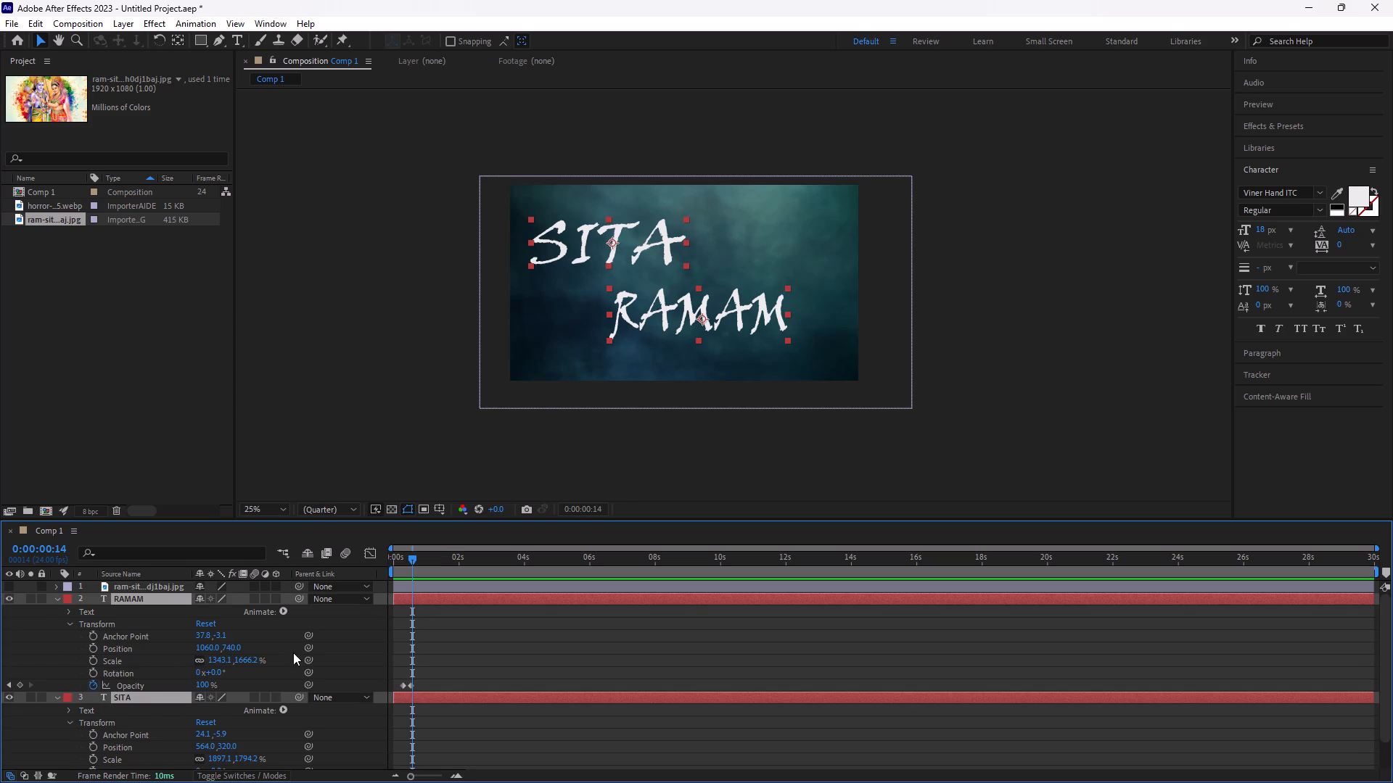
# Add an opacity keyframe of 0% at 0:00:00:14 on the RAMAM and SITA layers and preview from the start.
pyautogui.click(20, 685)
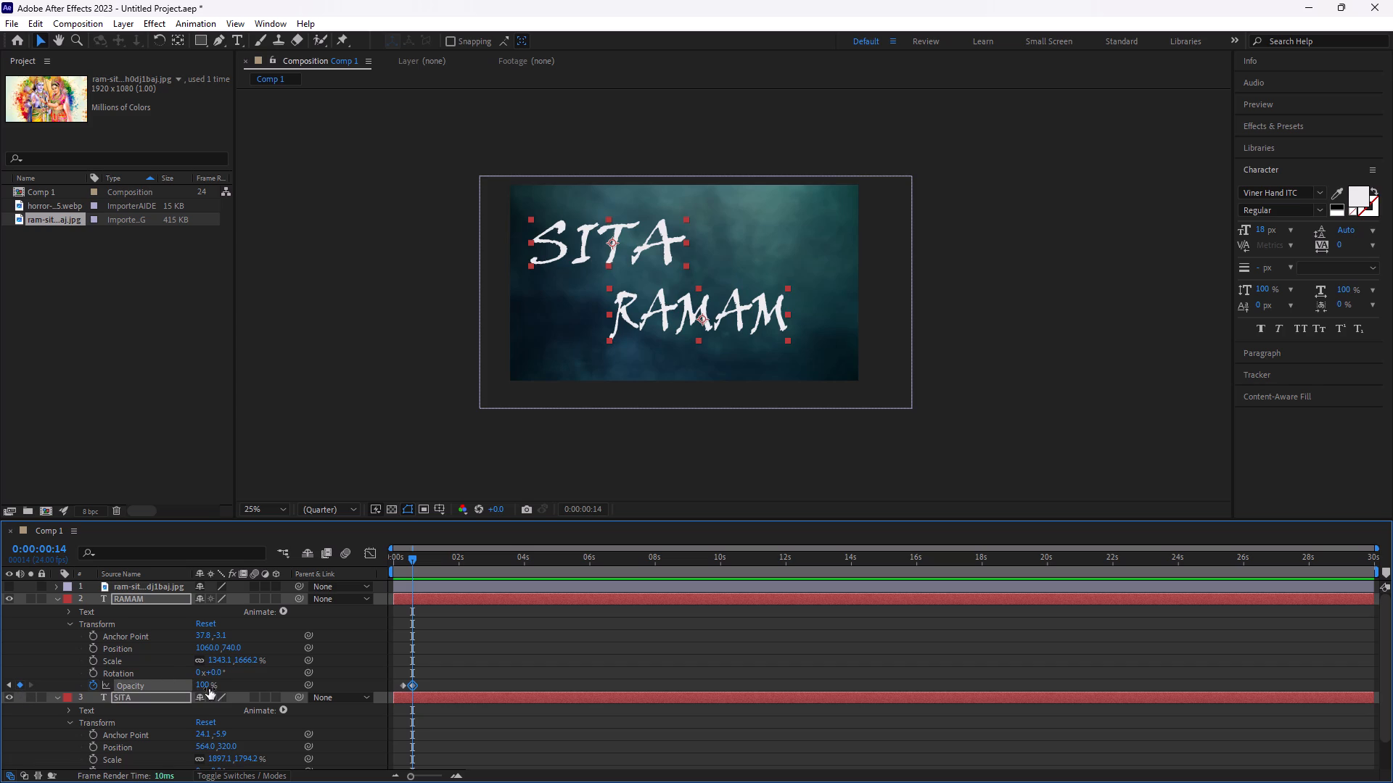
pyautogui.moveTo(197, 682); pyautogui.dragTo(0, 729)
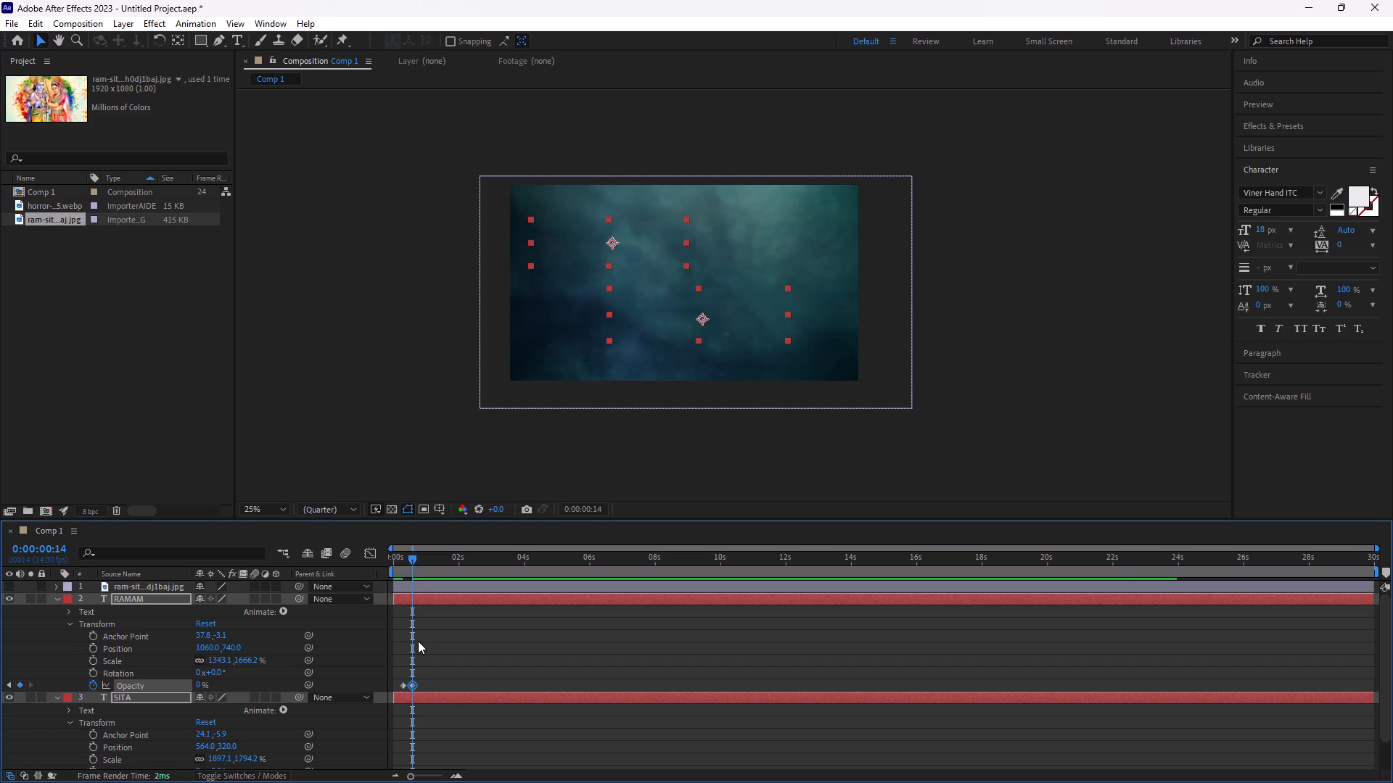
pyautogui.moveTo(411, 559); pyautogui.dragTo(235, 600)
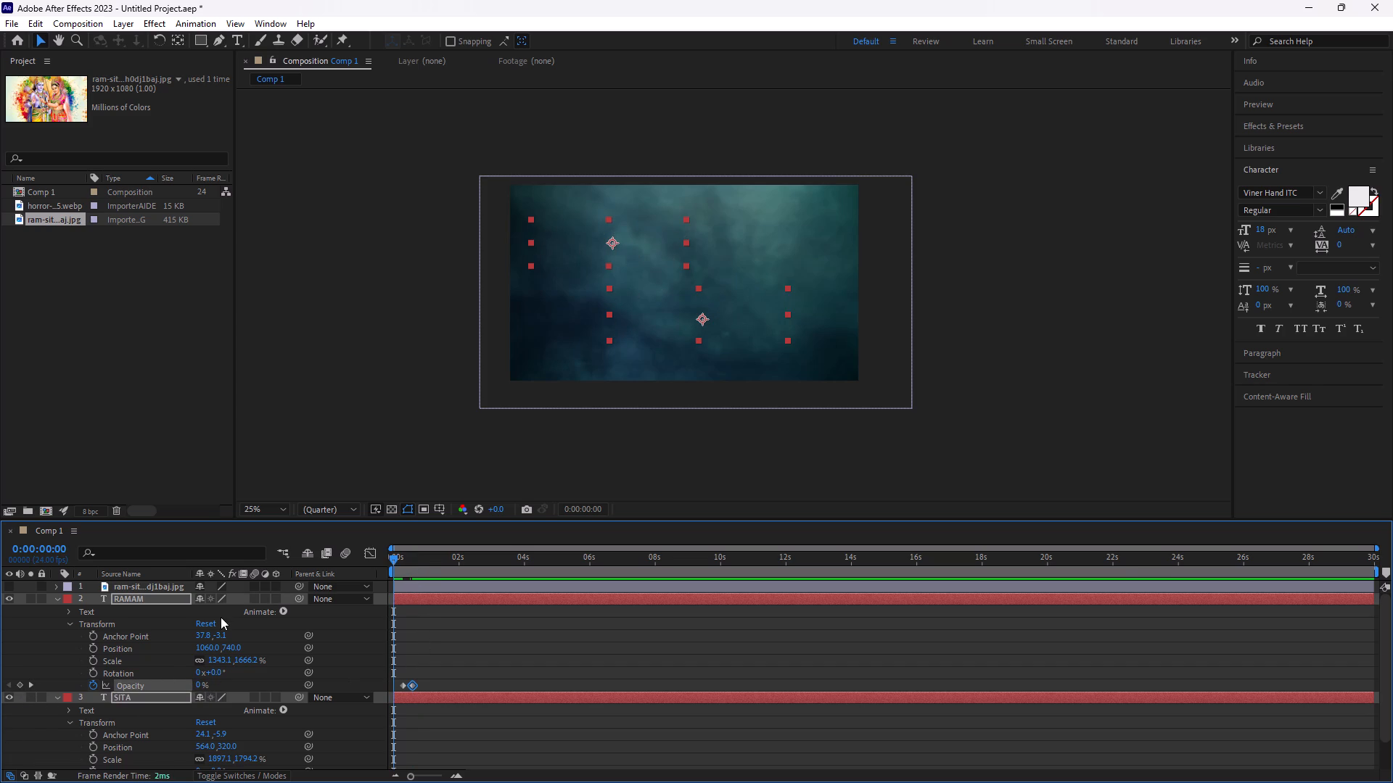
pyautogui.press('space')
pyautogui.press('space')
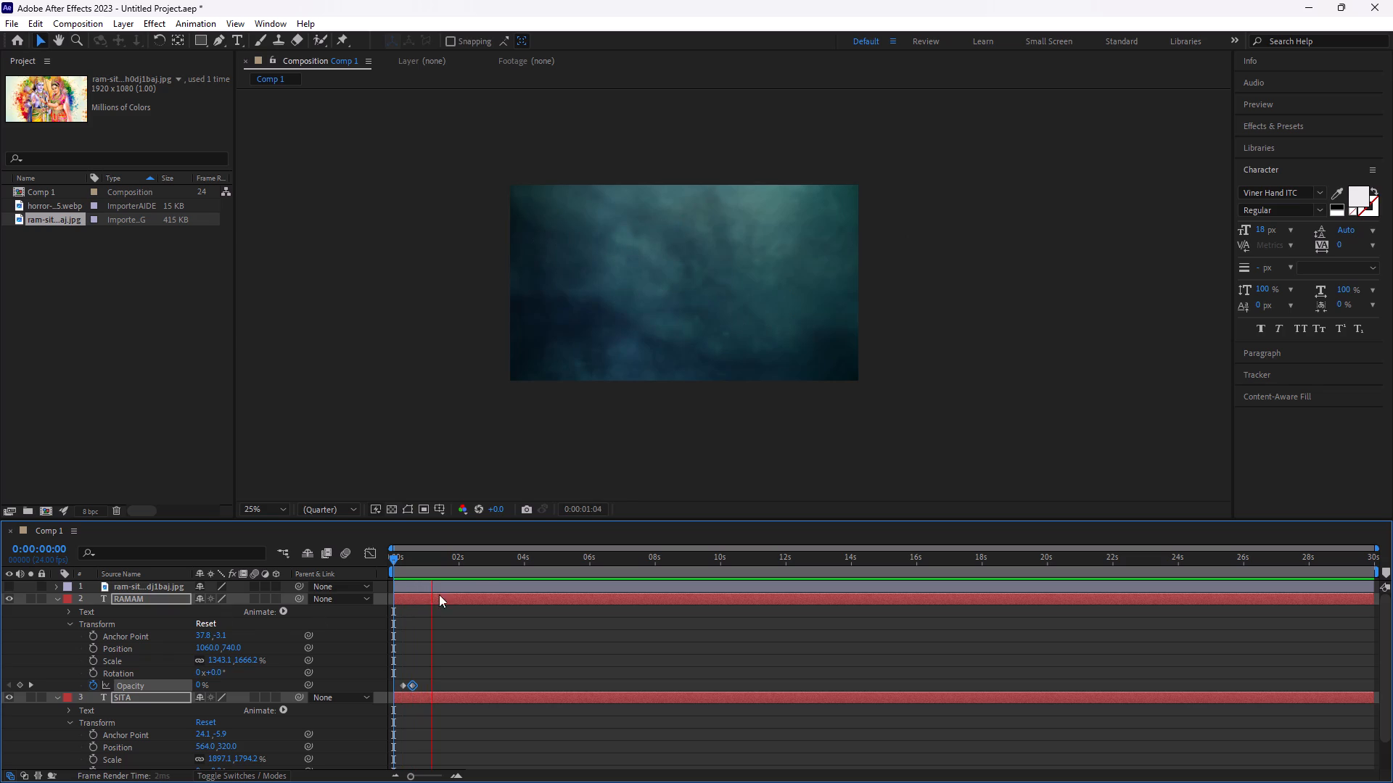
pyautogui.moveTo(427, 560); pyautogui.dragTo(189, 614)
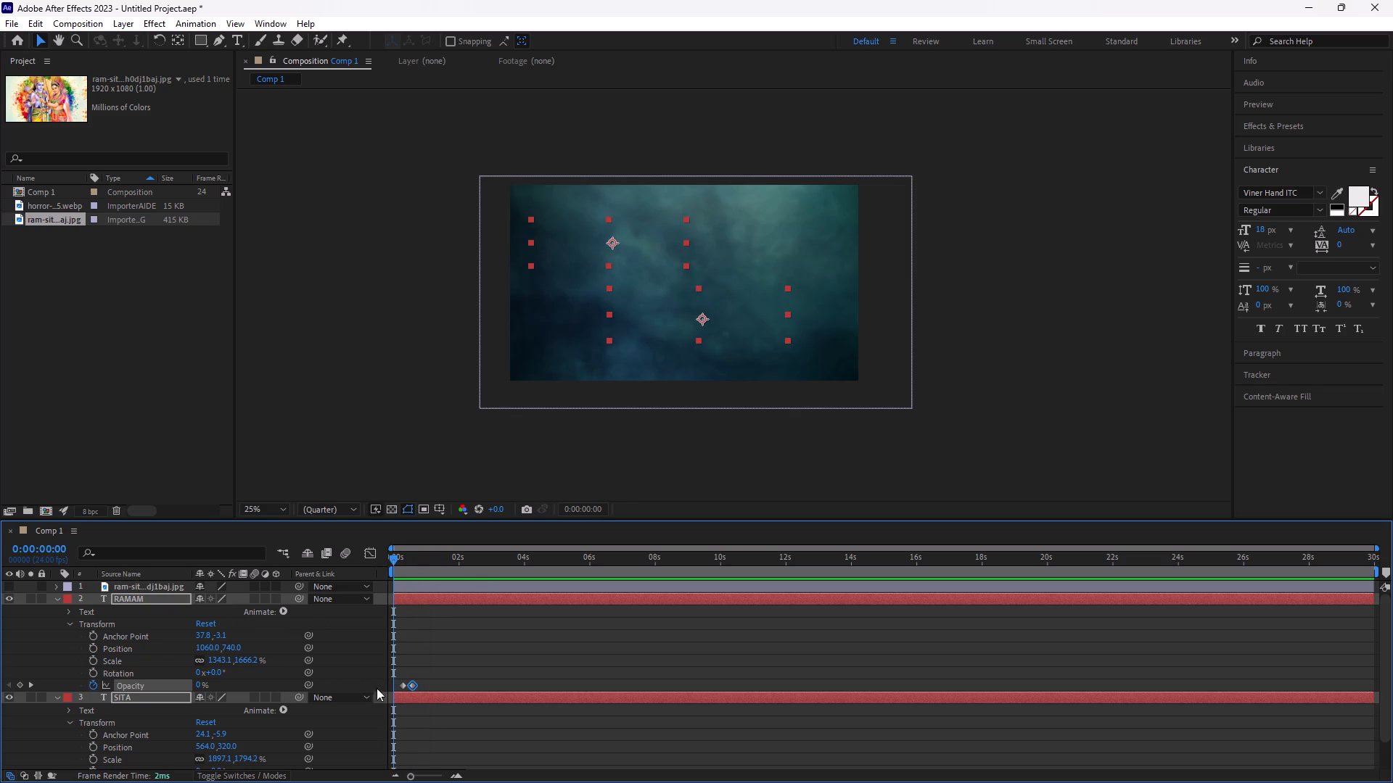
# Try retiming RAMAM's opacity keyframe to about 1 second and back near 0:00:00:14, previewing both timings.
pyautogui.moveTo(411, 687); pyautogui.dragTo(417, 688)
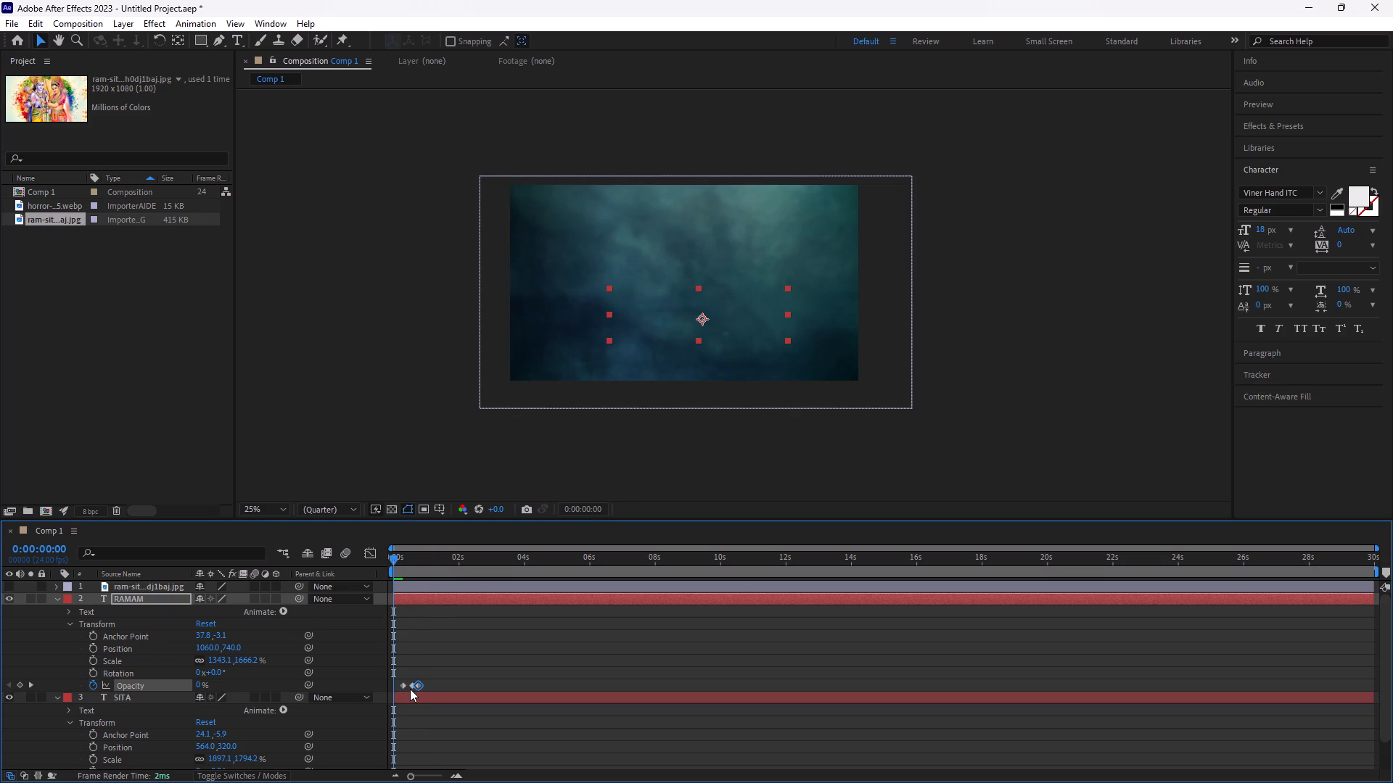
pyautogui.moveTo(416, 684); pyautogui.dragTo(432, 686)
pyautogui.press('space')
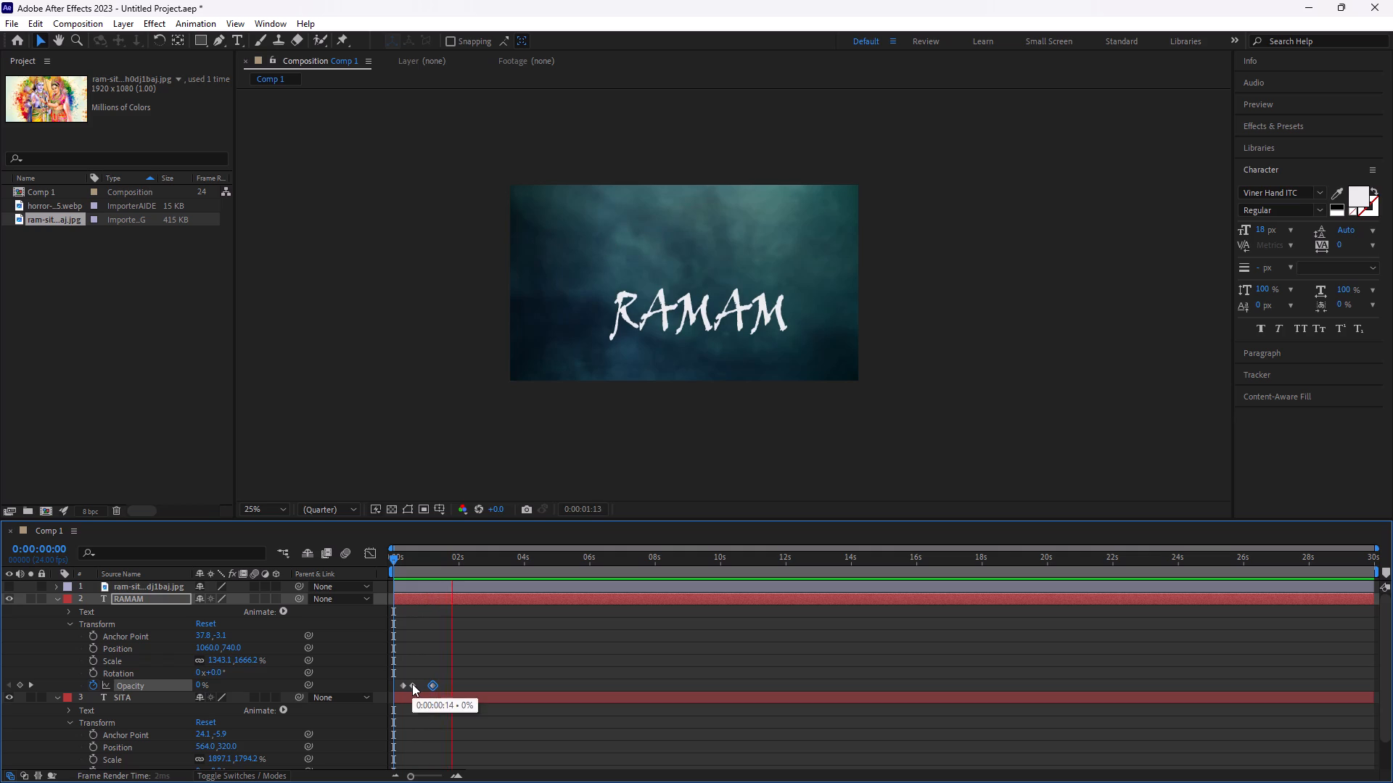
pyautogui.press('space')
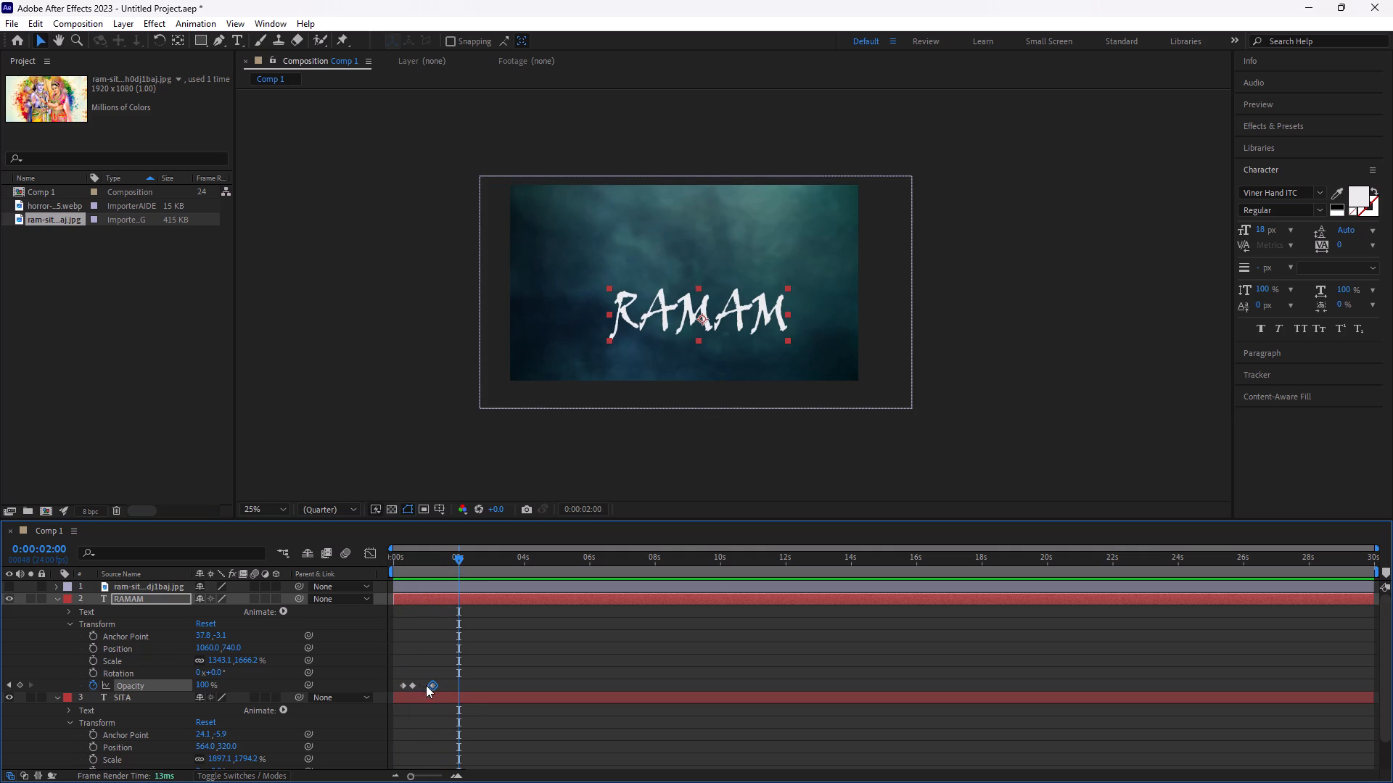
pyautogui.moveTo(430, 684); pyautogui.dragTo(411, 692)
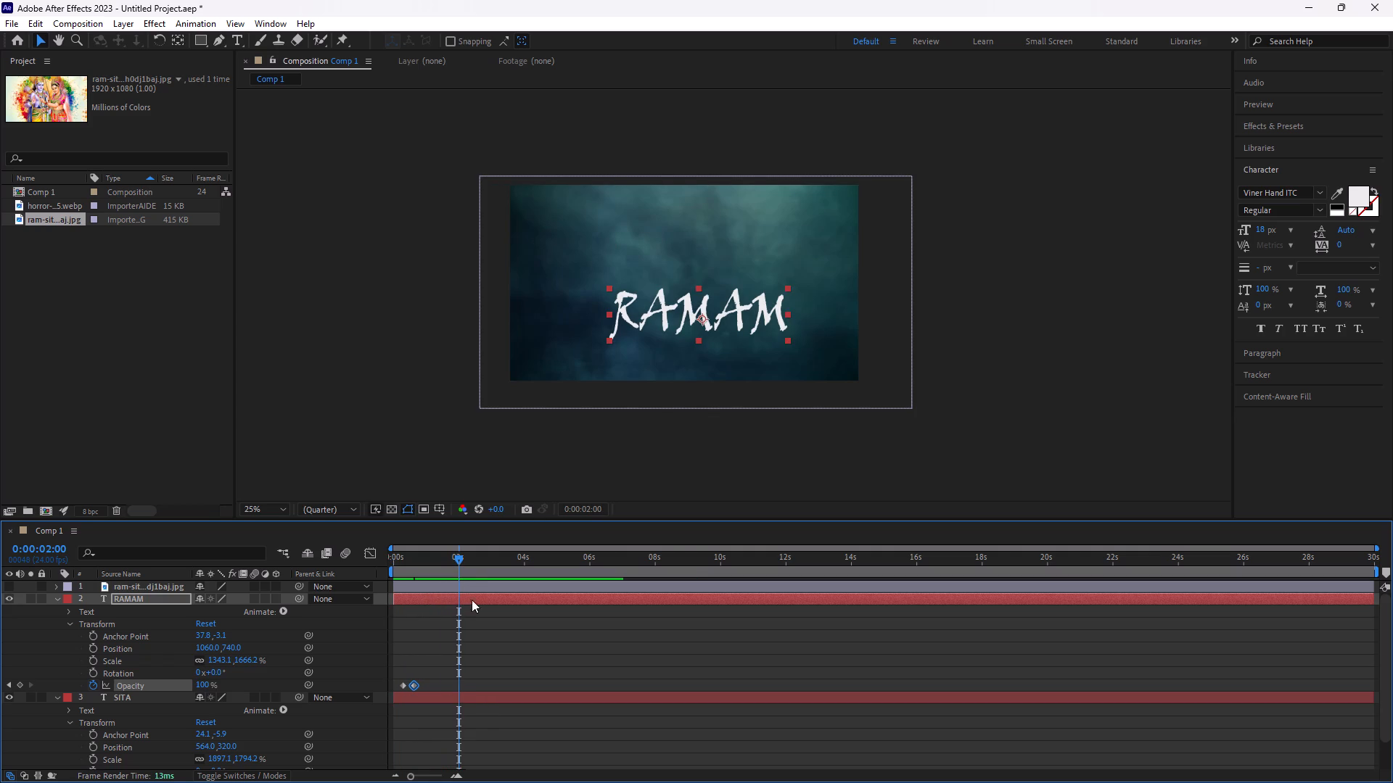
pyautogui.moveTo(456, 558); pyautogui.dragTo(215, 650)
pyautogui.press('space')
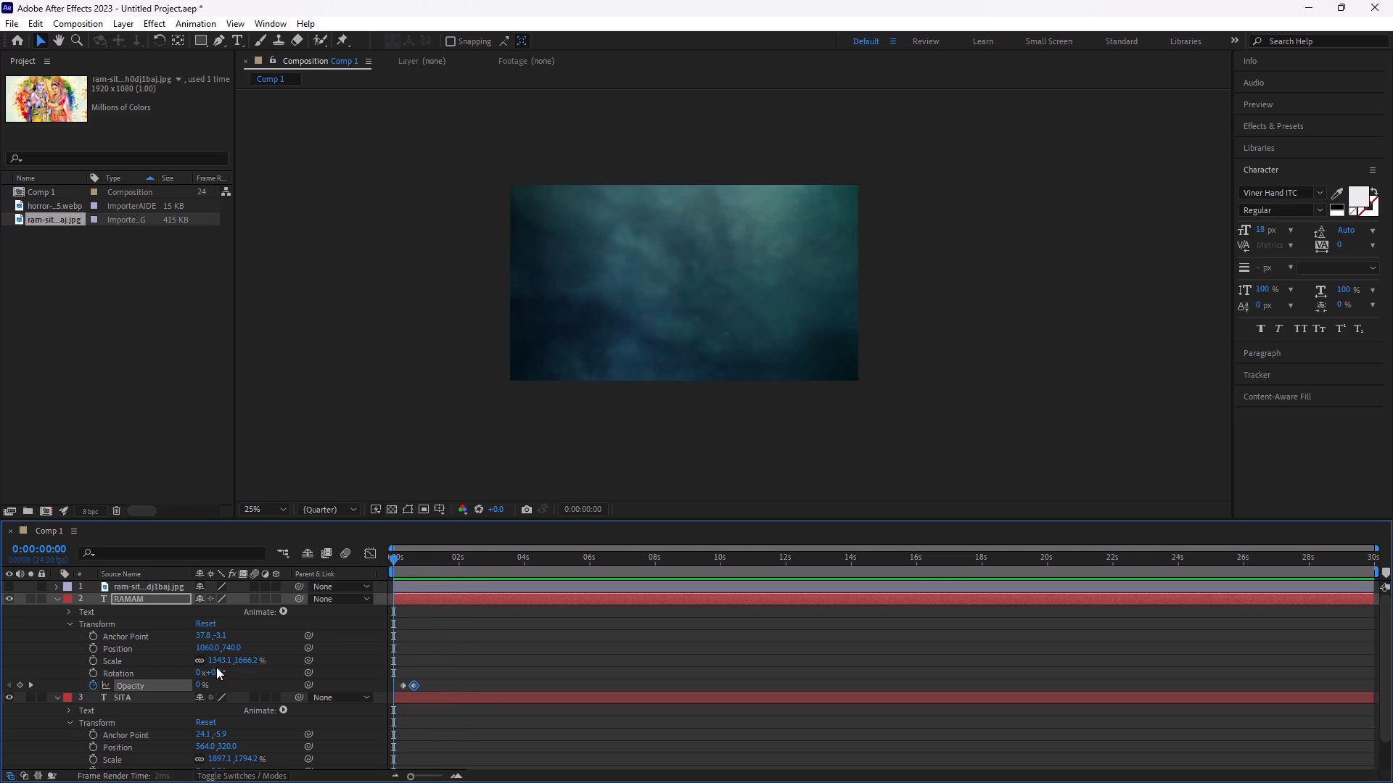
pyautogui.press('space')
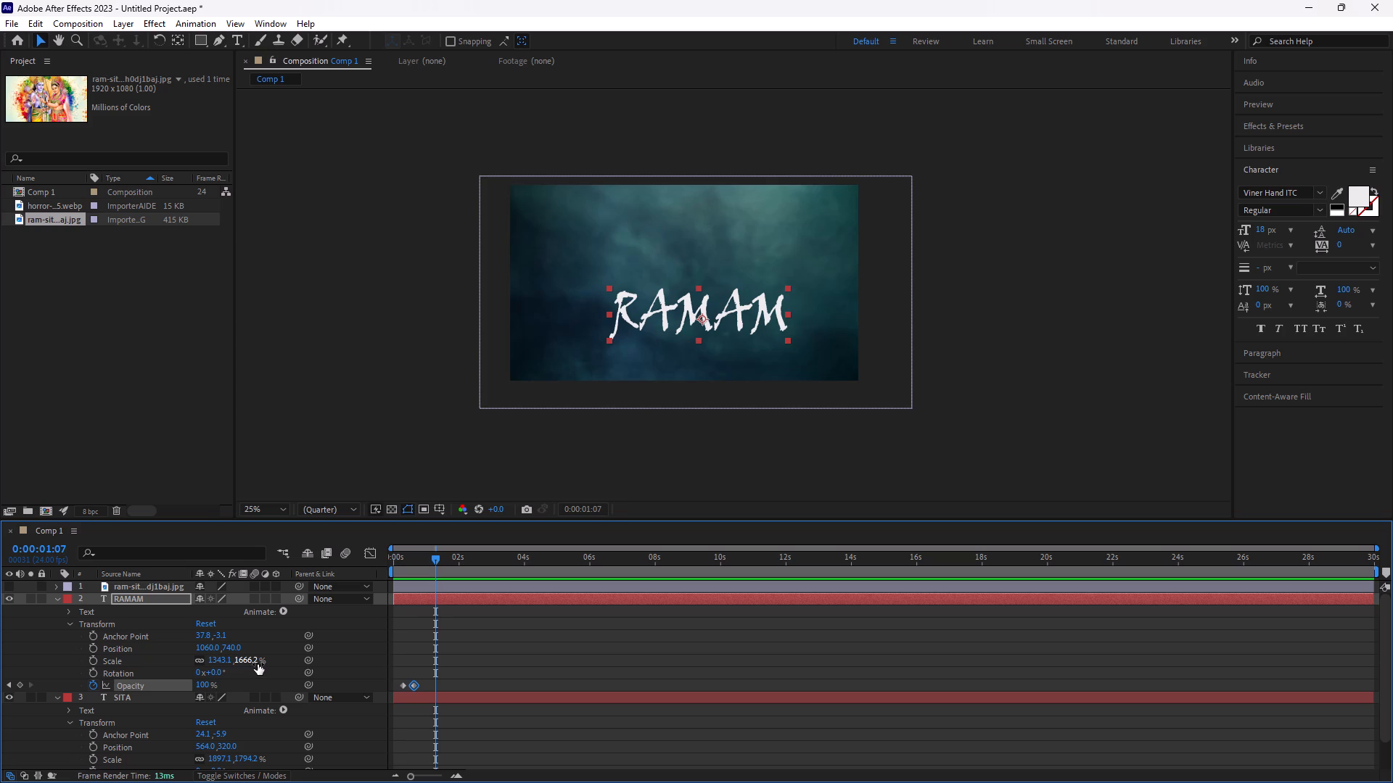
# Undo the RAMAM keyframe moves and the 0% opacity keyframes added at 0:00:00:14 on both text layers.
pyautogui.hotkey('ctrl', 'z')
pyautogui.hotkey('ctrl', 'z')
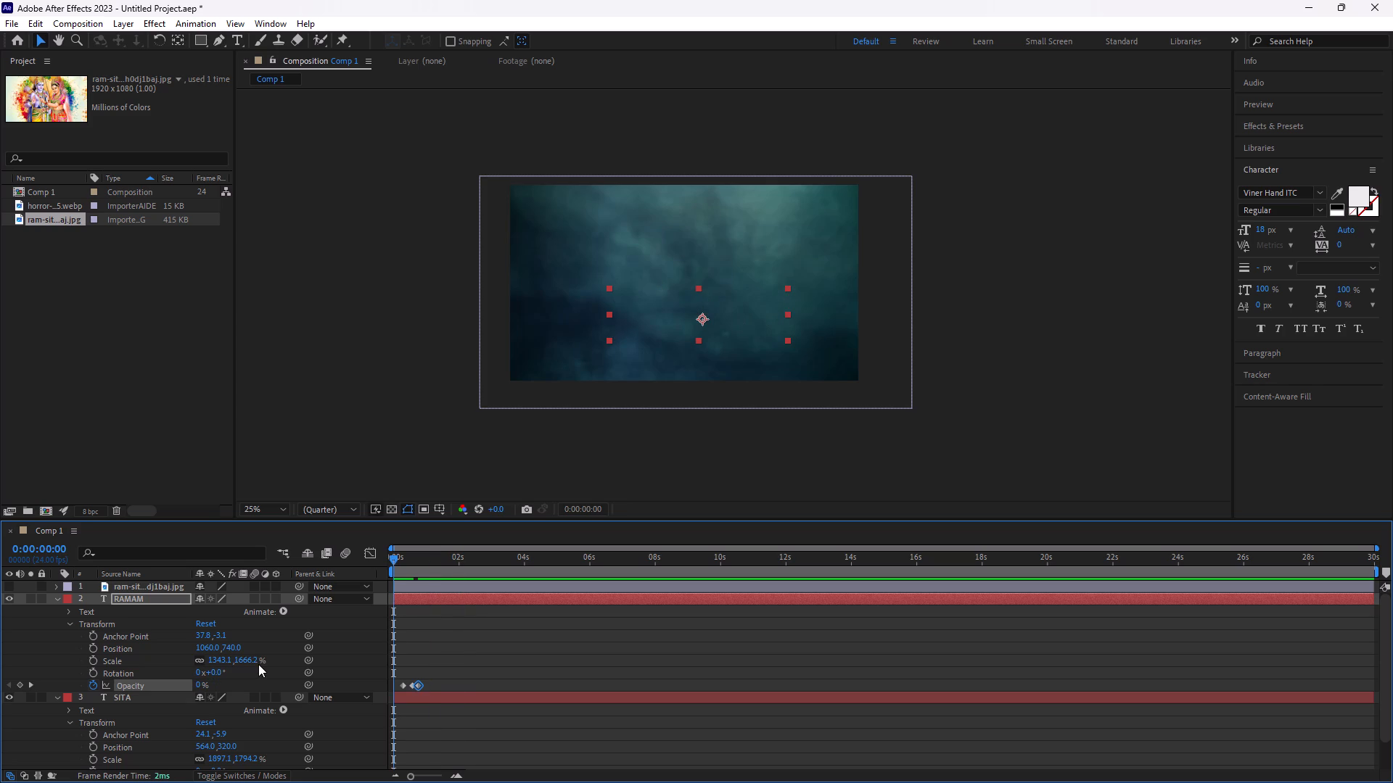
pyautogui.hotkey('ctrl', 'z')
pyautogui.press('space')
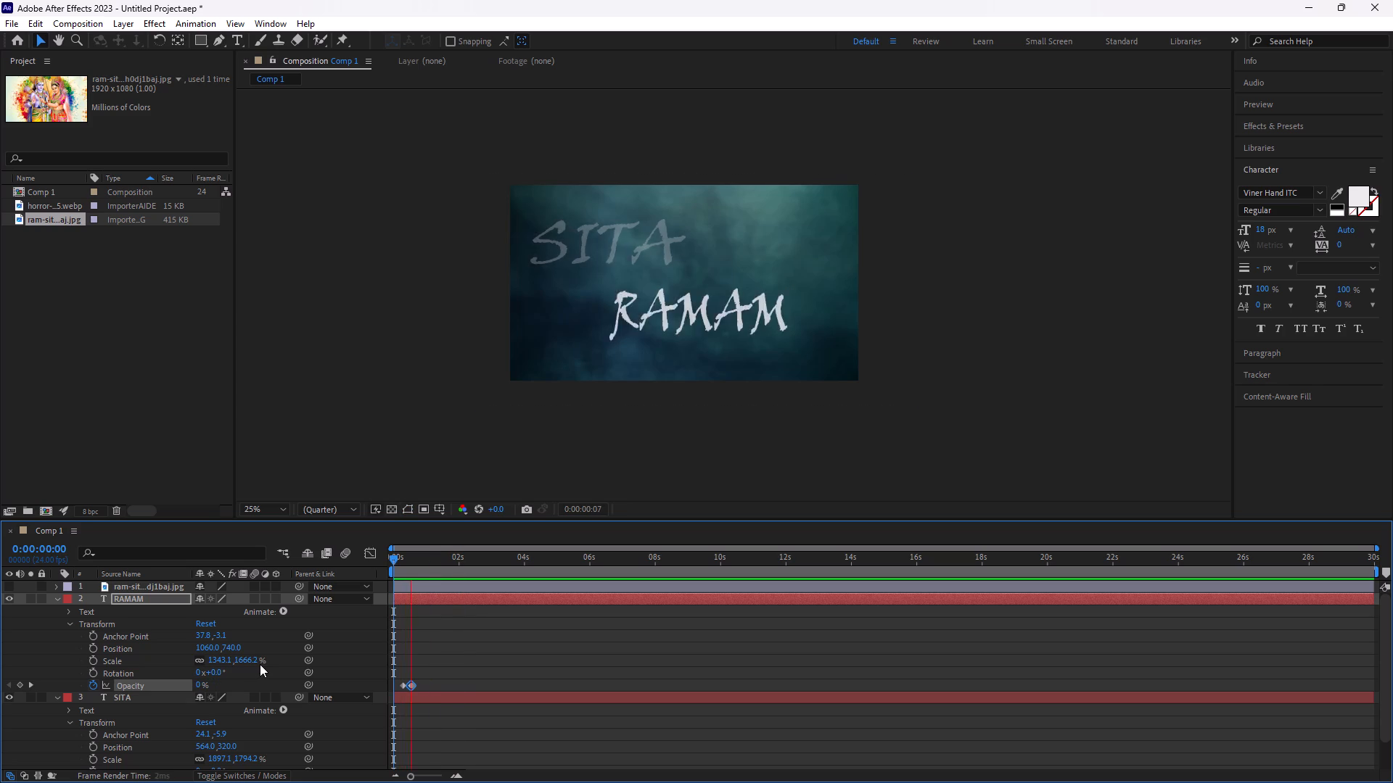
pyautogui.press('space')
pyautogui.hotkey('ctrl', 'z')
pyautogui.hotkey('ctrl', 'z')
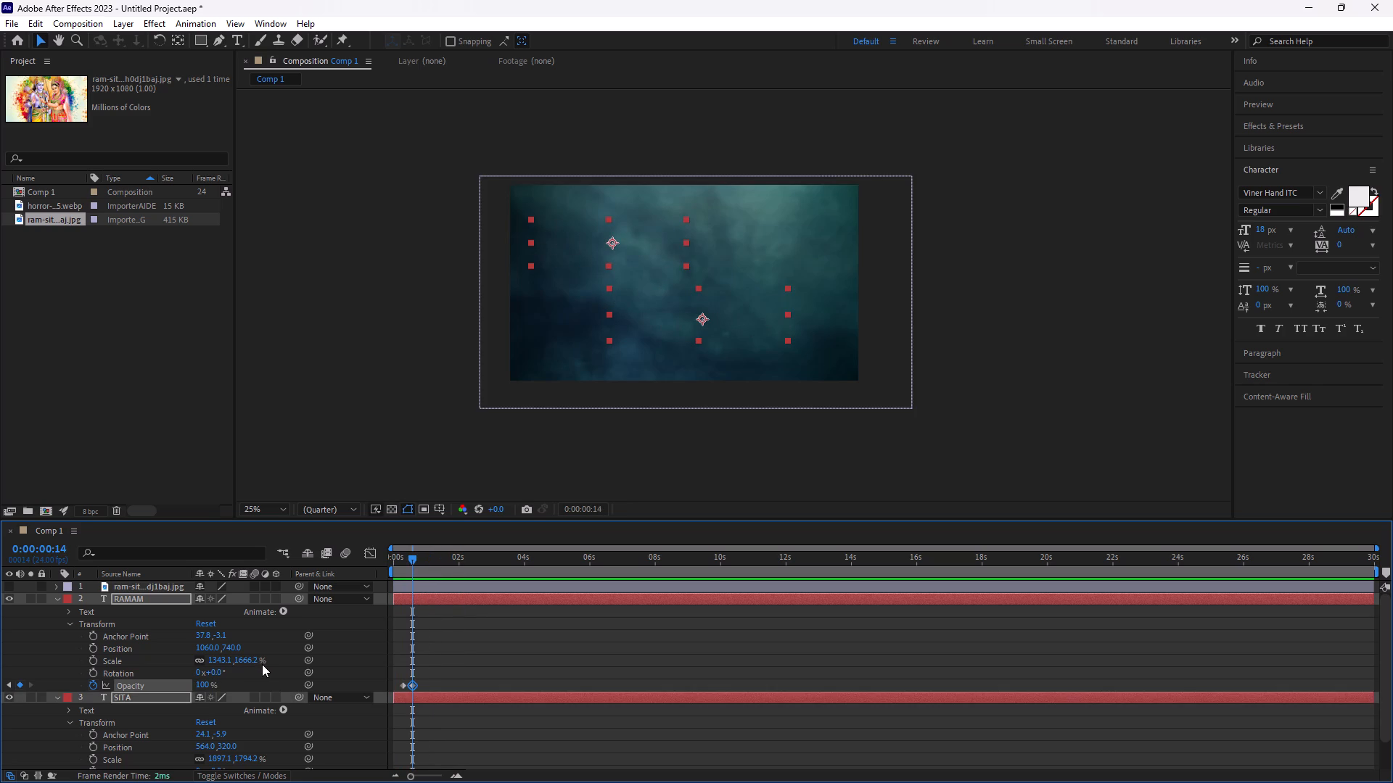
# Preview the SITA and RAMAM fade-in and return the playhead to 0:00:00:00.
pyautogui.press('space')
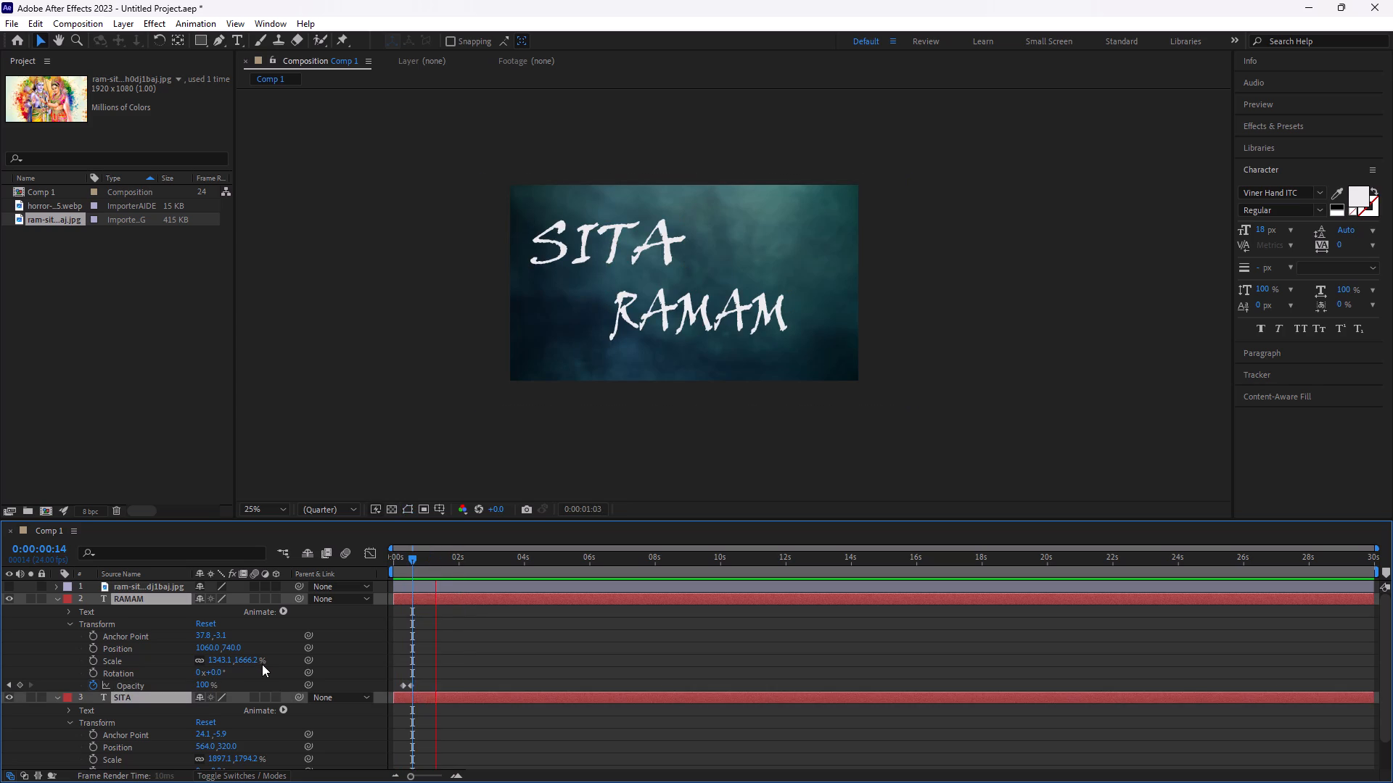
pyautogui.press('space')
pyautogui.moveTo(445, 557); pyautogui.dragTo(216, 605)
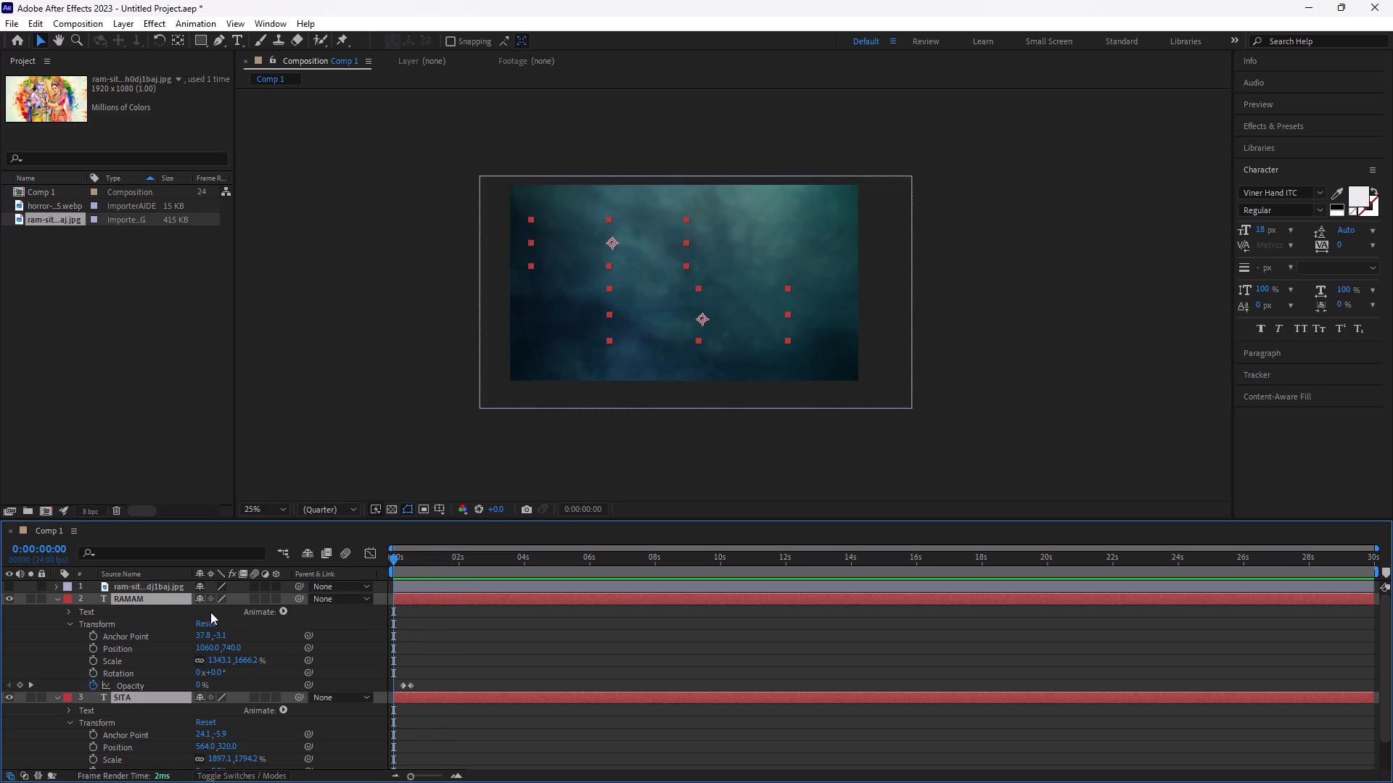
pyautogui.press('space')
pyautogui.press('space')
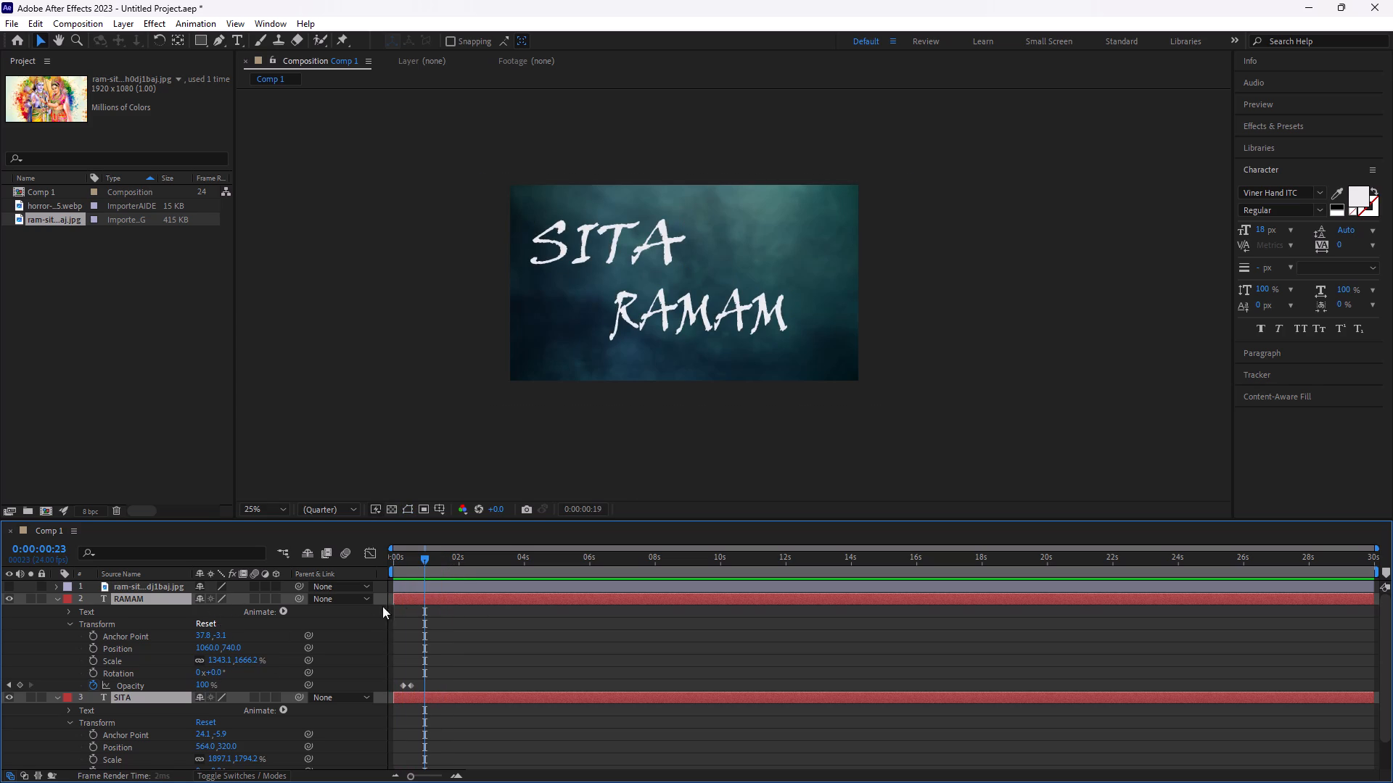
pyautogui.moveTo(424, 557); pyautogui.dragTo(329, 612)
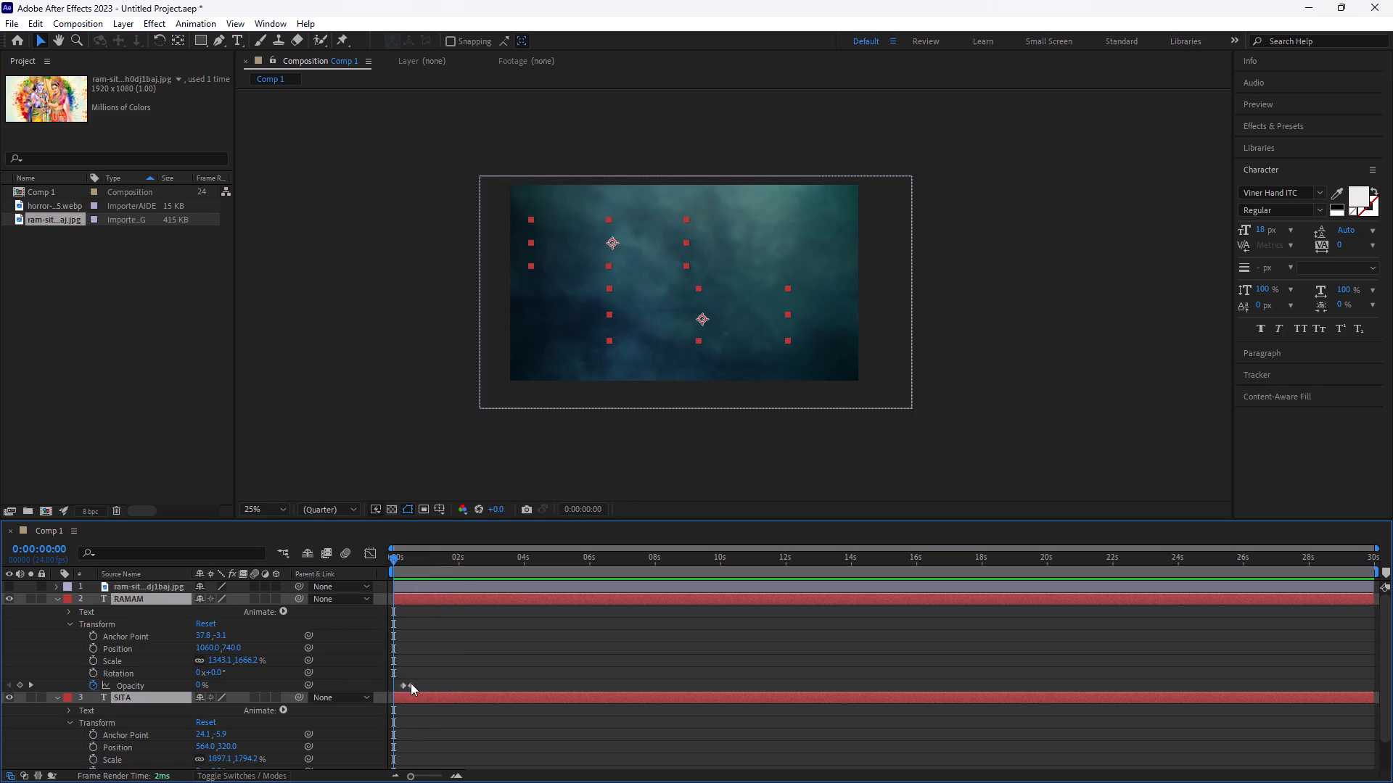
# Shift RAMAM's final opacity keyframe slightly earlier, preview the fade-in, and scrub back near the start.
pyautogui.click(411, 683)
pyautogui.press('space')
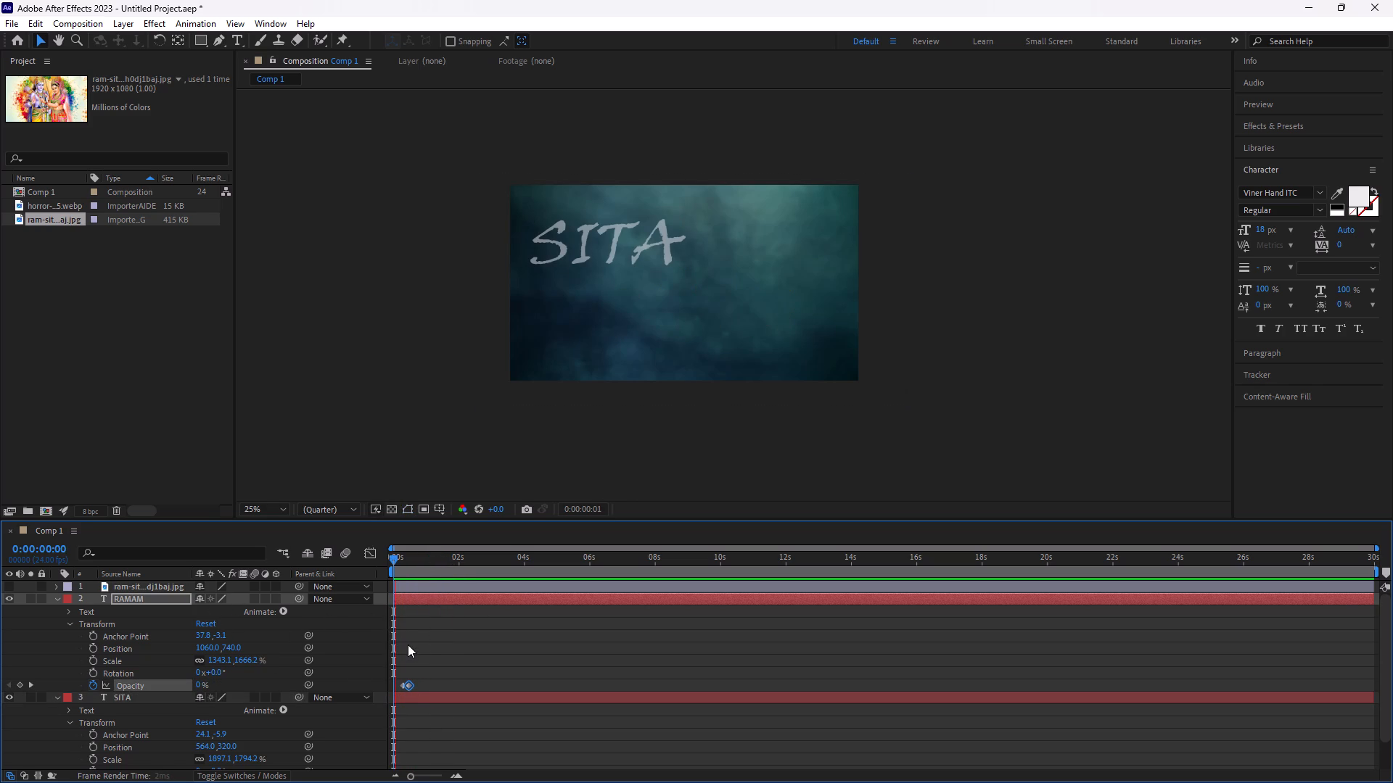
pyautogui.press('space')
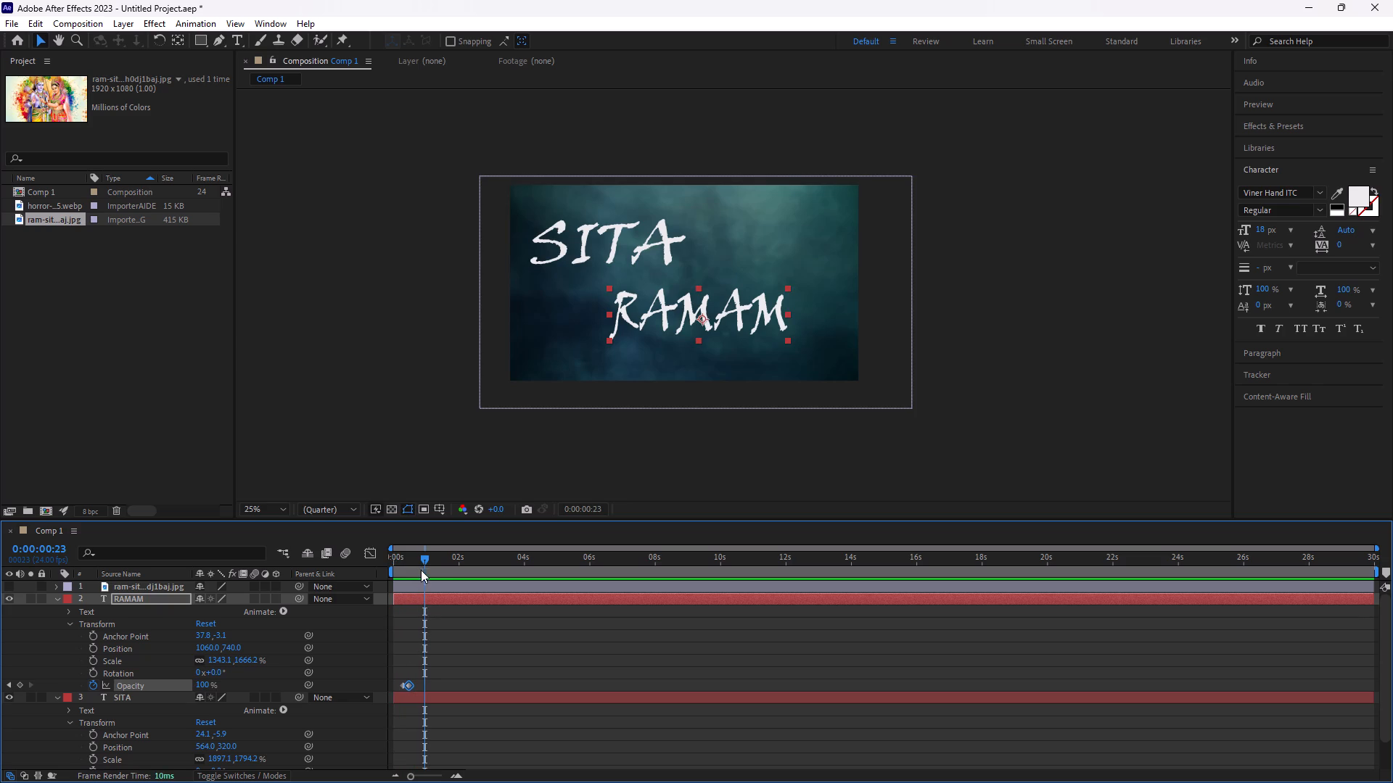
pyautogui.moveTo(424, 555); pyautogui.dragTo(395, 609)
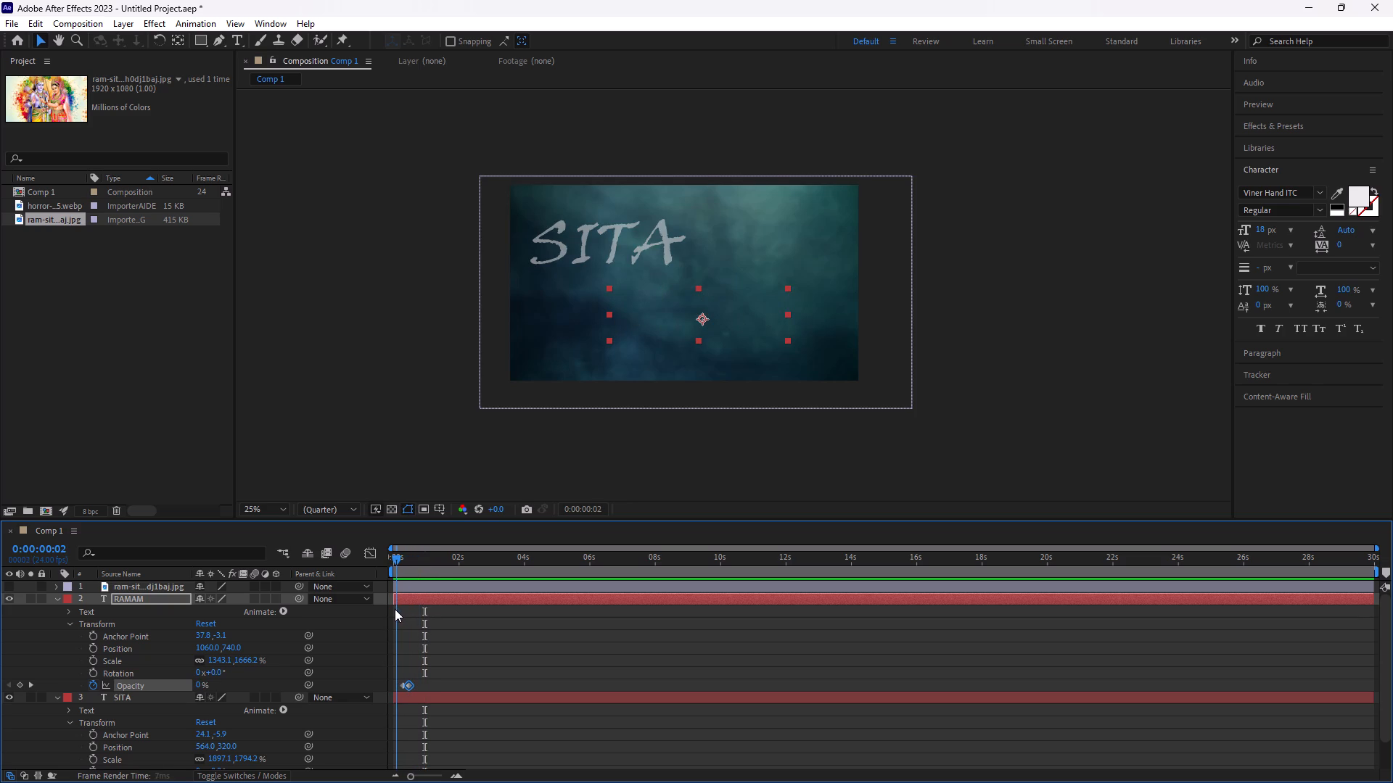
# Preview the SITA and RAMAM fade-in several times, scrubbing the playhead back near 0:00:00:00 before each playback.
pyautogui.moveTo(394, 564); pyautogui.dragTo(353, 590)
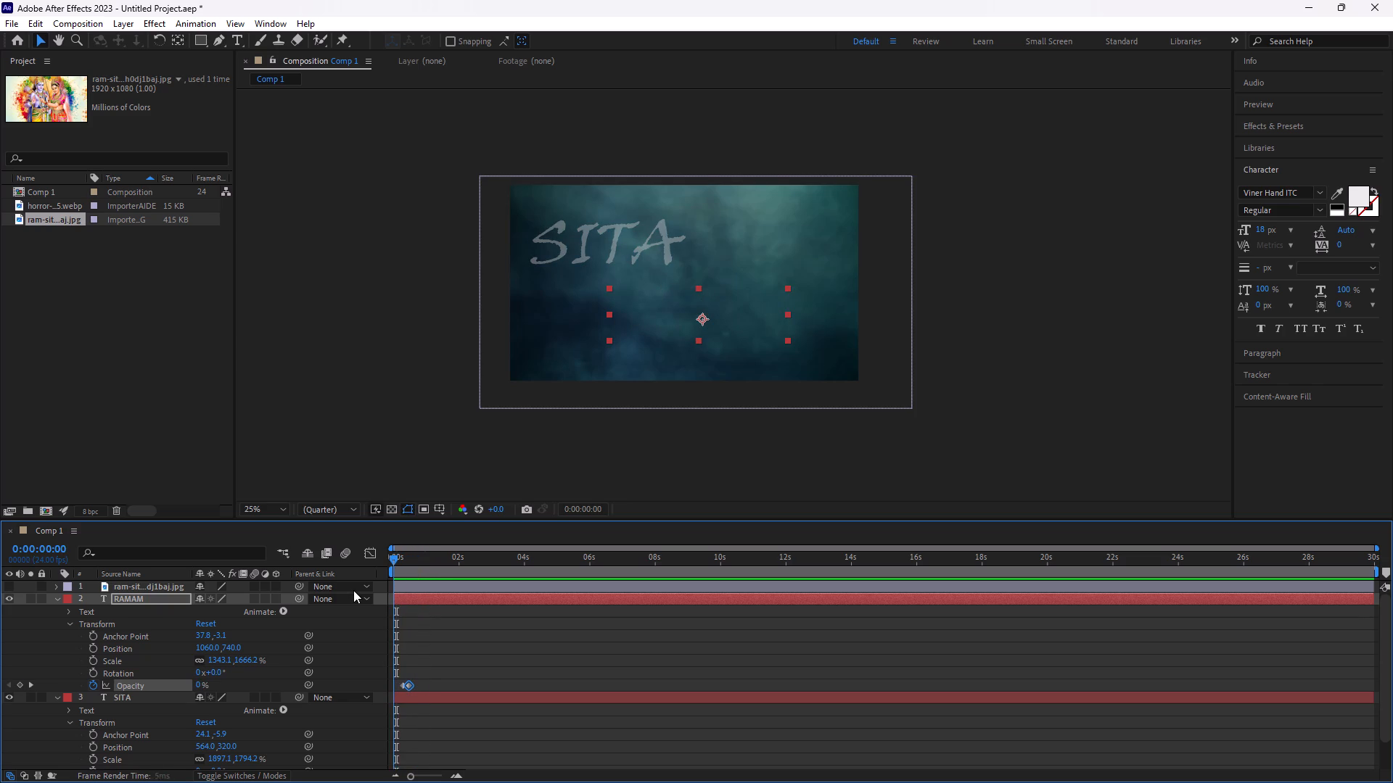
pyautogui.moveTo(353, 590); pyautogui.dragTo(353, 591)
pyautogui.press('space')
pyautogui.press('space')
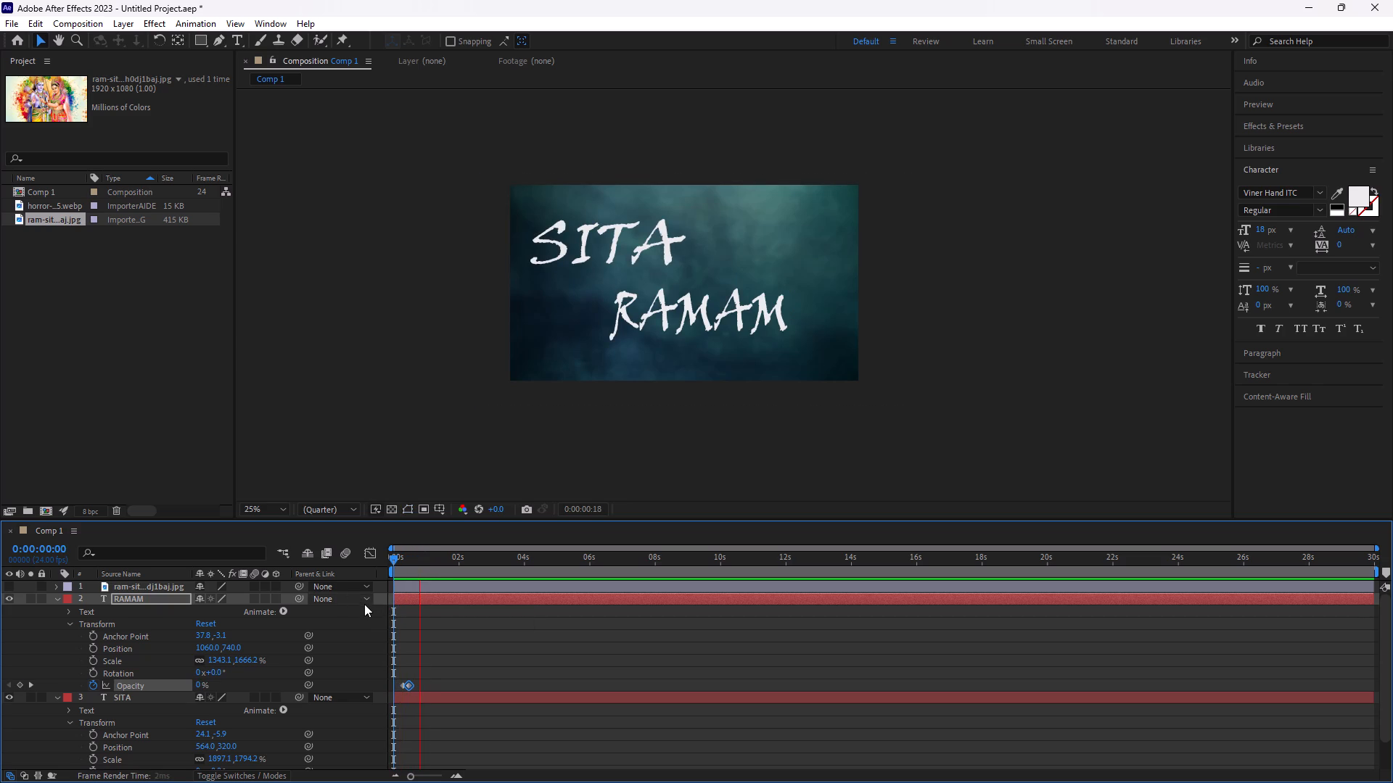
pyautogui.moveTo(422, 558); pyautogui.dragTo(397, 581)
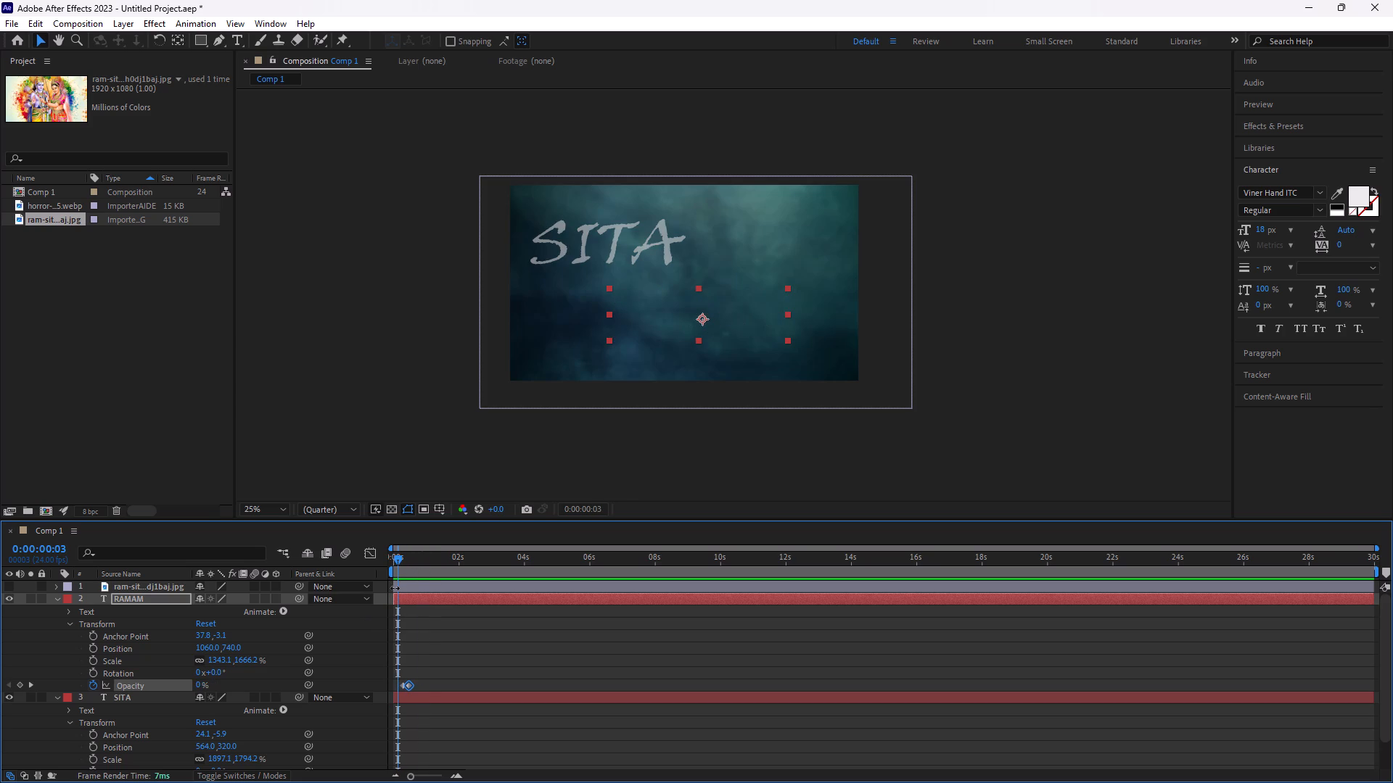
pyautogui.press('space')
pyautogui.press('space')
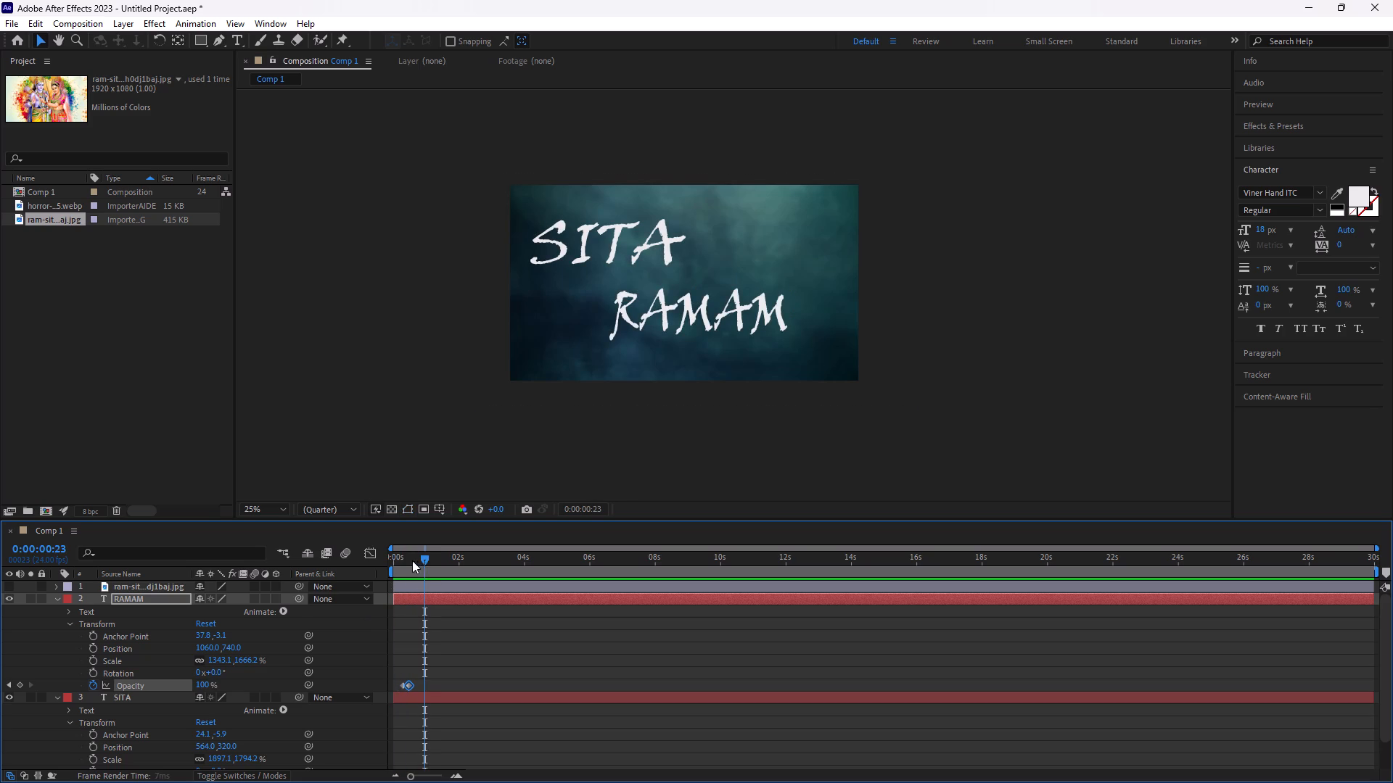
pyautogui.moveTo(422, 556); pyautogui.dragTo(154, 647)
pyautogui.press('space')
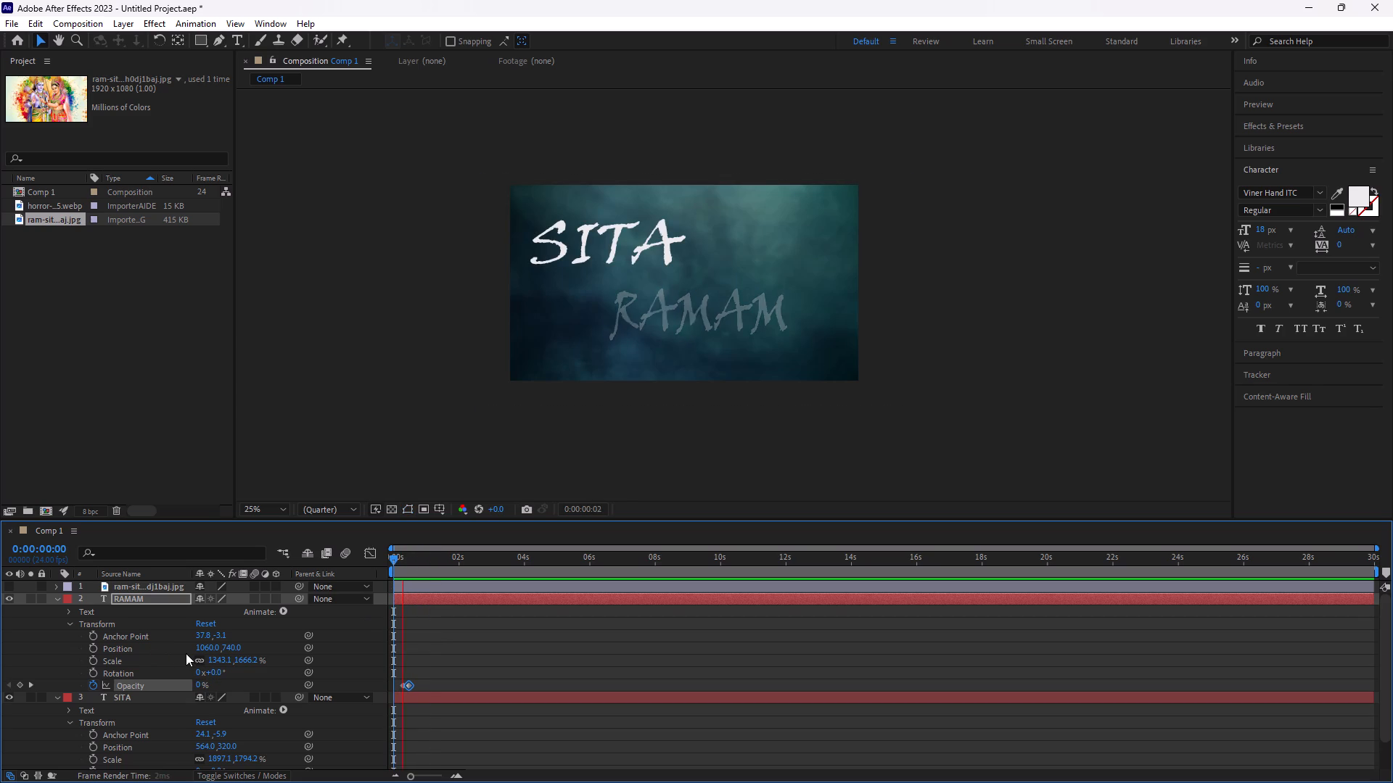
pyautogui.press('space')
# Move RAMAM's final opacity keyframe slightly earlier, preview the fade-in from 0:00:00:00, and scrub to 0:00:00:11.
pyautogui.click(409, 683)
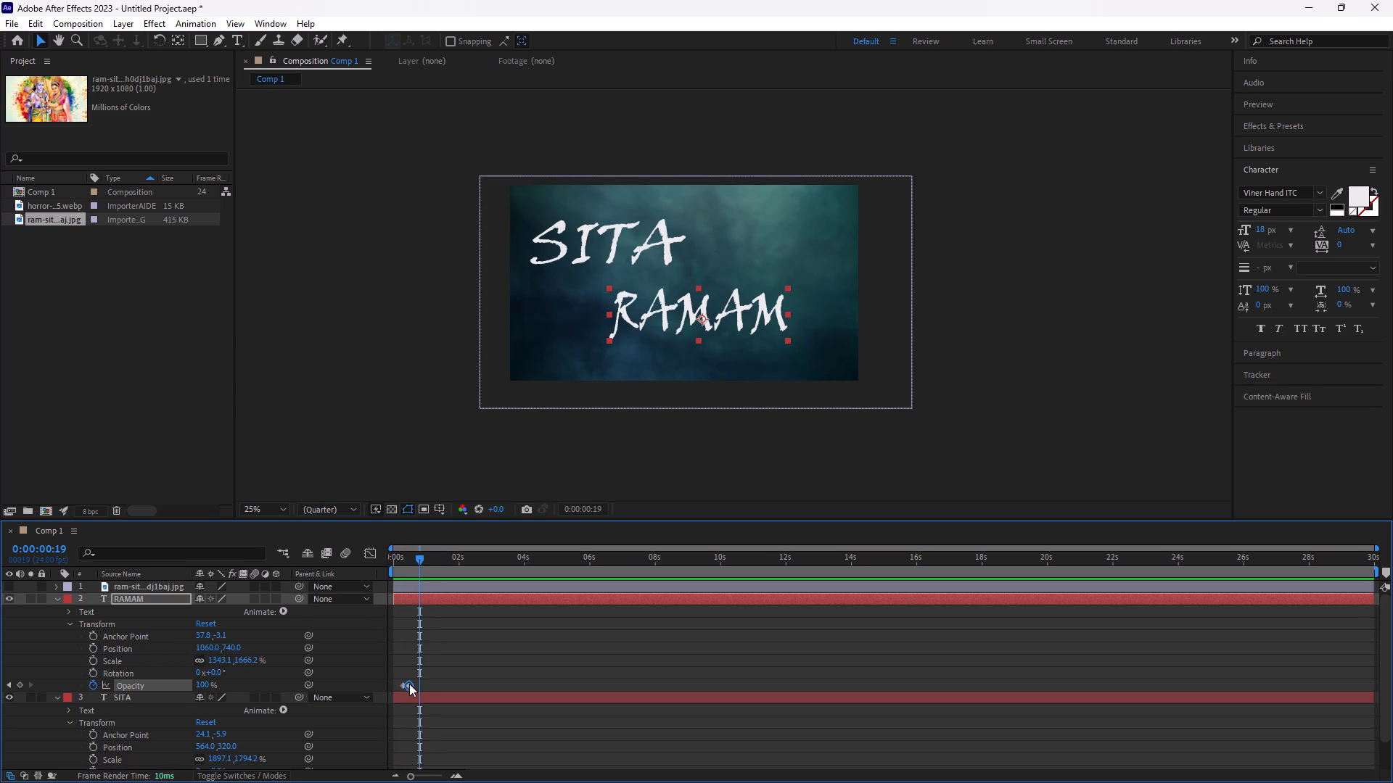
pyautogui.moveTo(419, 563); pyautogui.dragTo(297, 634)
pyautogui.moveTo(297, 634); pyautogui.dragTo(247, 660)
pyautogui.press('space')
pyautogui.press('space')
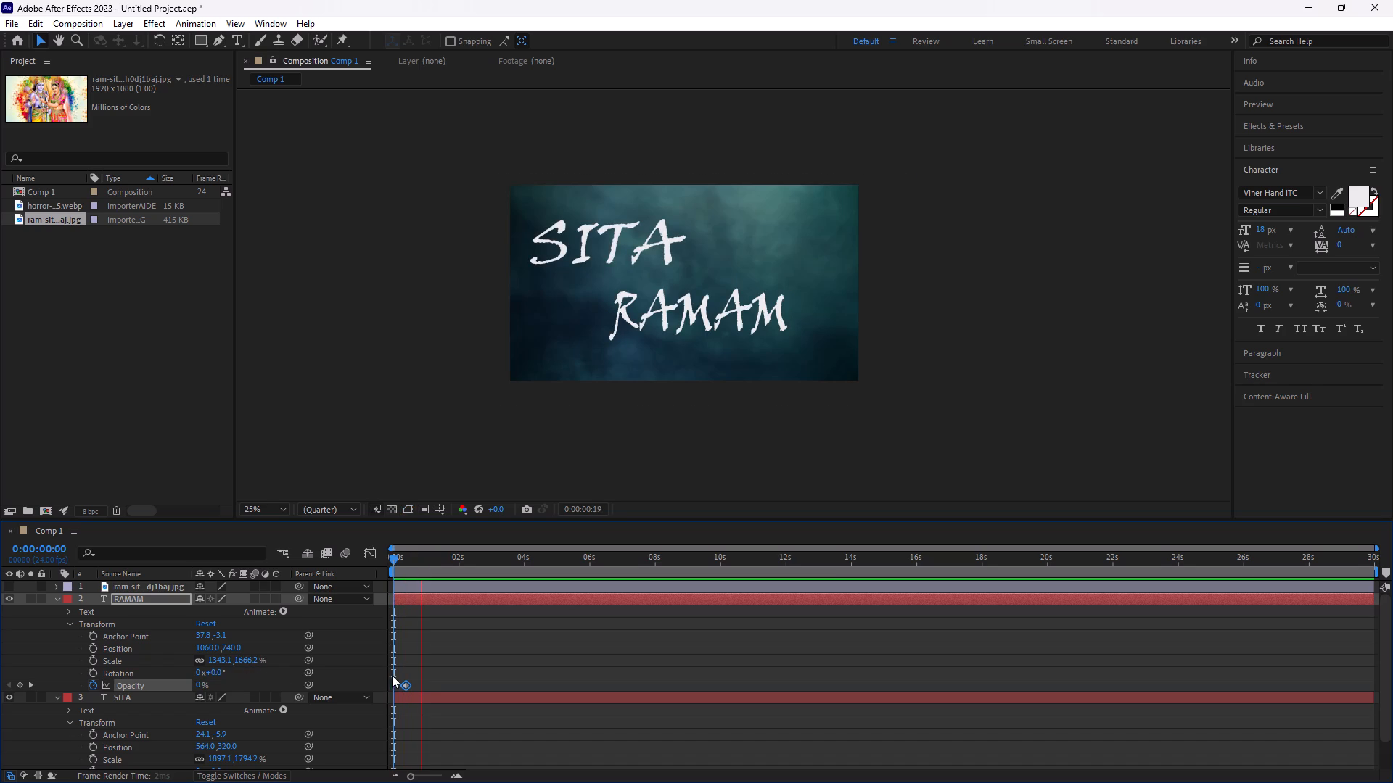
pyautogui.moveTo(422, 555); pyautogui.dragTo(379, 598)
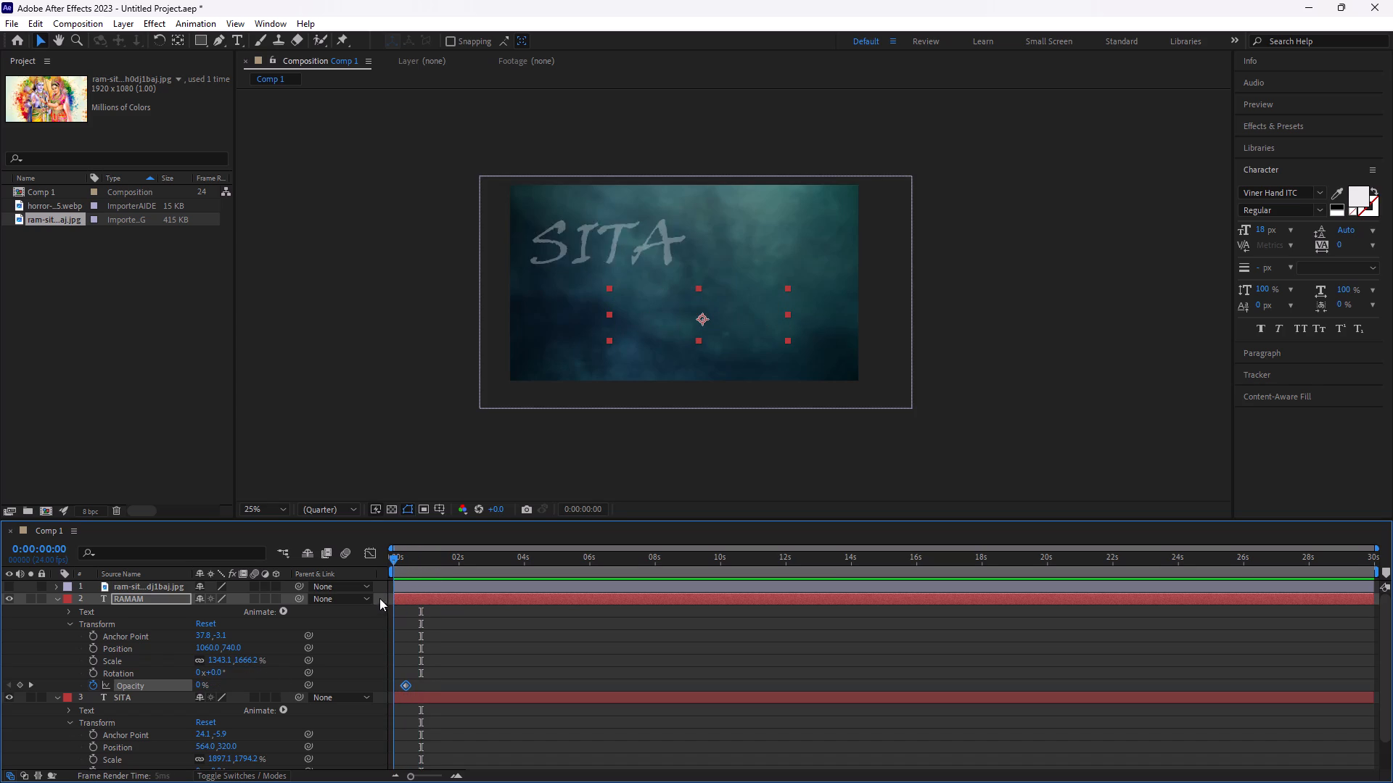
pyautogui.moveTo(379, 598); pyautogui.dragTo(414, 627)
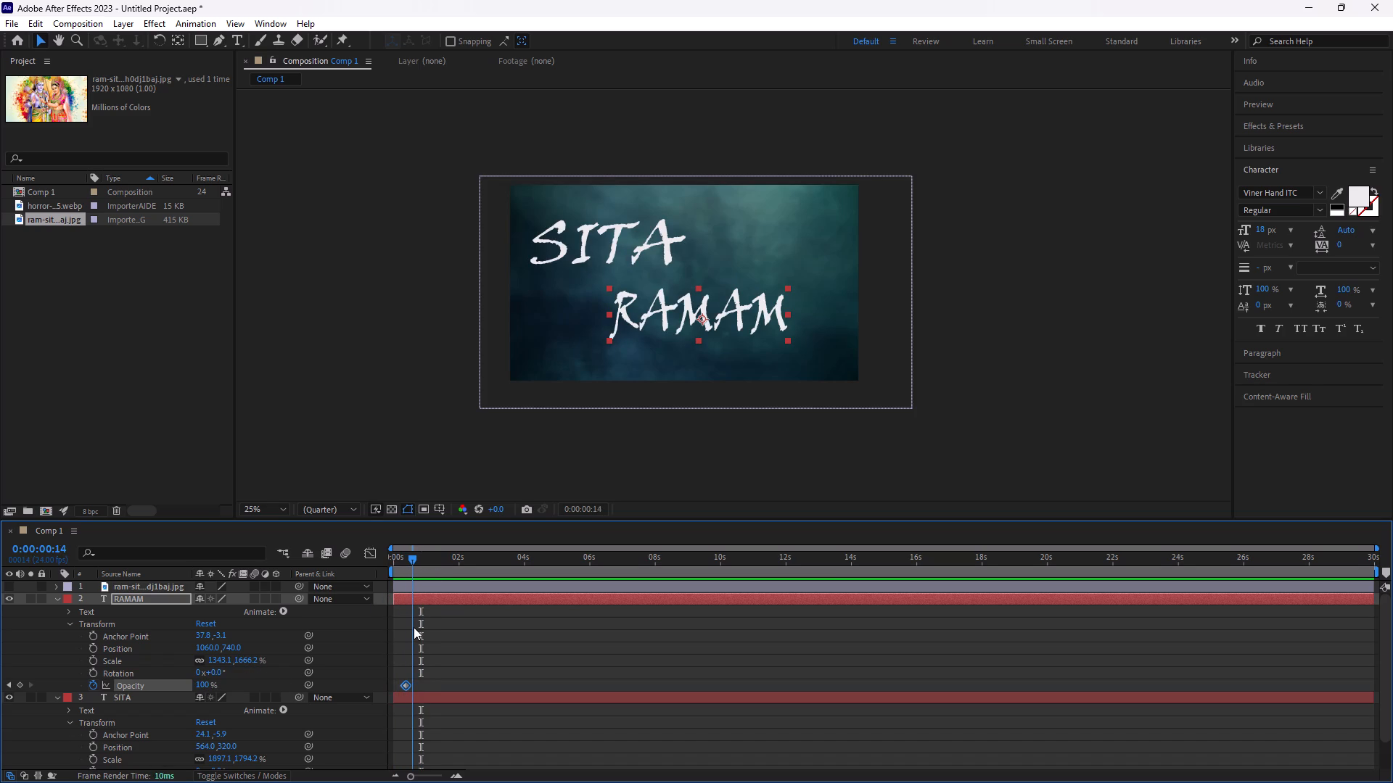
pyautogui.moveTo(414, 627); pyautogui.dragTo(410, 635)
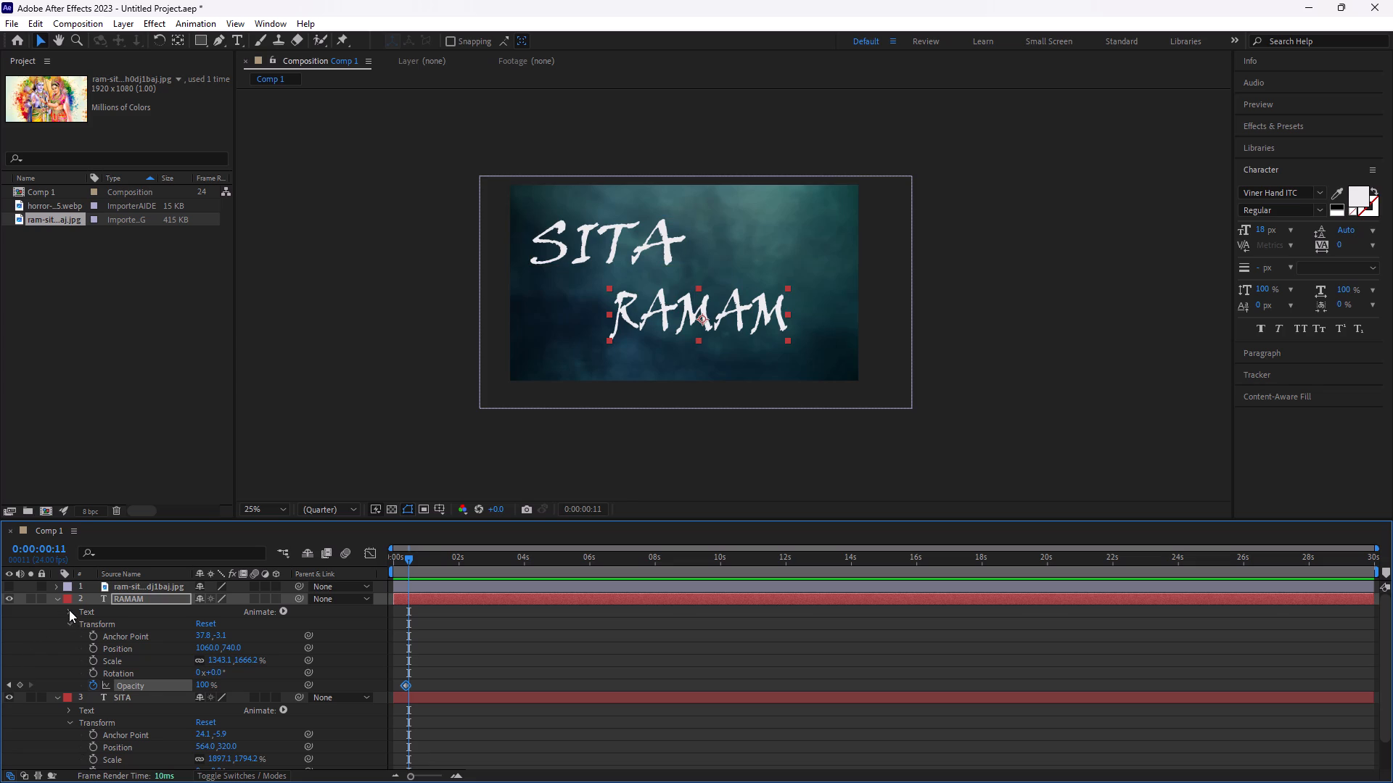
# Collapse the properties of both text layers and select the RAMAM and SITA layers together.
pyautogui.click(59, 602)
pyautogui.click(54, 612)
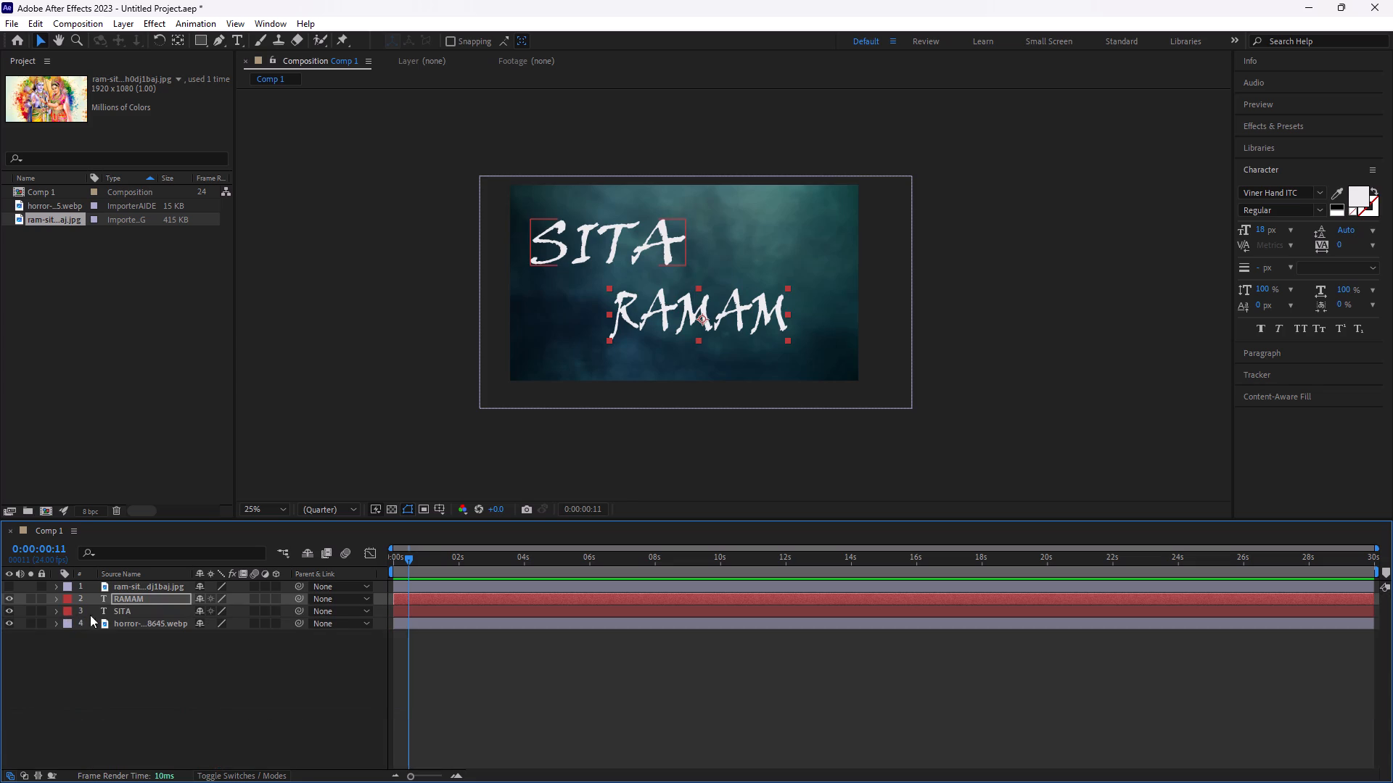
pyautogui.click(130, 597)
pyautogui.click(131, 624)
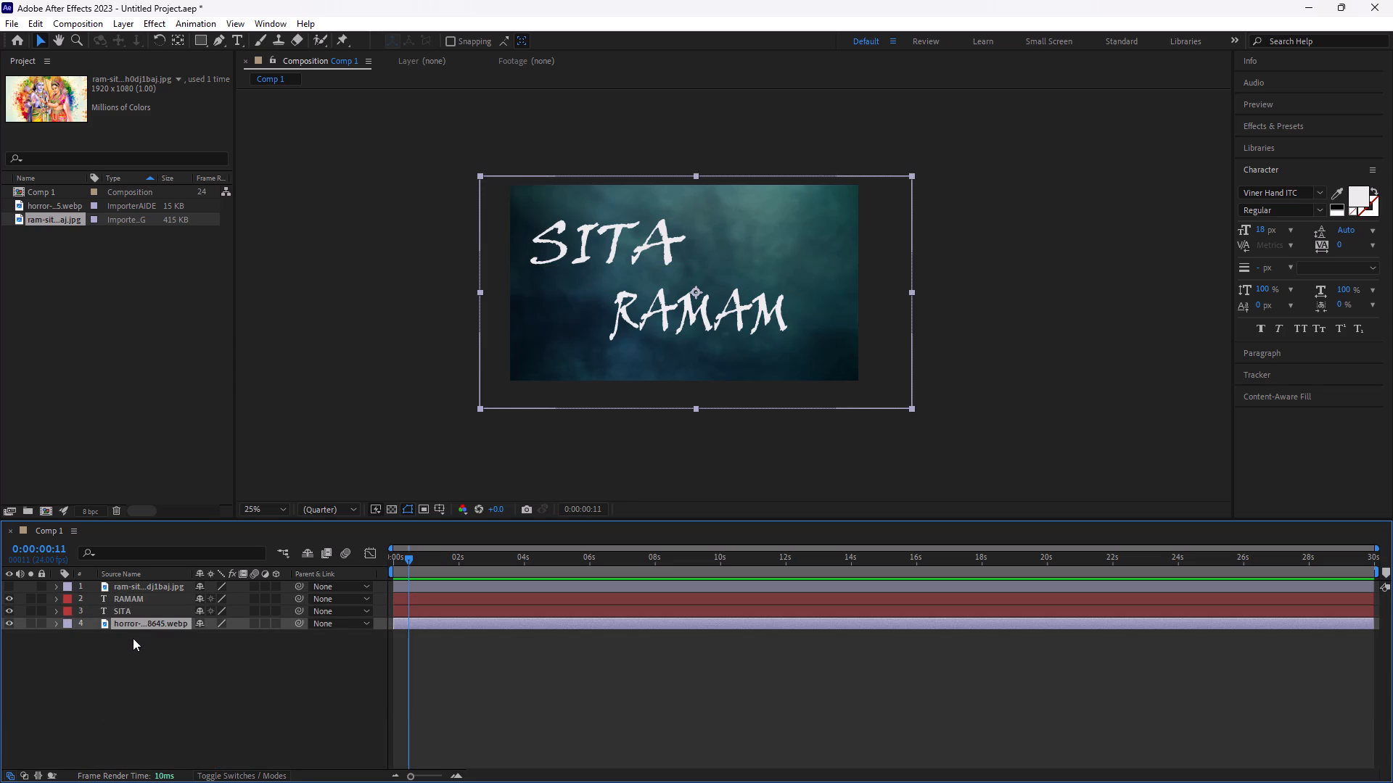
pyautogui.click(149, 580)
pyautogui.click(149, 588)
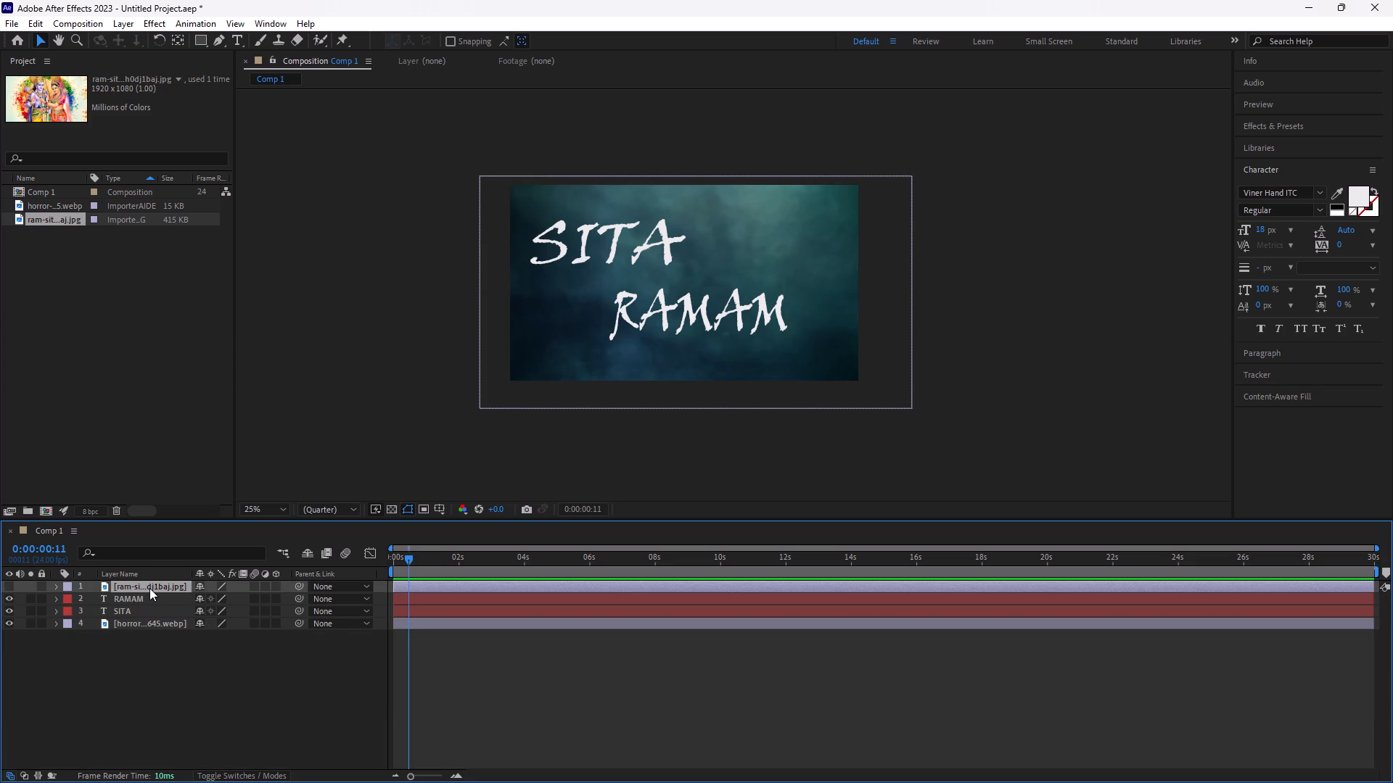
pyautogui.click(90, 596)
pyautogui.keyDown('ctrl'); pyautogui.click(94, 600); pyautogui.keyUp('ctrl')
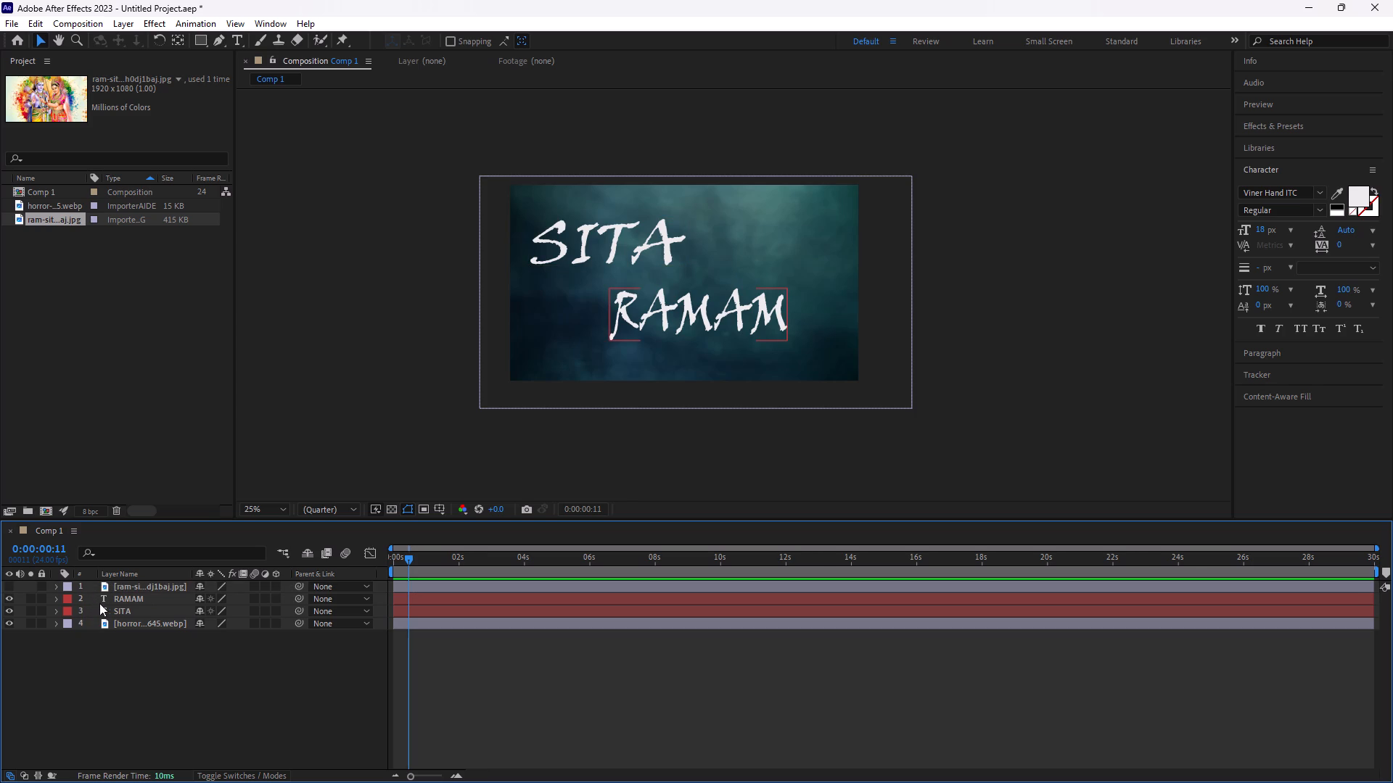
pyautogui.keyDown('ctrl'); pyautogui.click(112, 600); pyautogui.keyUp('ctrl')
pyautogui.keyDown('ctrl'); pyautogui.click(118, 608); pyautogui.keyUp('ctrl')
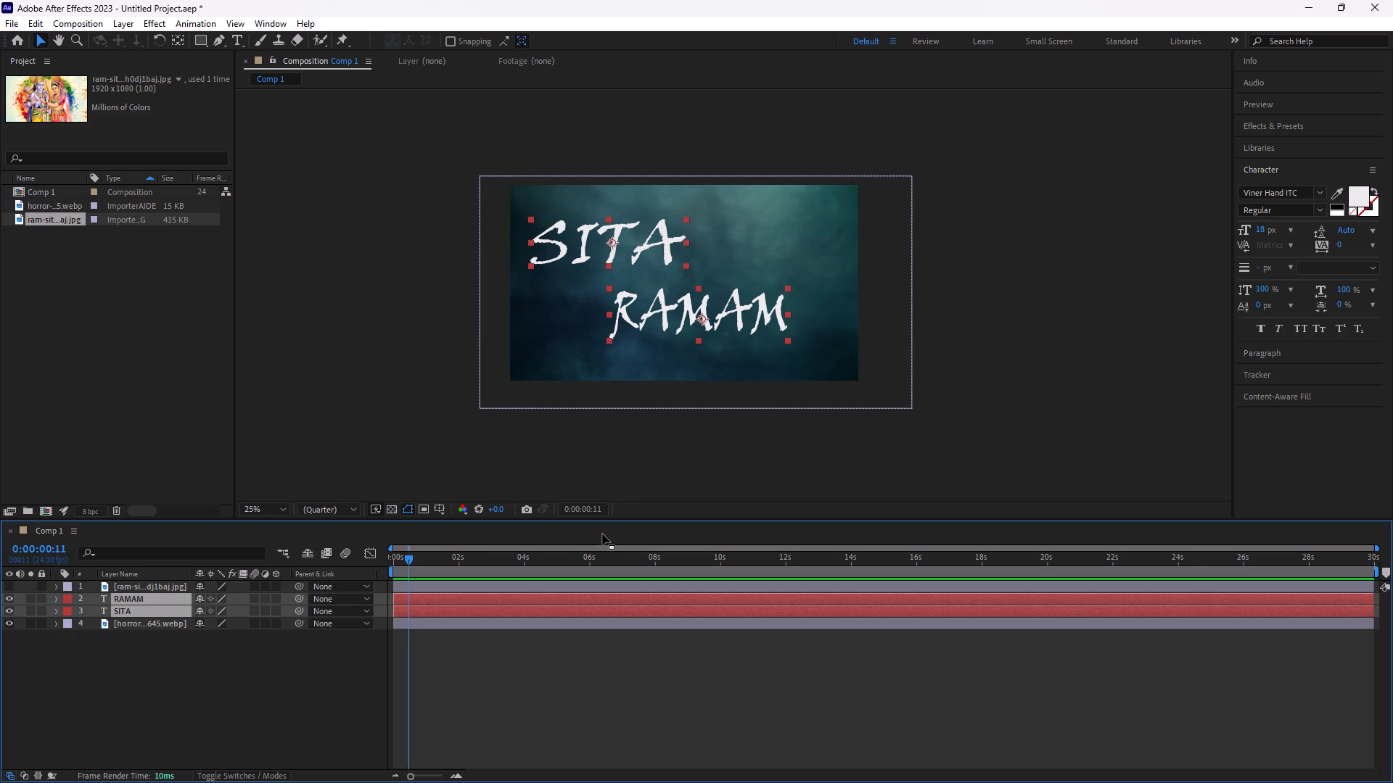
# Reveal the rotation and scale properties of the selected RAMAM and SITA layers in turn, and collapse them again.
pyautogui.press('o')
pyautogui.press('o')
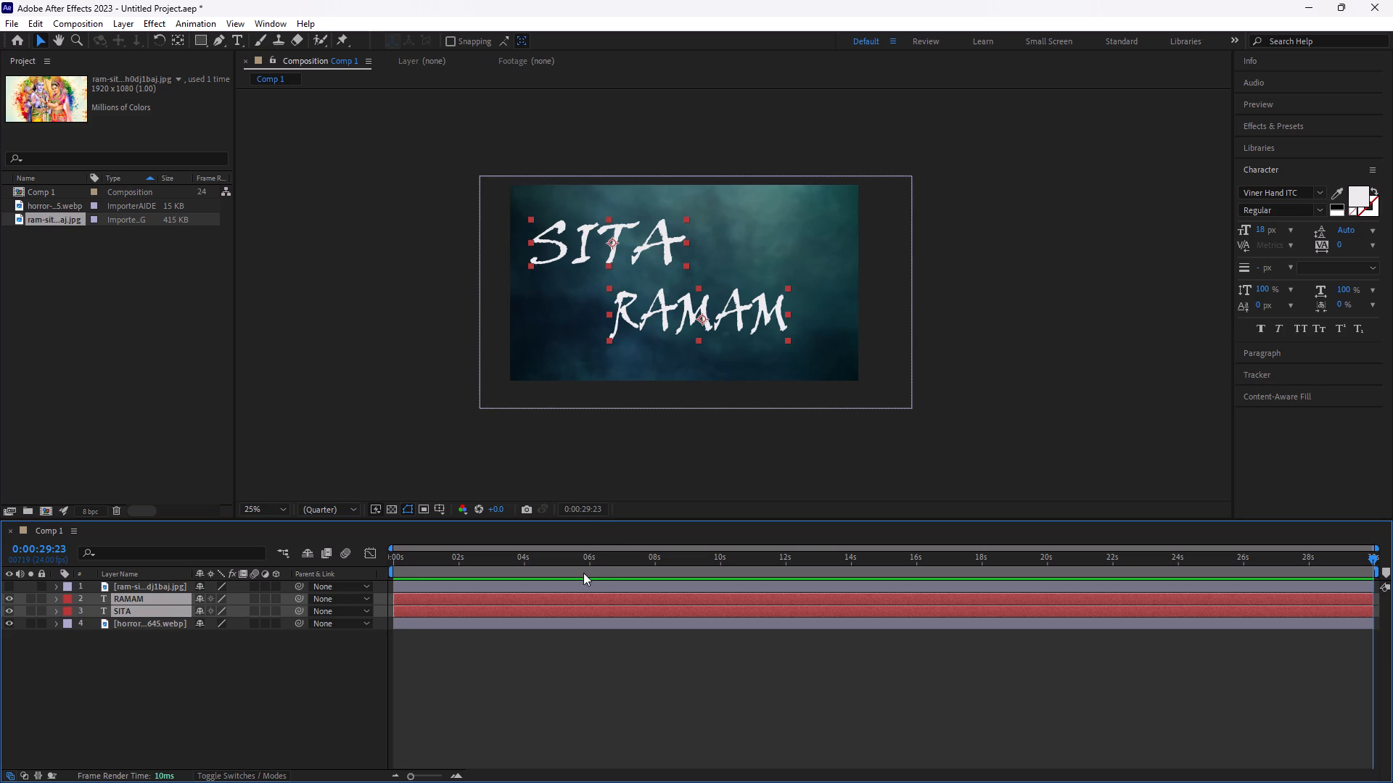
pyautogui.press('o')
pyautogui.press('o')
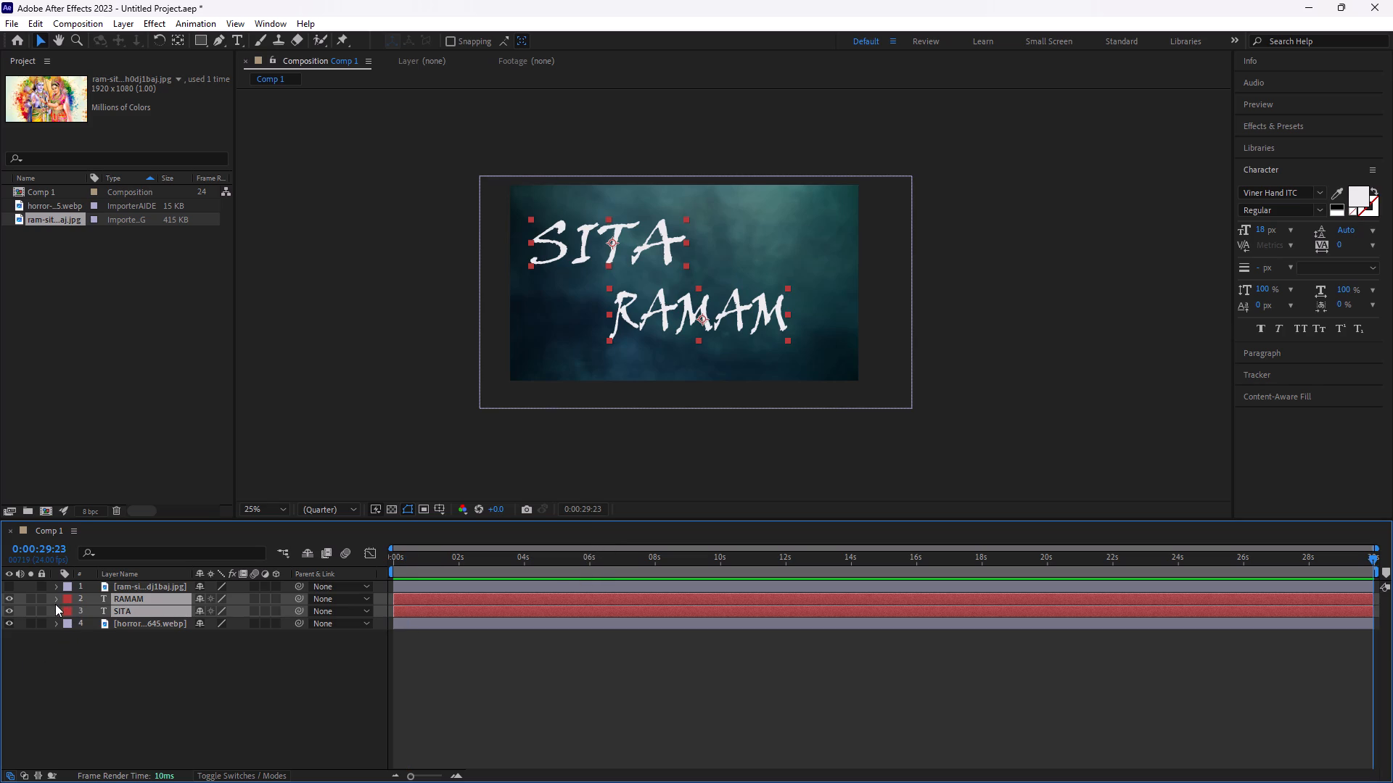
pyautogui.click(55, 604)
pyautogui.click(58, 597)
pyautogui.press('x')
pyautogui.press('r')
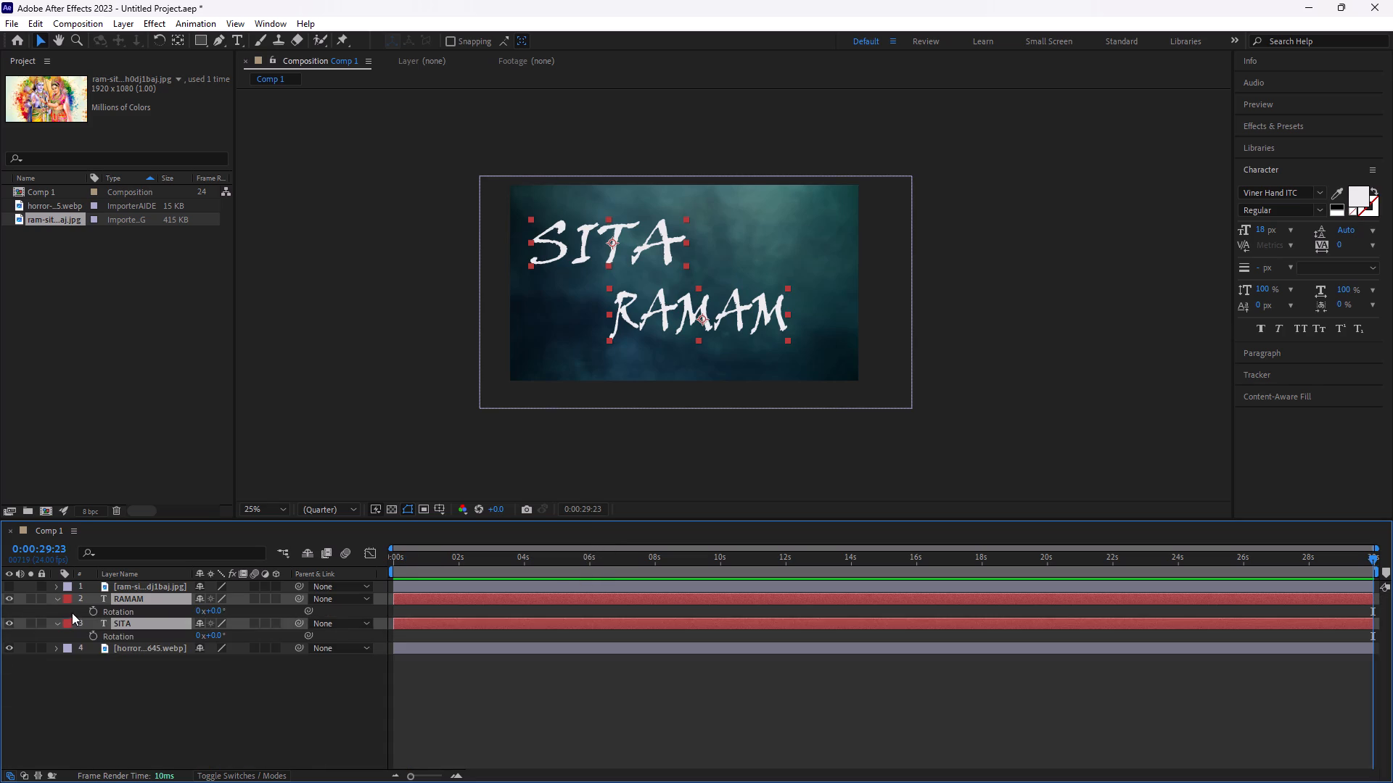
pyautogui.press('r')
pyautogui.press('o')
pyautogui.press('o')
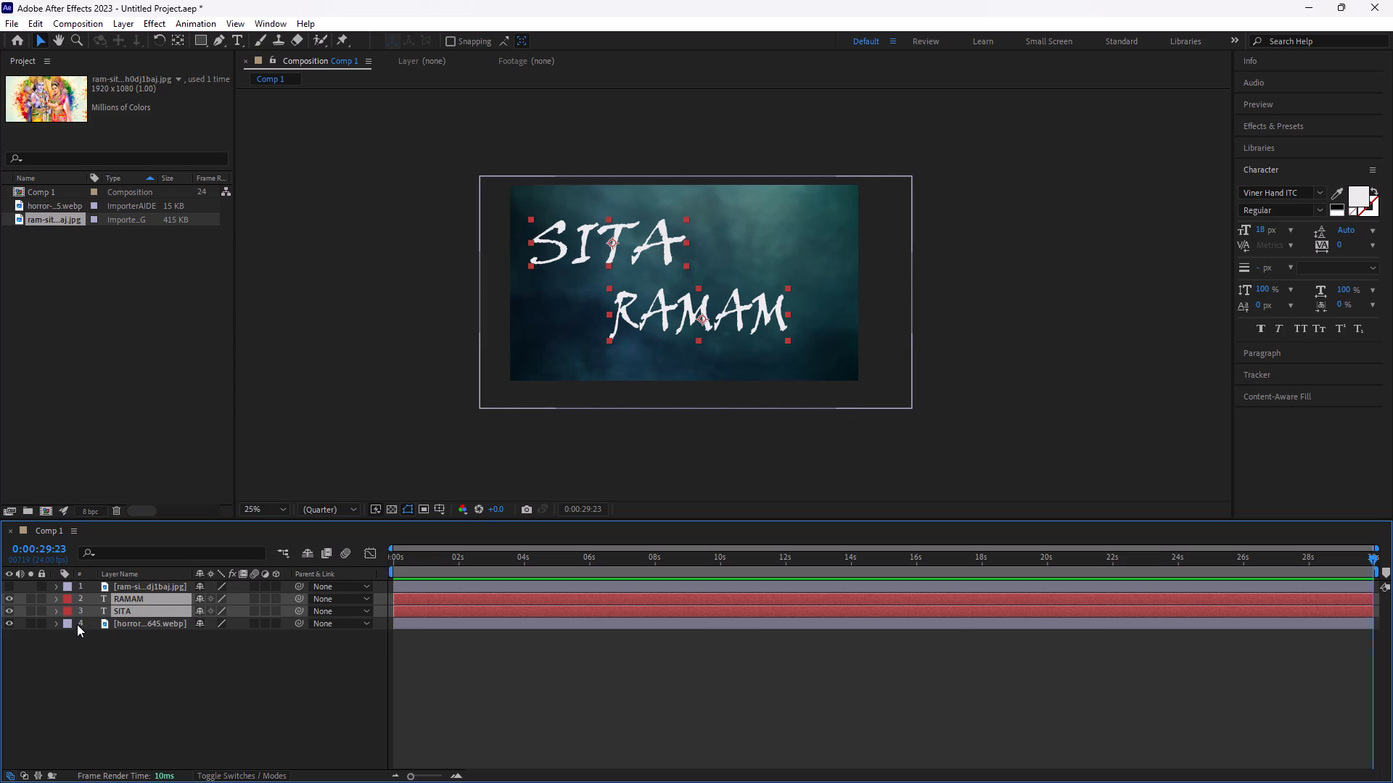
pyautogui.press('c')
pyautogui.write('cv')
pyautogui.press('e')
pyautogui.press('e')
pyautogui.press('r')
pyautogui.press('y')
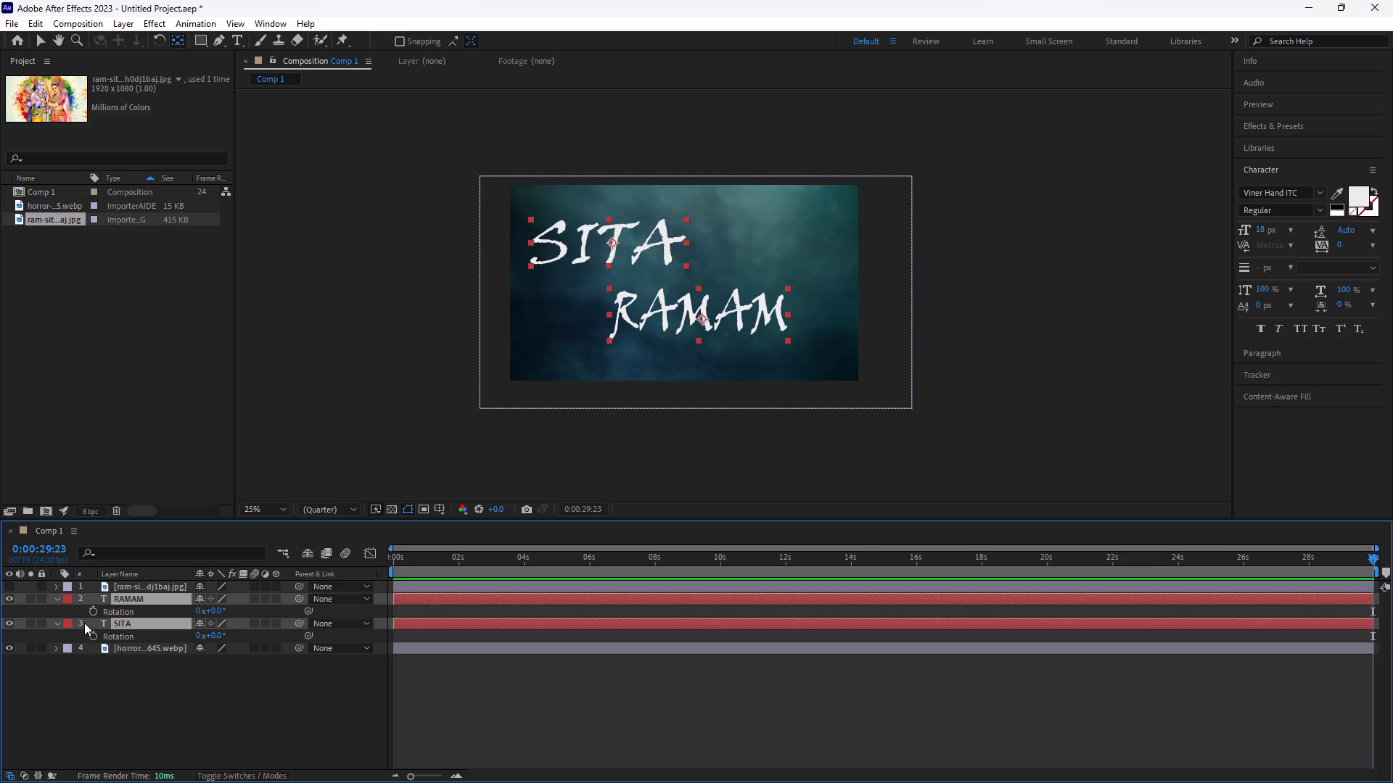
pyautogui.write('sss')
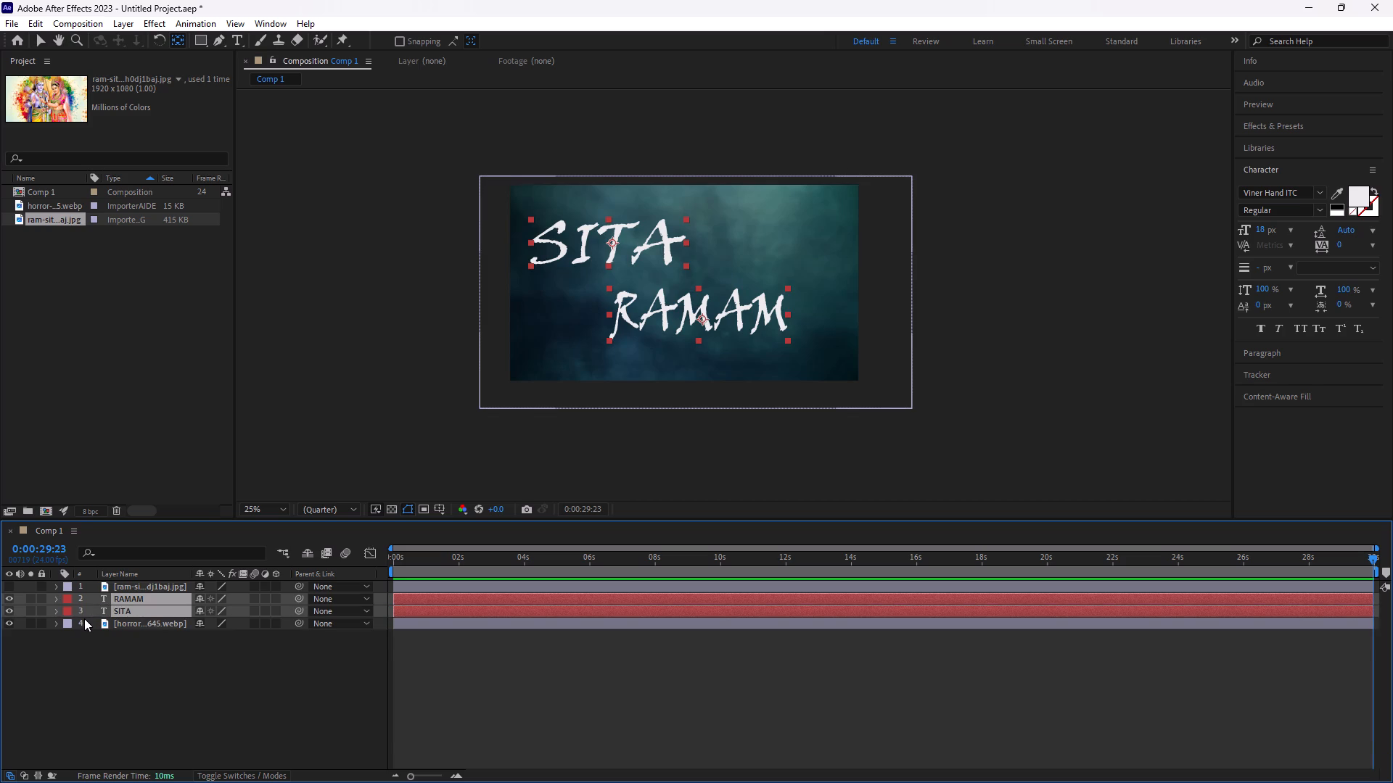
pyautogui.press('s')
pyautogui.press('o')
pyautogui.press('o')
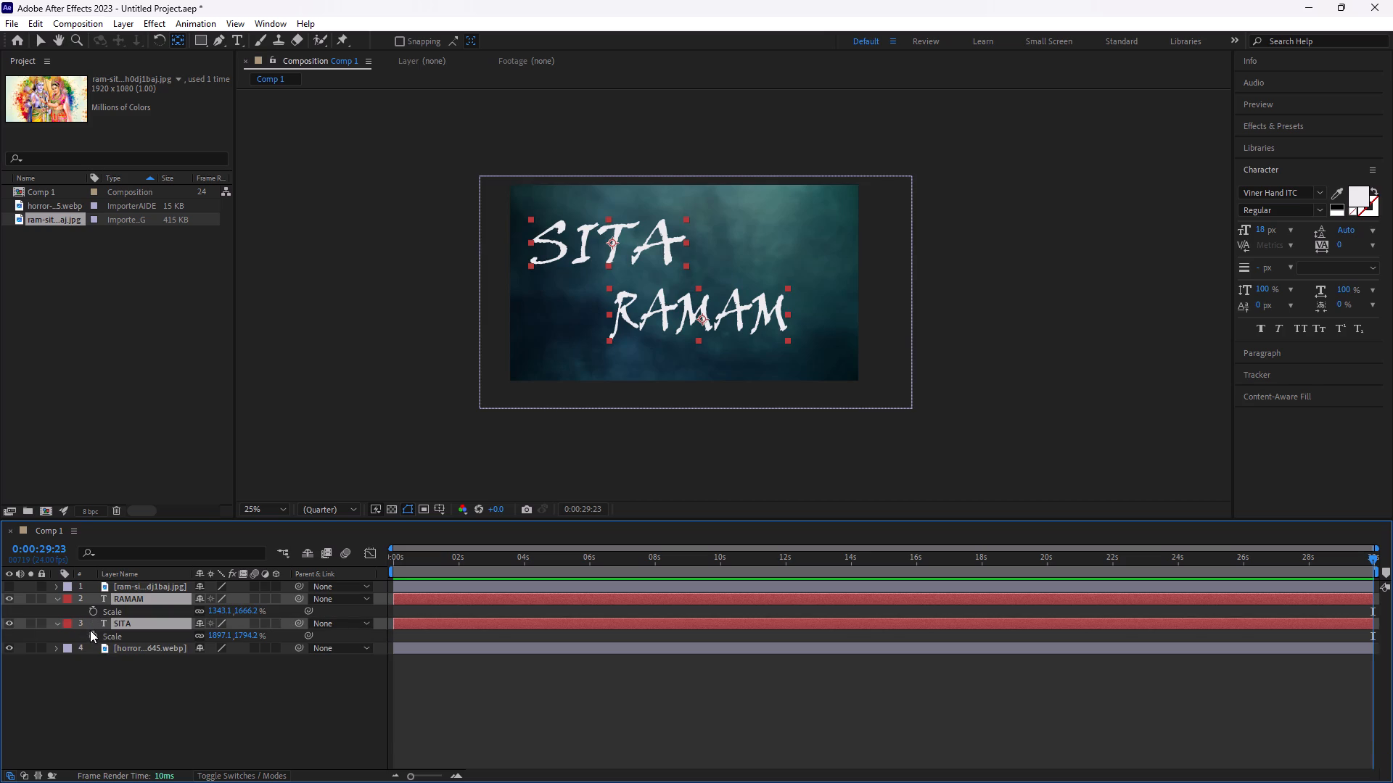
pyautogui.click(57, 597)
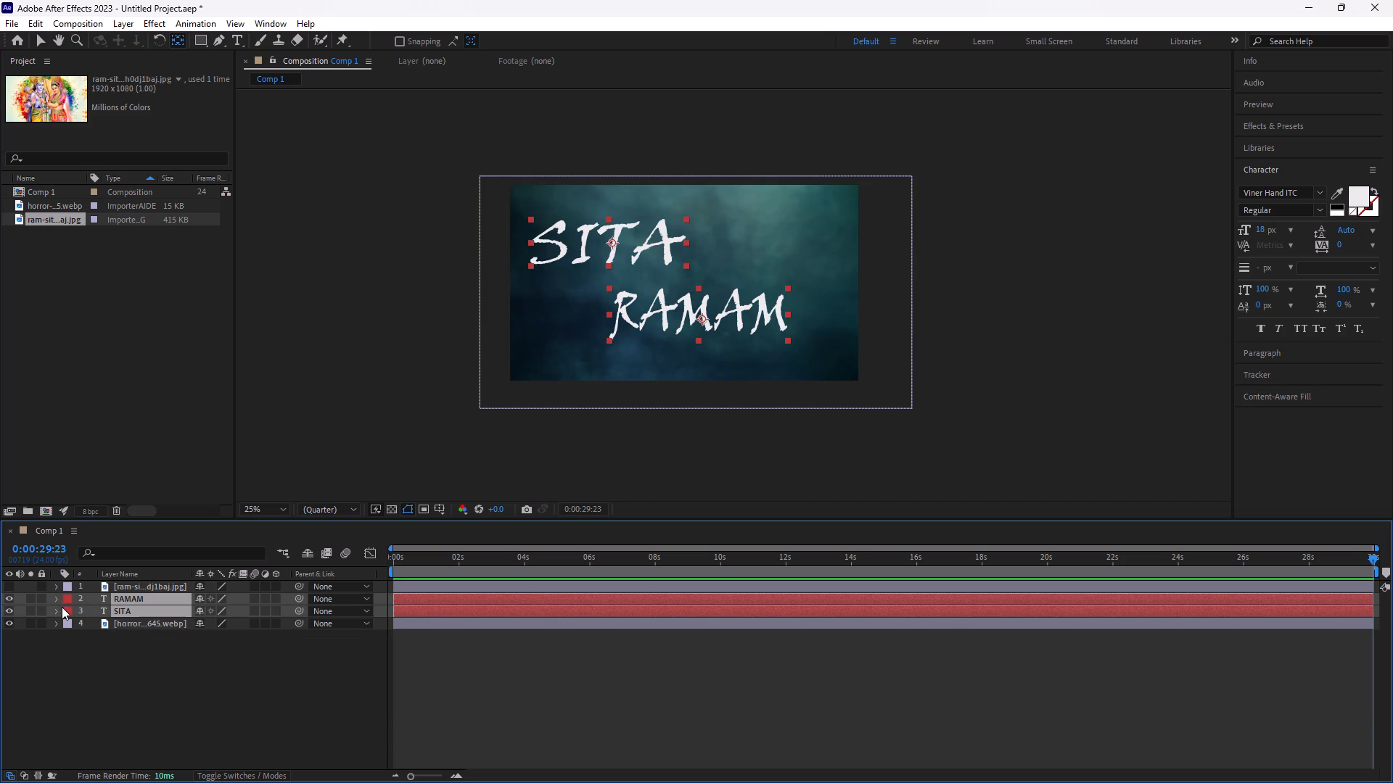
# Shift both text layers horizontally together, setting RAMAM's position to 1042, 740 and SITA's to 546, 320.
pyautogui.press('o')
pyautogui.press('o')
pyautogui.press('o')
pyautogui.press('o')
pyautogui.press('o')
pyautogui.press('p')
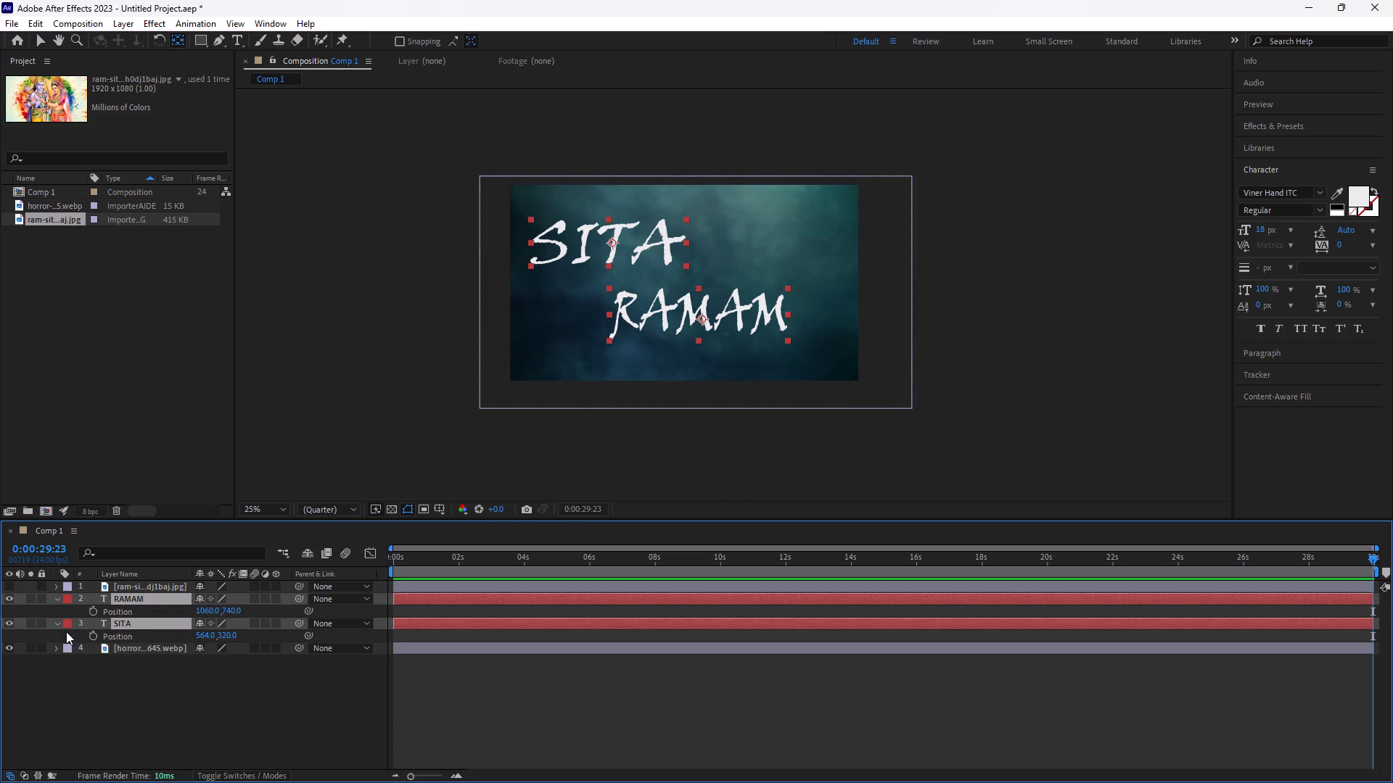
pyautogui.moveTo(207, 608); pyautogui.dragTo(188, 612)
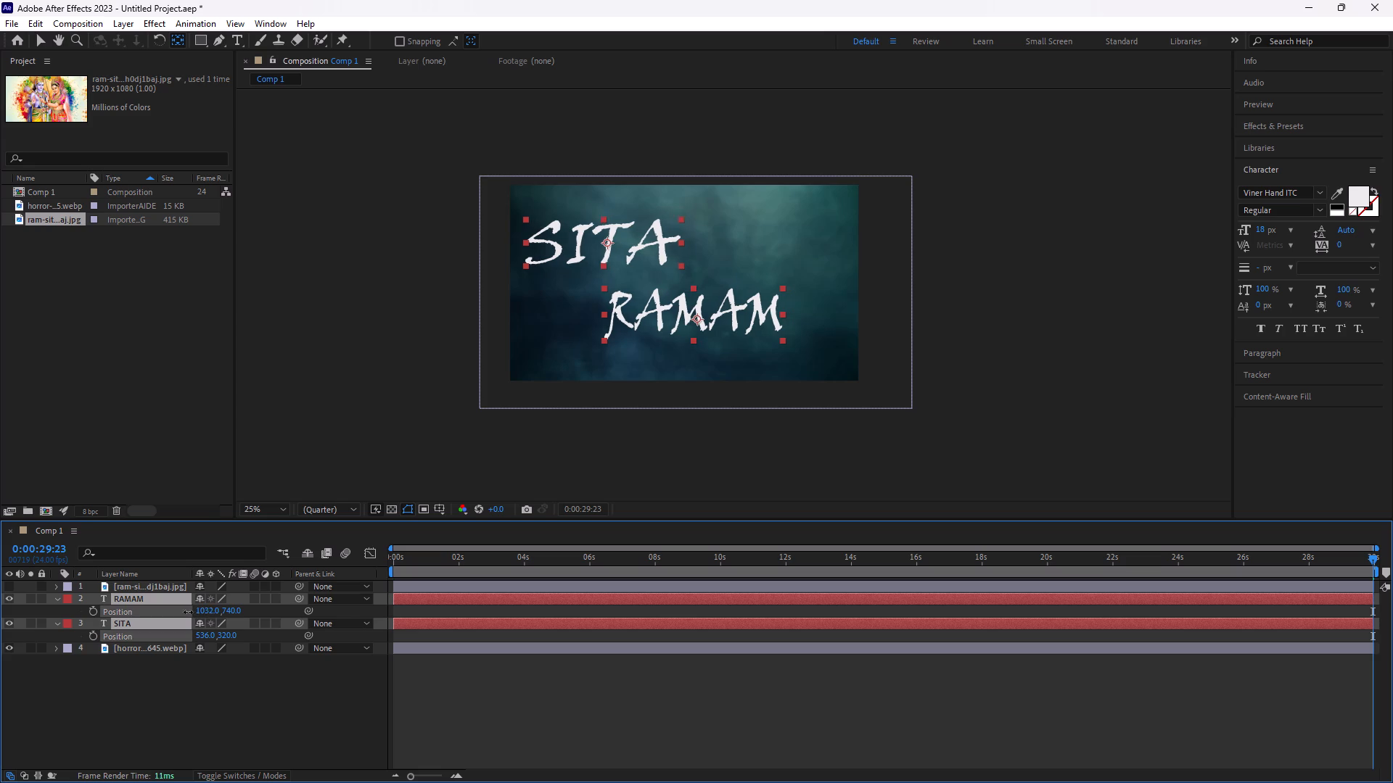
pyautogui.moveTo(188, 612); pyautogui.dragTo(200, 613)
# Expand the full transform properties of the RAMAM and SITA layers.
pyautogui.press('o')
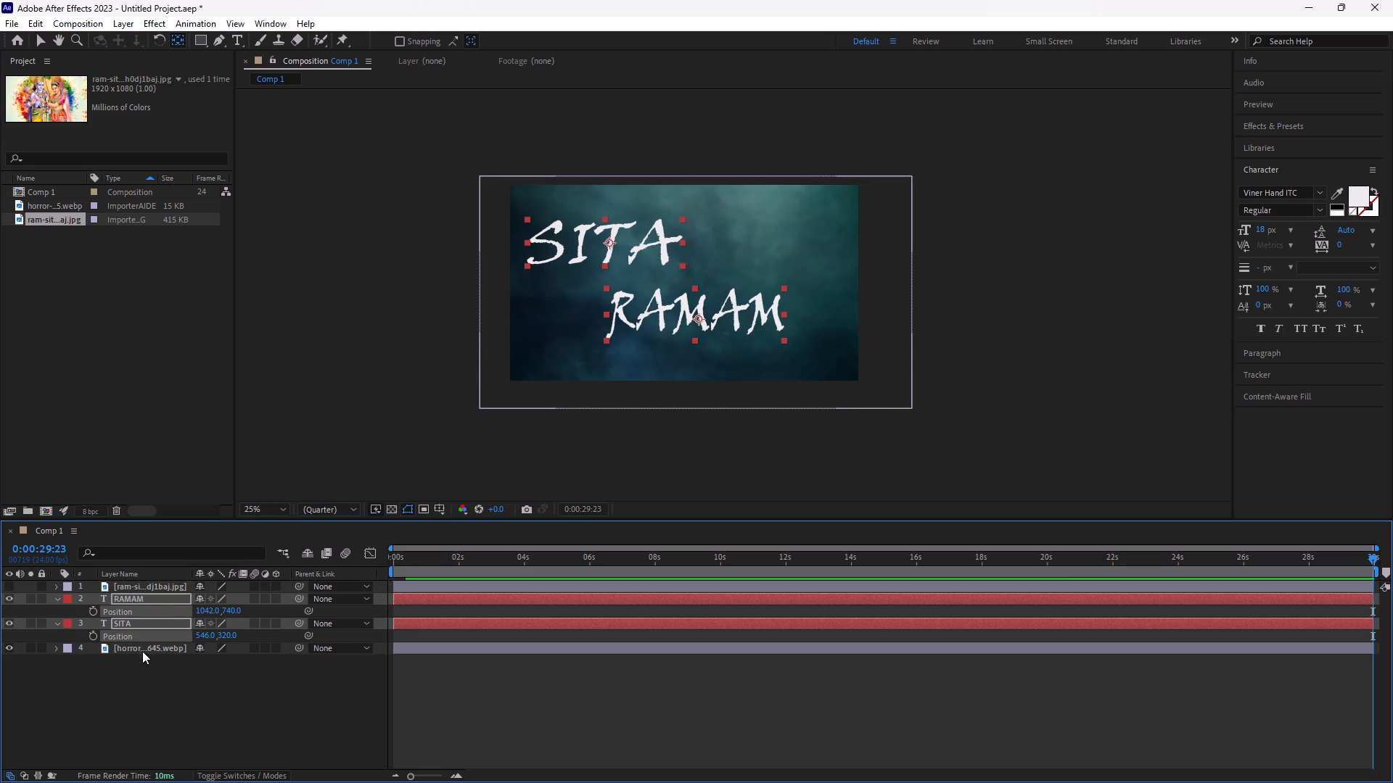
pyautogui.press('o')
pyautogui.click(55, 597)
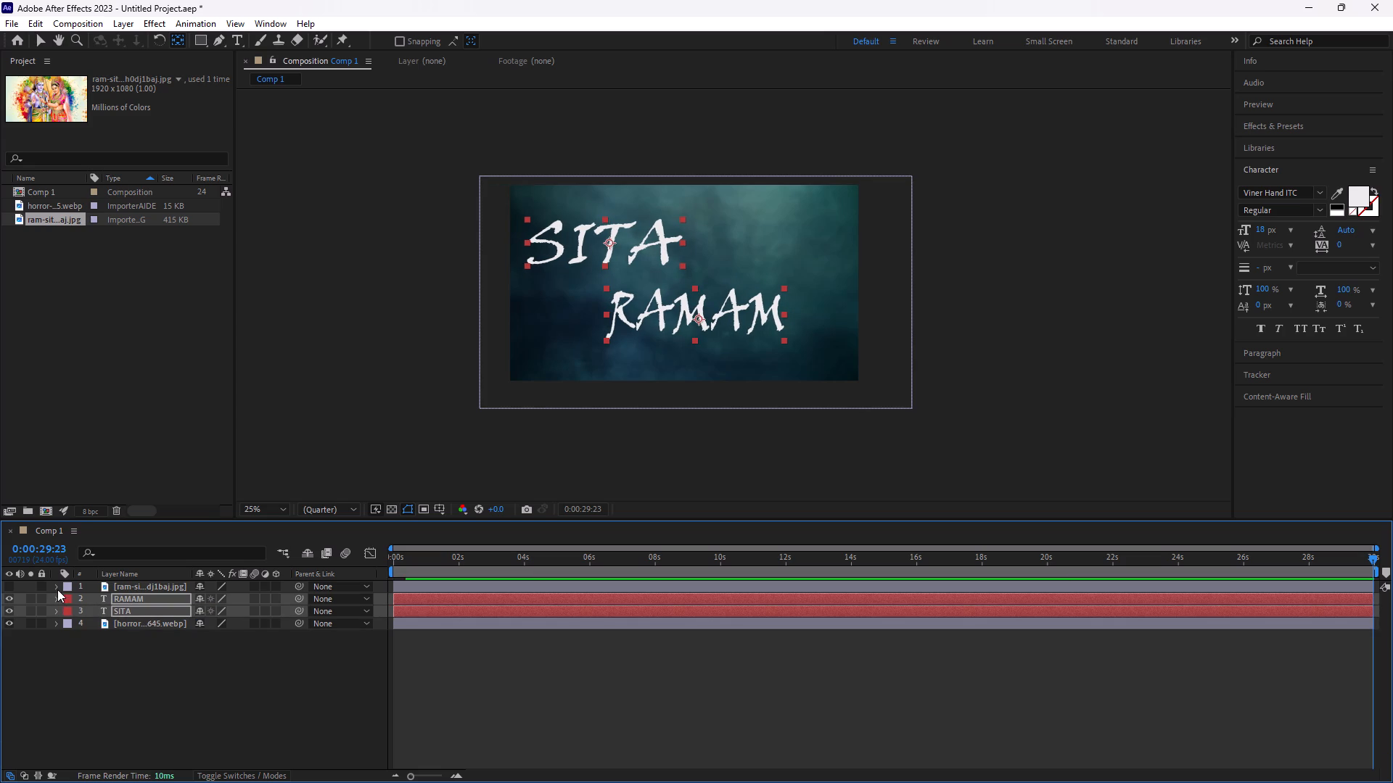
pyautogui.click(53, 600)
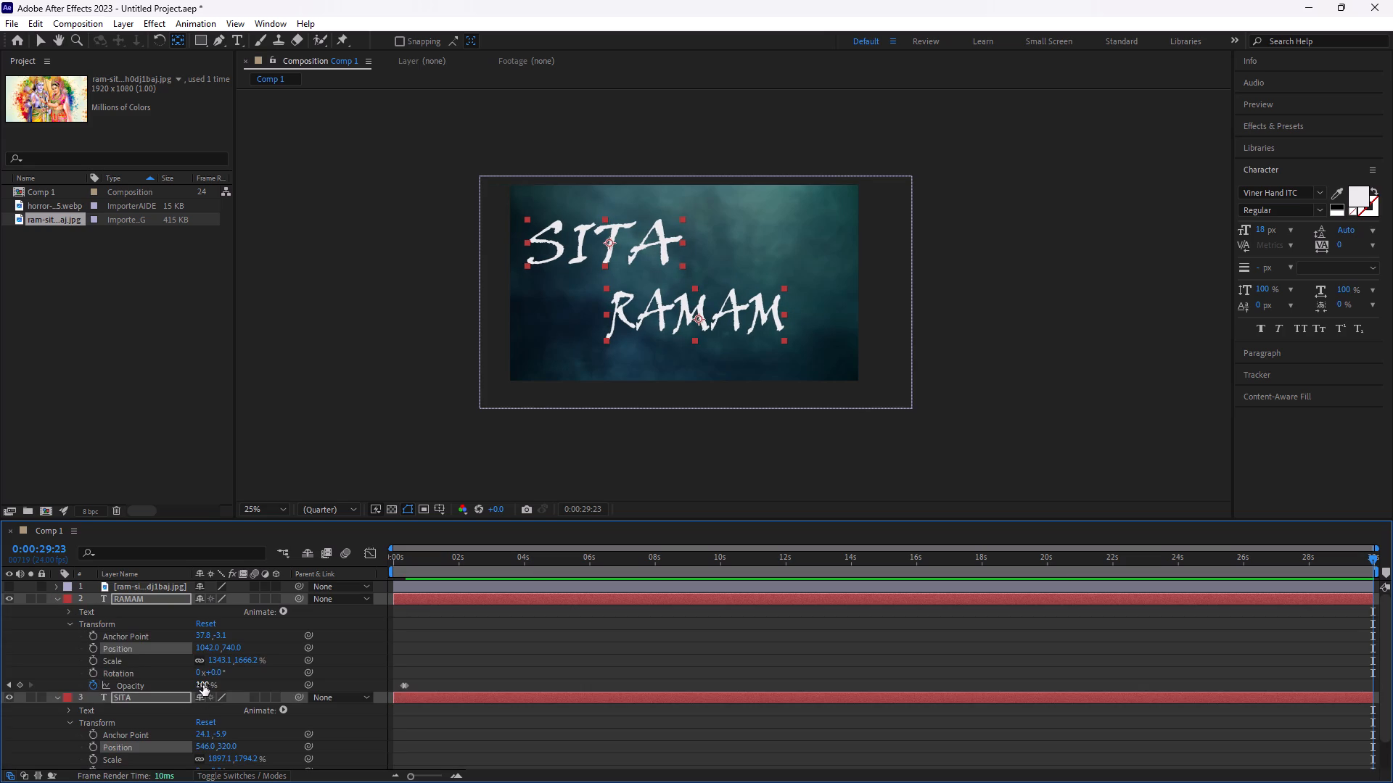
# Toggle the SITA layer's visibility off and on, preview the fade-in, and scrub back to 0:00:00:03.
pyautogui.click(7, 696)
pyautogui.click(7, 696)
pyautogui.press('space')
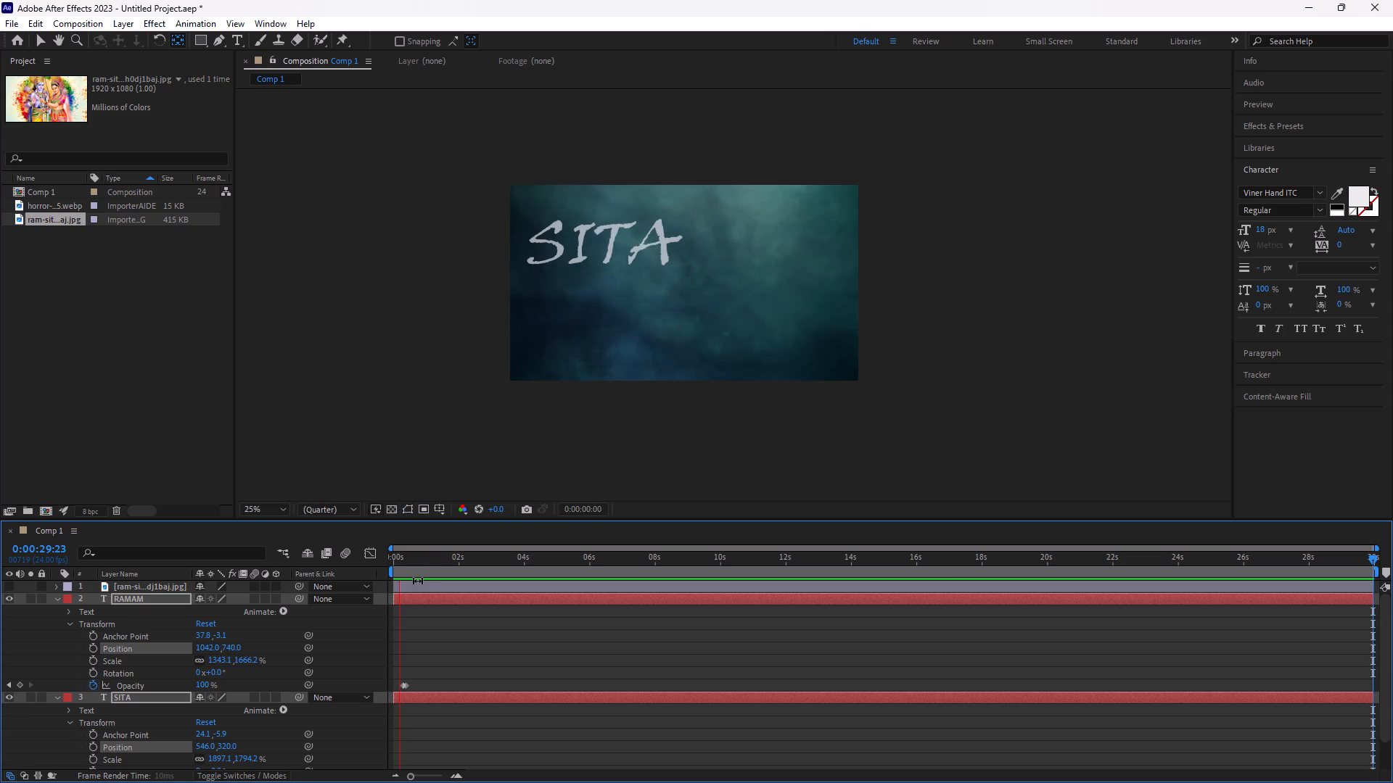
pyautogui.press('space')
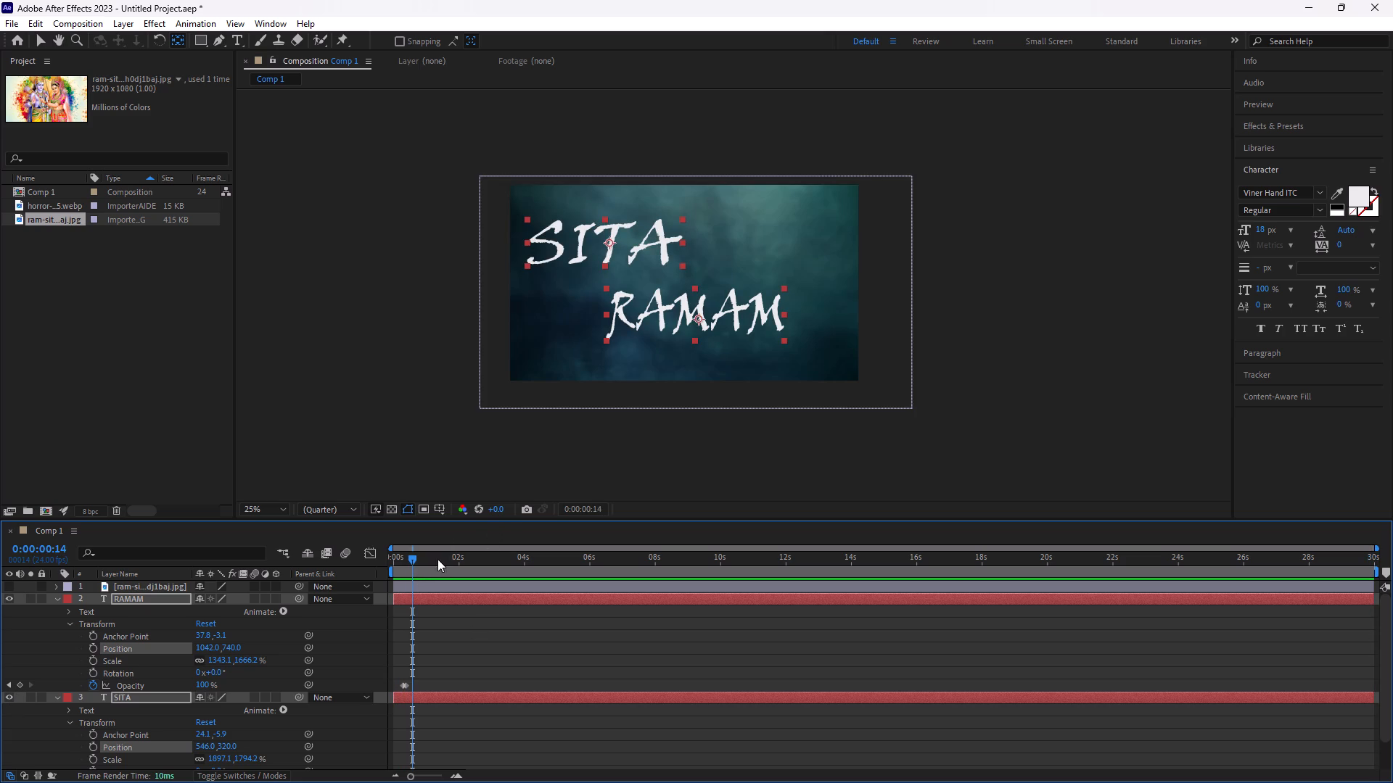
pyautogui.moveTo(410, 557); pyautogui.dragTo(383, 586)
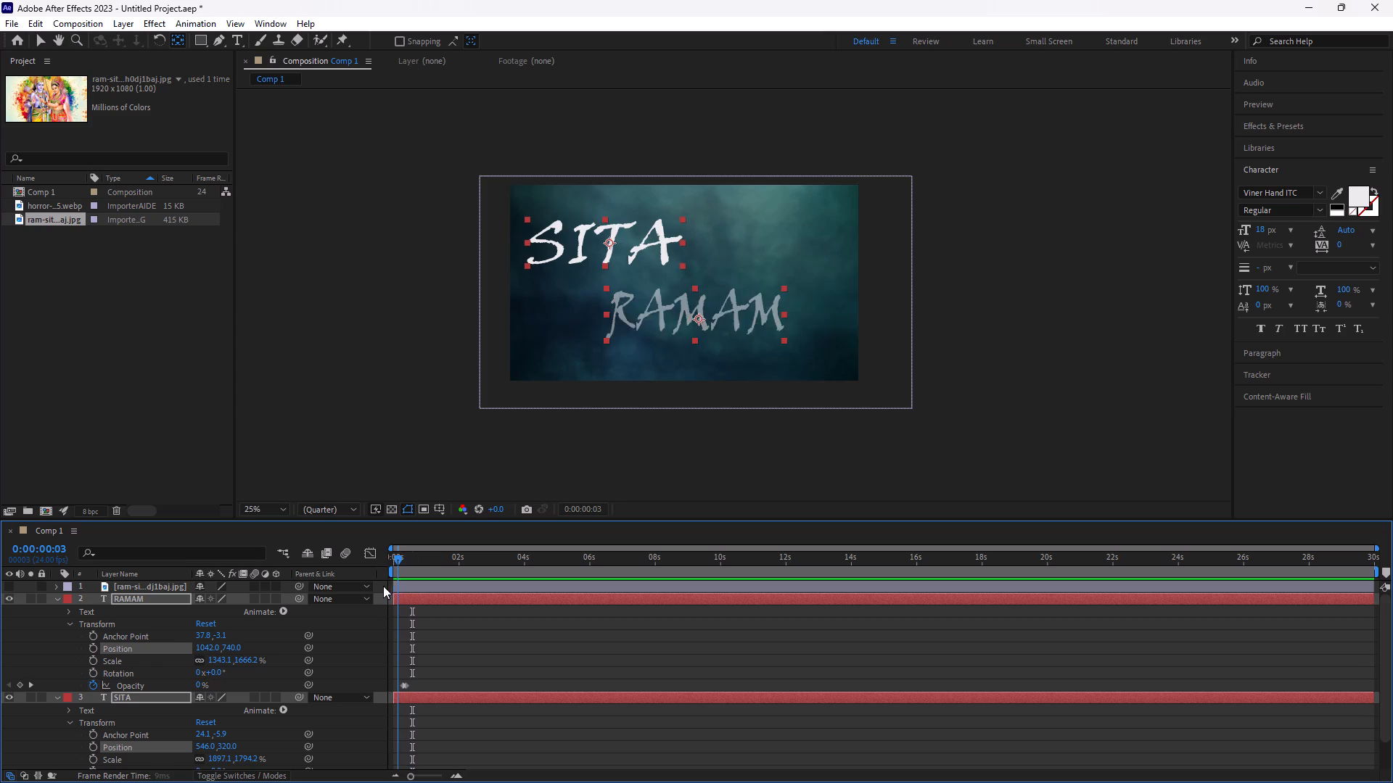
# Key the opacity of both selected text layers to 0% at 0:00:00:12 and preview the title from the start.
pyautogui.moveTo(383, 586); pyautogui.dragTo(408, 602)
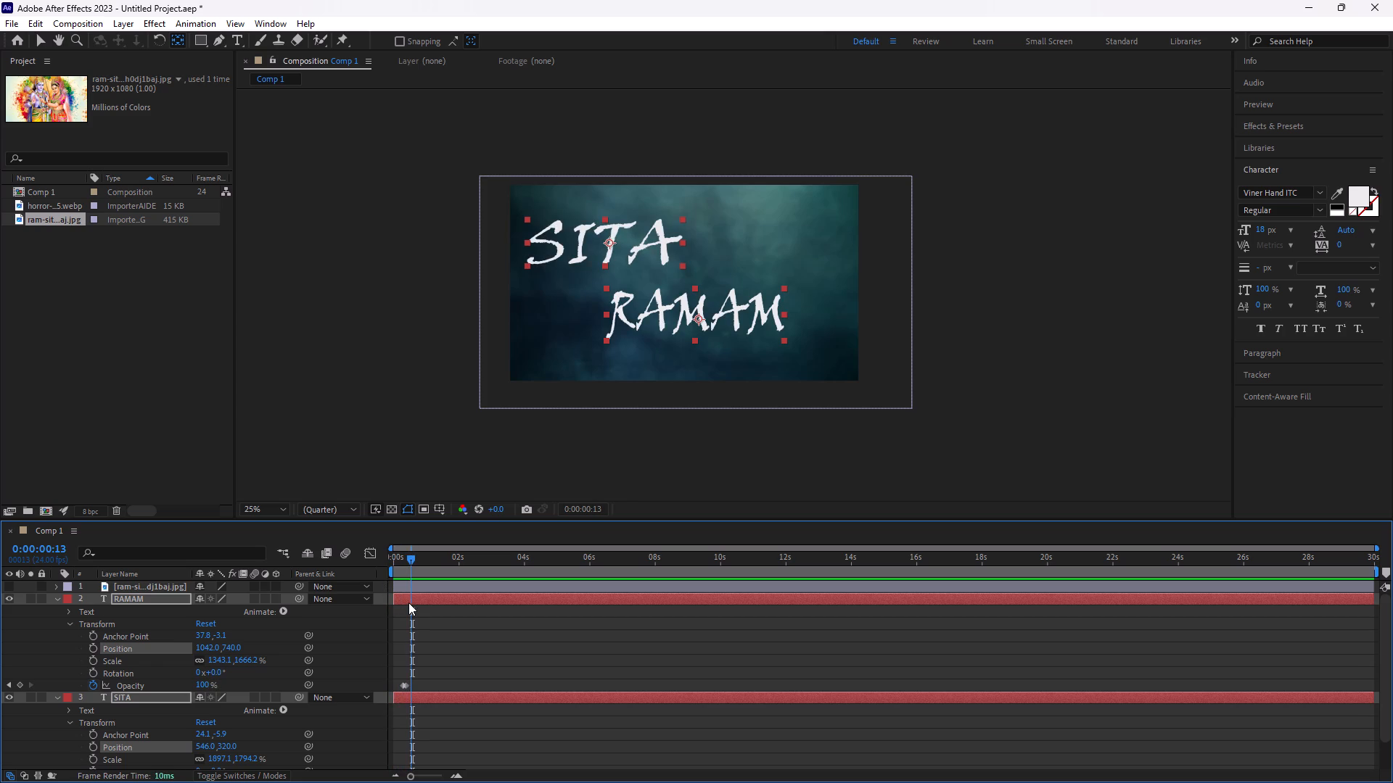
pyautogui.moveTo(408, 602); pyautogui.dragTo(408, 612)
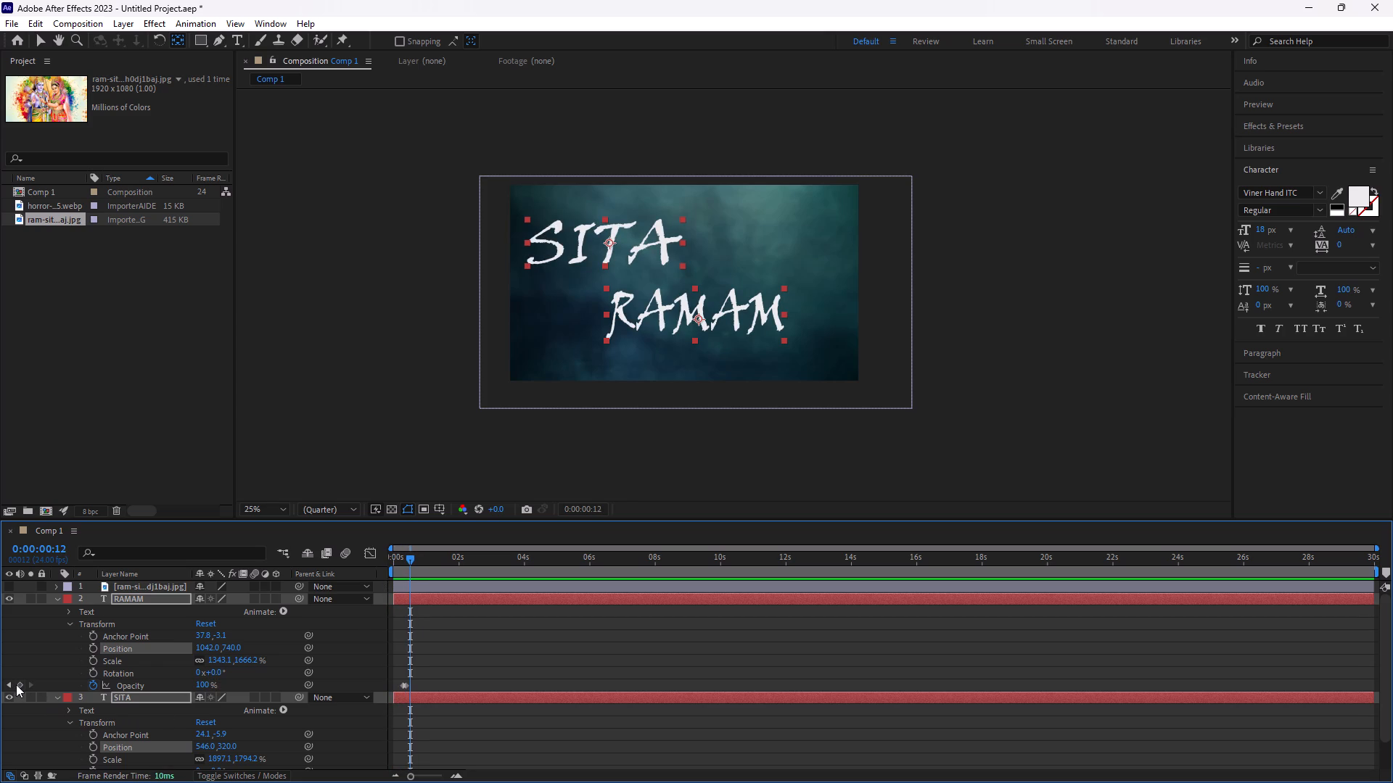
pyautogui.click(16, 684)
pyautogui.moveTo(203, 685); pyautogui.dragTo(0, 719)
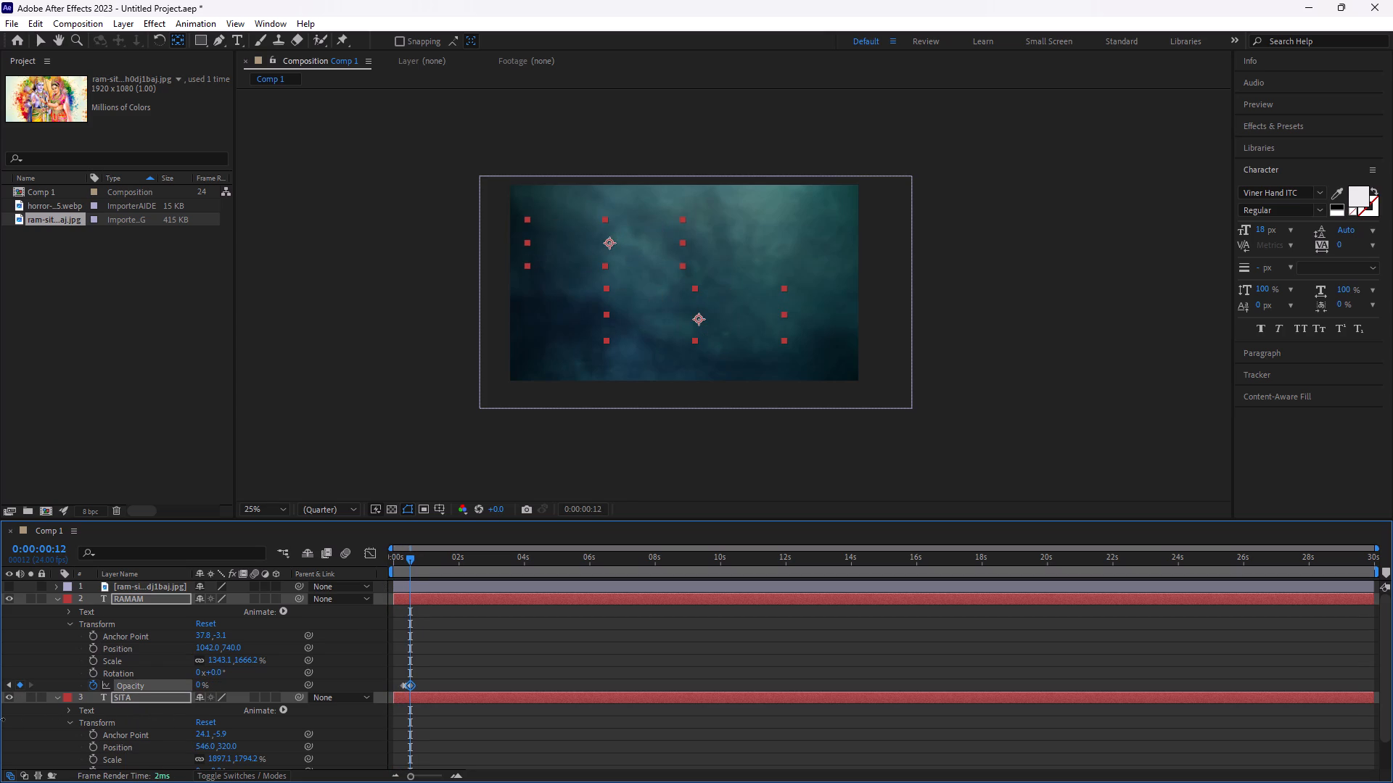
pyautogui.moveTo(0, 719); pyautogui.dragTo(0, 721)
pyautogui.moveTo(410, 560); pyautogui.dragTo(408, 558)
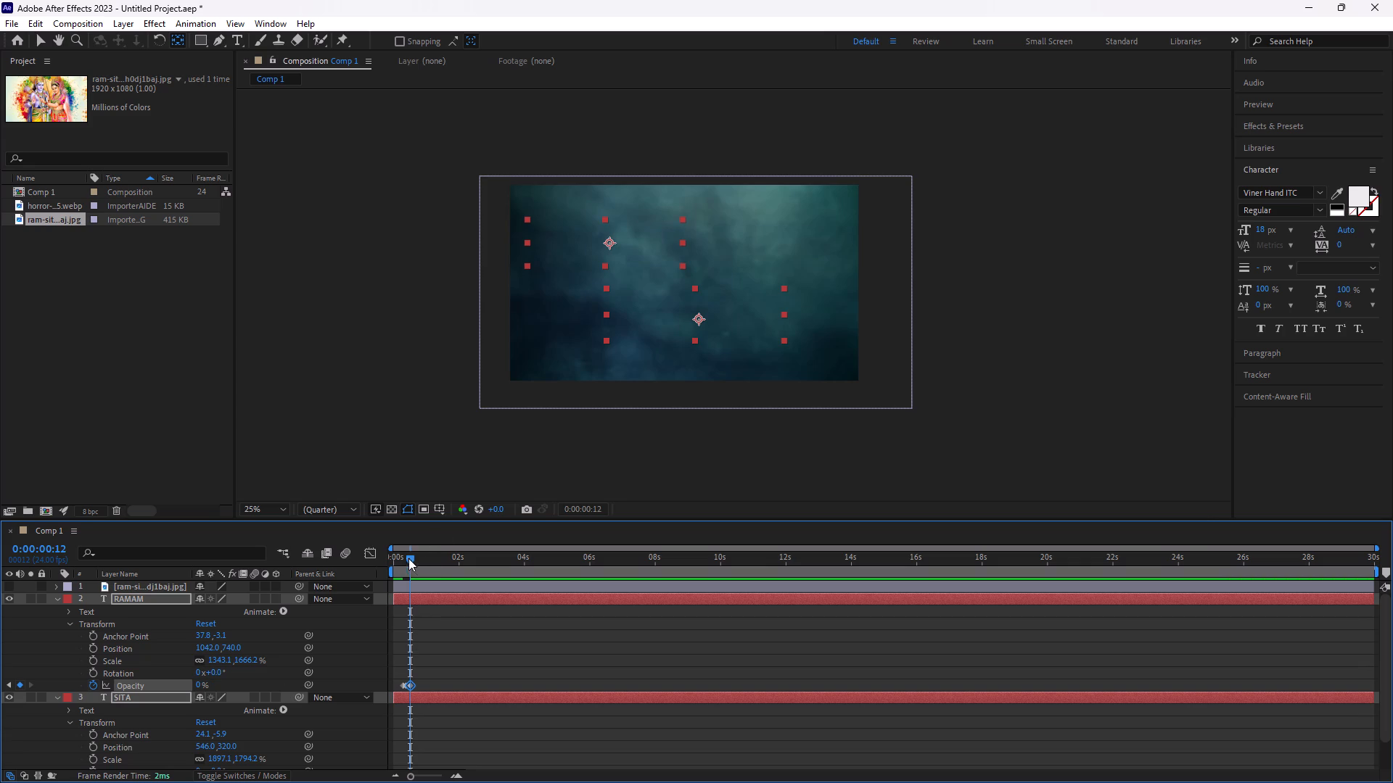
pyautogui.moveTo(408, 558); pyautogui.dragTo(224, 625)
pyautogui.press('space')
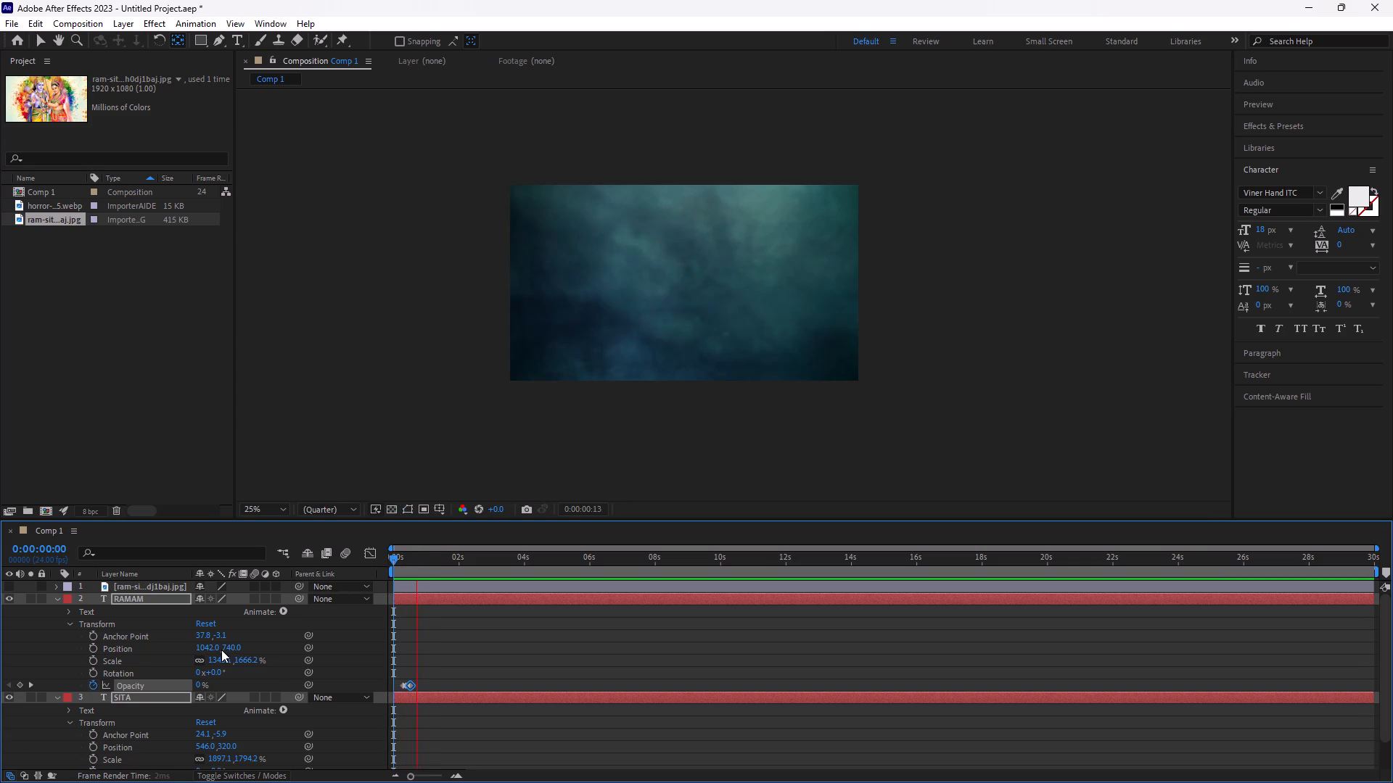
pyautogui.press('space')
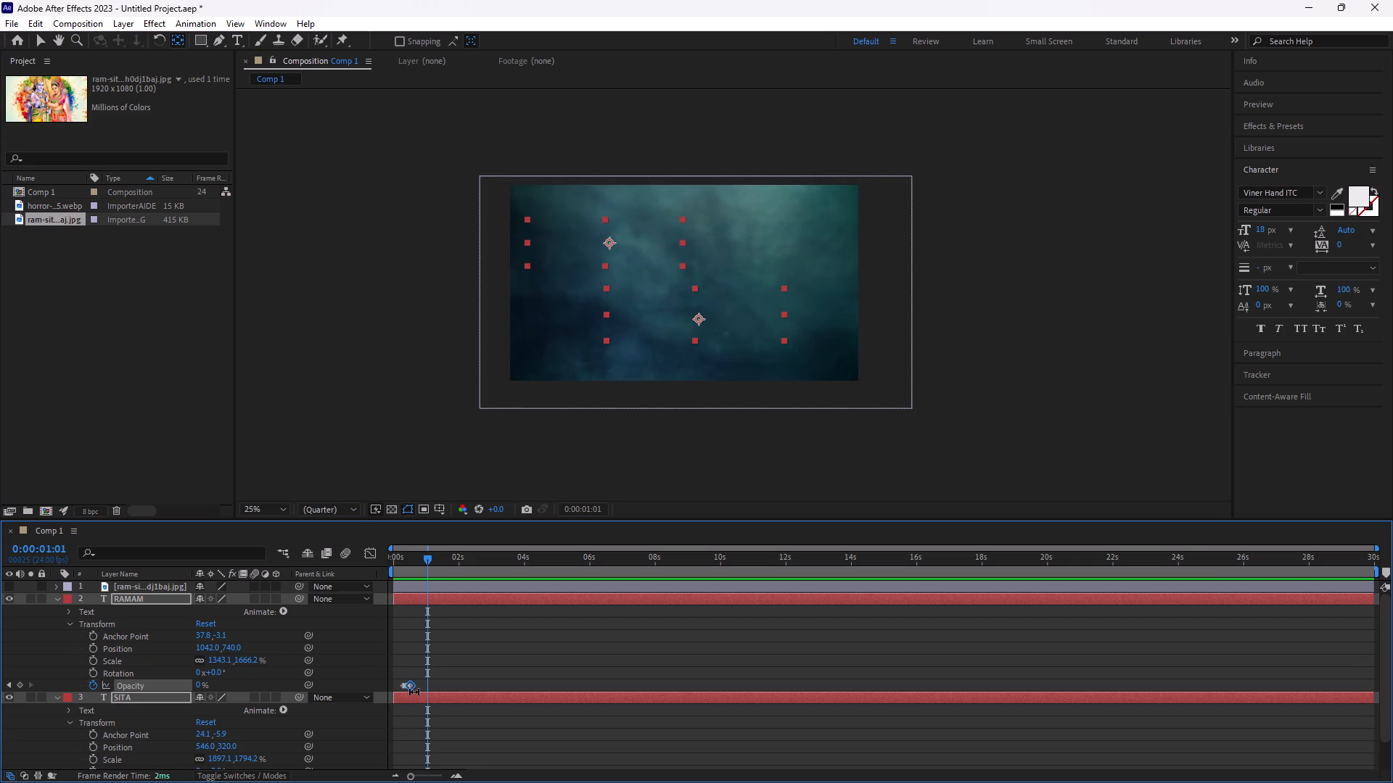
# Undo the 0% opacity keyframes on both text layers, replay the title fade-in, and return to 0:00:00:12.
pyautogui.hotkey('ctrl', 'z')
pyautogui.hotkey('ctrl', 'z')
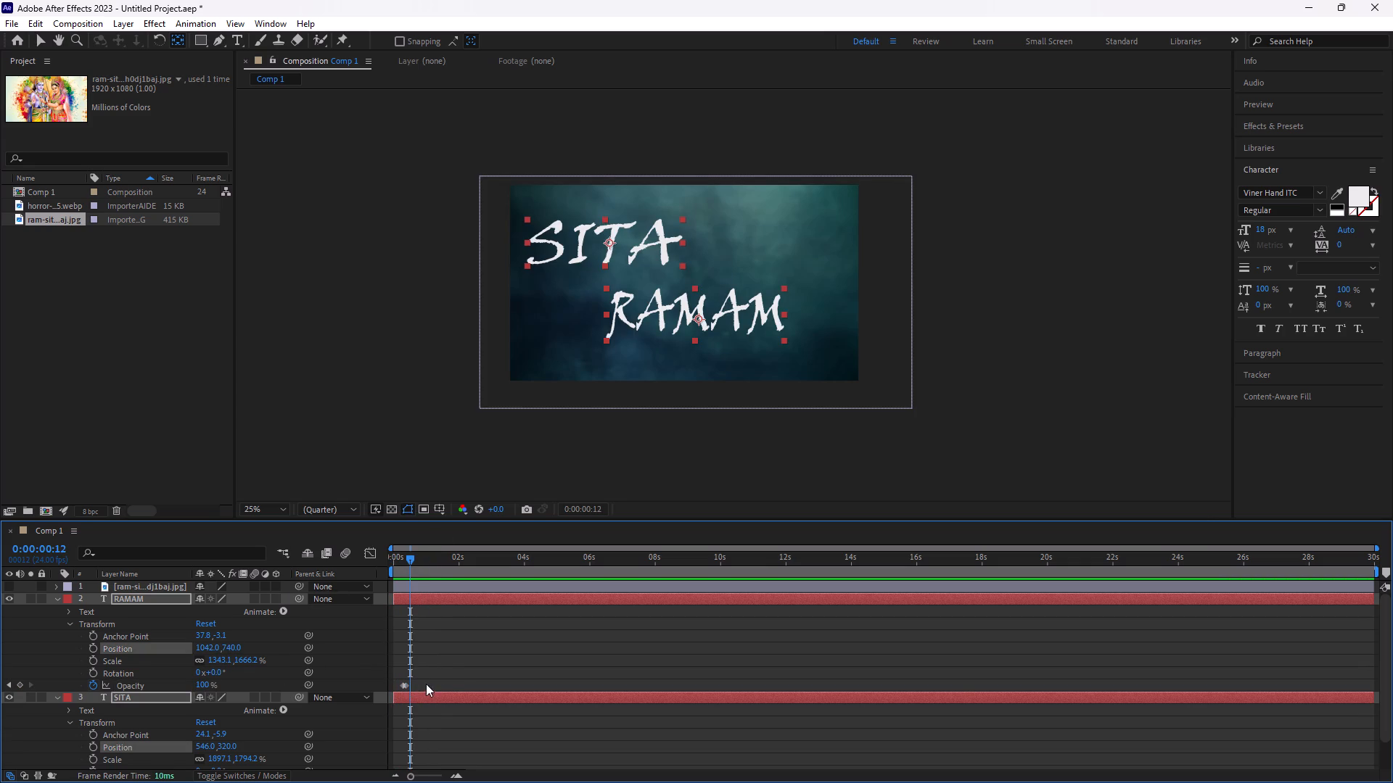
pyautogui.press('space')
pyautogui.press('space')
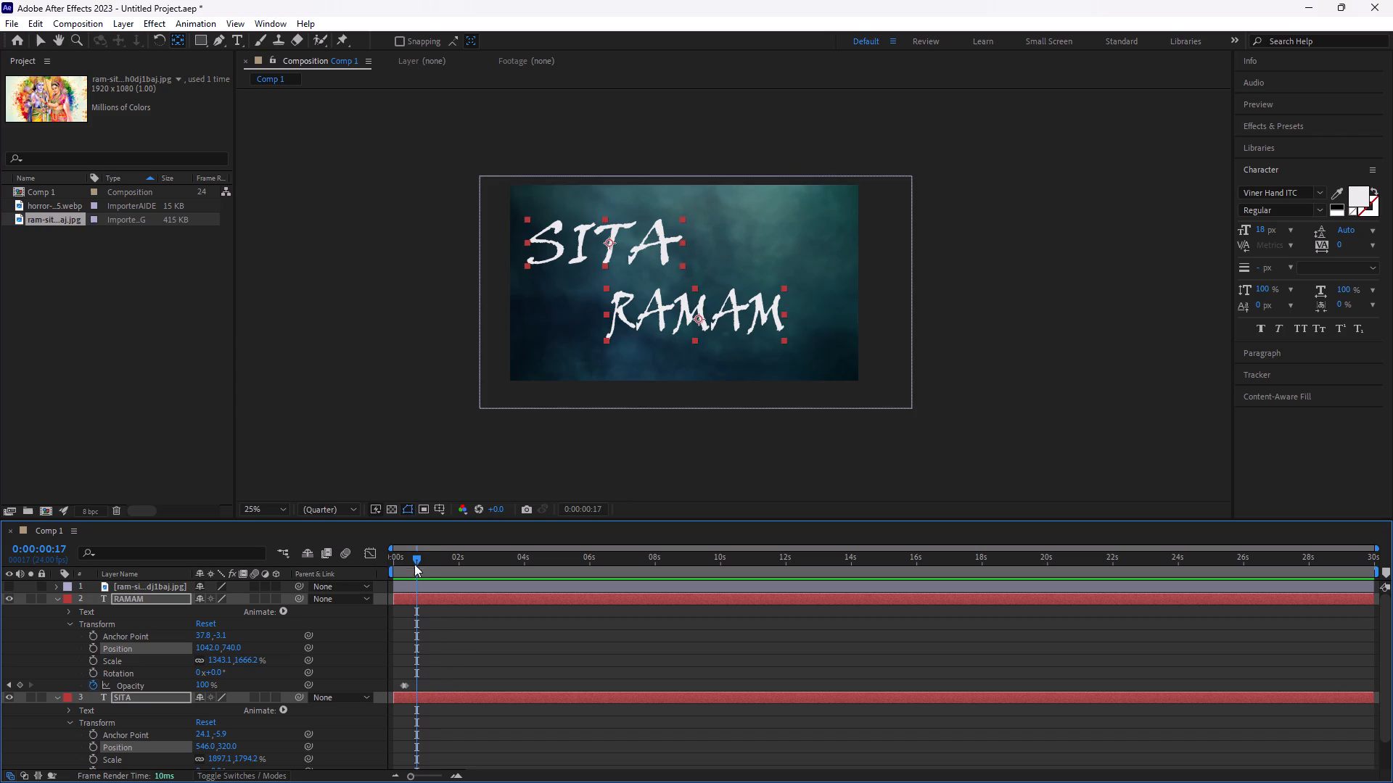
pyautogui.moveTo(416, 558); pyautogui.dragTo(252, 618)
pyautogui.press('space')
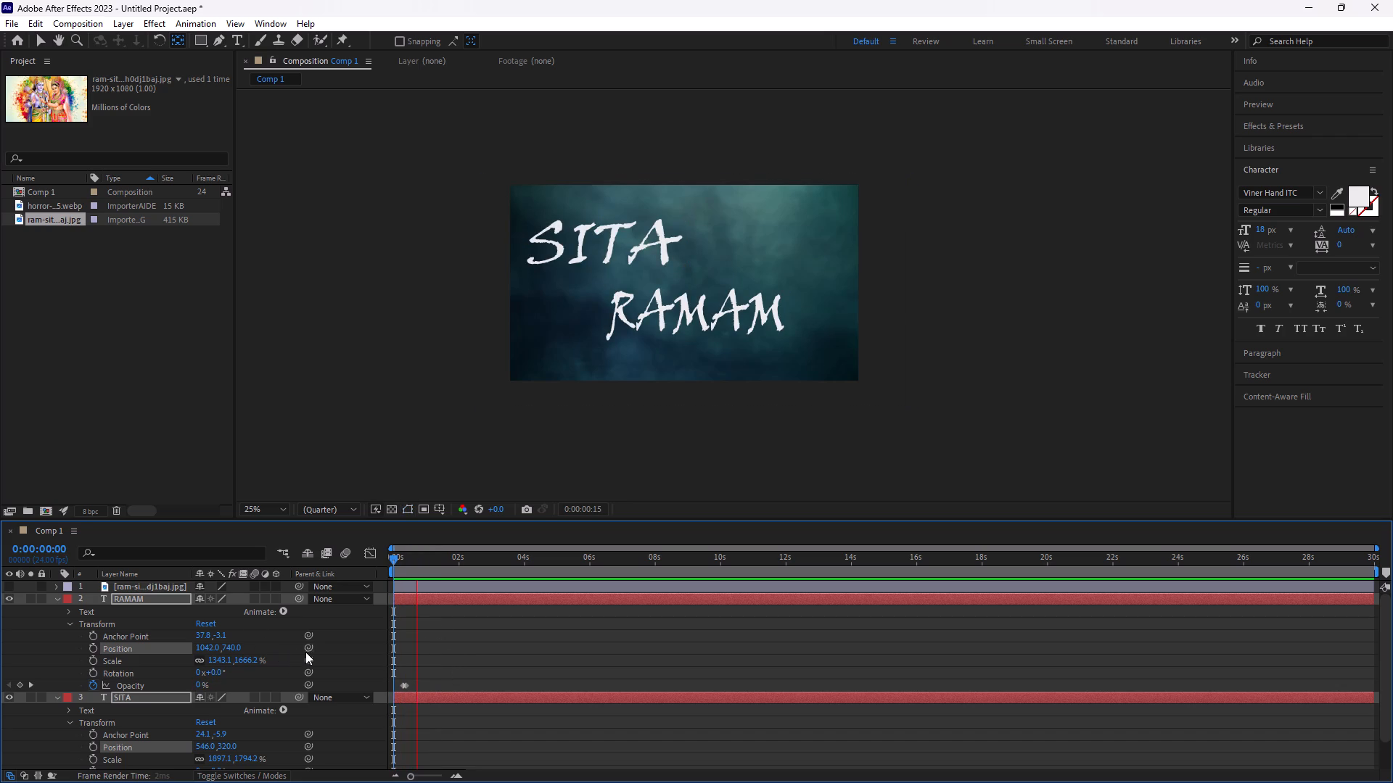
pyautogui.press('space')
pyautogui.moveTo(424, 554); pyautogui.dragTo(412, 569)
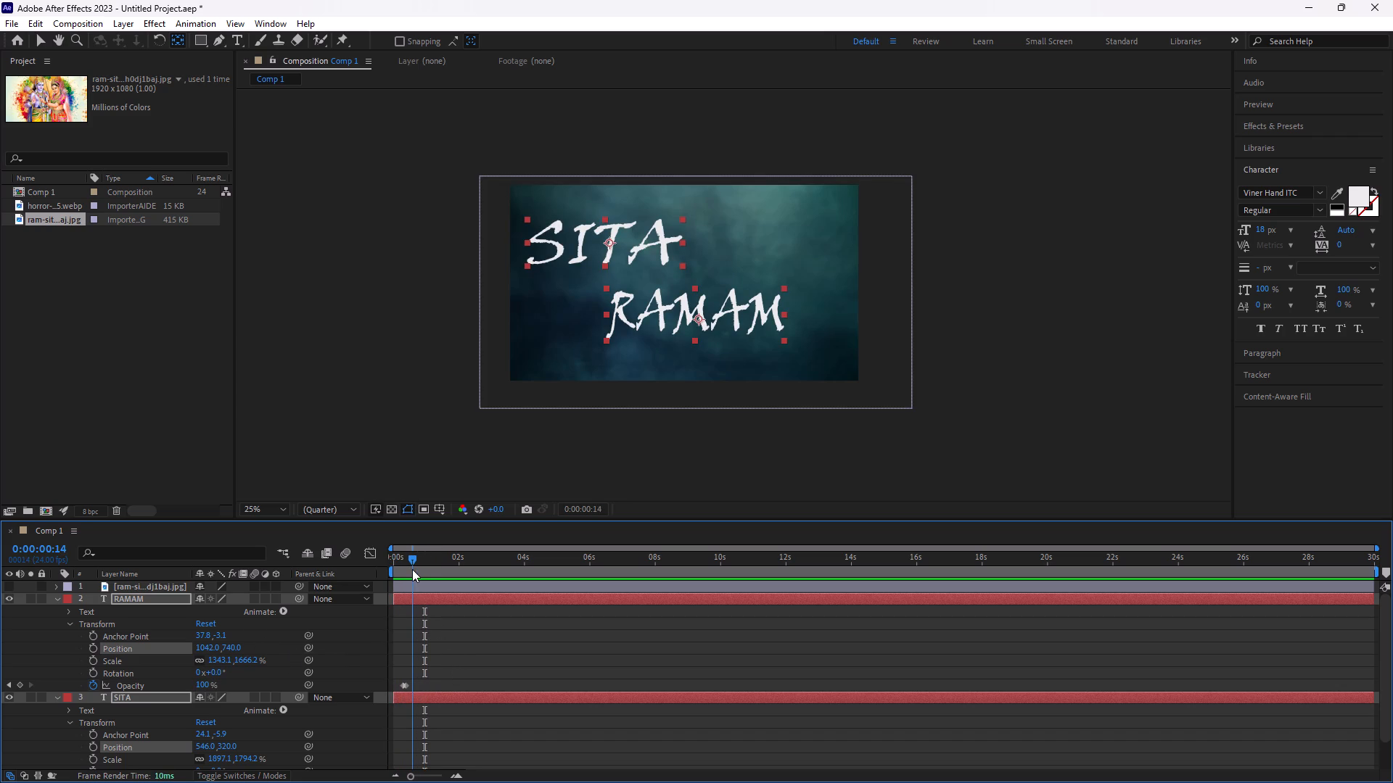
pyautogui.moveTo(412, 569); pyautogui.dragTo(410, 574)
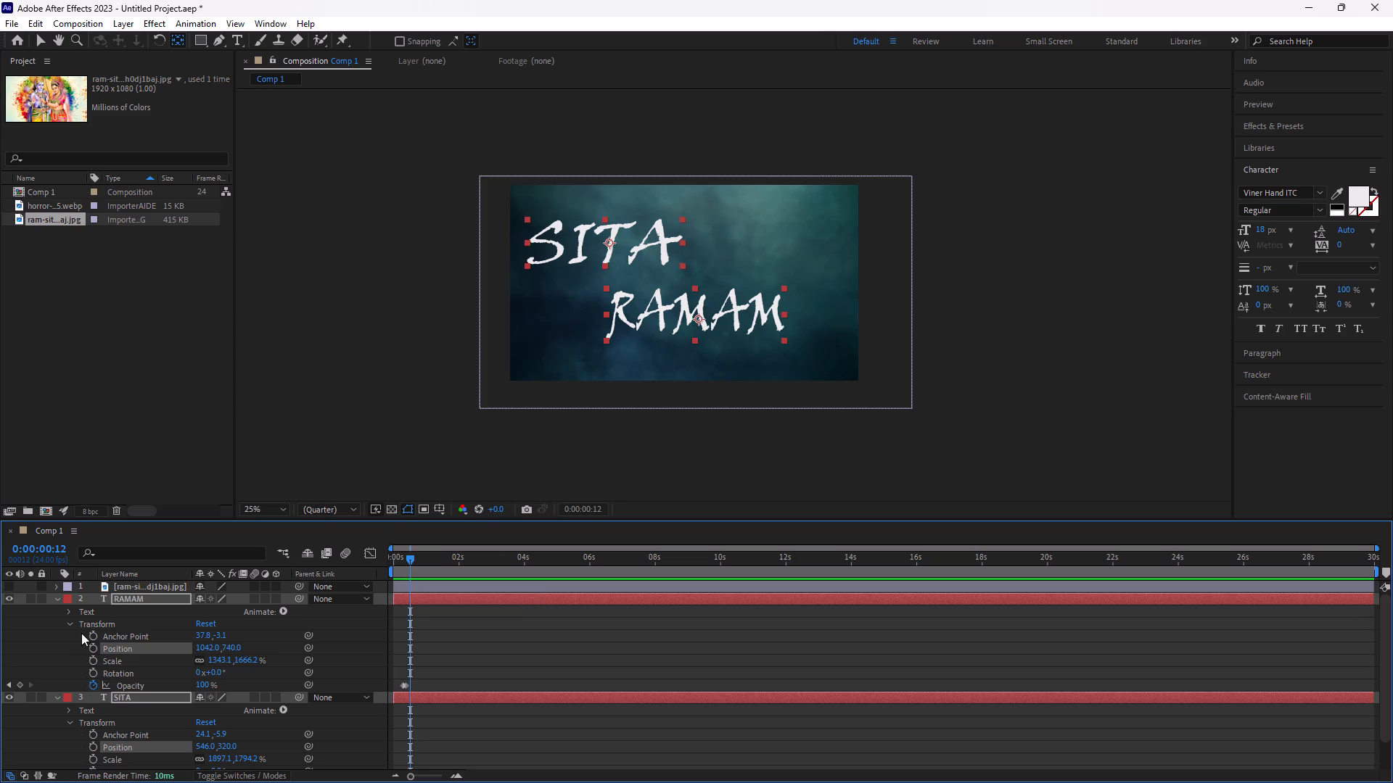
# Collapse the text layers' properties and examine the ram-sita image layer's position and full transform properties.
pyautogui.click(53, 602)
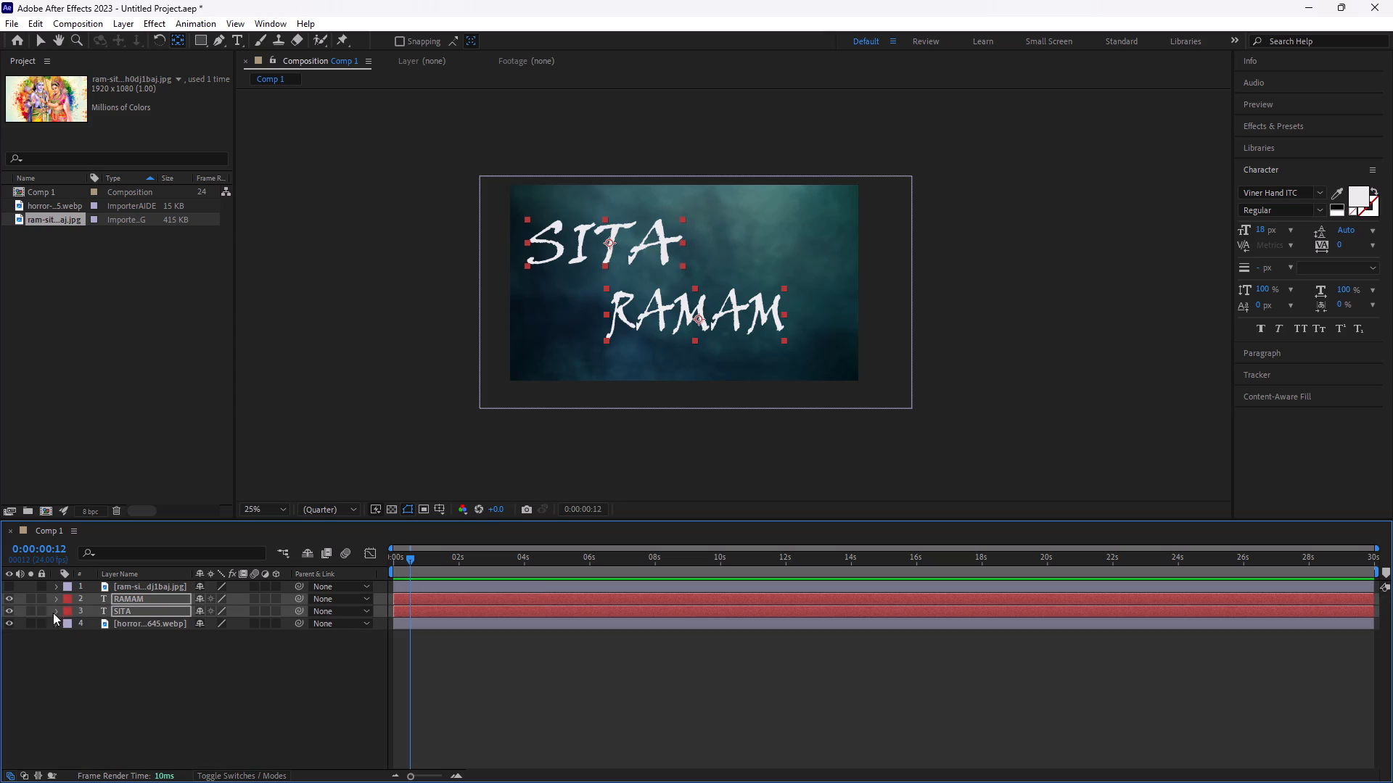
pyautogui.click(115, 608)
pyautogui.click(168, 584)
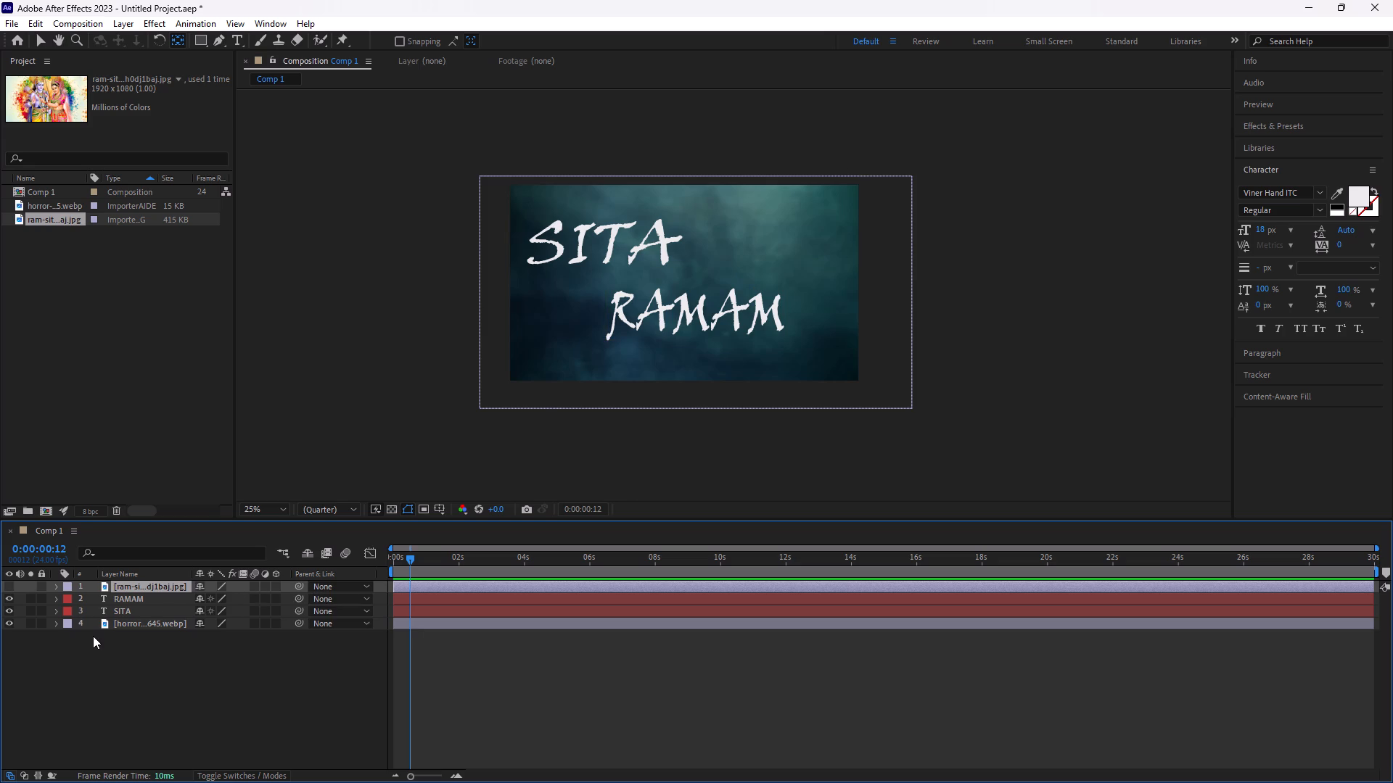
pyautogui.press('p')
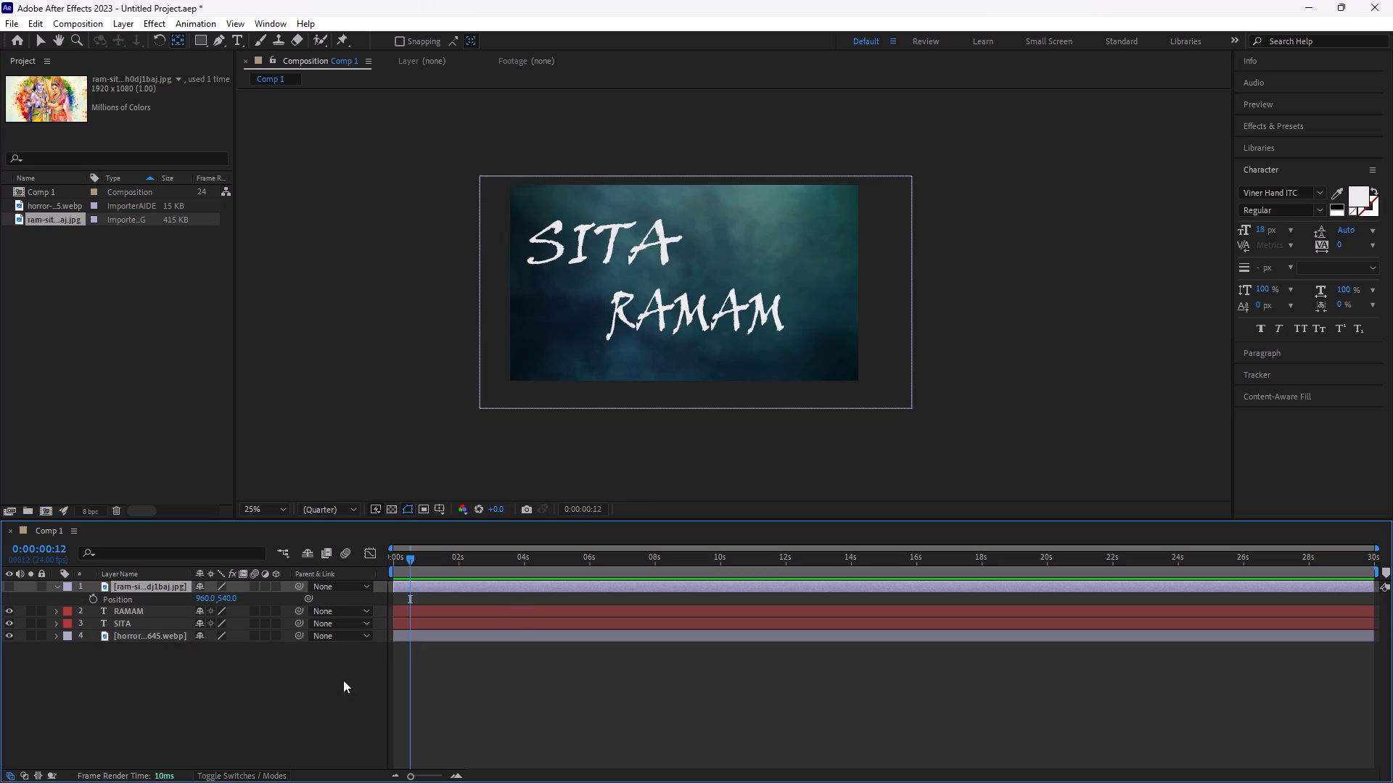
pyautogui.click(54, 584)
pyautogui.click(55, 588)
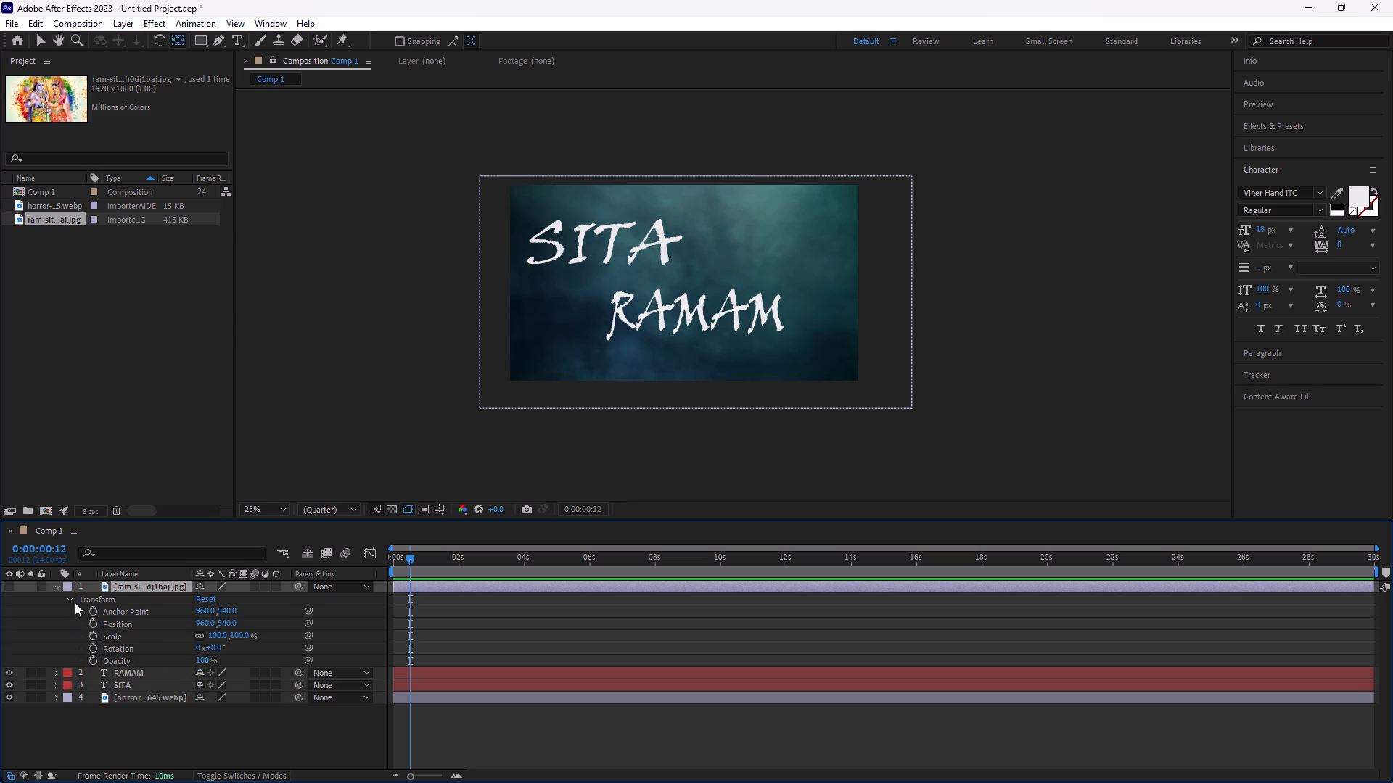
pyautogui.click(56, 584)
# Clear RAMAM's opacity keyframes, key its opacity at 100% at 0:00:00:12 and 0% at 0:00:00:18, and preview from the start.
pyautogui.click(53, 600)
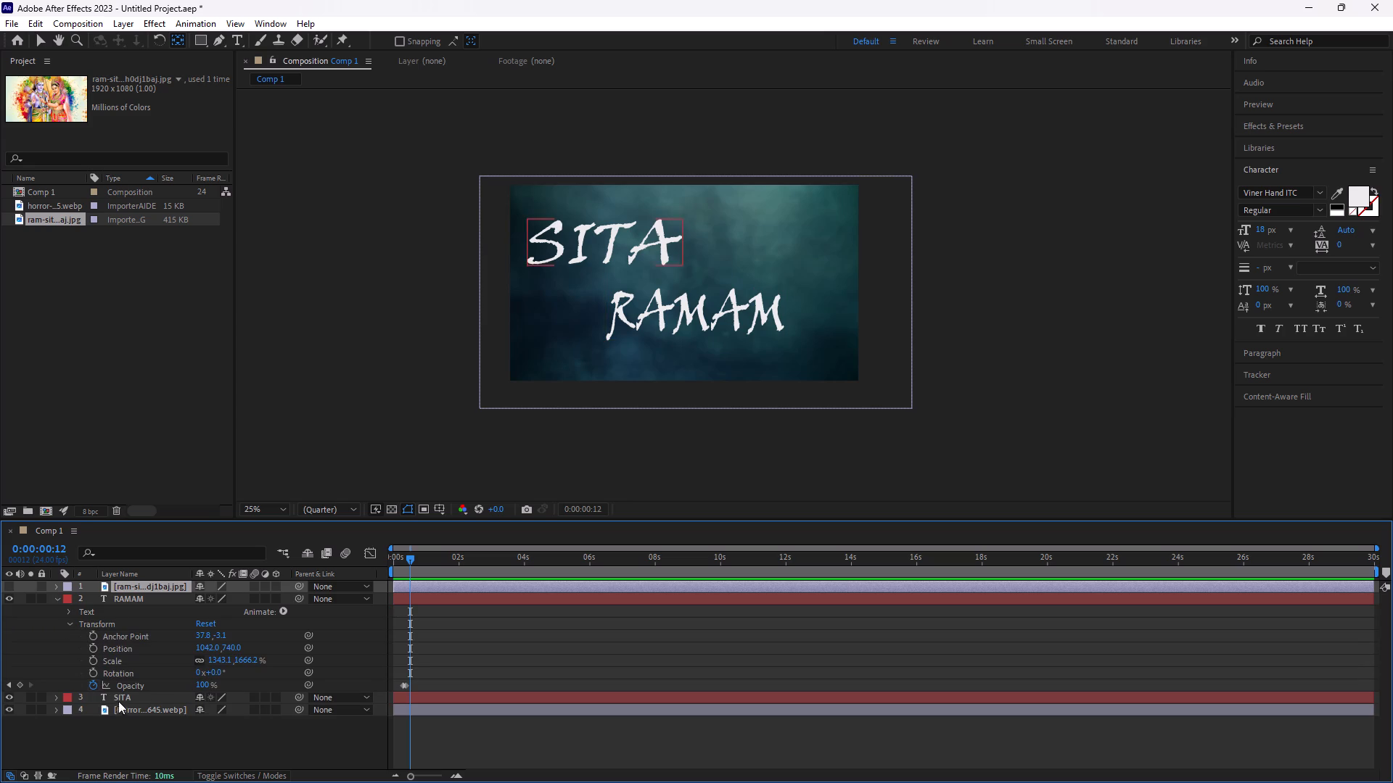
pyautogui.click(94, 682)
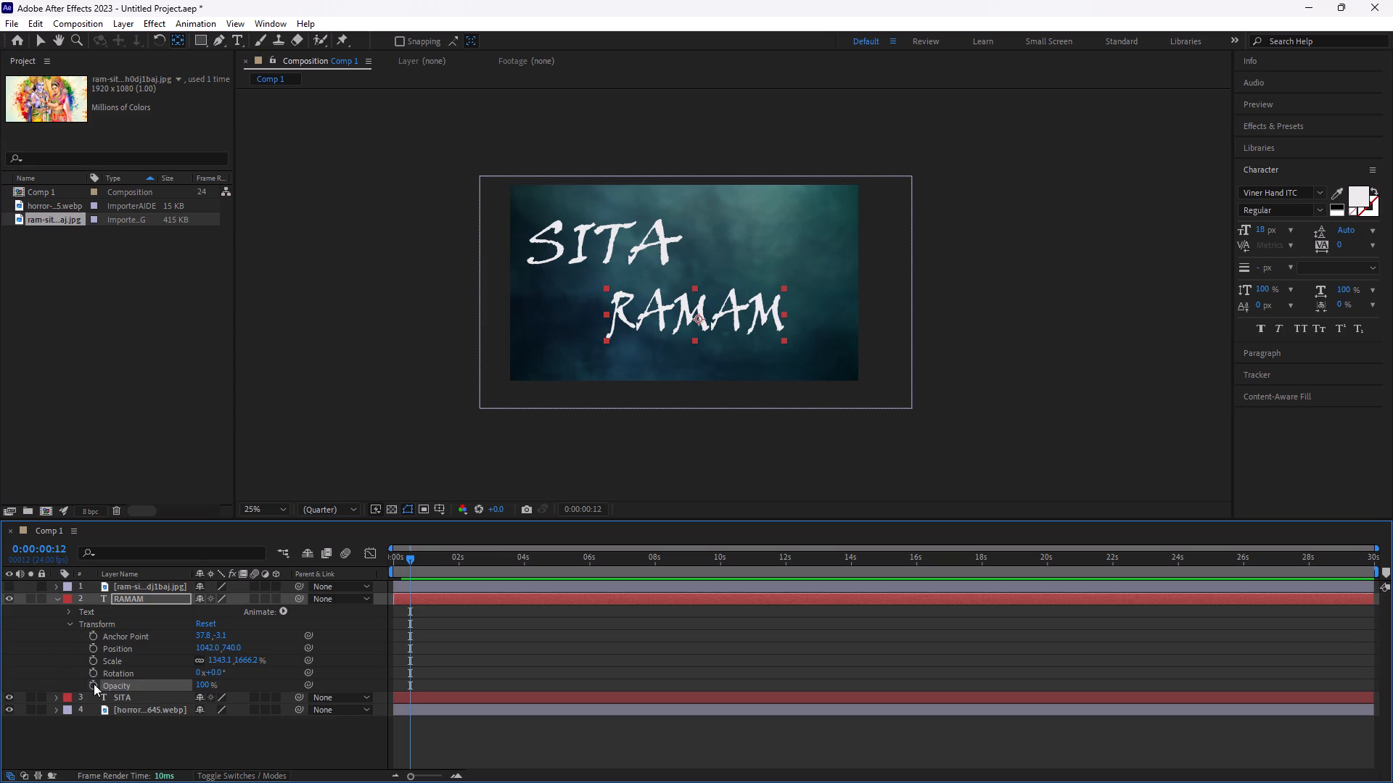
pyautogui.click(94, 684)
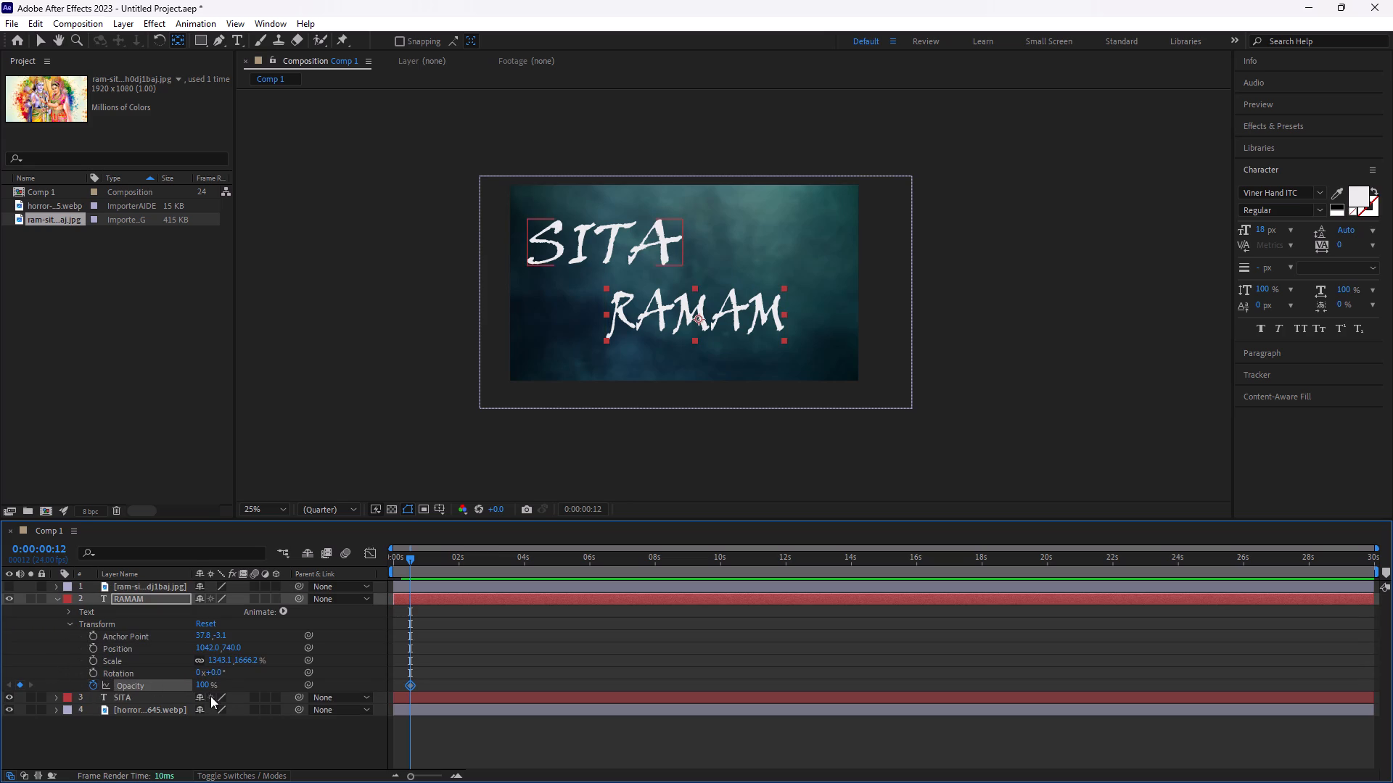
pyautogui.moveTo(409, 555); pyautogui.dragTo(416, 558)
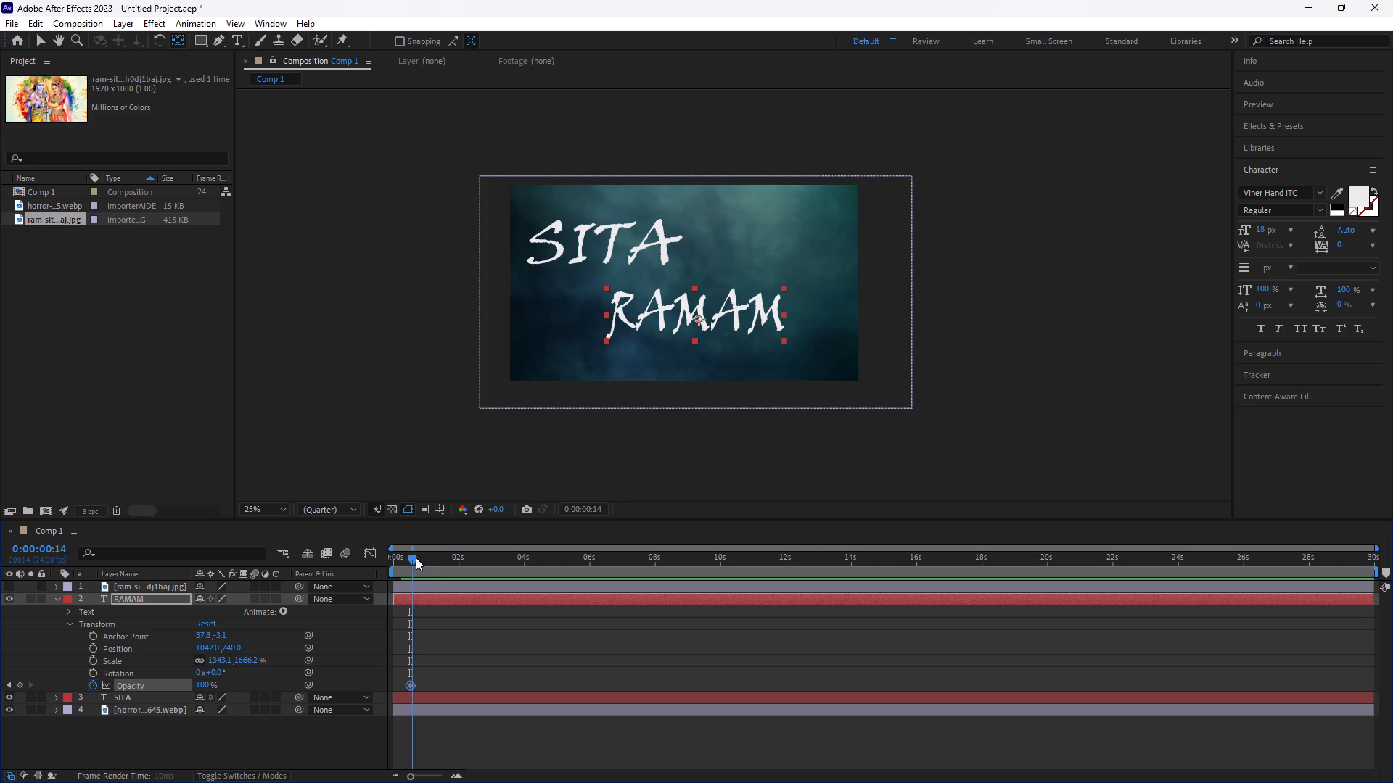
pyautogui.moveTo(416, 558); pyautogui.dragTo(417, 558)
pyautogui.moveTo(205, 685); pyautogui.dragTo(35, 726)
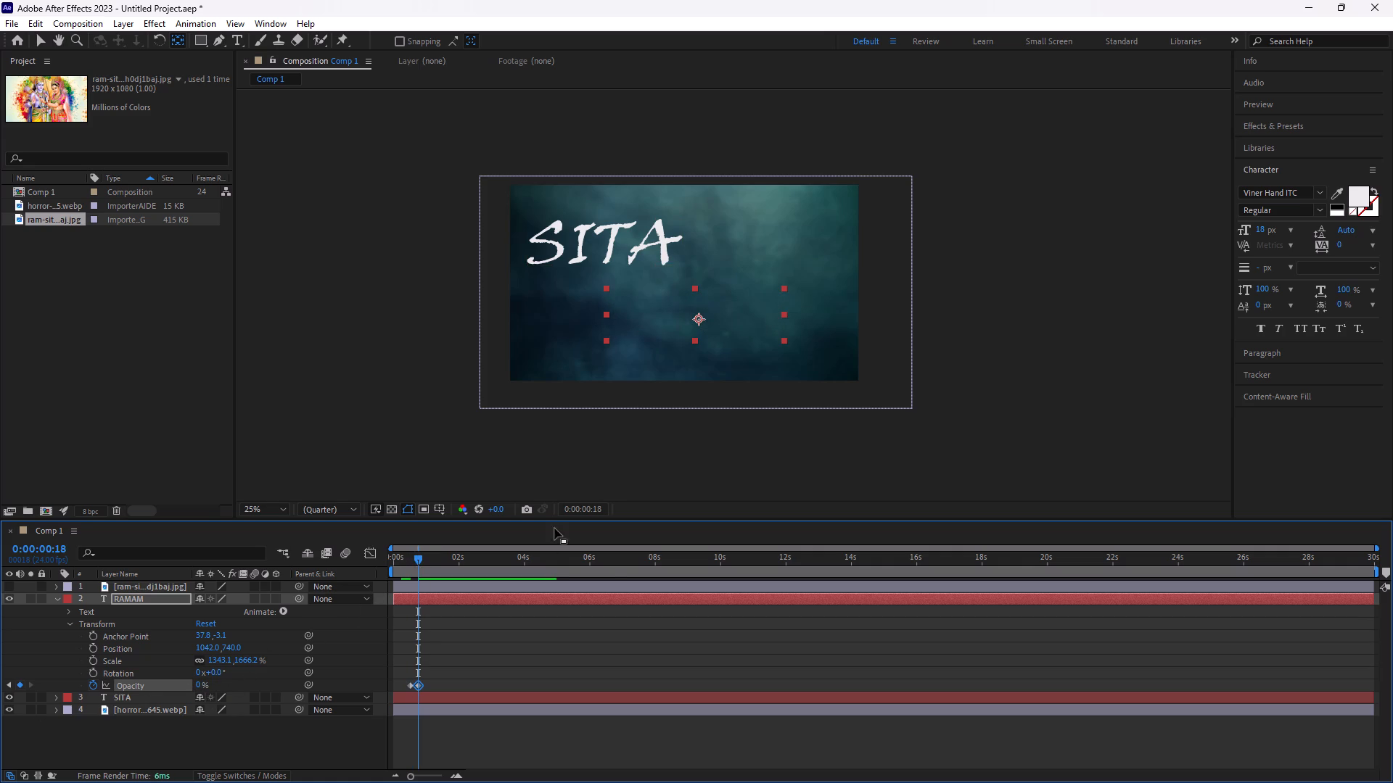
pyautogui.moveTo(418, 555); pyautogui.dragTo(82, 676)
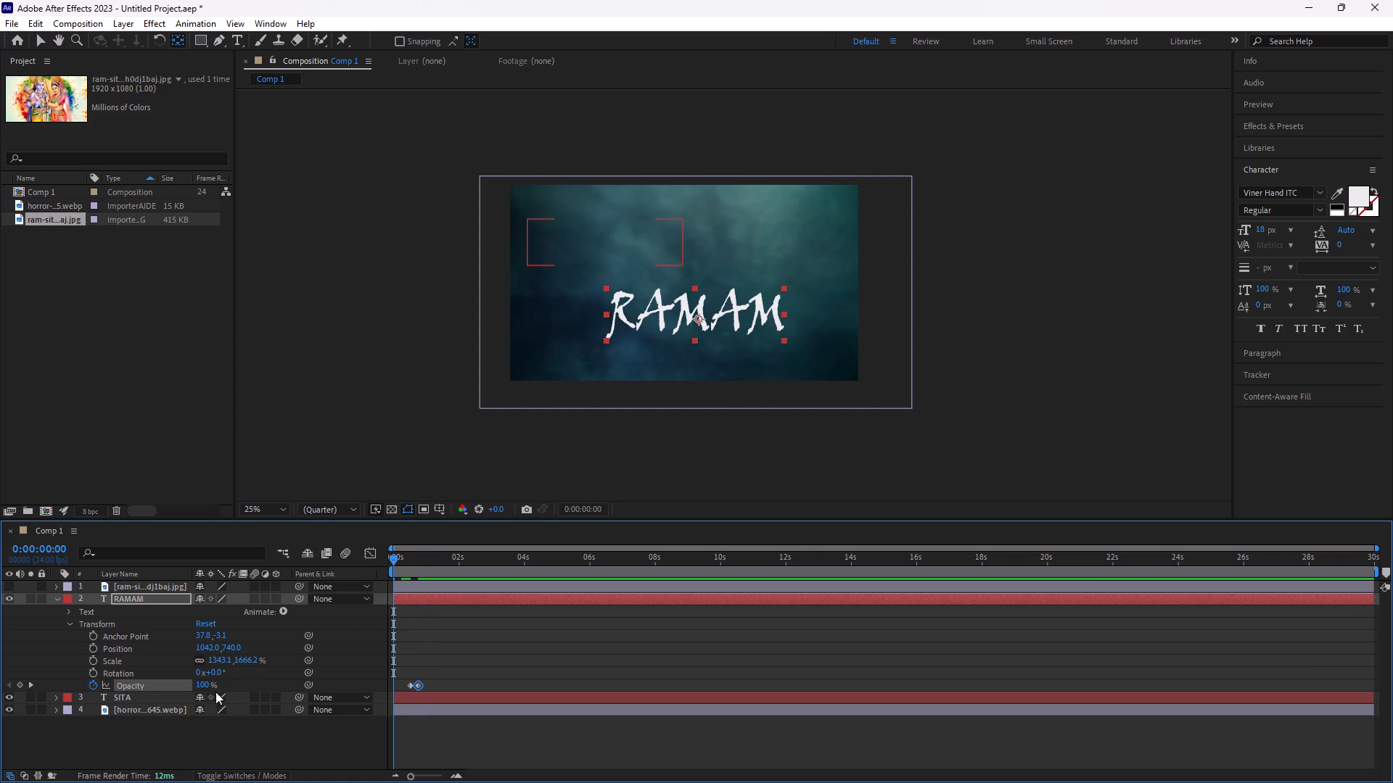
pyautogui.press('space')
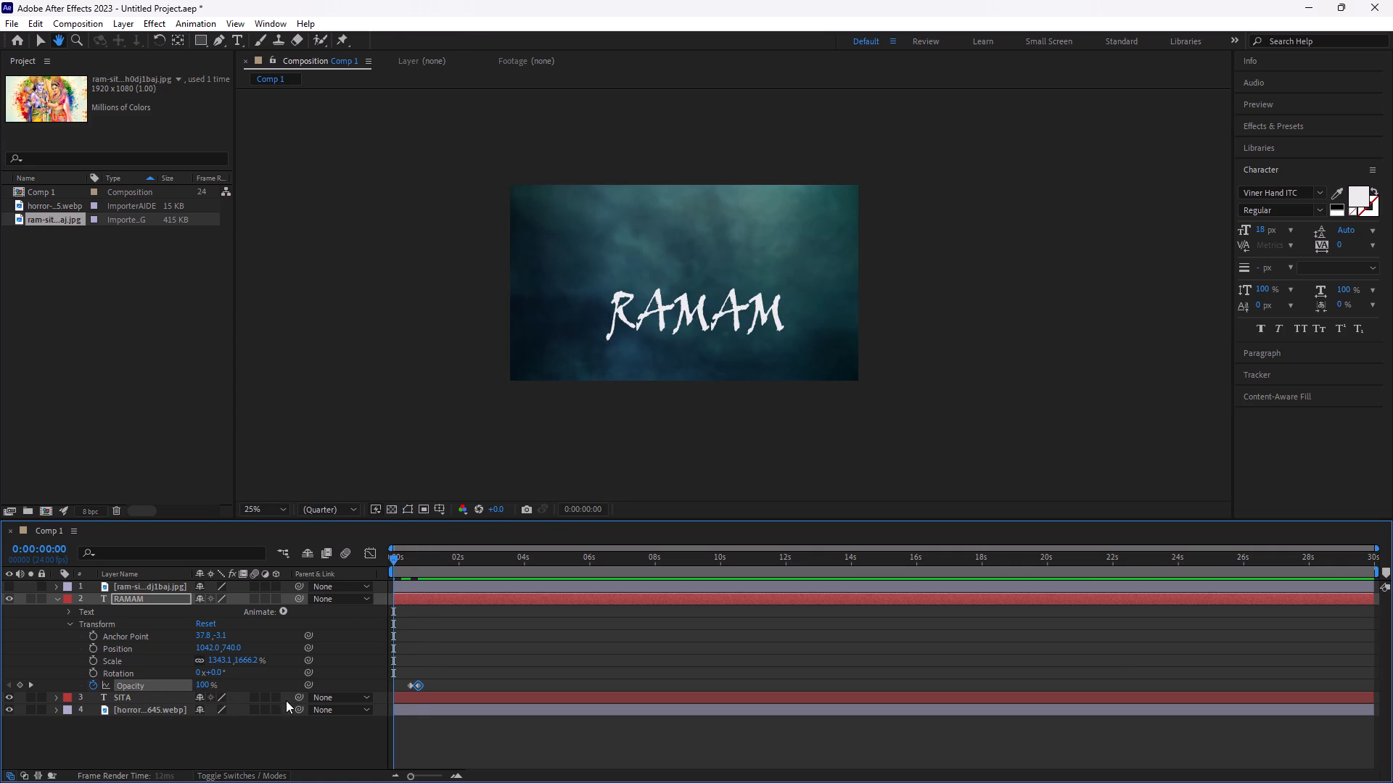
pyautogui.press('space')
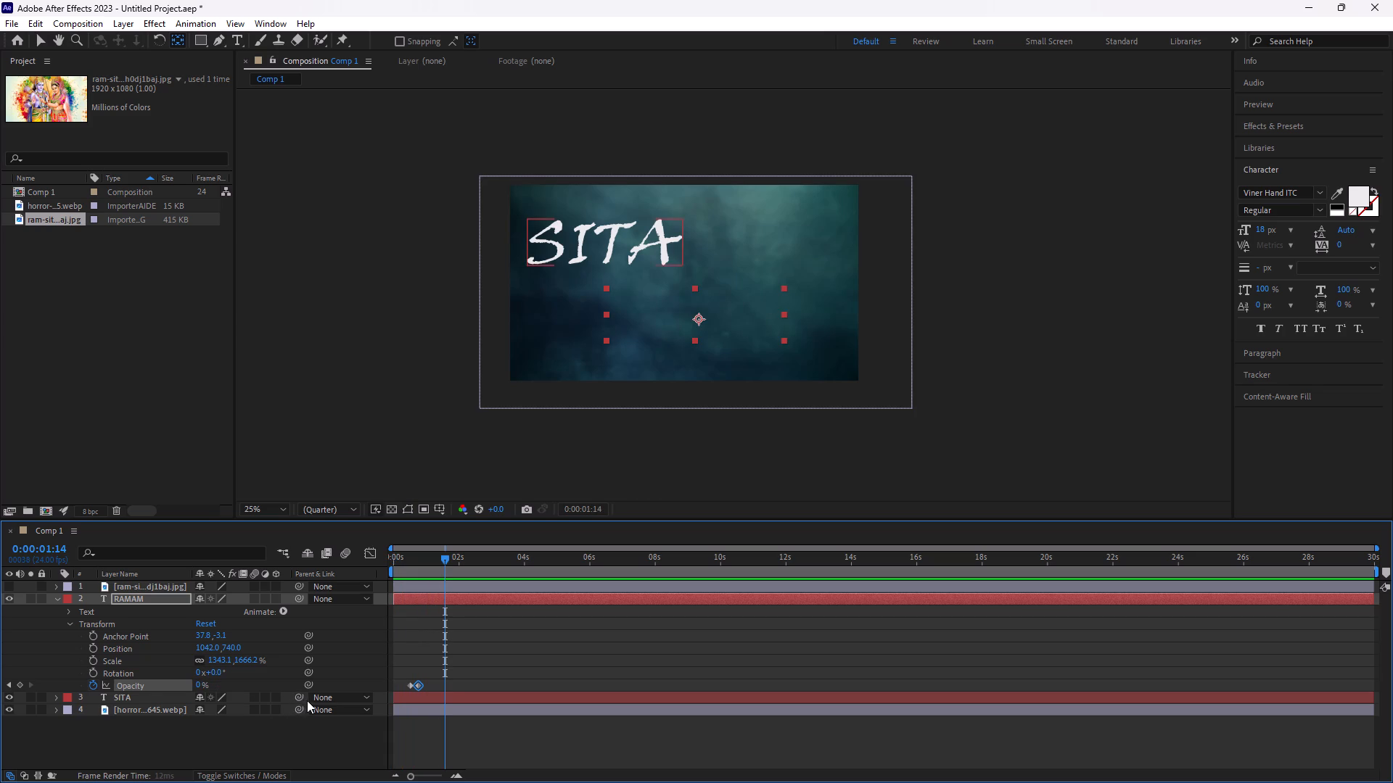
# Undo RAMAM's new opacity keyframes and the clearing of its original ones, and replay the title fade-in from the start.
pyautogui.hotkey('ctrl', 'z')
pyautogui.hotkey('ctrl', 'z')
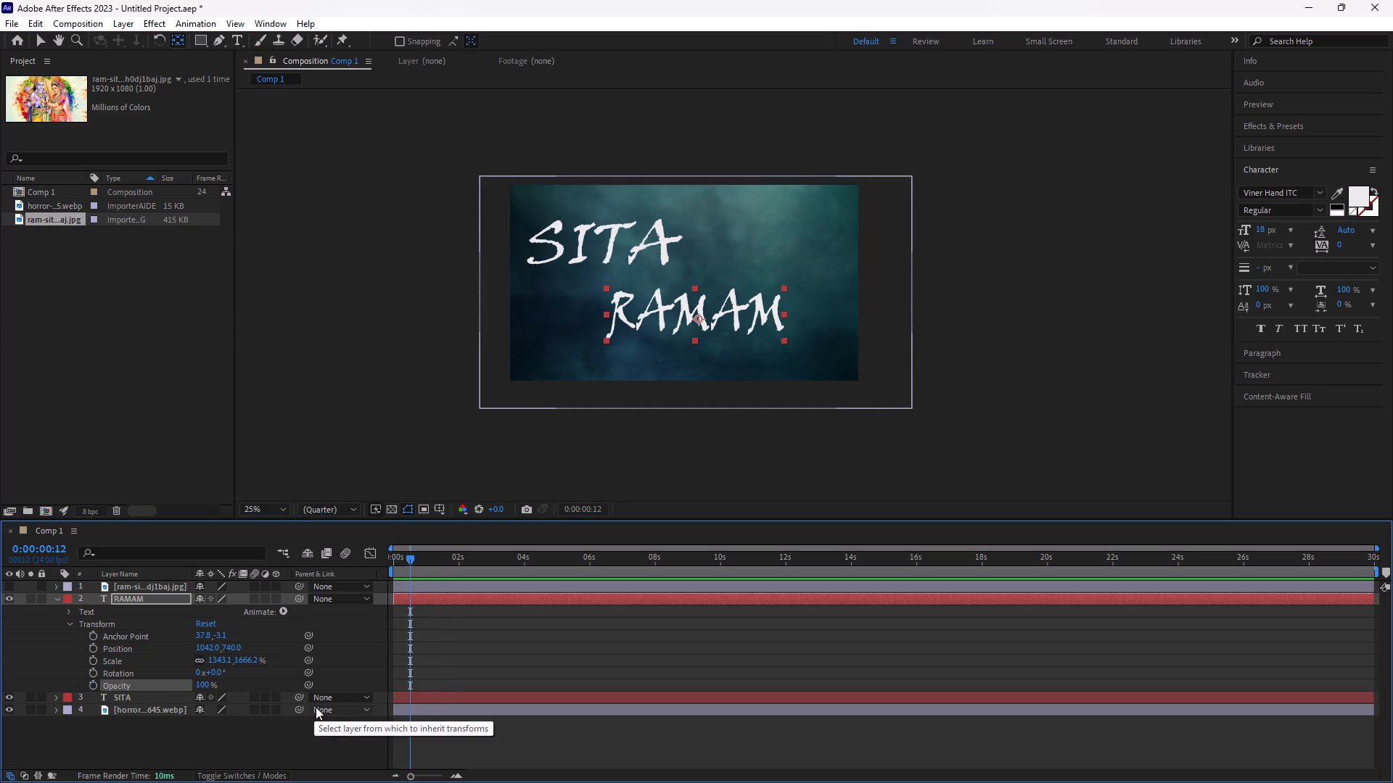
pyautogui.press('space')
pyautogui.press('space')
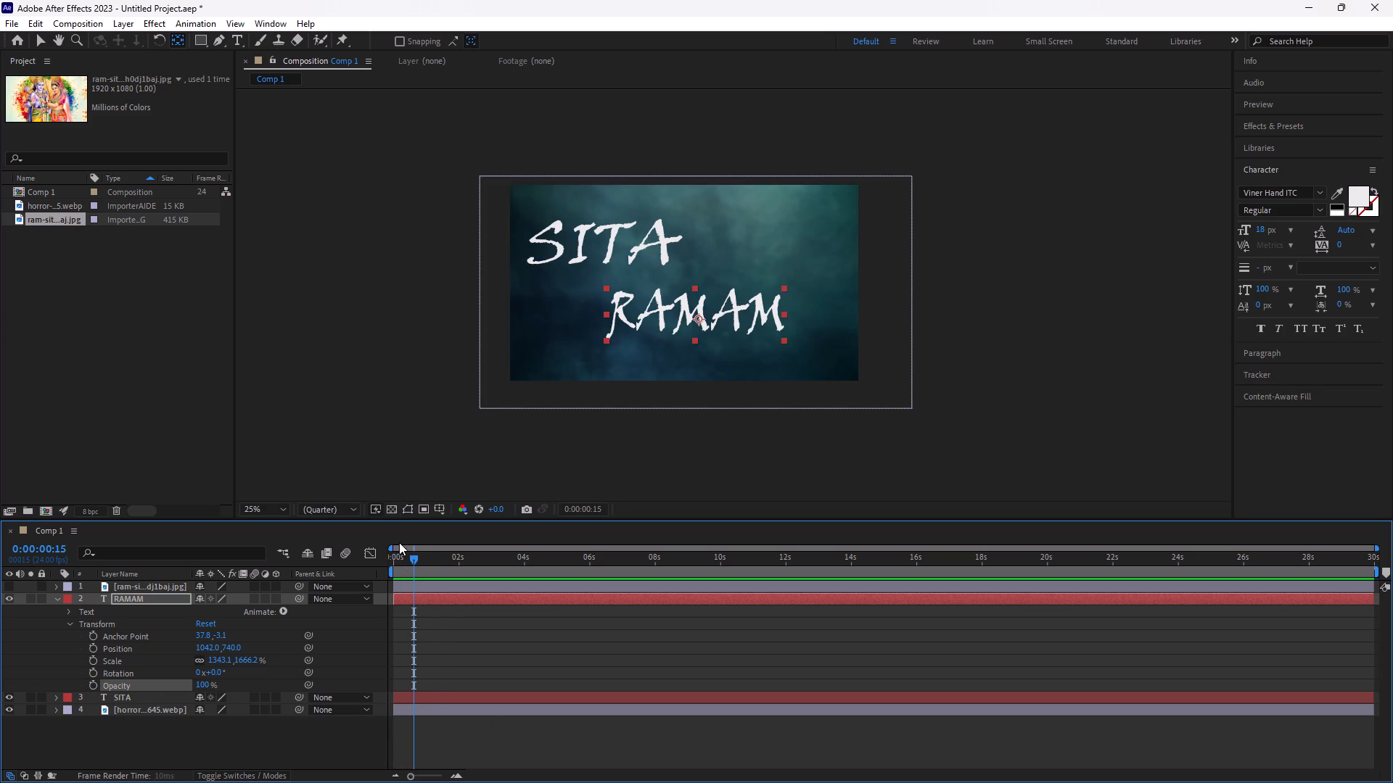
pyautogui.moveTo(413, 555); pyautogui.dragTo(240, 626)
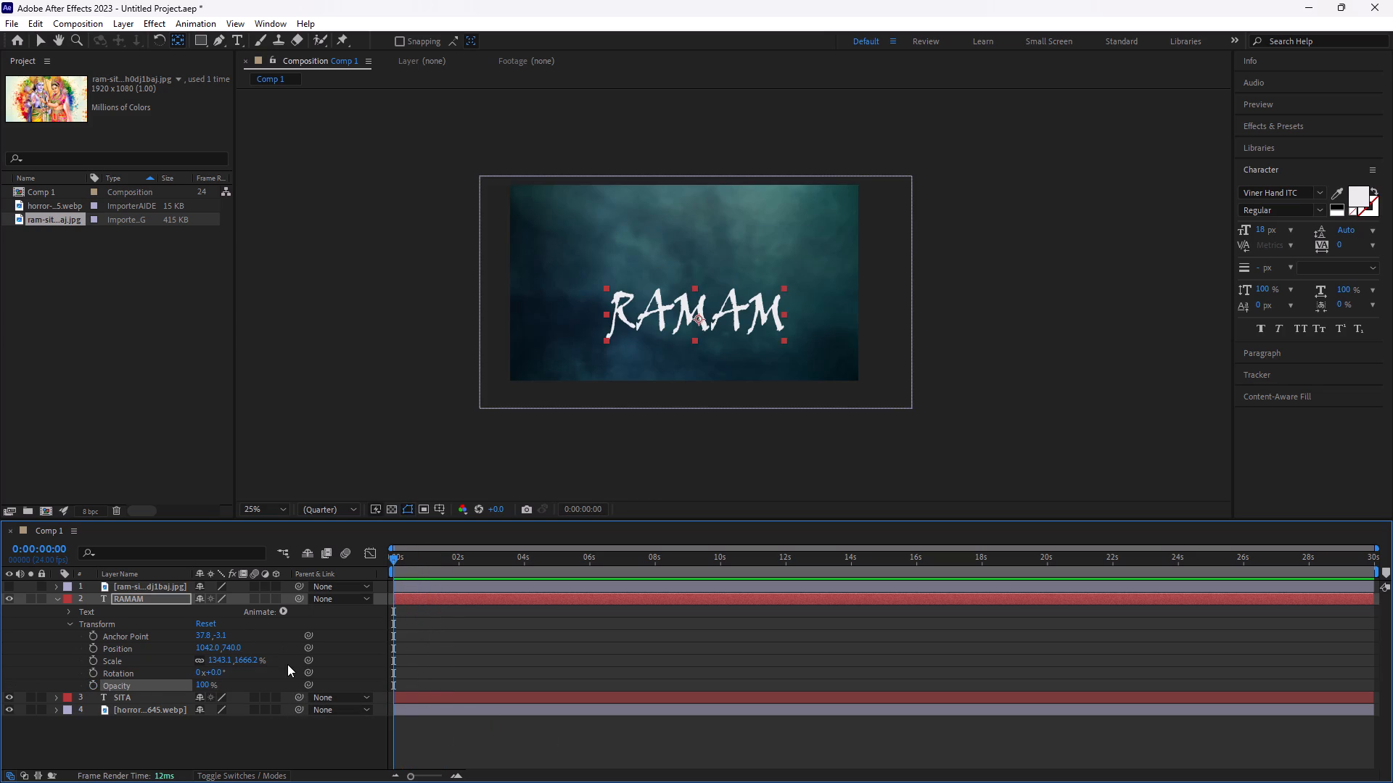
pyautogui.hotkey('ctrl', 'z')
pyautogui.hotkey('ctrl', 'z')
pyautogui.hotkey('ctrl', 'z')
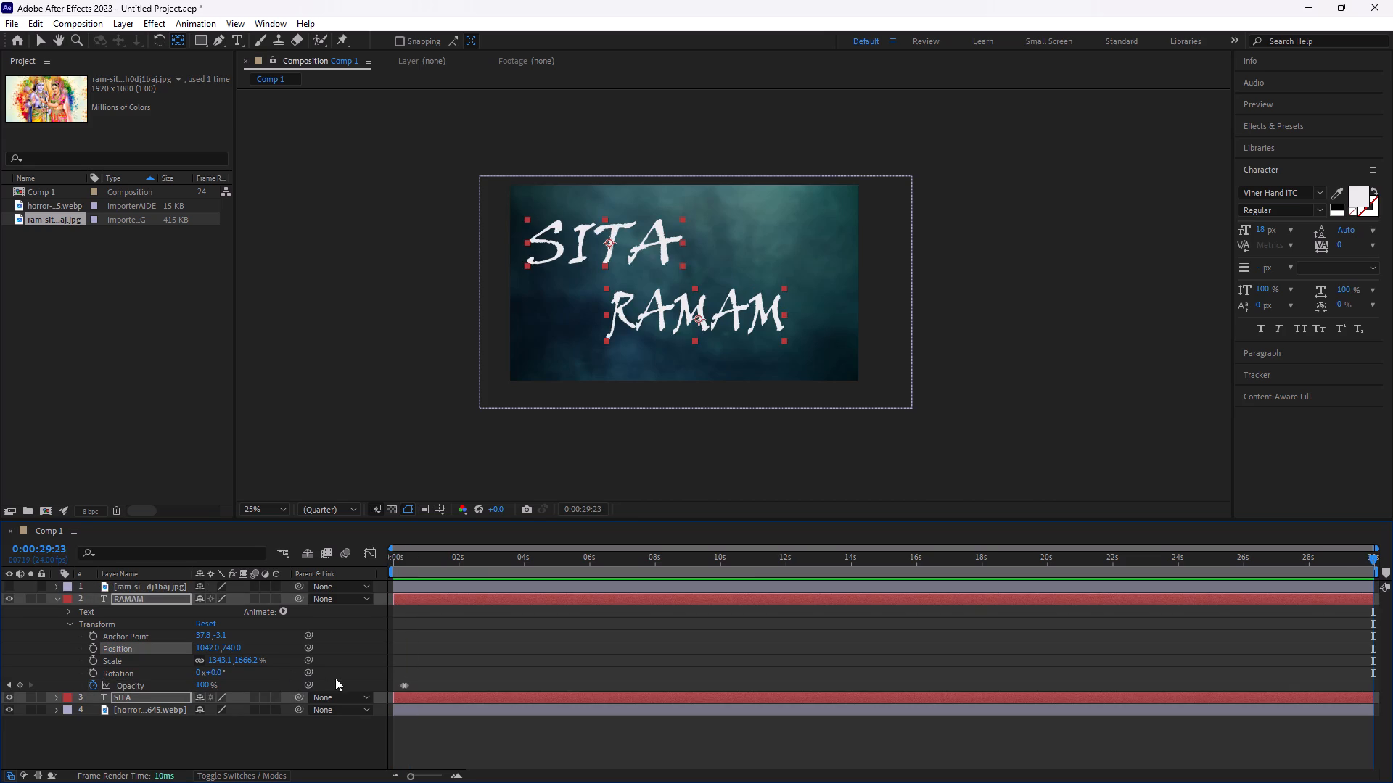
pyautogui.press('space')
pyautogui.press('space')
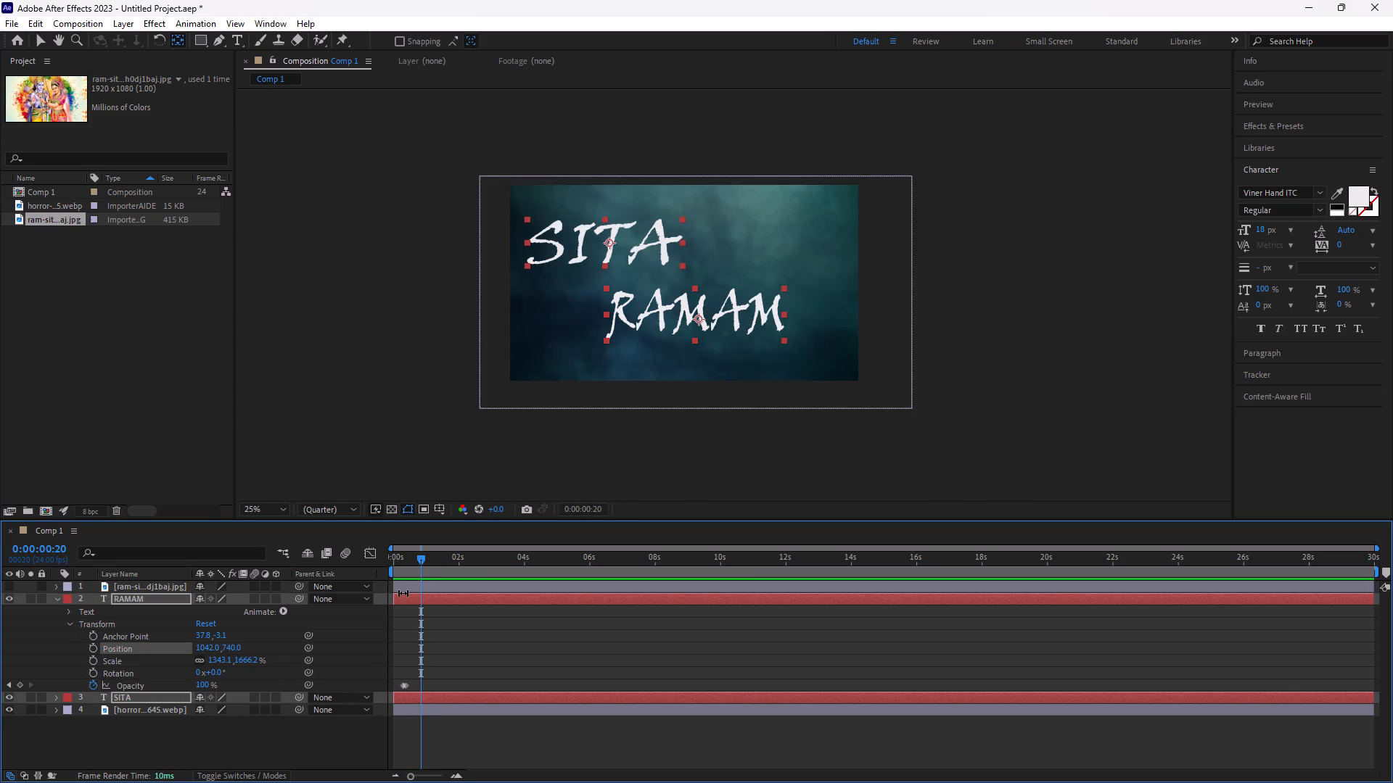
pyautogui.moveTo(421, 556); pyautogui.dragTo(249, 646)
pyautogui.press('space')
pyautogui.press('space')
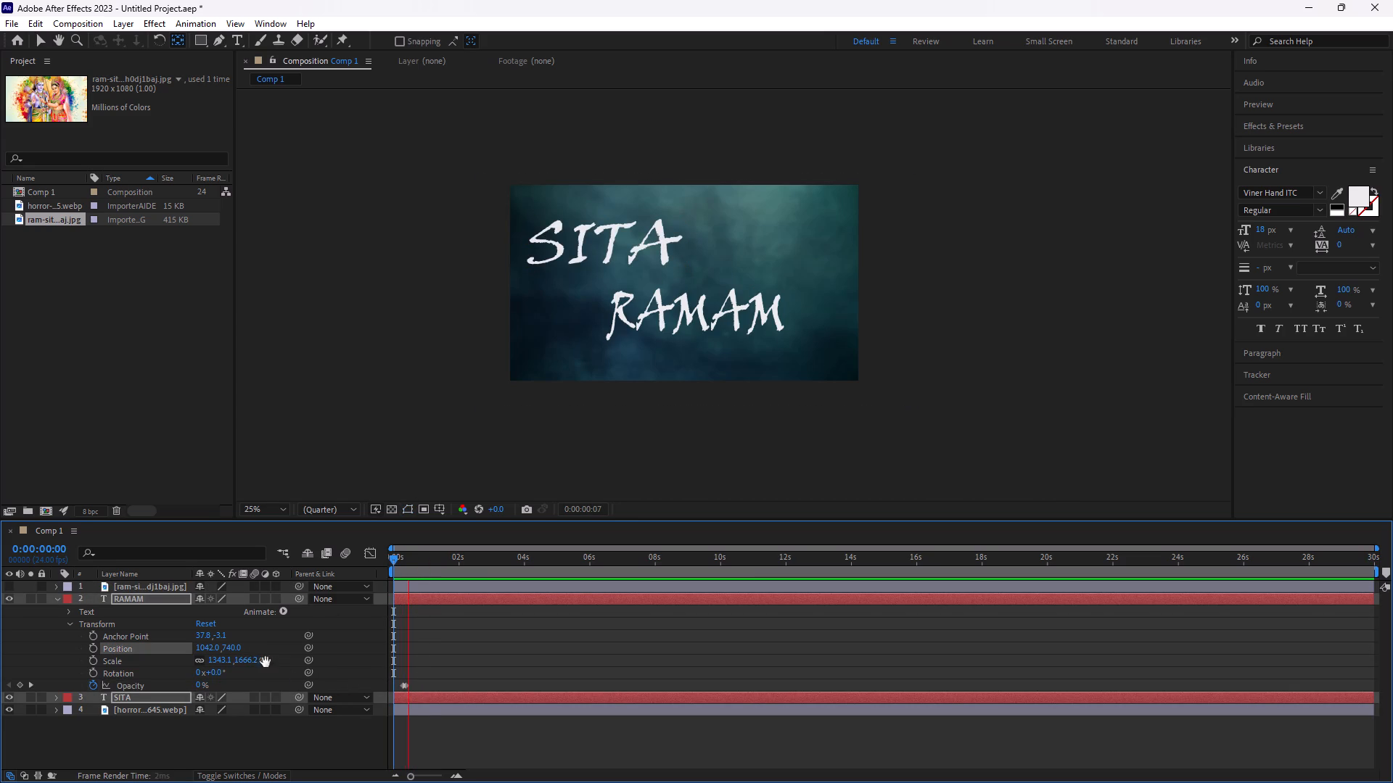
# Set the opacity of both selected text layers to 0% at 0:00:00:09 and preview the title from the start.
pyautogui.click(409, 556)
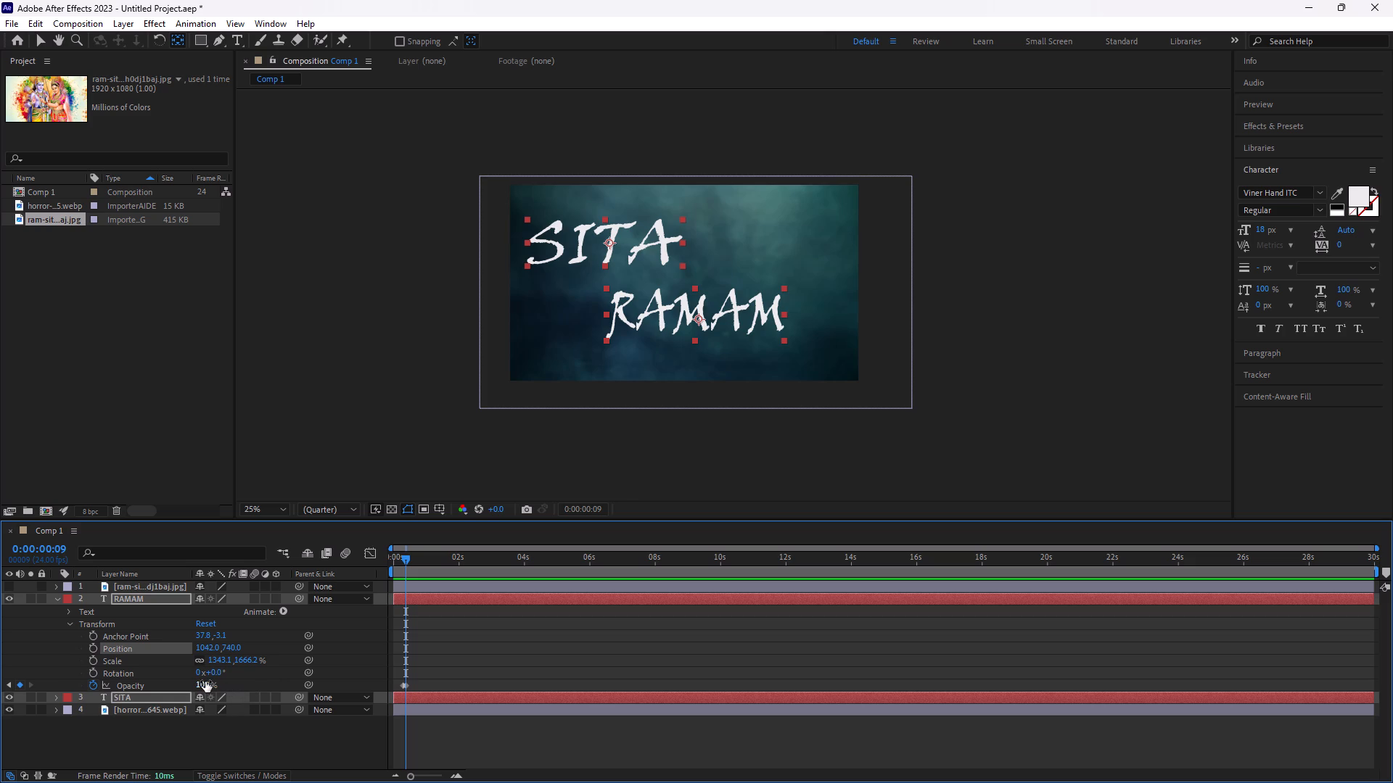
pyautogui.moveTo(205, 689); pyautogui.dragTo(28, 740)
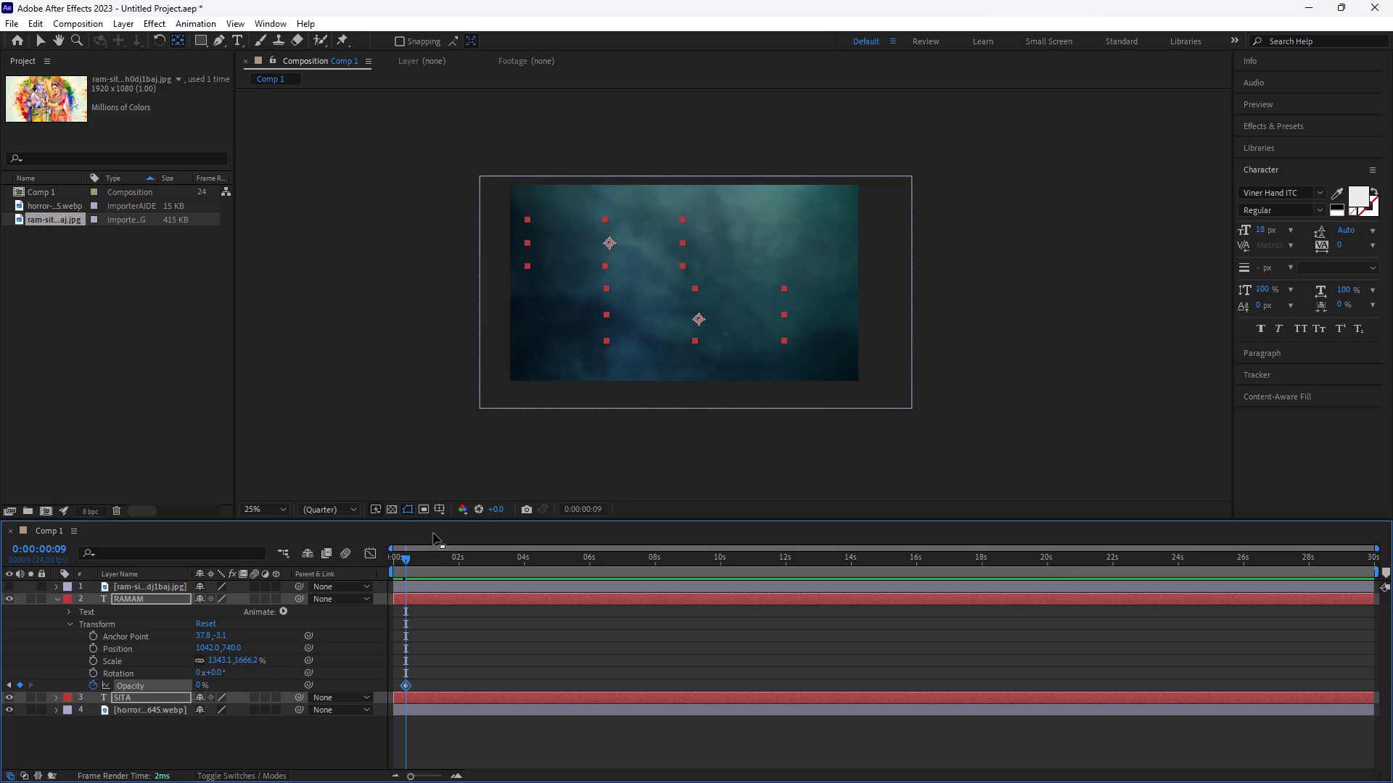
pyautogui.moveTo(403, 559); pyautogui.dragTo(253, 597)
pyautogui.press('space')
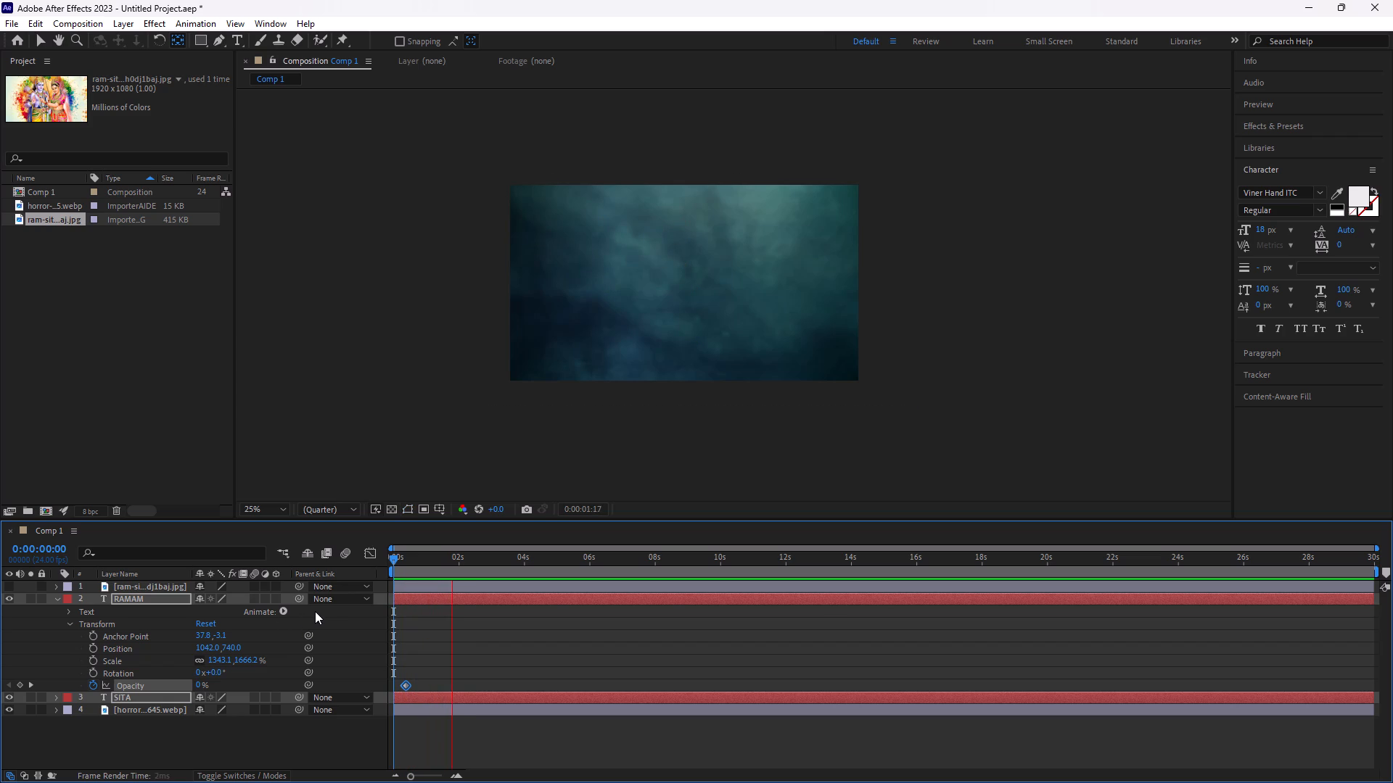
# Undo the 0% opacity edit and the earlier horizontal shift of both text layers, and replay the title from the start.
pyautogui.hotkey('ctrl', 'z')
pyautogui.hotkey('ctrl', 'z')
pyautogui.press('space')
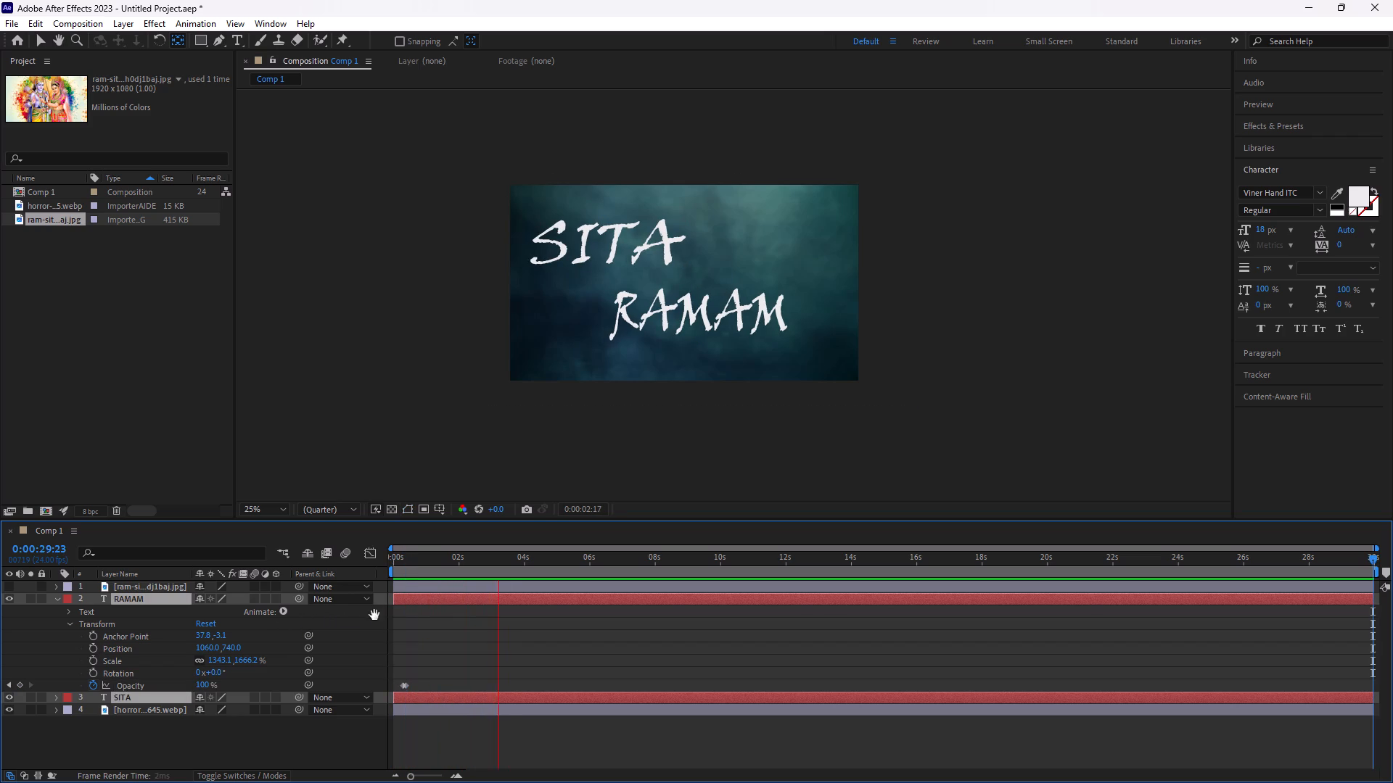
pyautogui.press('space')
pyautogui.press('space')
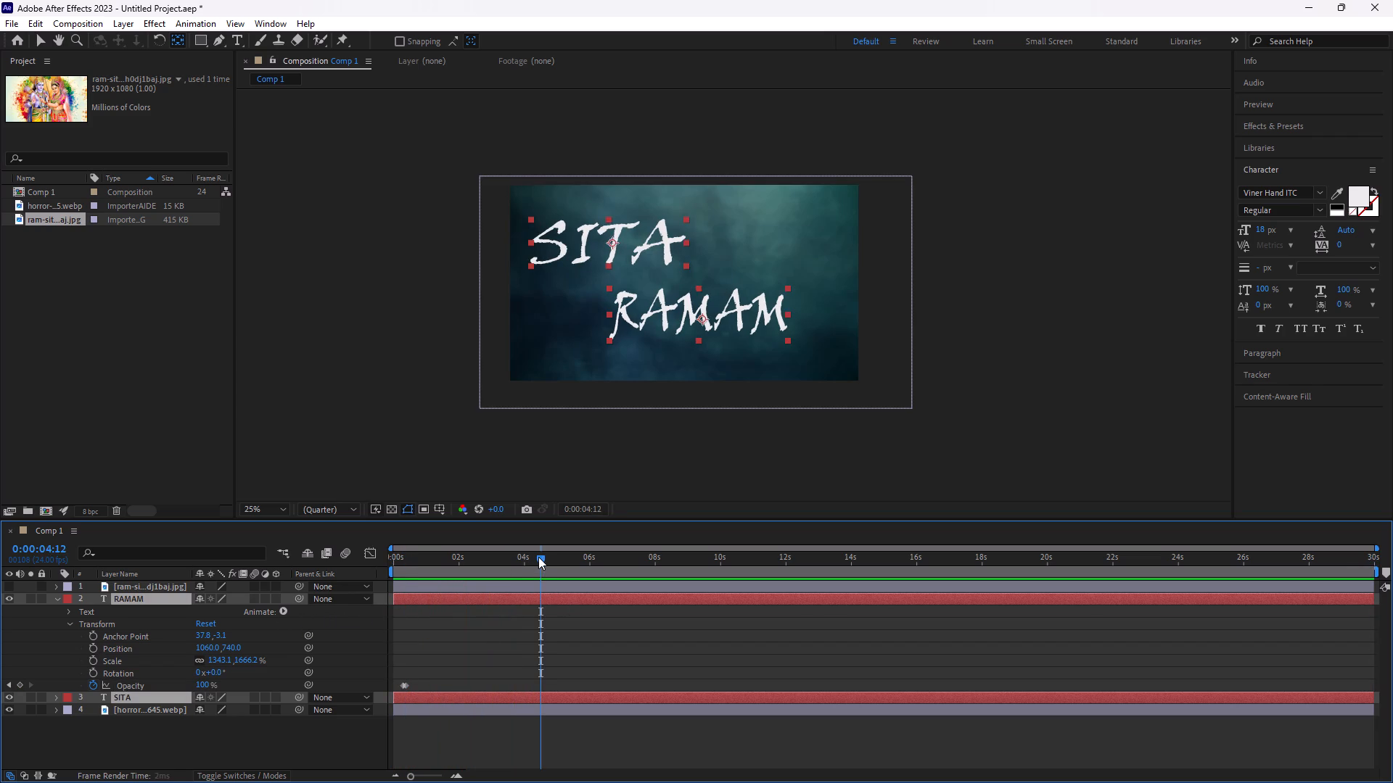
pyautogui.moveTo(541, 555); pyautogui.dragTo(64, 686)
pyautogui.press('space')
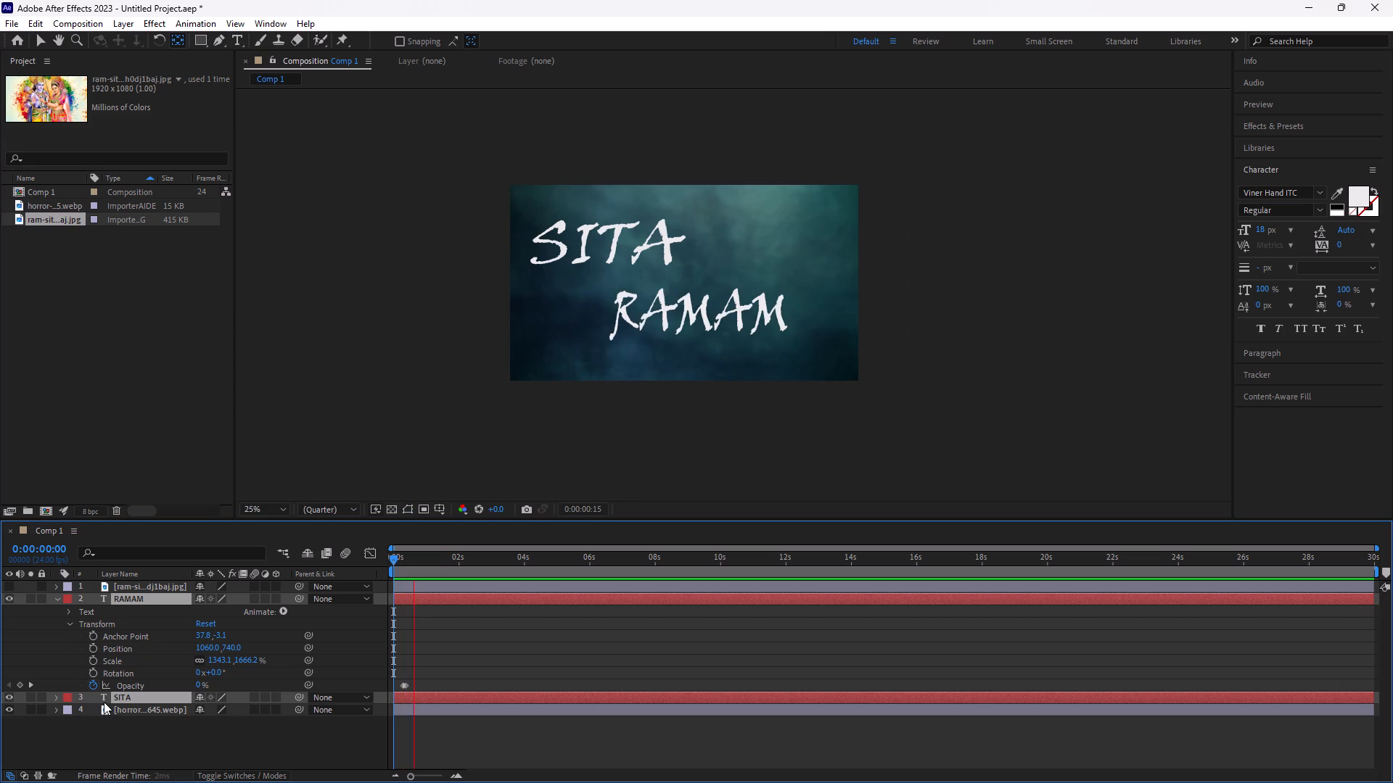
# At 0:00:00:10, scale down both selected text layers together, bringing RAMAM's scale to about 1147.1, 1423.1%.
pyautogui.press('space')
pyautogui.moveTo(415, 557); pyautogui.dragTo(403, 566)
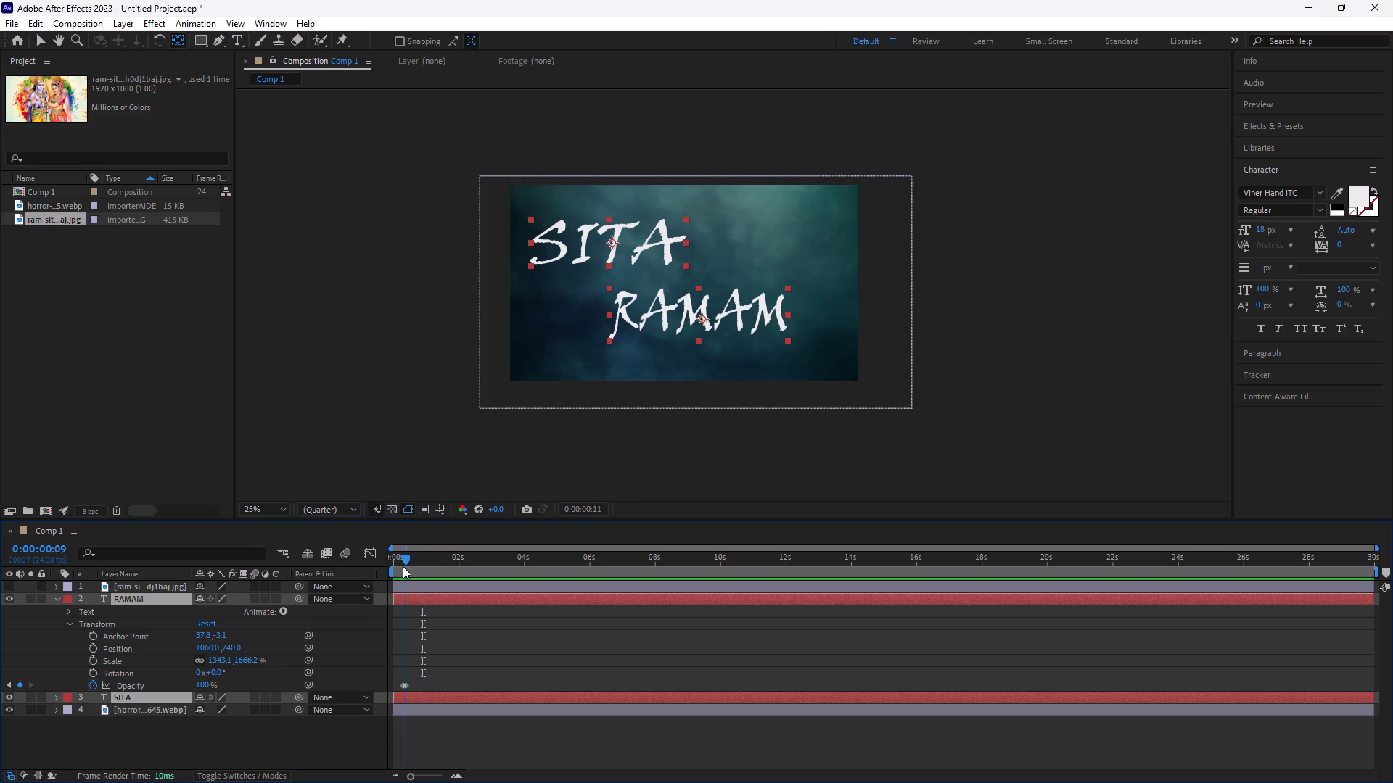
pyautogui.moveTo(403, 566); pyautogui.dragTo(408, 580)
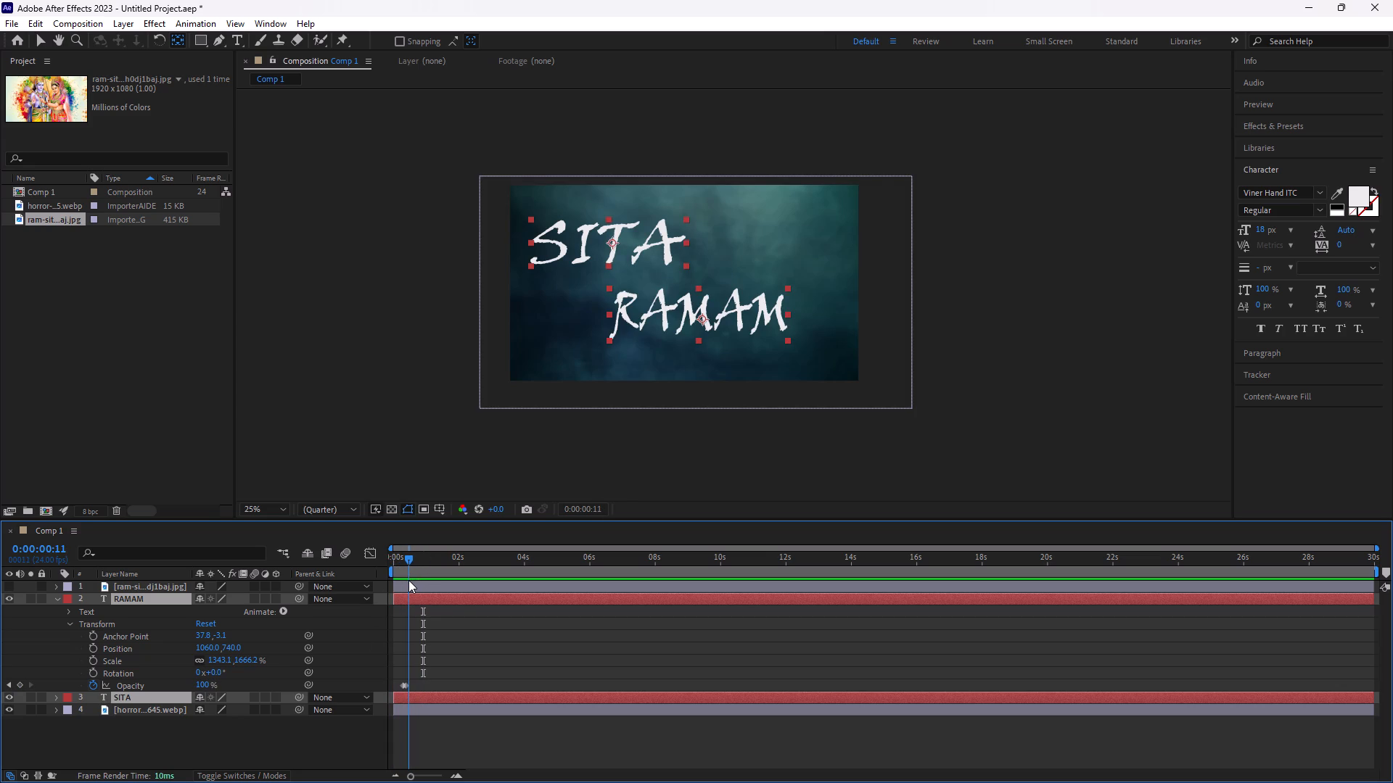
pyautogui.moveTo(408, 580); pyautogui.dragTo(406, 586)
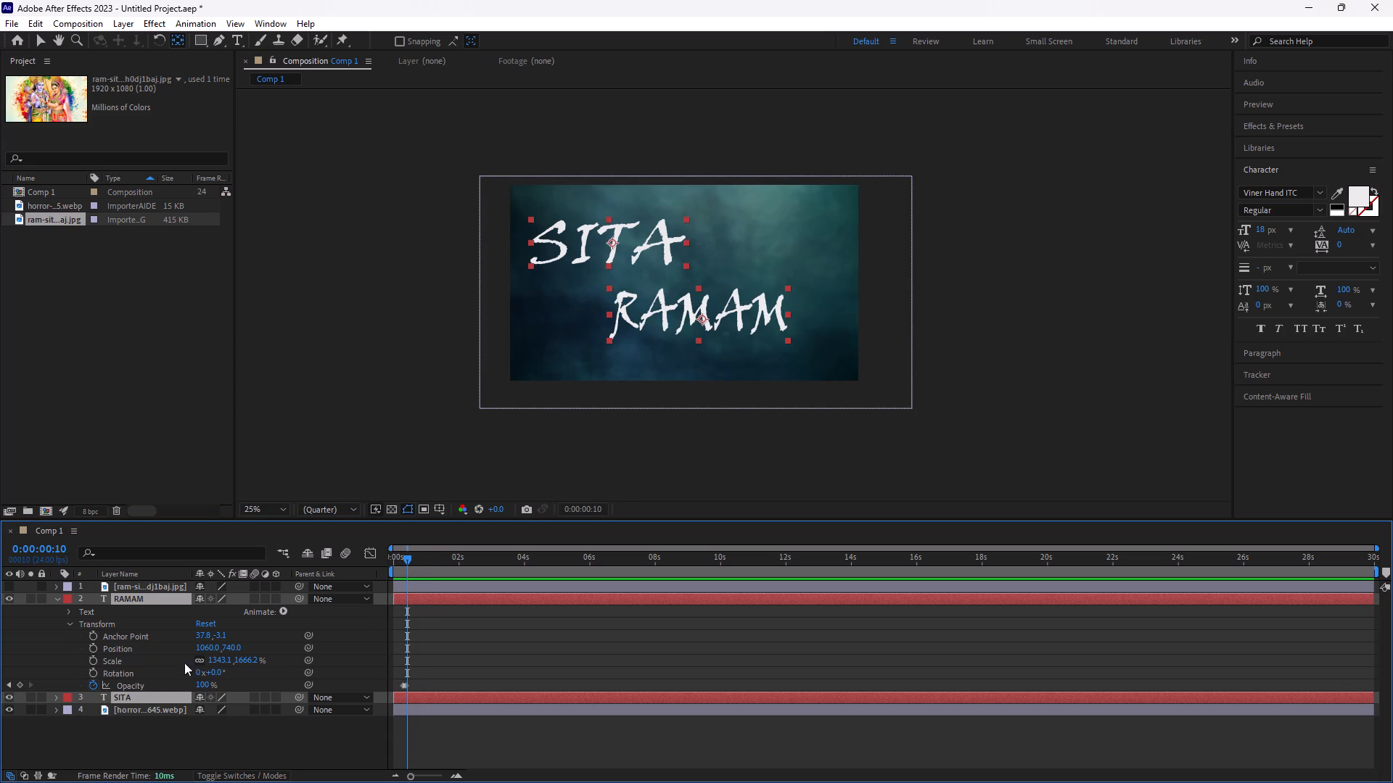
pyautogui.moveTo(216, 660); pyautogui.dragTo(170, 682)
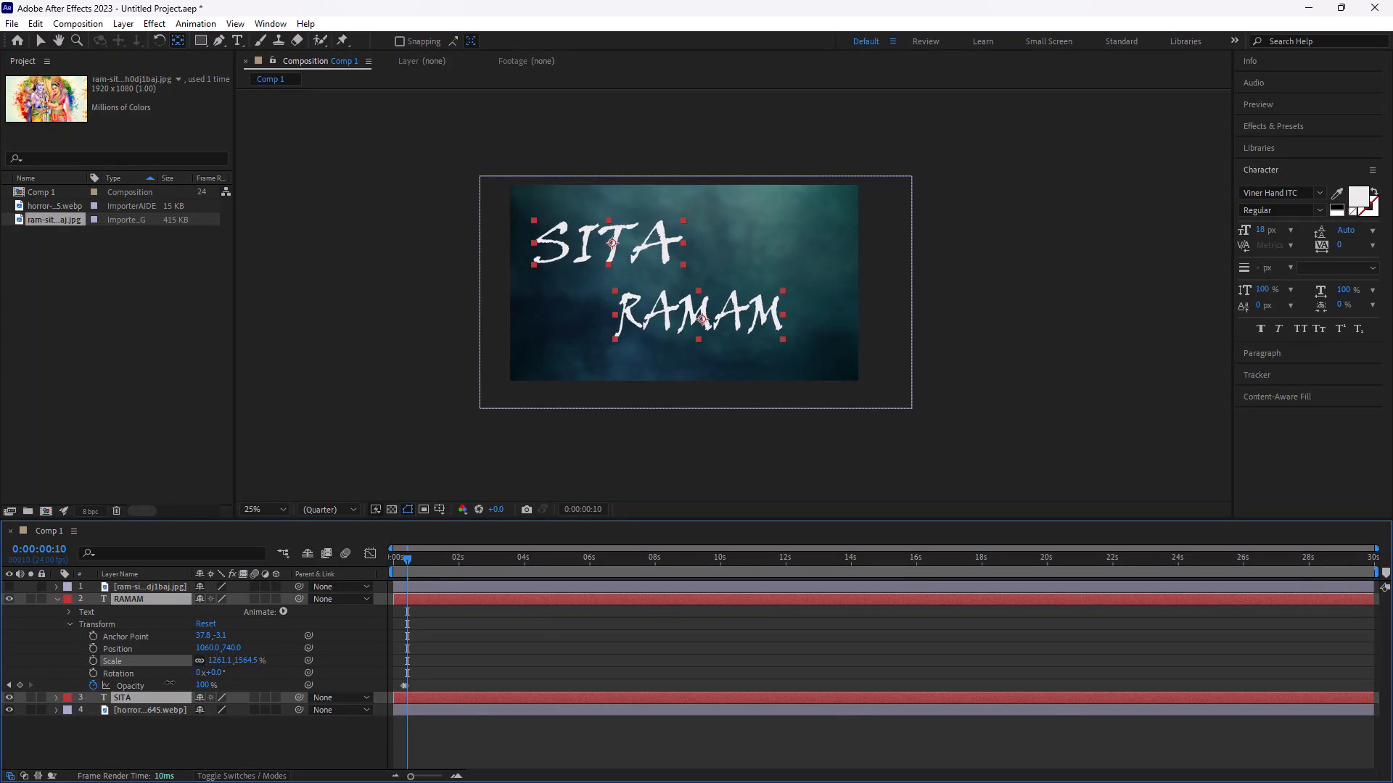
pyautogui.moveTo(170, 682); pyautogui.dragTo(125, 710)
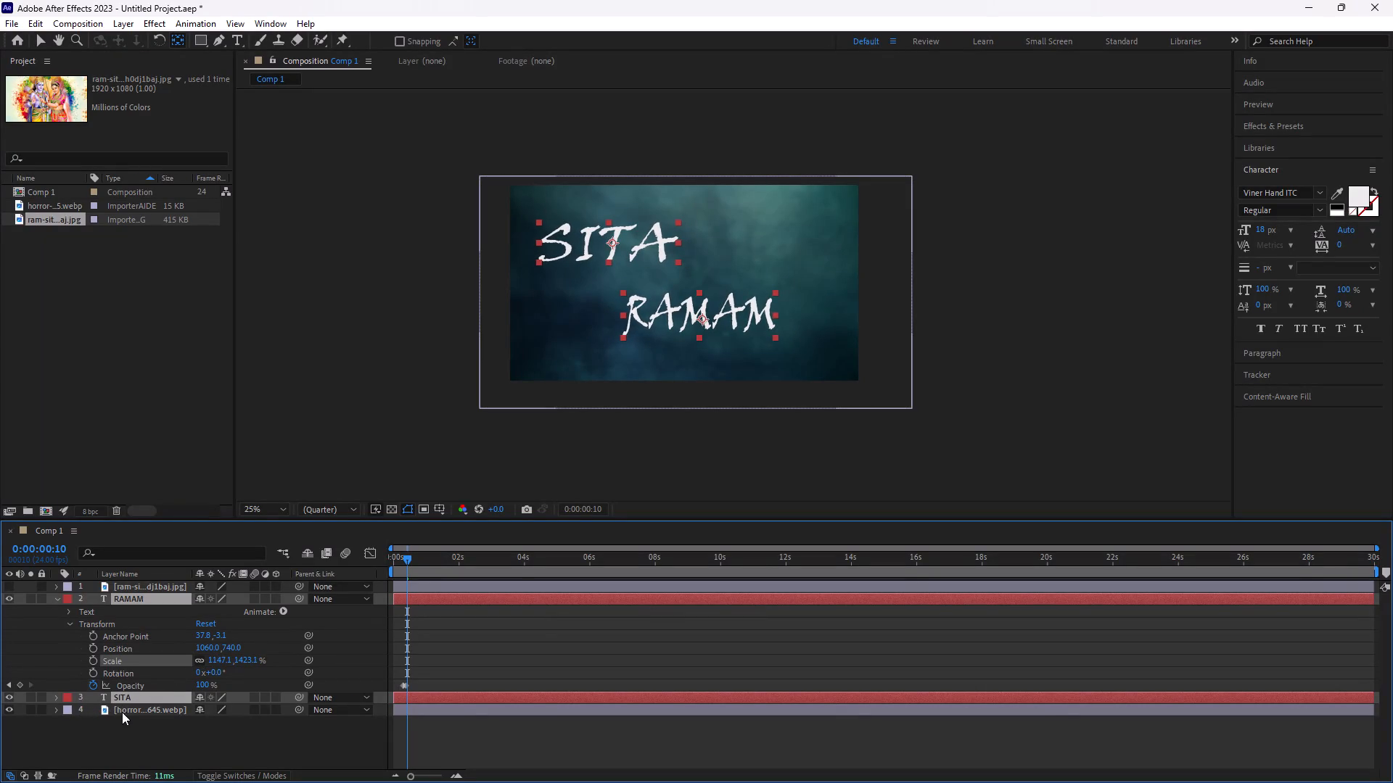
pyautogui.click(57, 598)
pyautogui.click(104, 442)
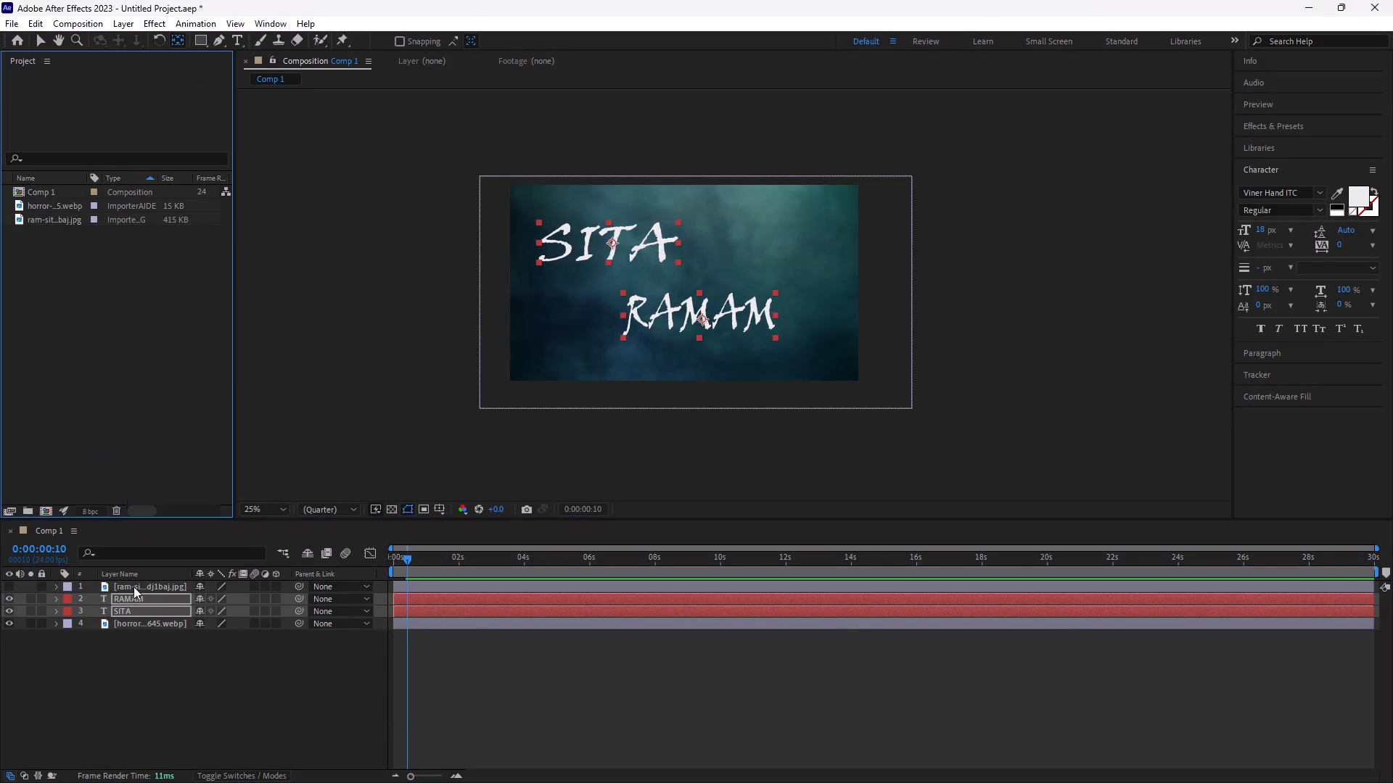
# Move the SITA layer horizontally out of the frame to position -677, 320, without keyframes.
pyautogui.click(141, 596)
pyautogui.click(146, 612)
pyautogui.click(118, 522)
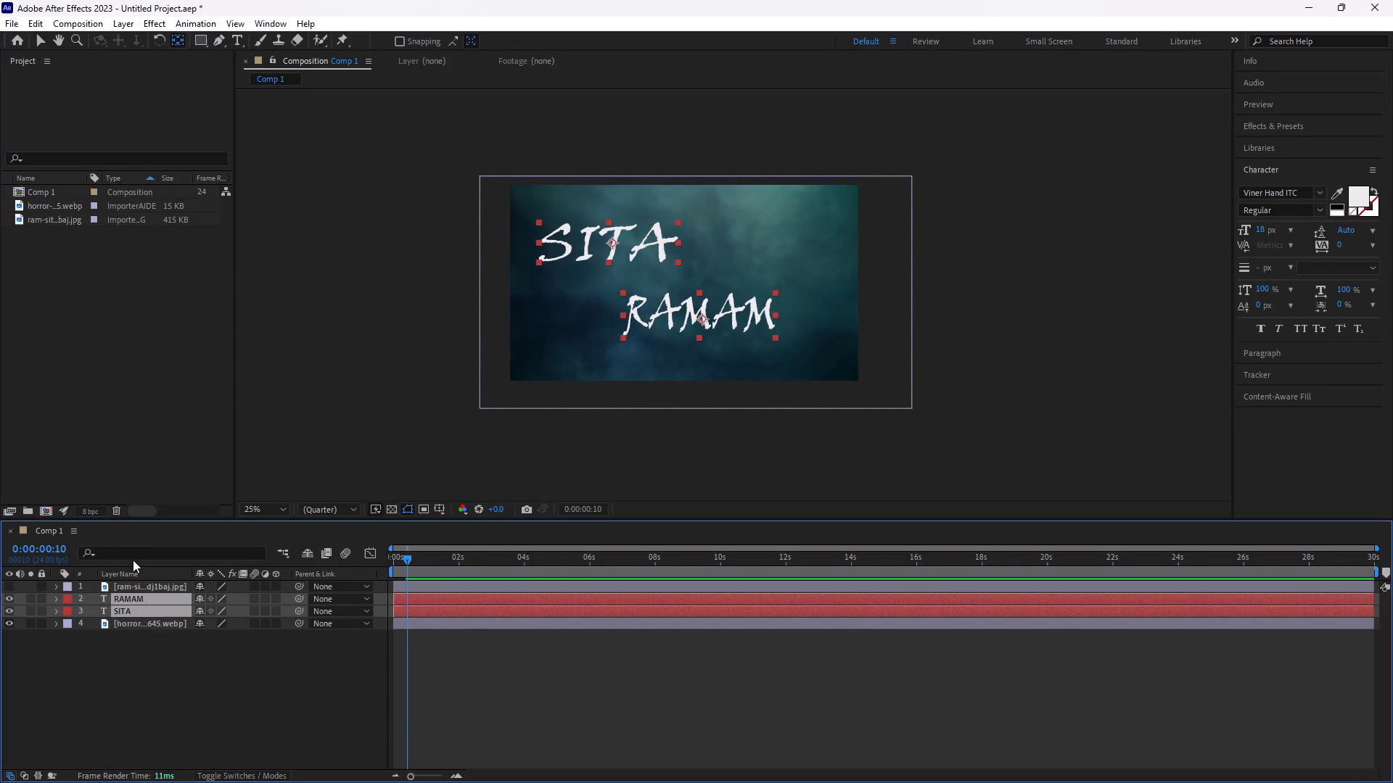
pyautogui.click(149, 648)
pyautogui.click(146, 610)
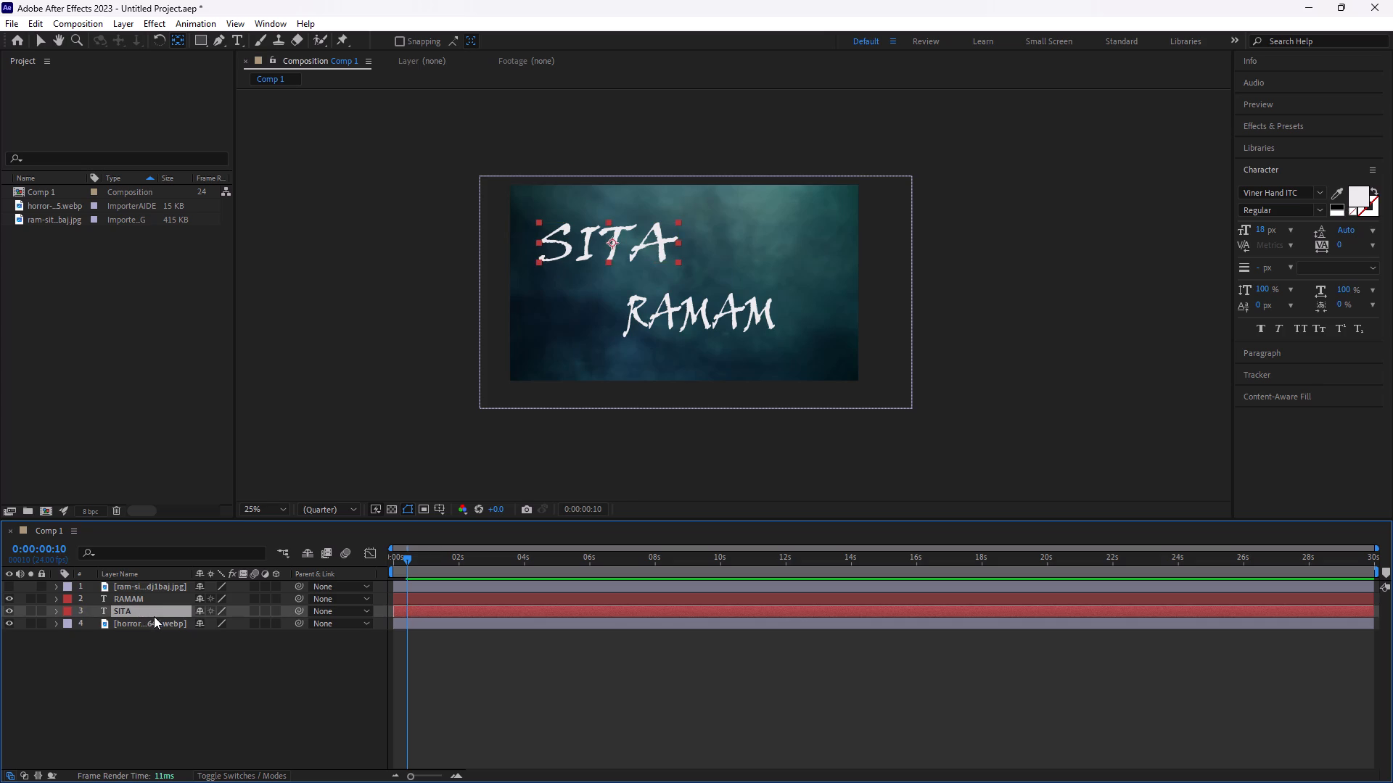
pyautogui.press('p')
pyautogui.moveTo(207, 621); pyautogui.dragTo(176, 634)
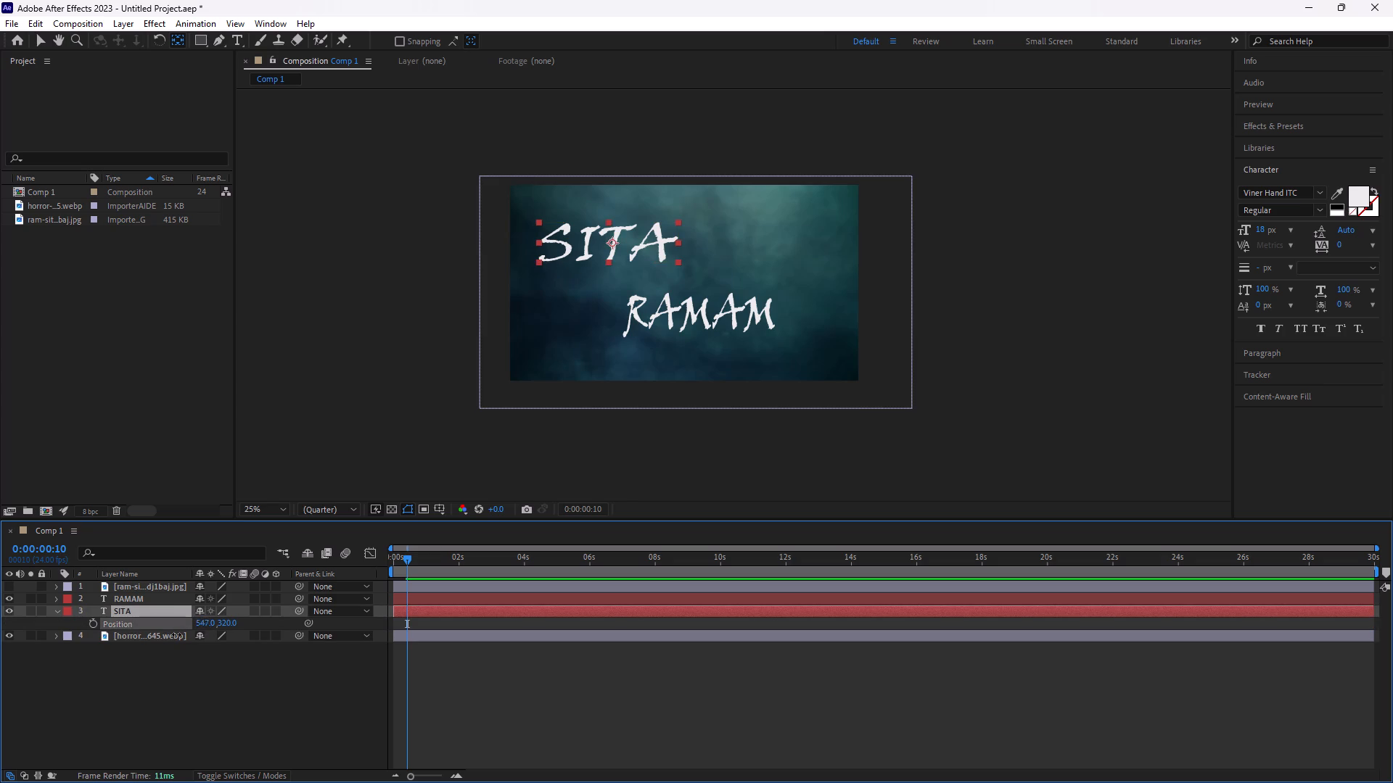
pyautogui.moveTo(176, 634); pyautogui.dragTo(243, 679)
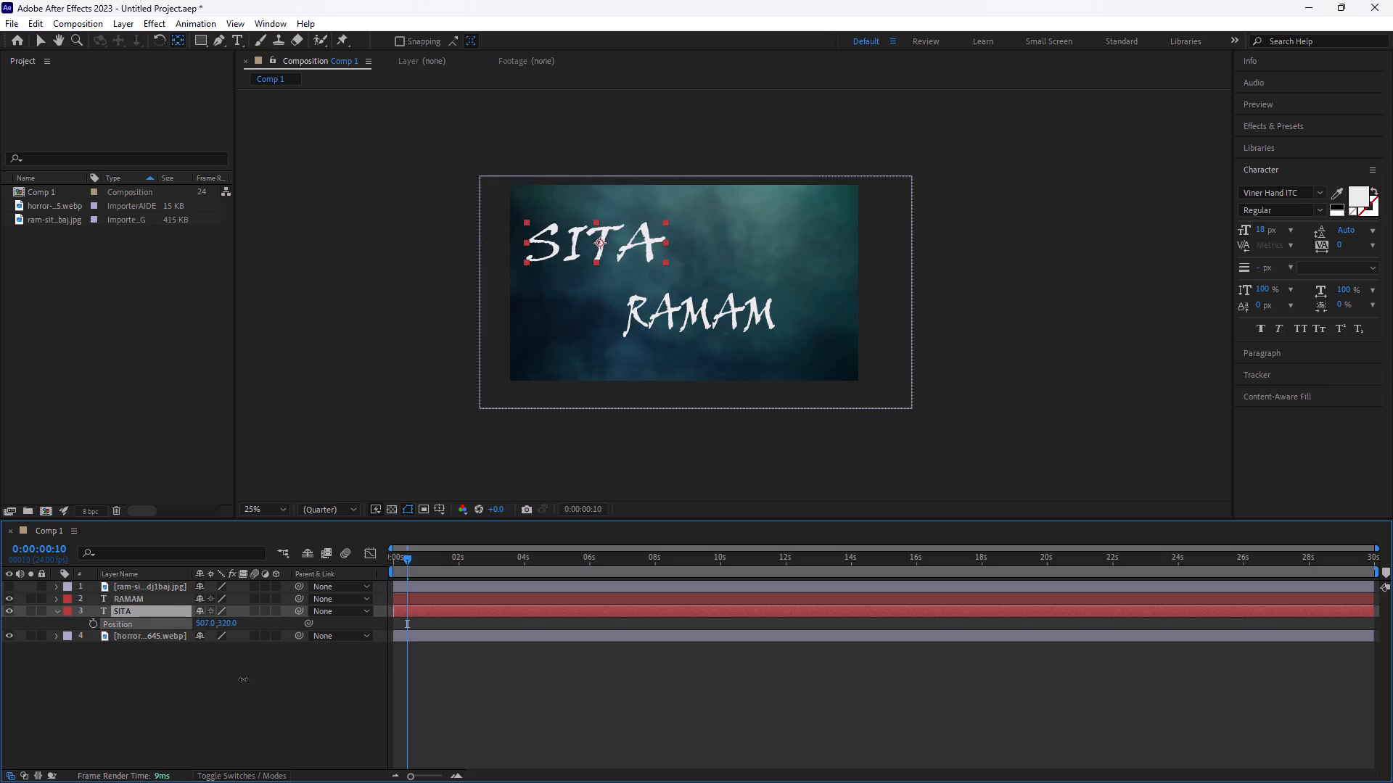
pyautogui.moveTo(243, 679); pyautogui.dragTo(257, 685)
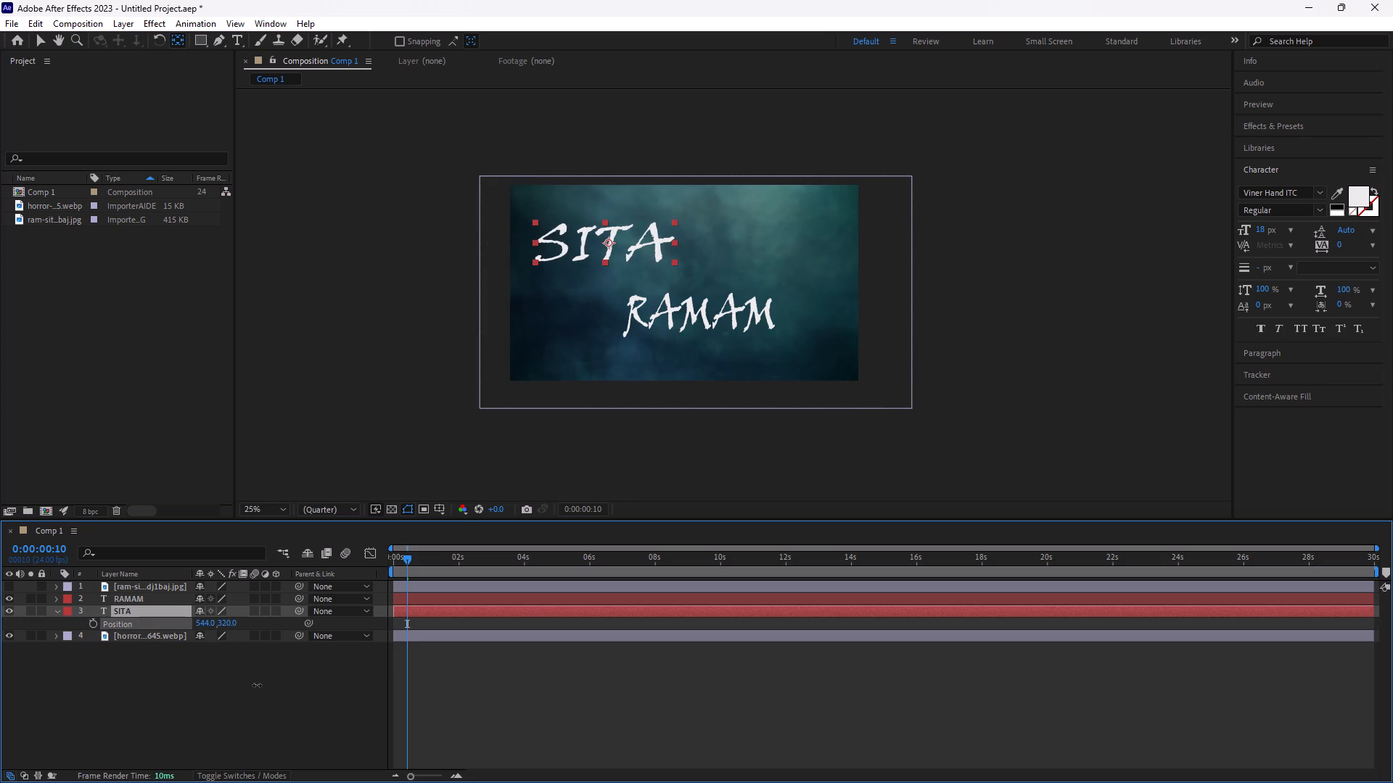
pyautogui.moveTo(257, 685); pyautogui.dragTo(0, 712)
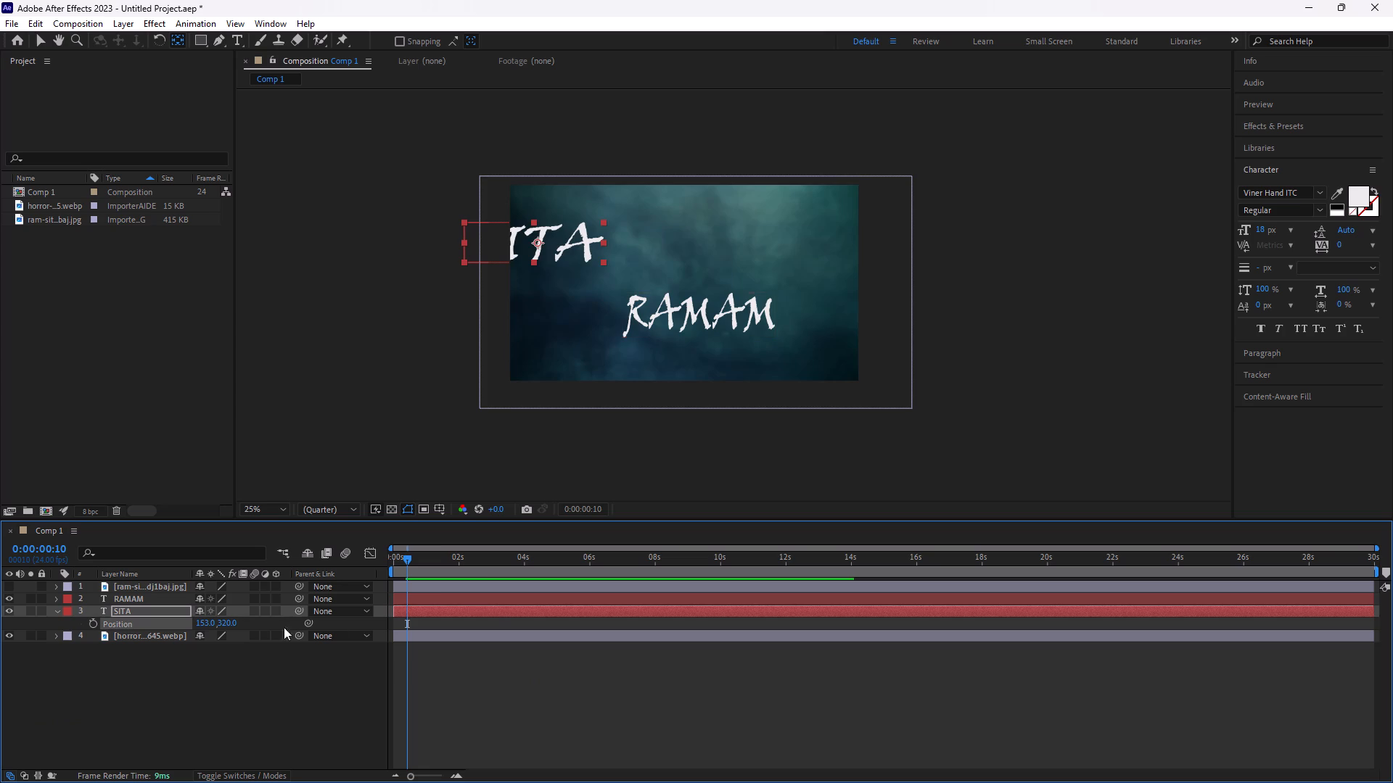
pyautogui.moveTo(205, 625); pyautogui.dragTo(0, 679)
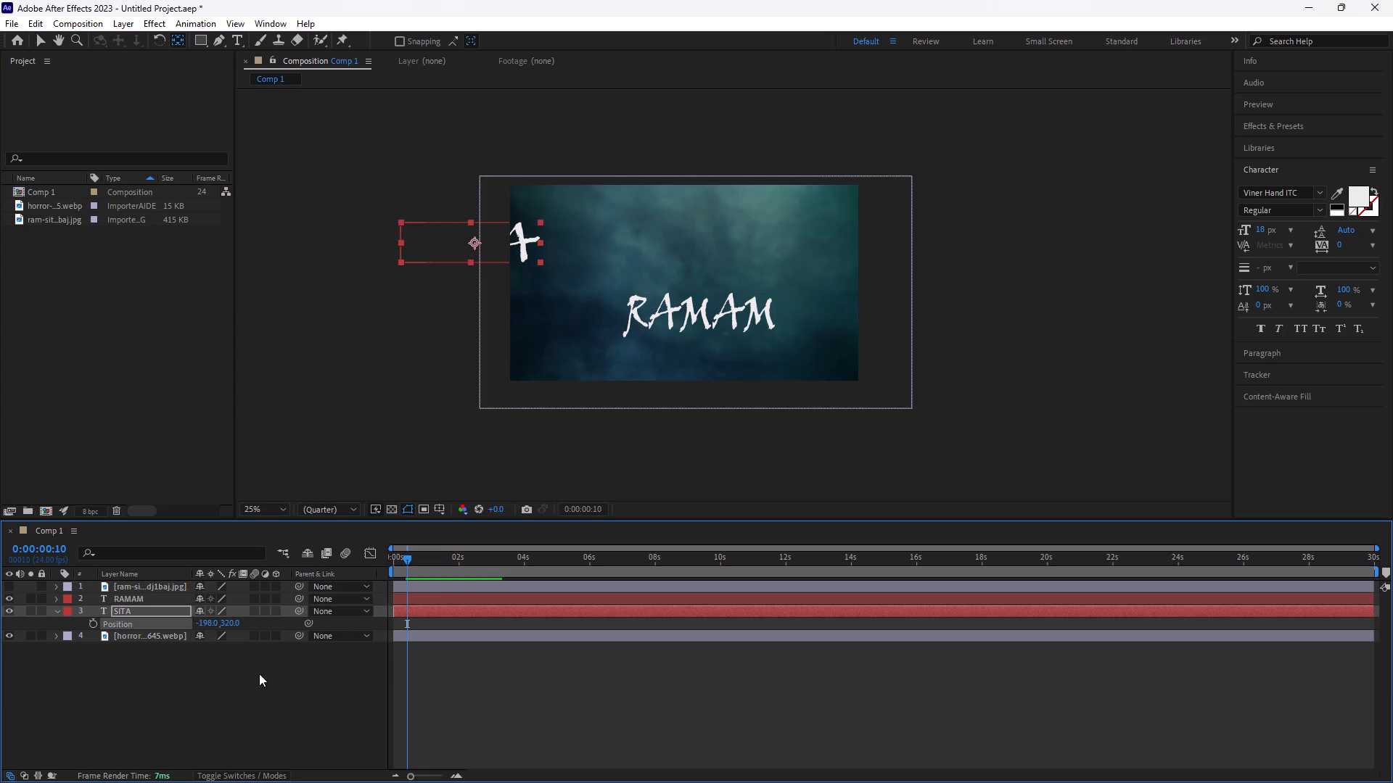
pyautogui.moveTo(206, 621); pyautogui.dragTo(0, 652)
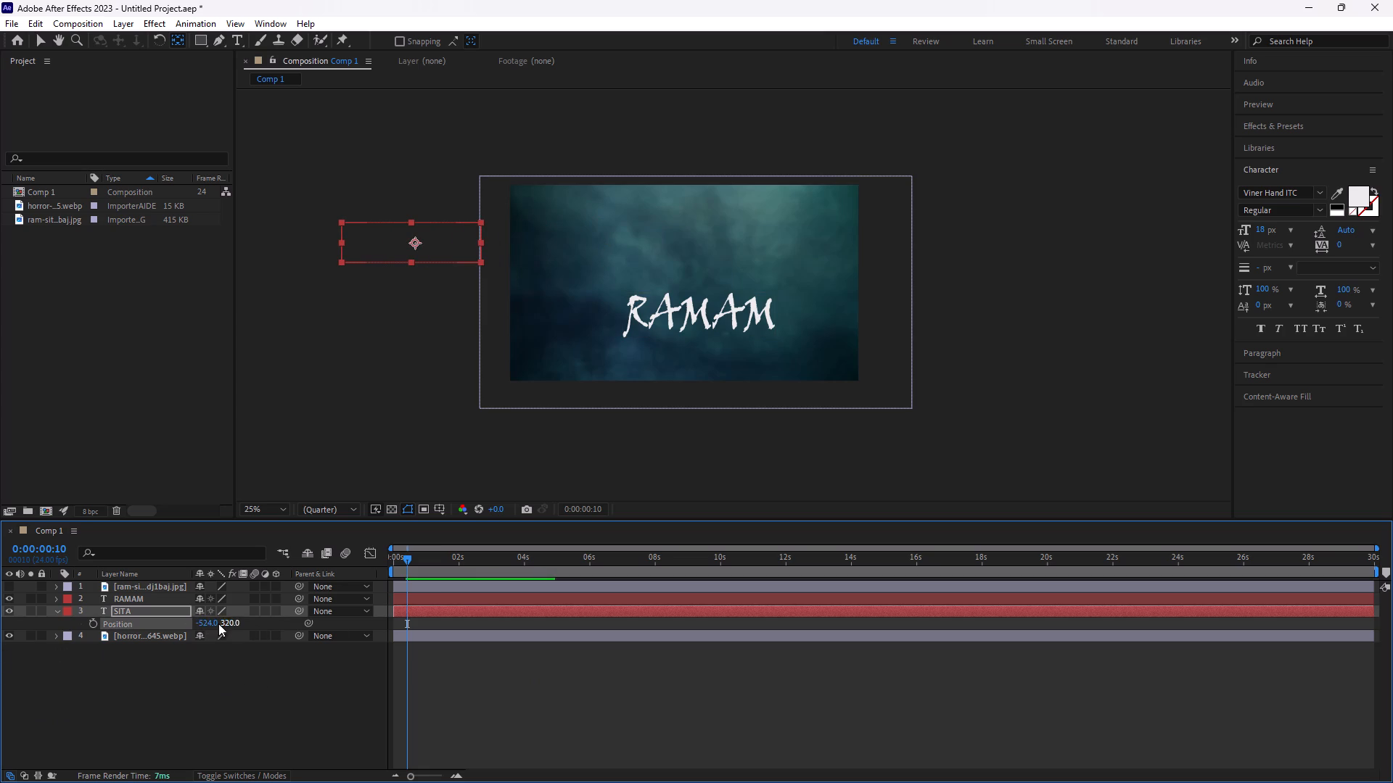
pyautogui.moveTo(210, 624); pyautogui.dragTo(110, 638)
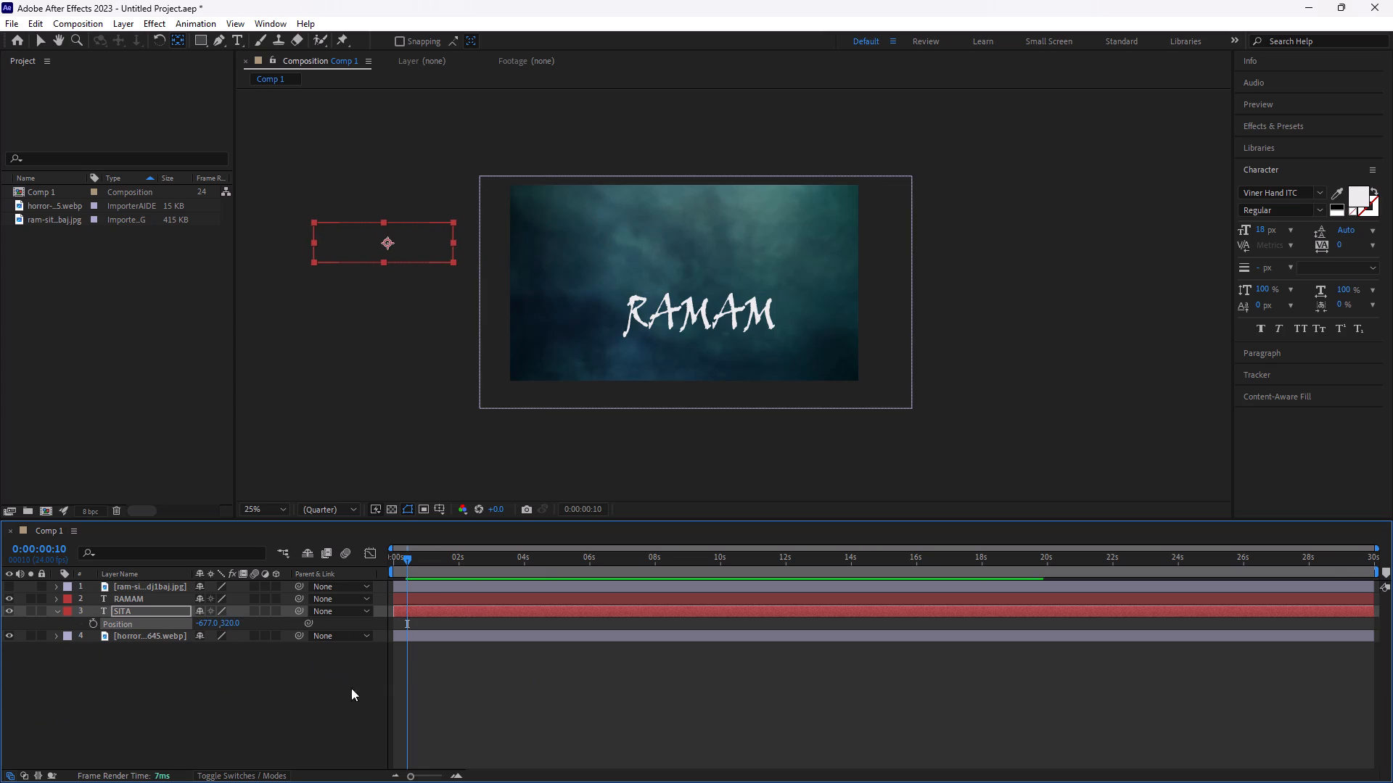
# Preview the title from the start with SITA moved out of the frame.
pyautogui.press('space')
pyautogui.press('space')
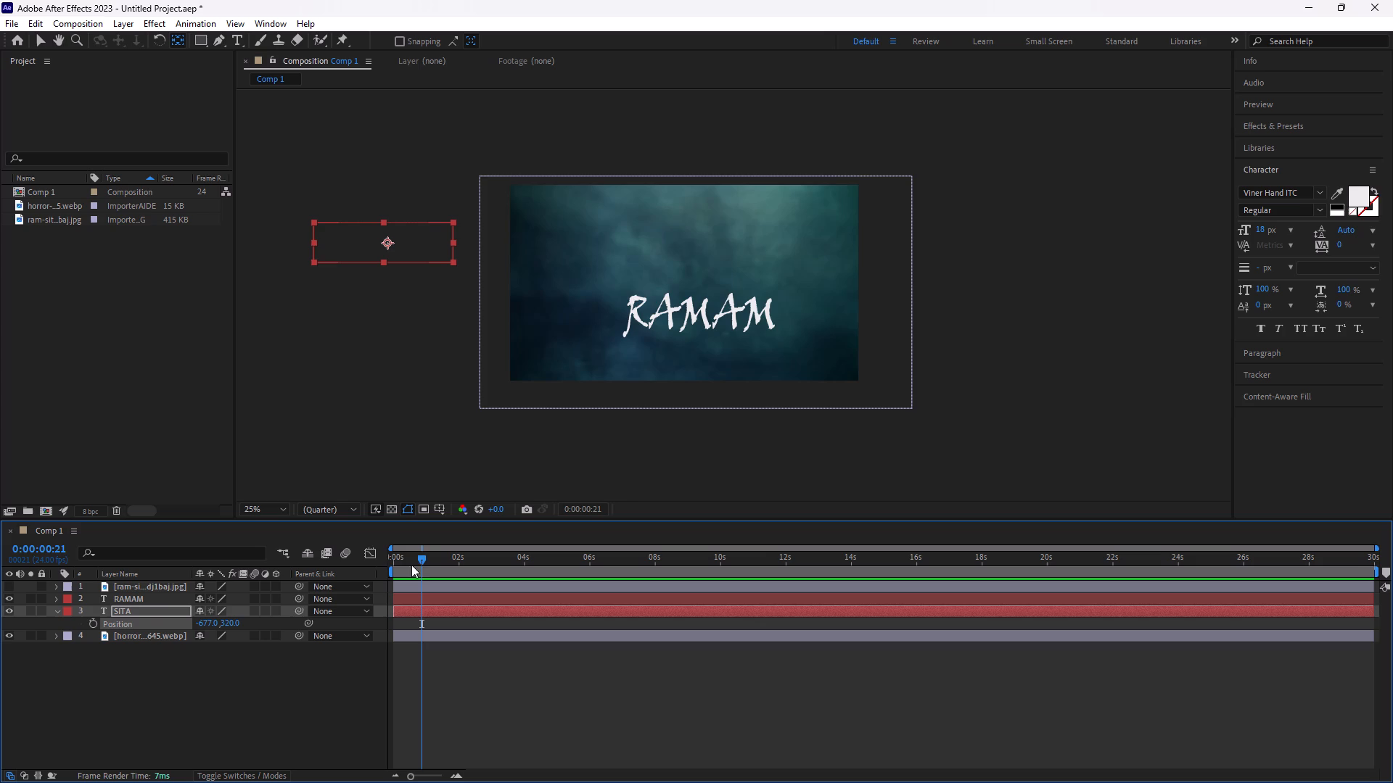
pyautogui.moveTo(423, 555); pyautogui.dragTo(149, 646)
pyautogui.press('space')
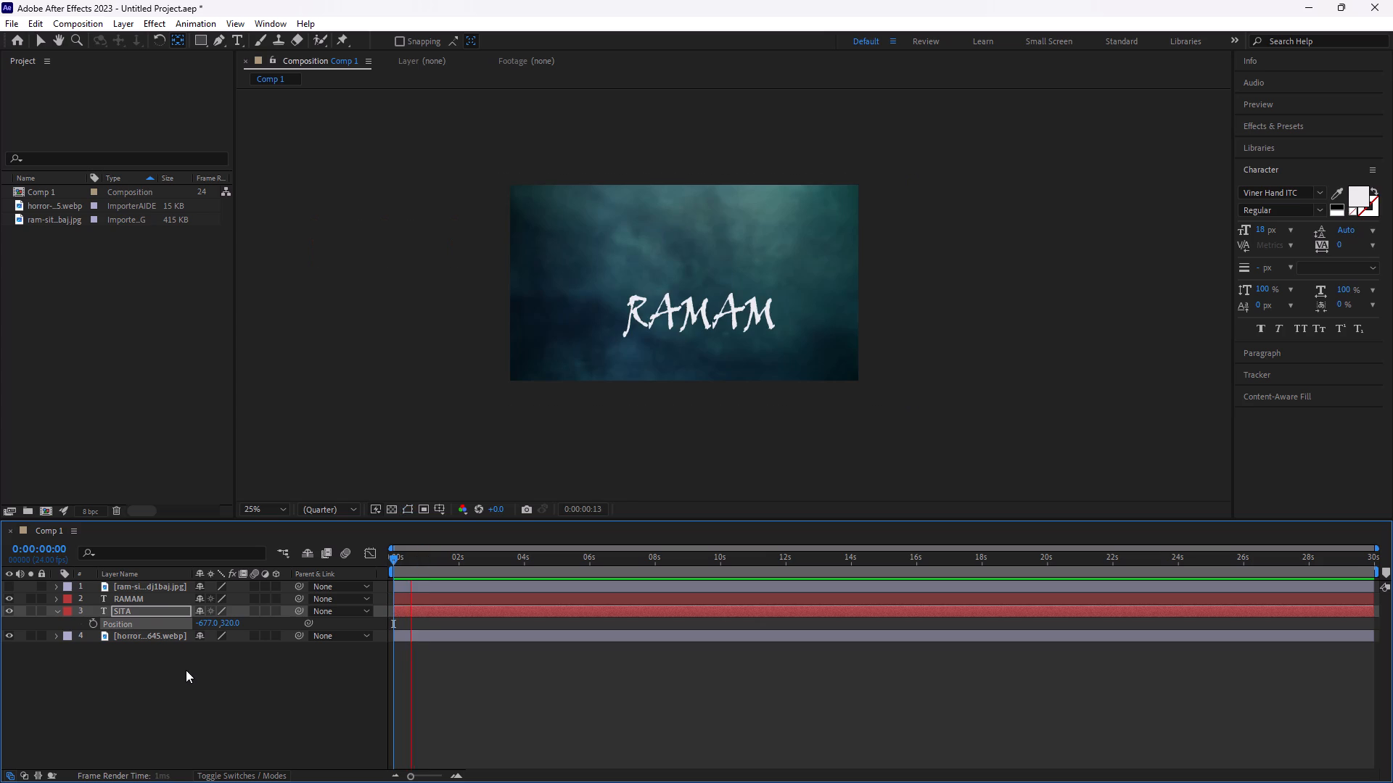
pyautogui.press('space')
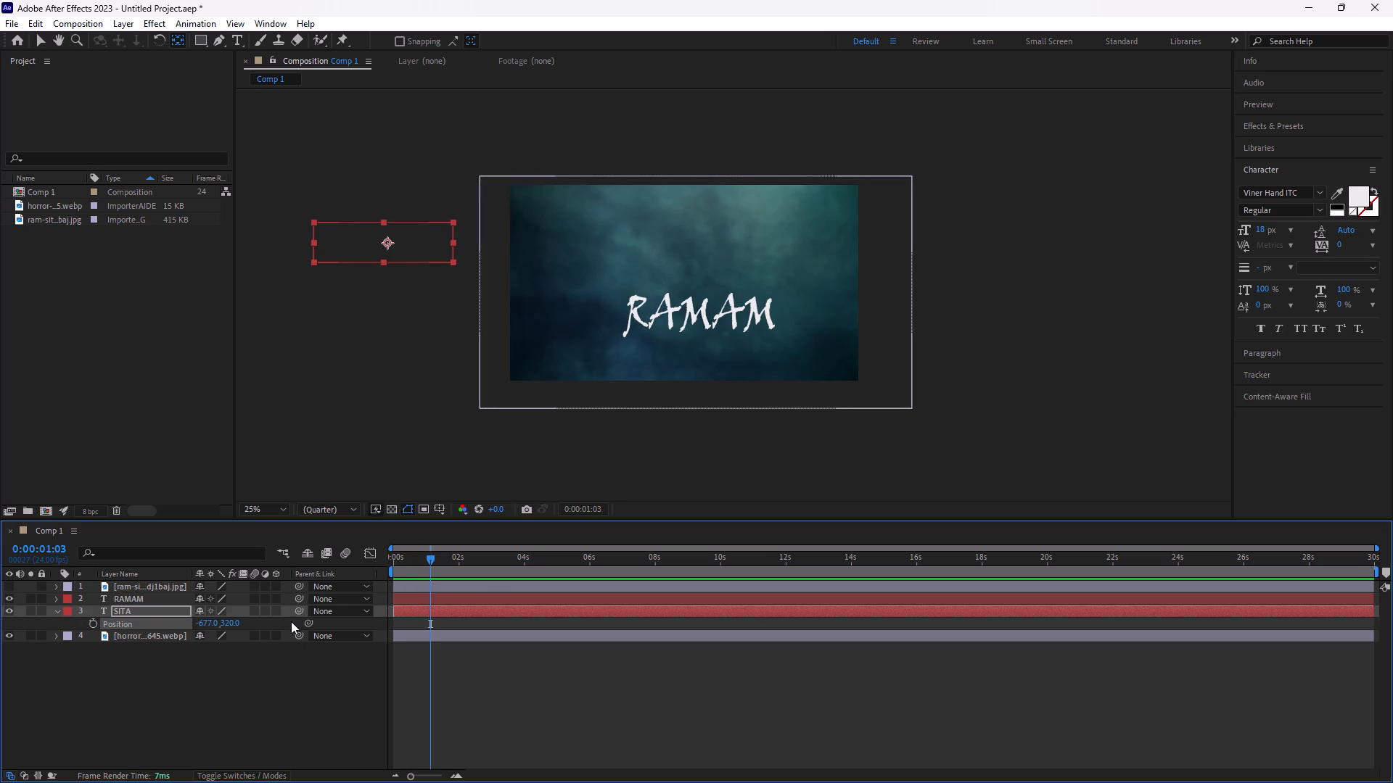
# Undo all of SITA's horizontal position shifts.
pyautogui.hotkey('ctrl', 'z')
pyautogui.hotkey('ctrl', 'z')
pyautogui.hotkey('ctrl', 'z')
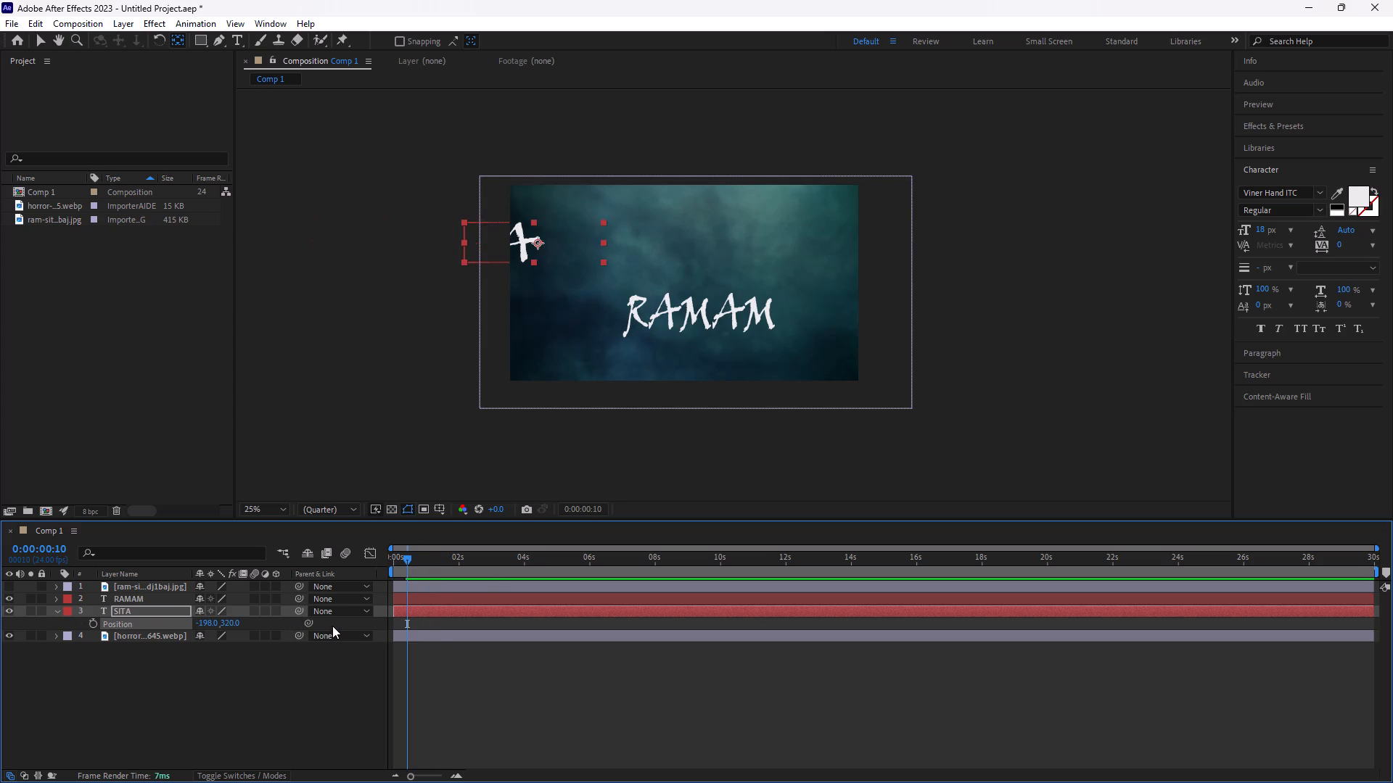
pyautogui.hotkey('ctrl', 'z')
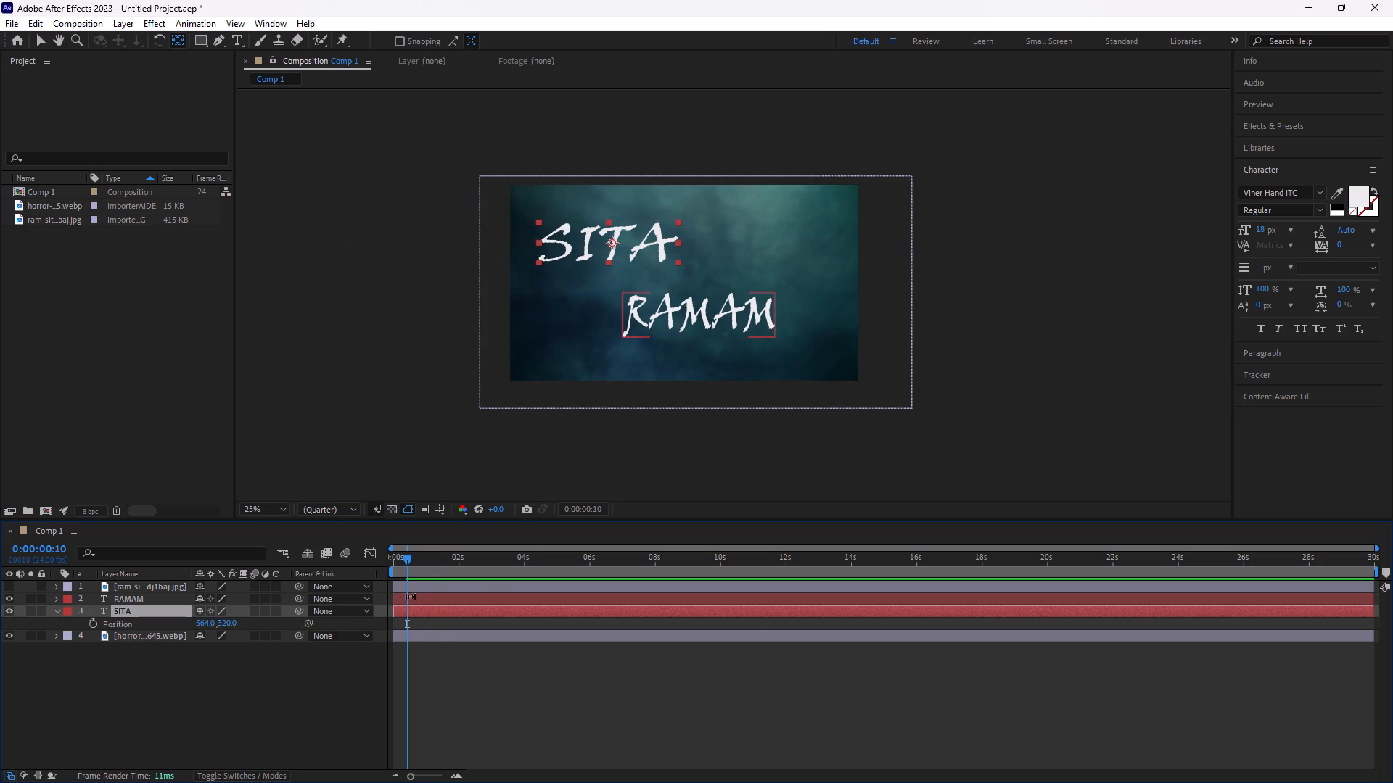
# Keyframe SITA's position at 564, 320 at 0:00:00:10 and -602, 320 at 0:00:01:02, and preview the slide-out from the start.
pyautogui.click(93, 623)
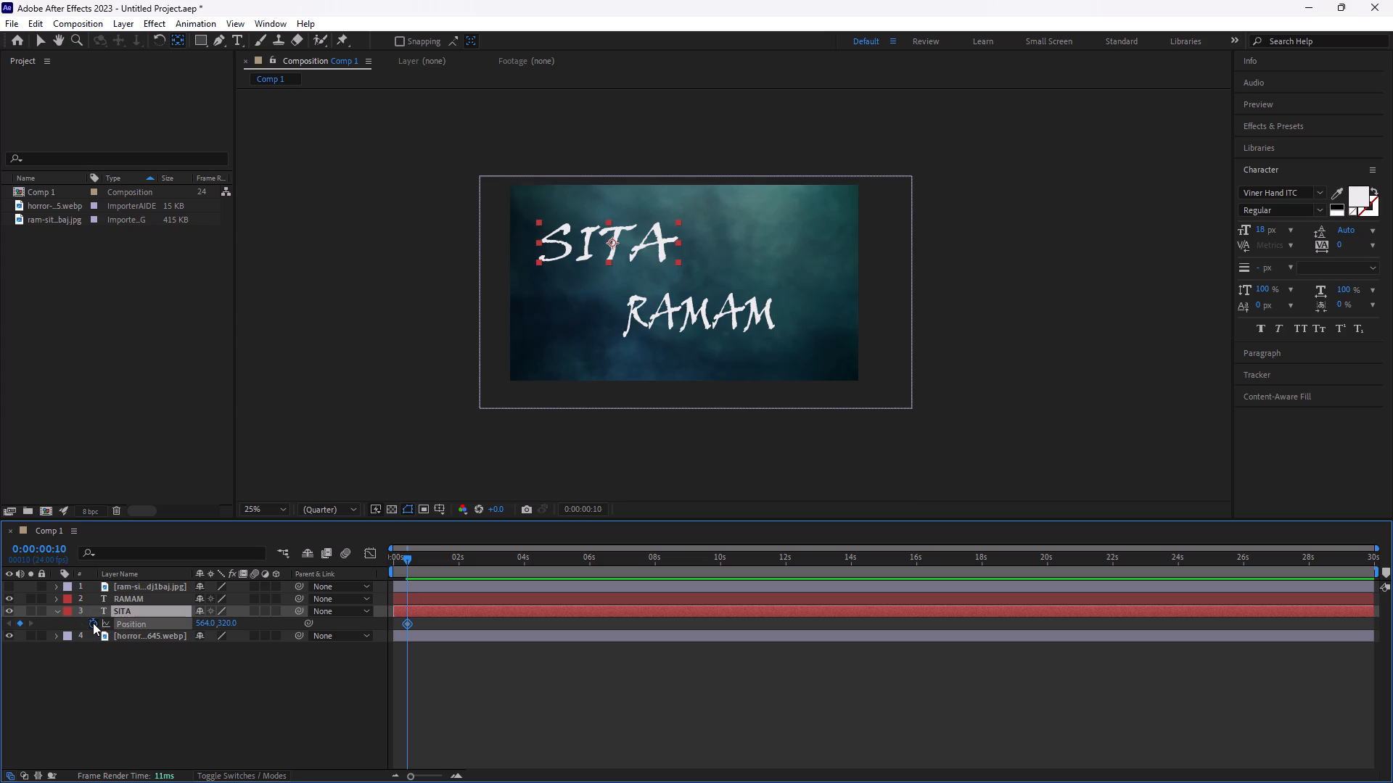
pyautogui.moveTo(406, 555); pyautogui.dragTo(427, 577)
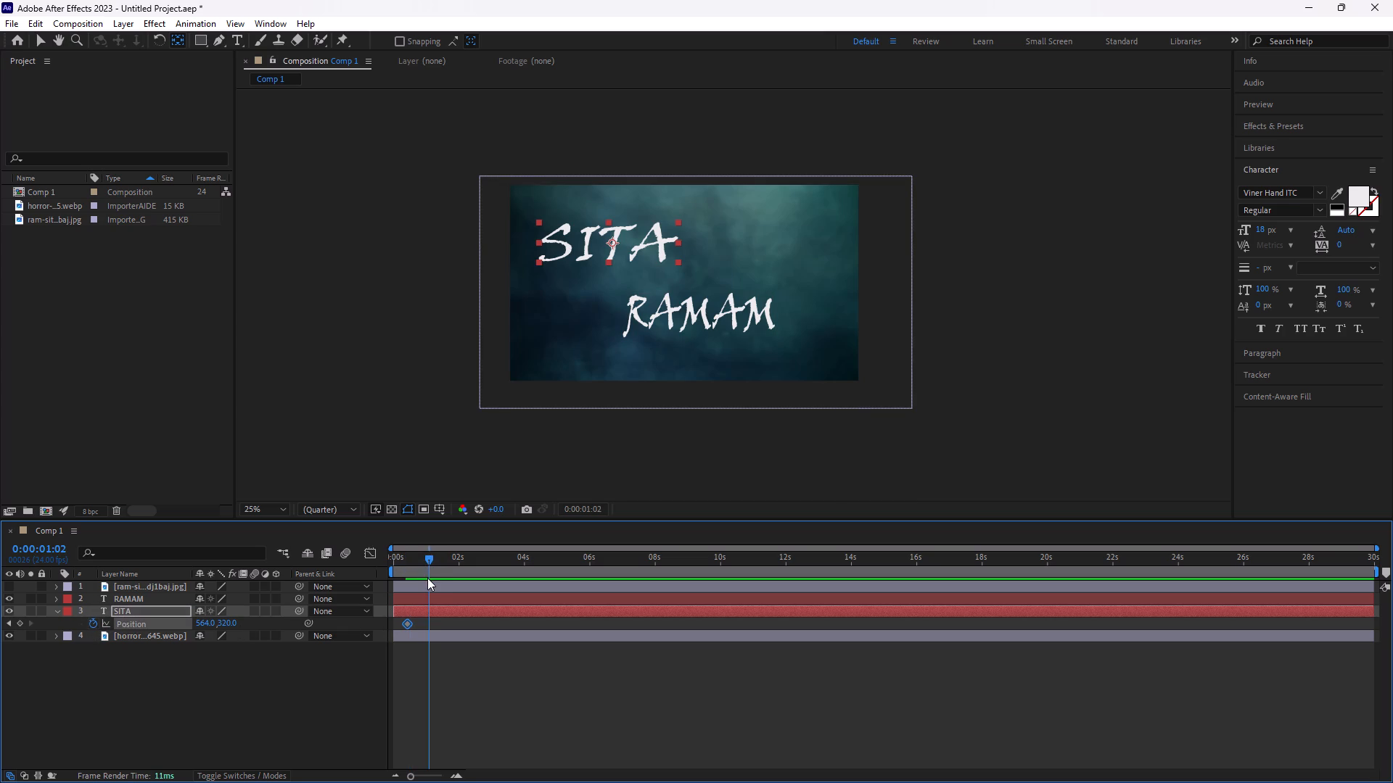
pyautogui.moveTo(207, 622); pyautogui.dragTo(0, 705)
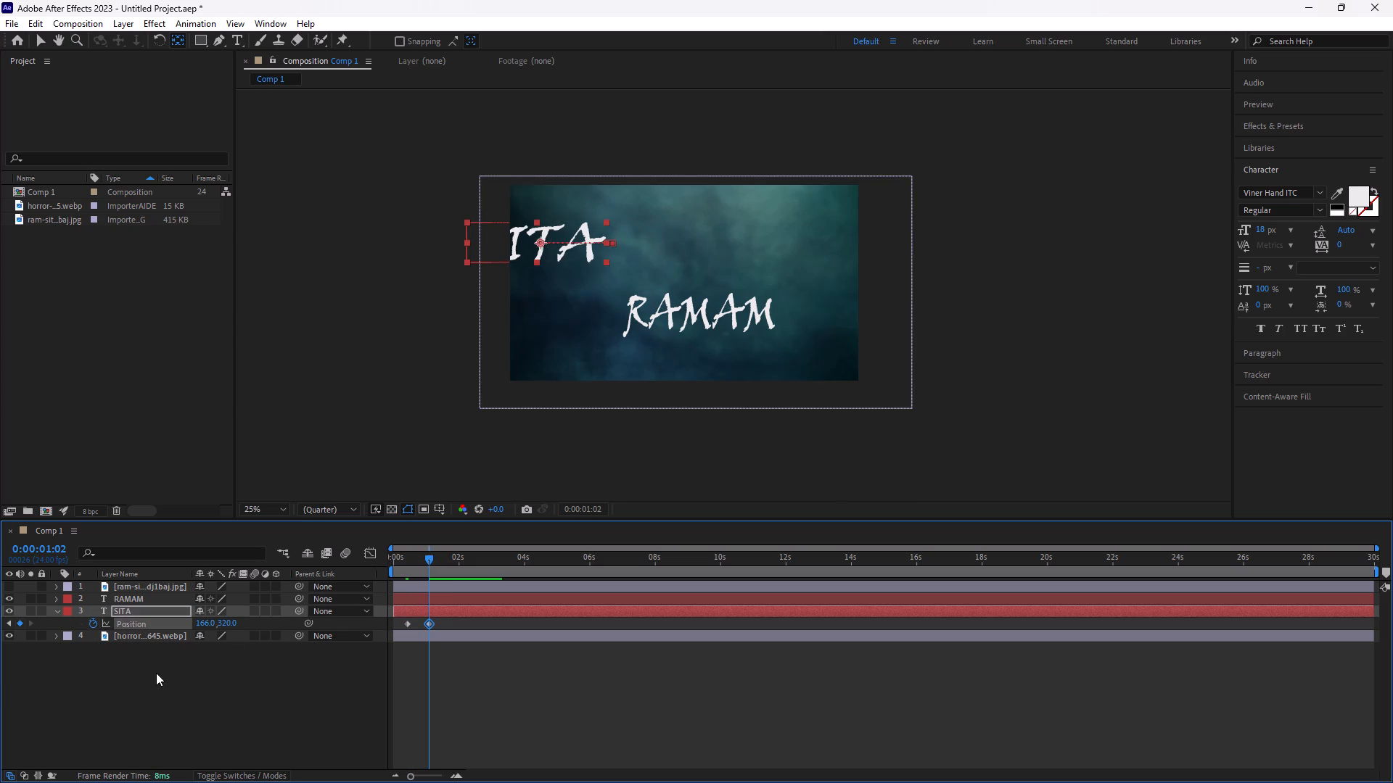
pyautogui.moveTo(204, 622); pyautogui.dragTo(5, 676)
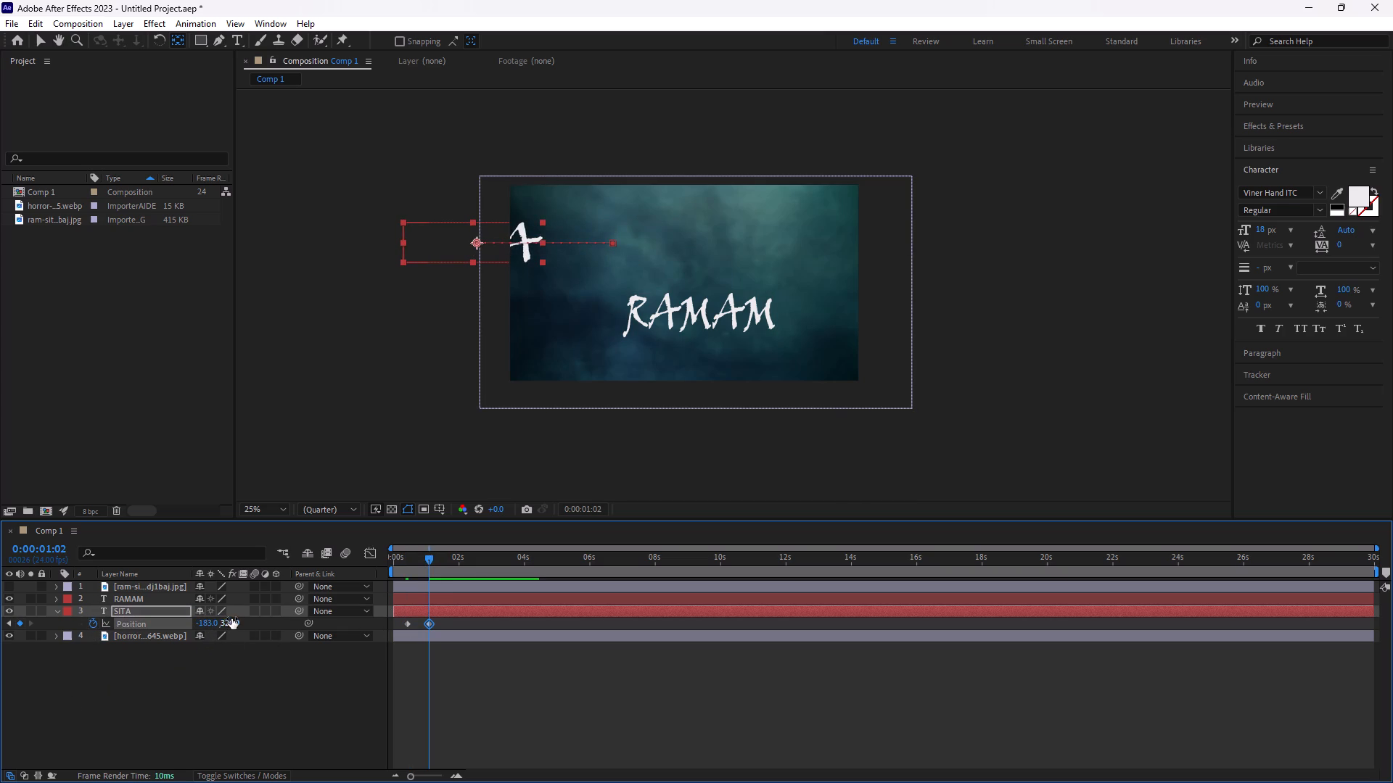
pyautogui.moveTo(206, 626); pyautogui.dragTo(43, 653)
pyautogui.moveTo(210, 625); pyautogui.dragTo(210, 624)
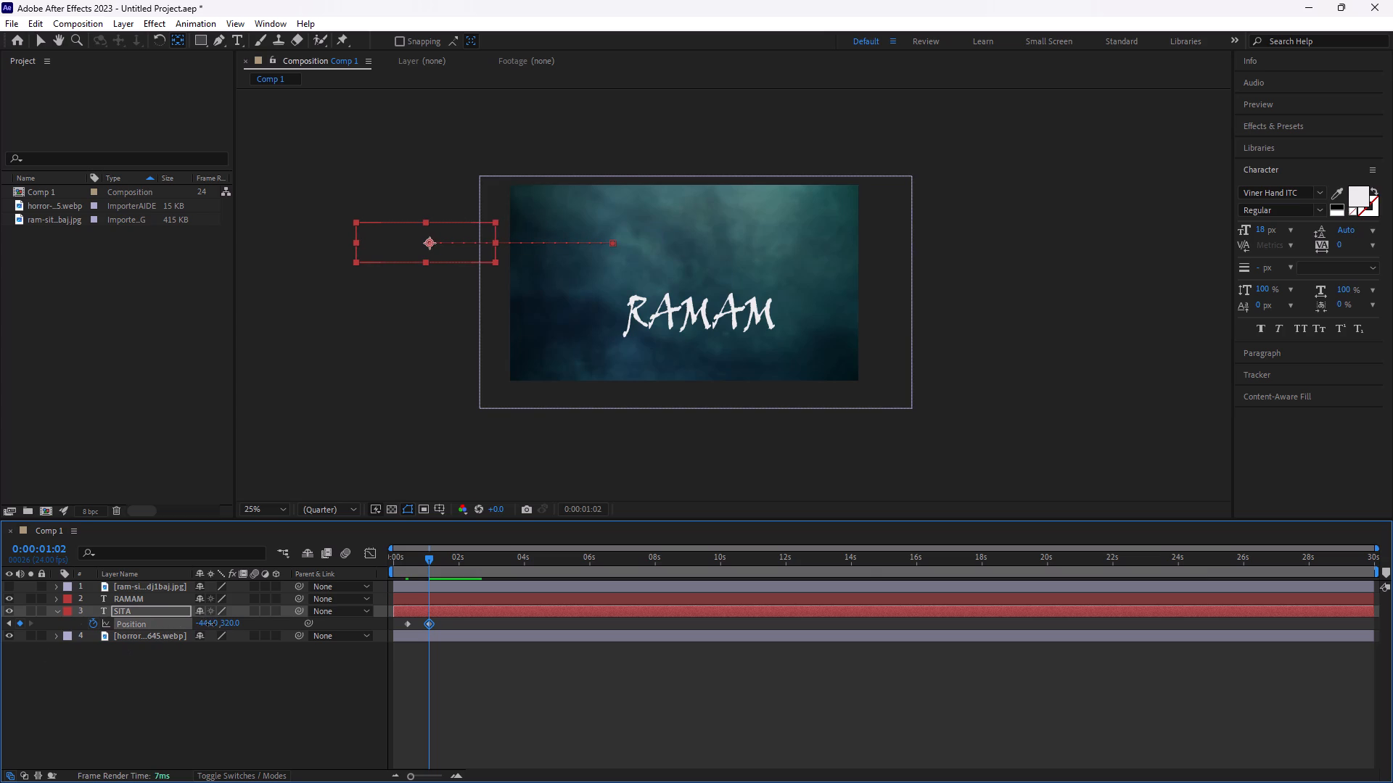
pyautogui.moveTo(210, 624); pyautogui.dragTo(115, 643)
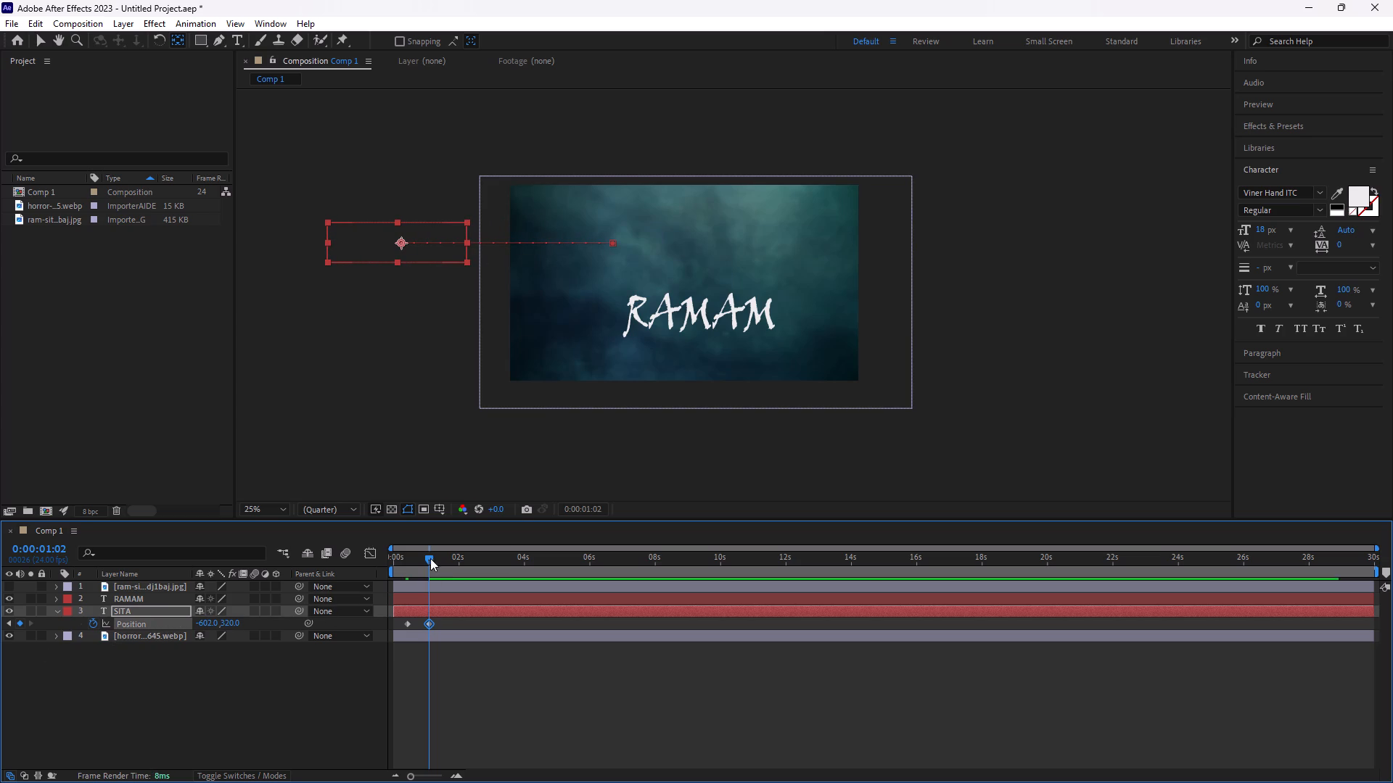
pyautogui.moveTo(427, 555); pyautogui.dragTo(198, 631)
pyautogui.press('space')
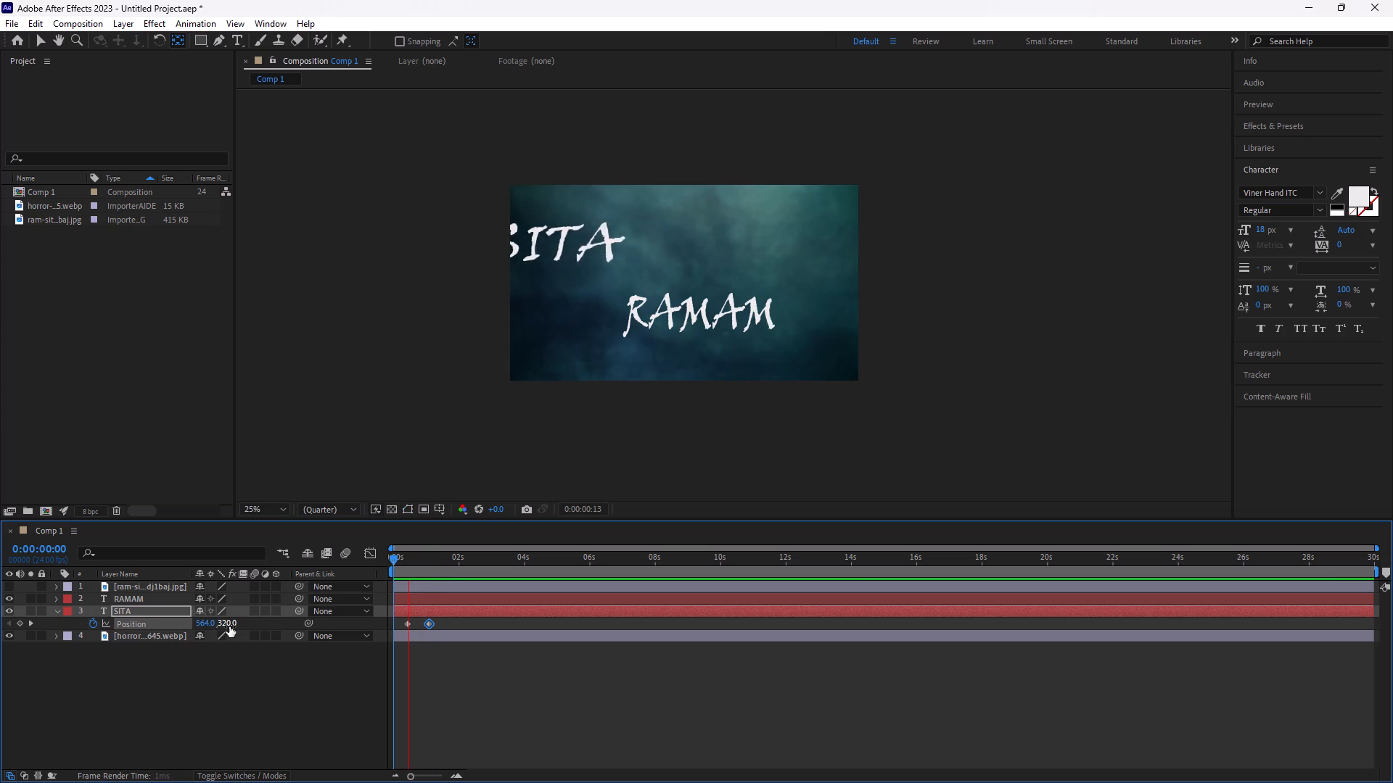
pyautogui.press('space')
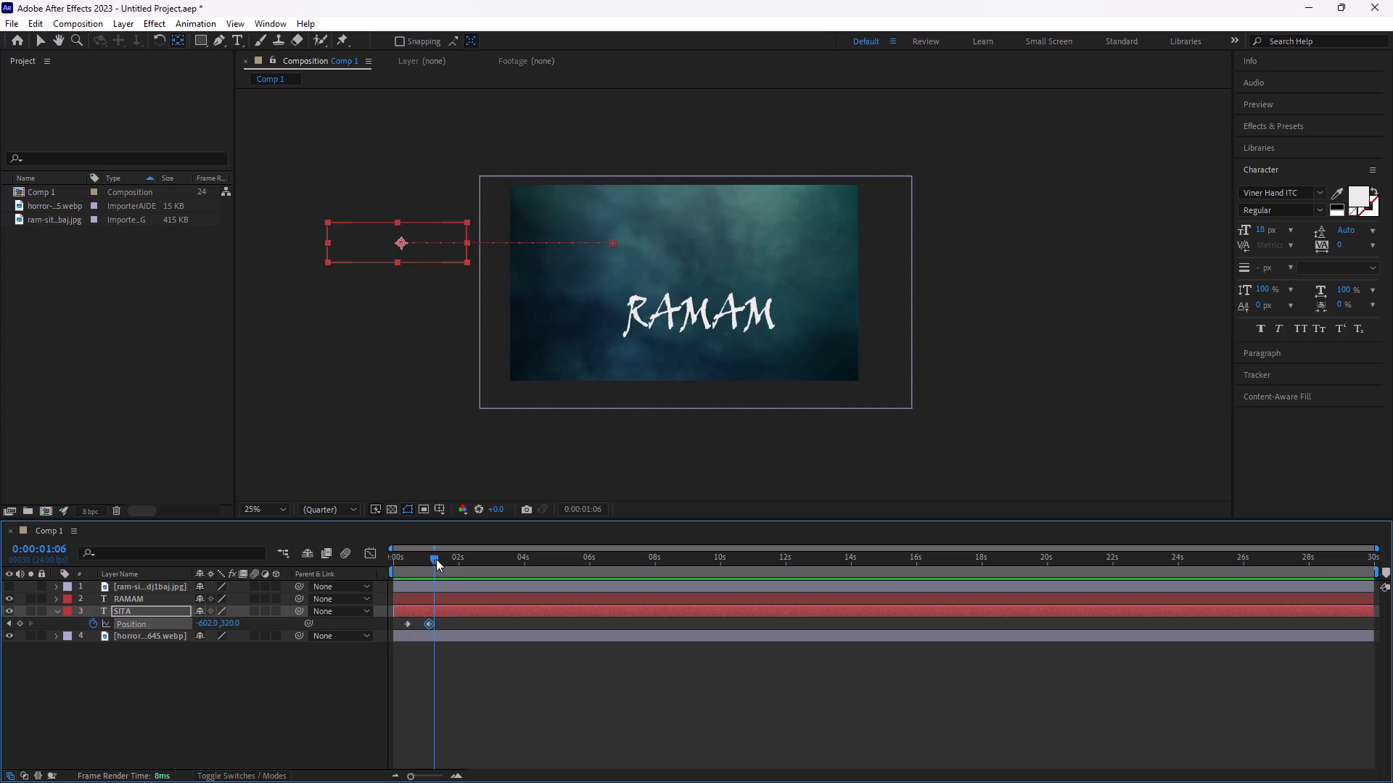
# Set the current time to 0:00:01:03, collapse the SITA layer's properties and reveal the RAMAM layer's Position property.
pyautogui.click(434, 555)
pyautogui.click(163, 599)
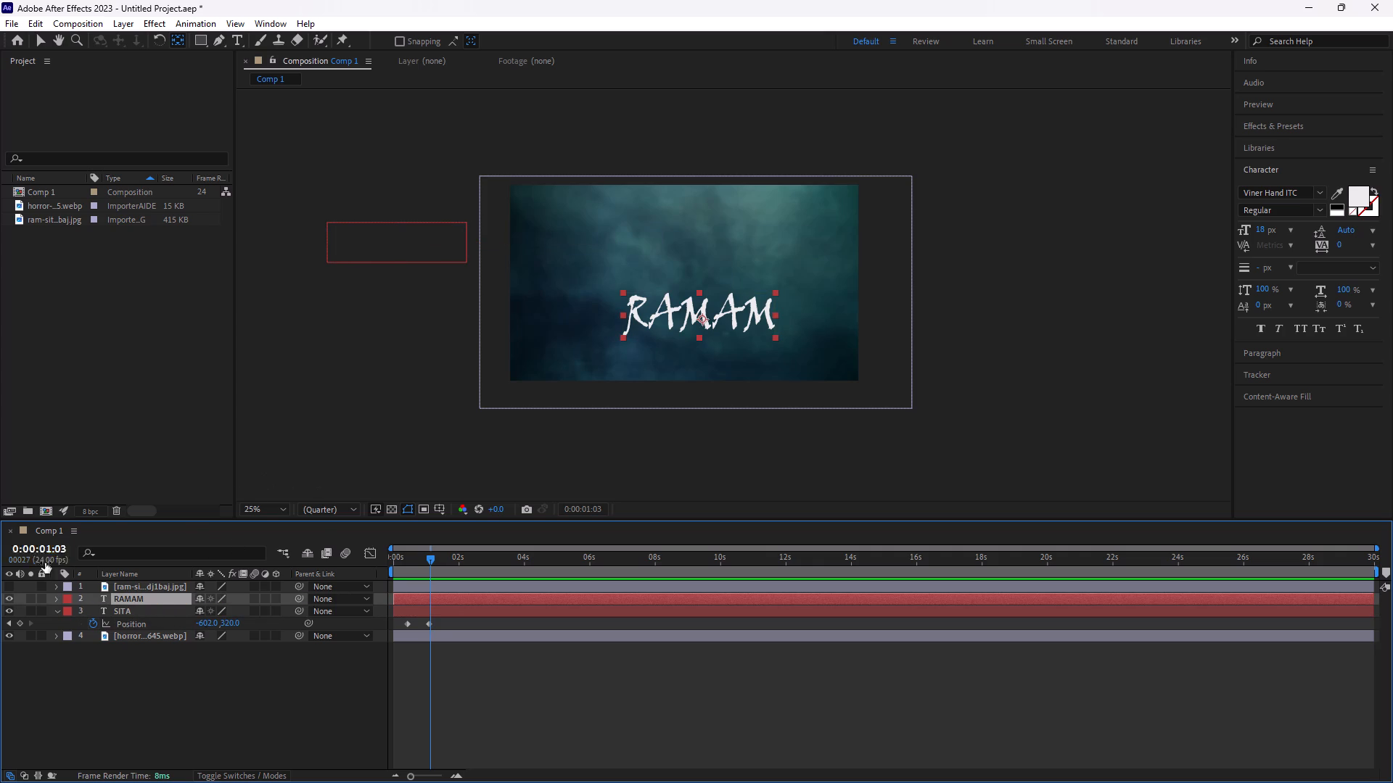
pyautogui.click(62, 608)
pyautogui.click(52, 611)
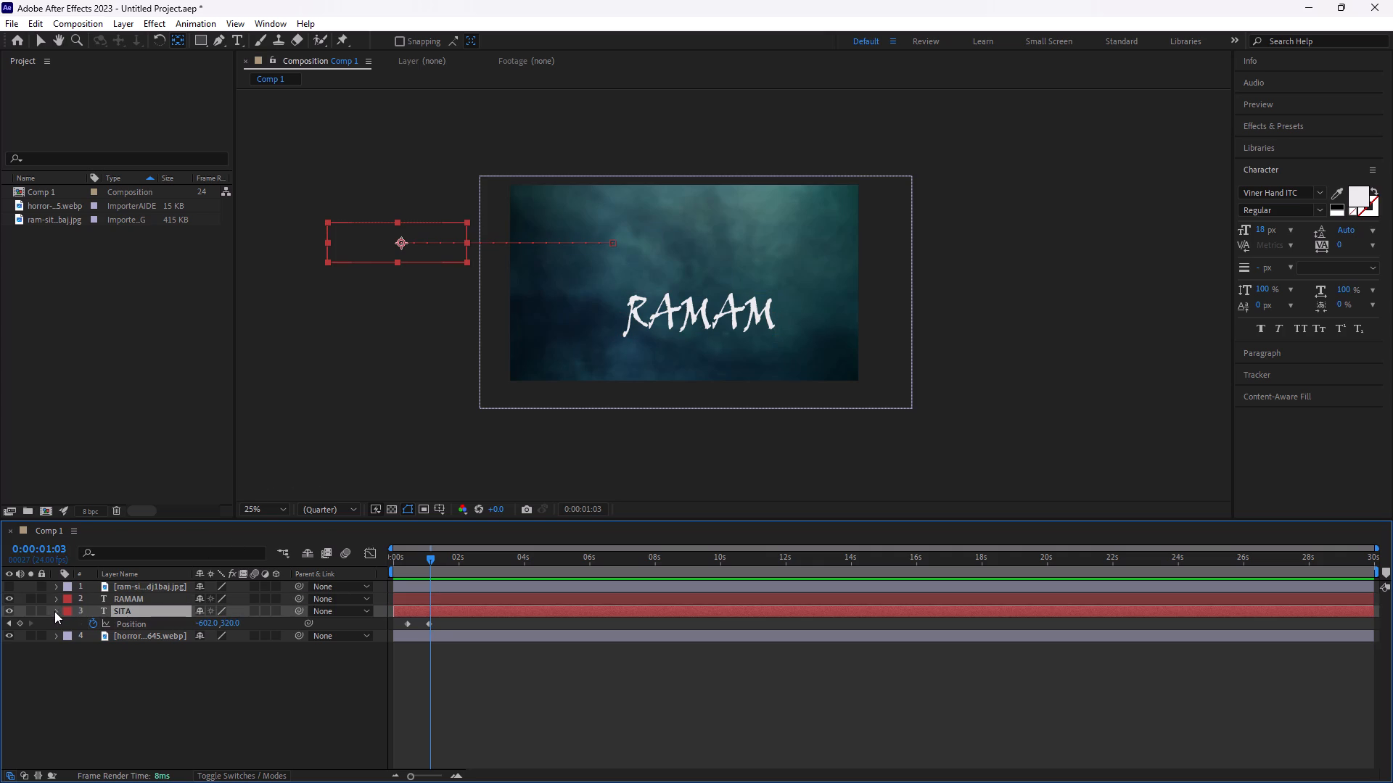
pyautogui.press('p')
pyautogui.click(136, 597)
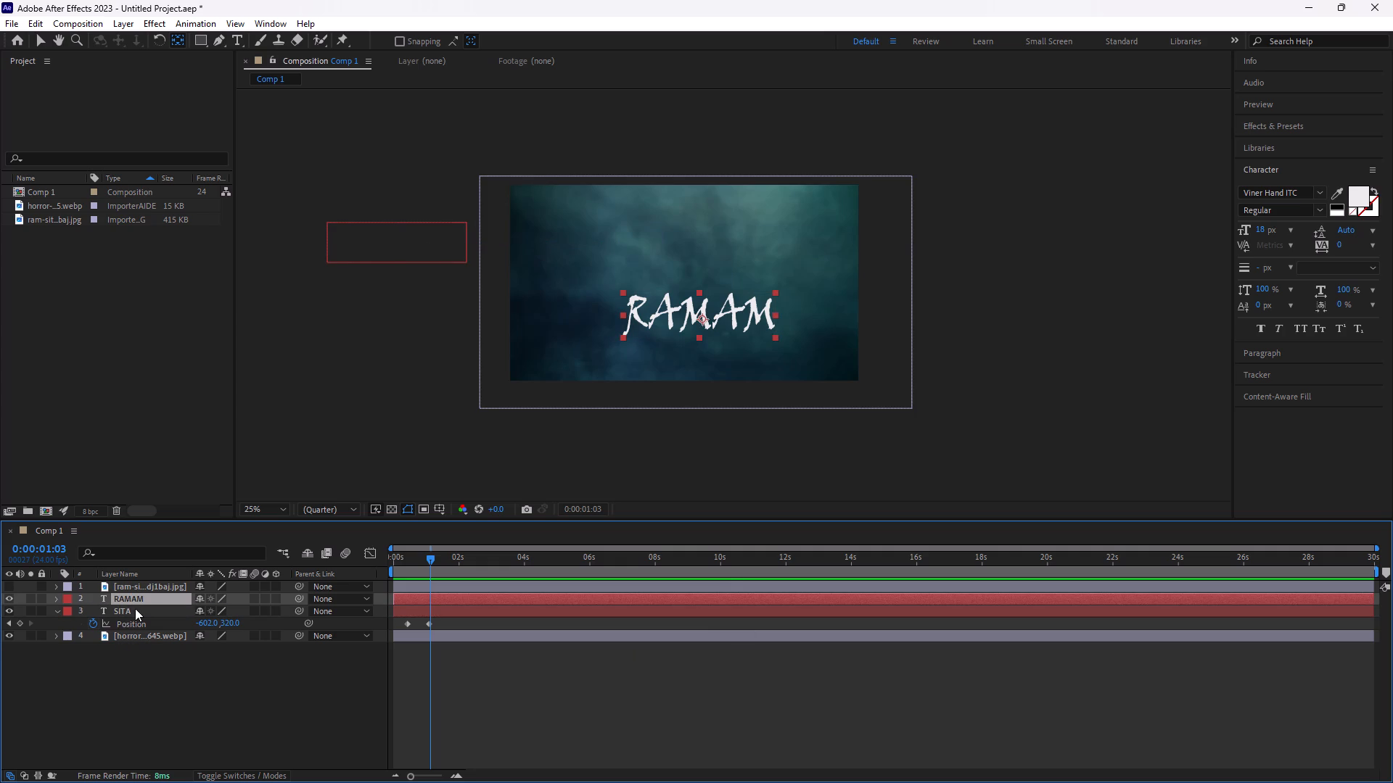
pyautogui.click(58, 612)
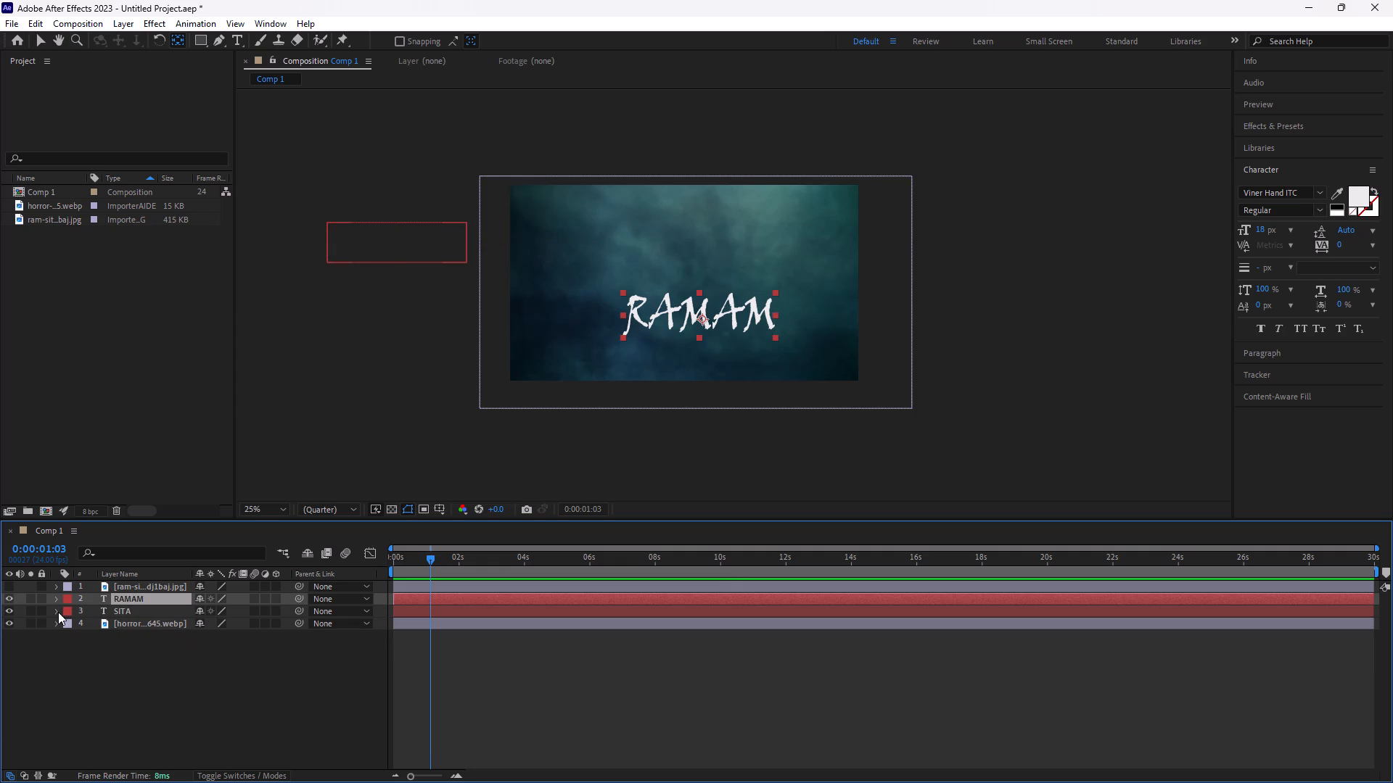
pyautogui.press('p')
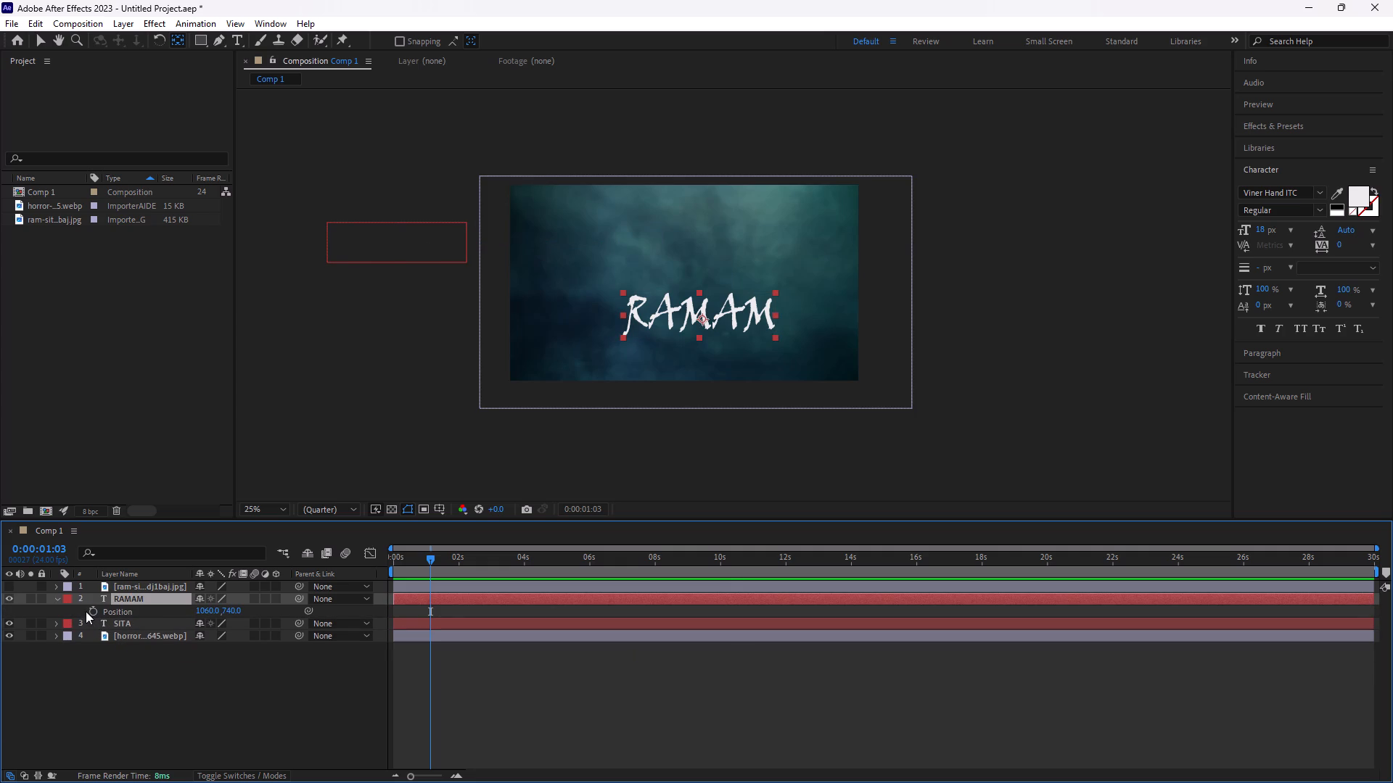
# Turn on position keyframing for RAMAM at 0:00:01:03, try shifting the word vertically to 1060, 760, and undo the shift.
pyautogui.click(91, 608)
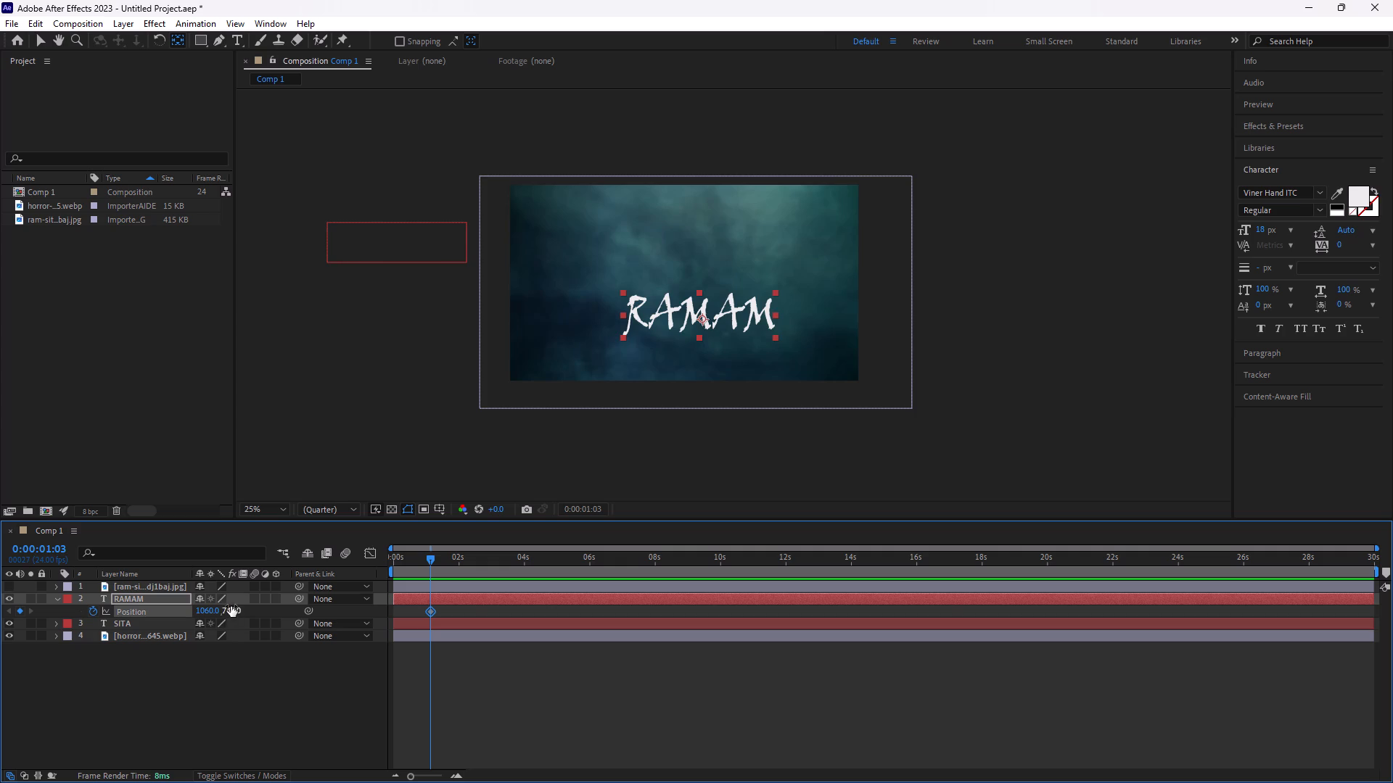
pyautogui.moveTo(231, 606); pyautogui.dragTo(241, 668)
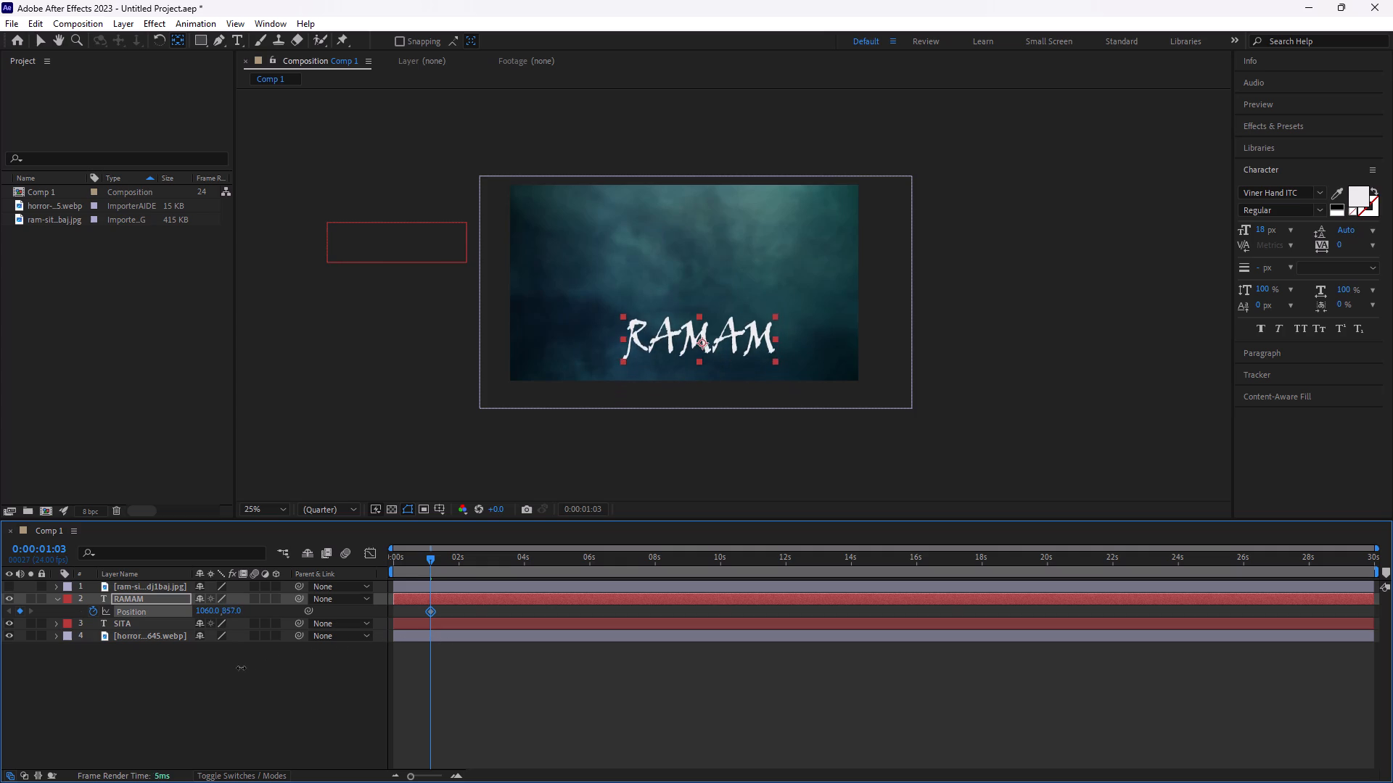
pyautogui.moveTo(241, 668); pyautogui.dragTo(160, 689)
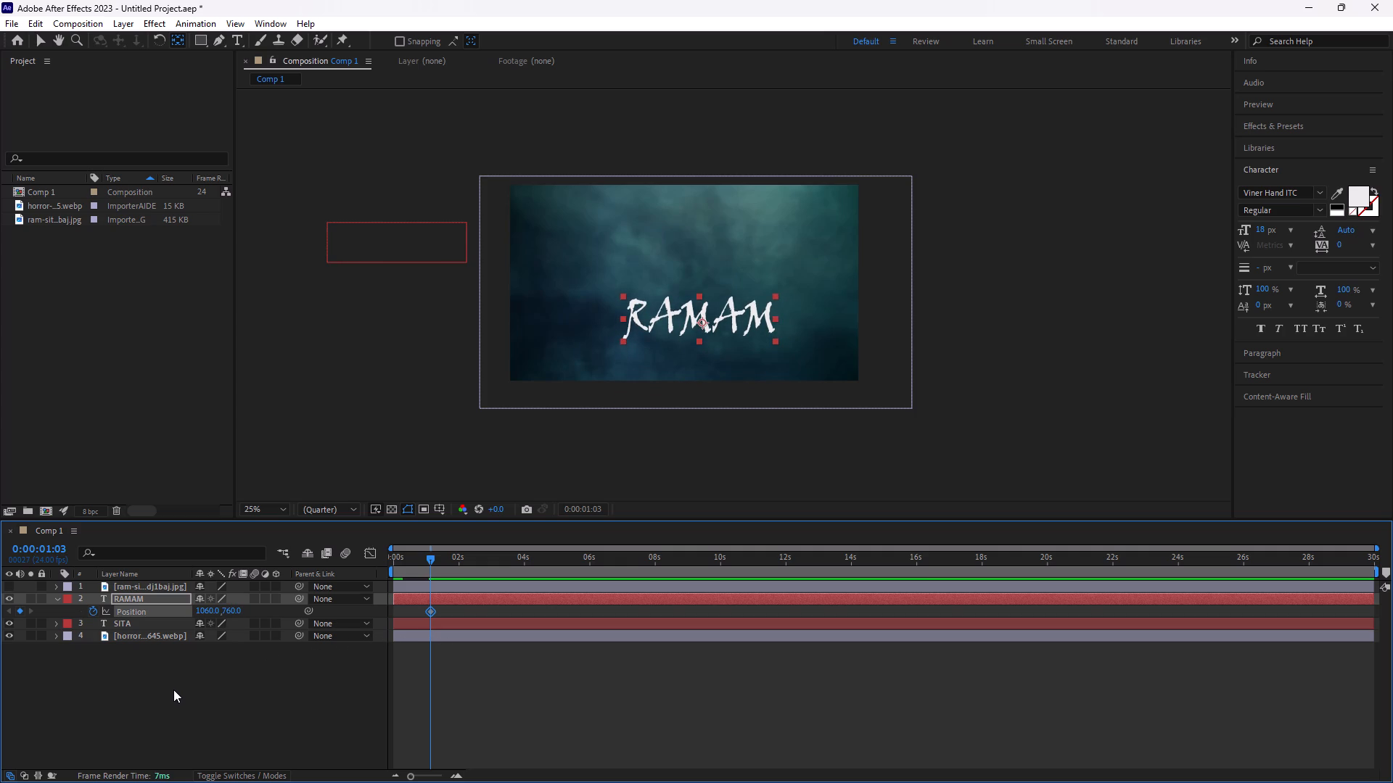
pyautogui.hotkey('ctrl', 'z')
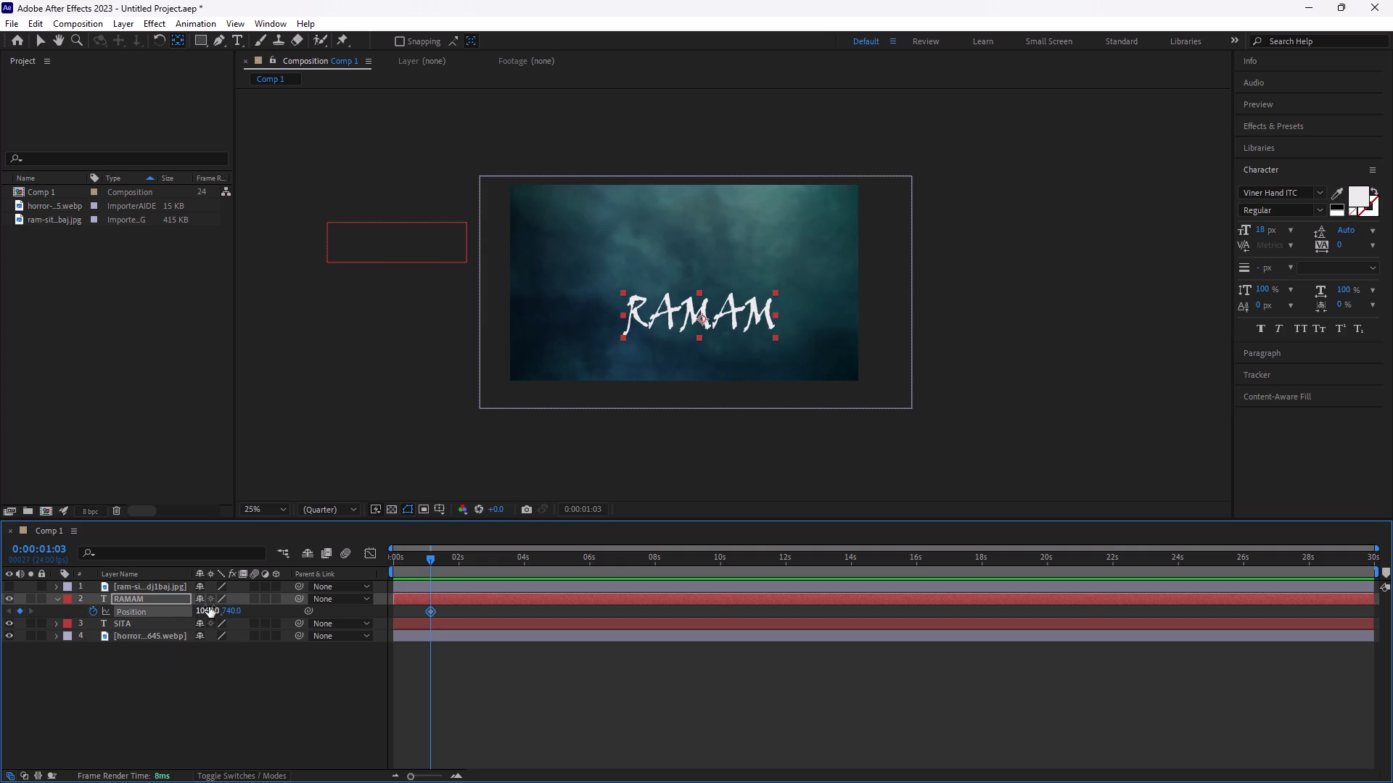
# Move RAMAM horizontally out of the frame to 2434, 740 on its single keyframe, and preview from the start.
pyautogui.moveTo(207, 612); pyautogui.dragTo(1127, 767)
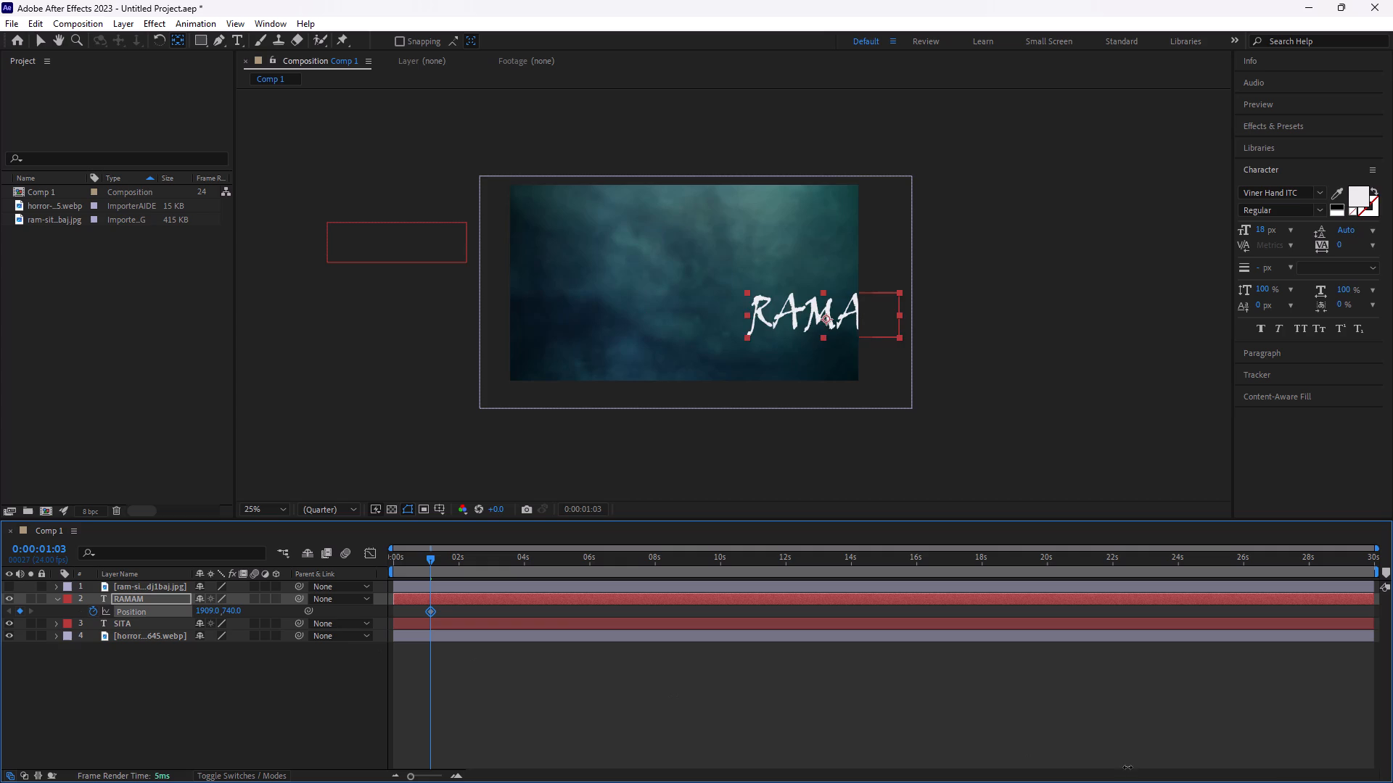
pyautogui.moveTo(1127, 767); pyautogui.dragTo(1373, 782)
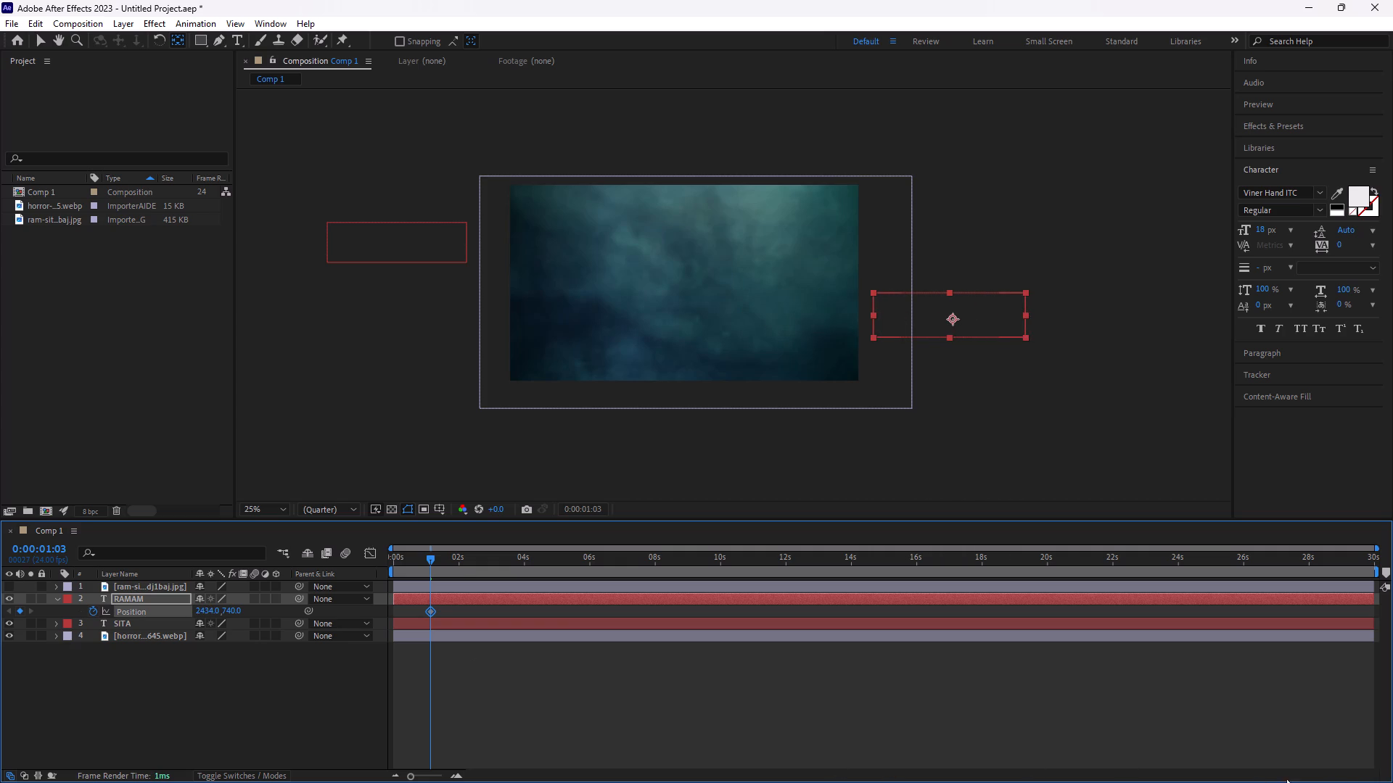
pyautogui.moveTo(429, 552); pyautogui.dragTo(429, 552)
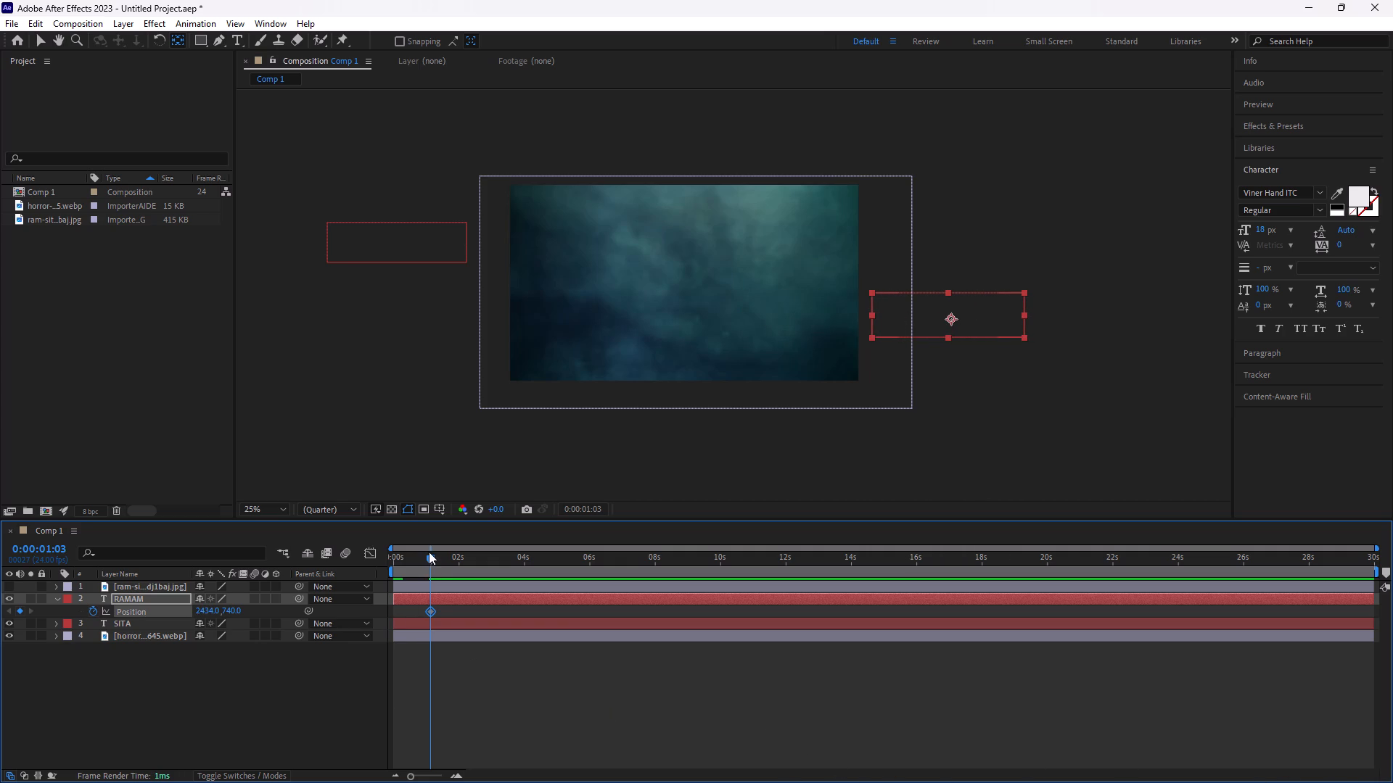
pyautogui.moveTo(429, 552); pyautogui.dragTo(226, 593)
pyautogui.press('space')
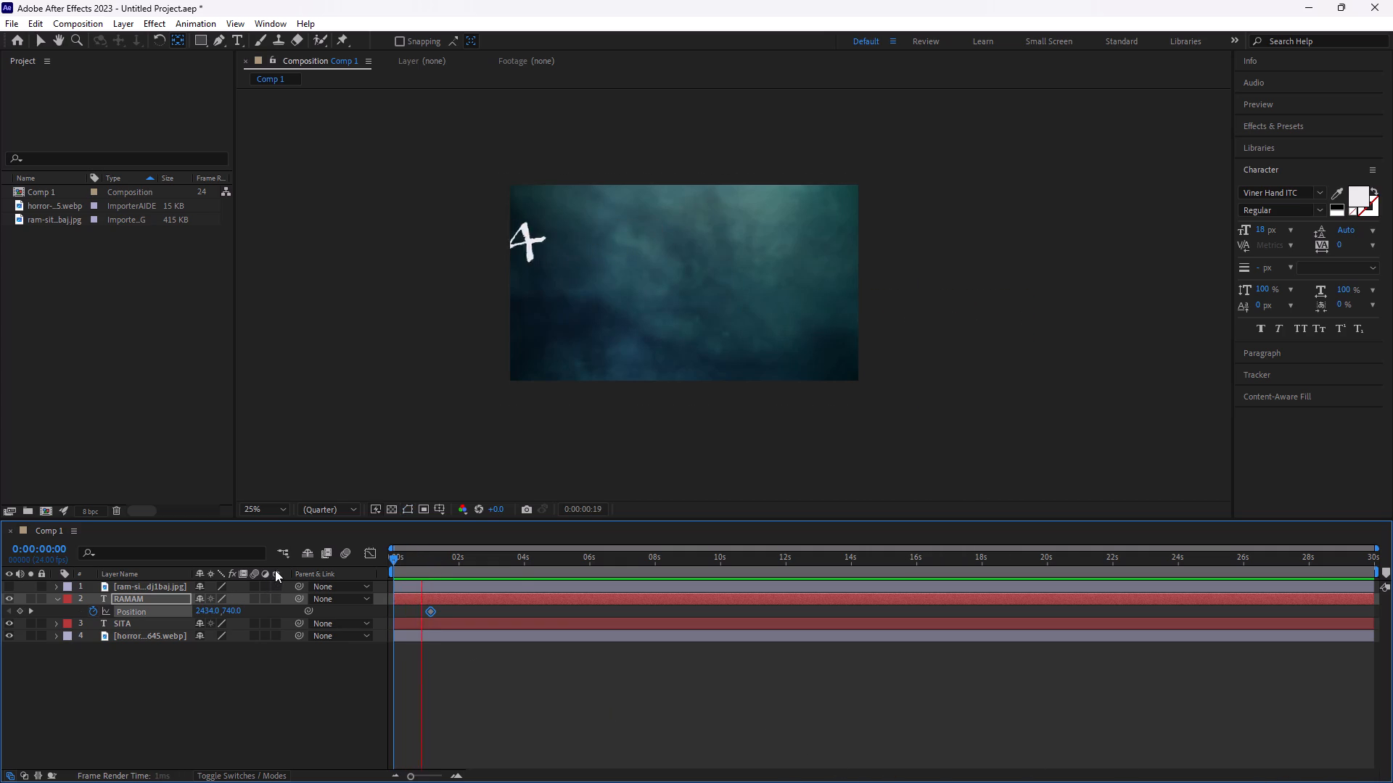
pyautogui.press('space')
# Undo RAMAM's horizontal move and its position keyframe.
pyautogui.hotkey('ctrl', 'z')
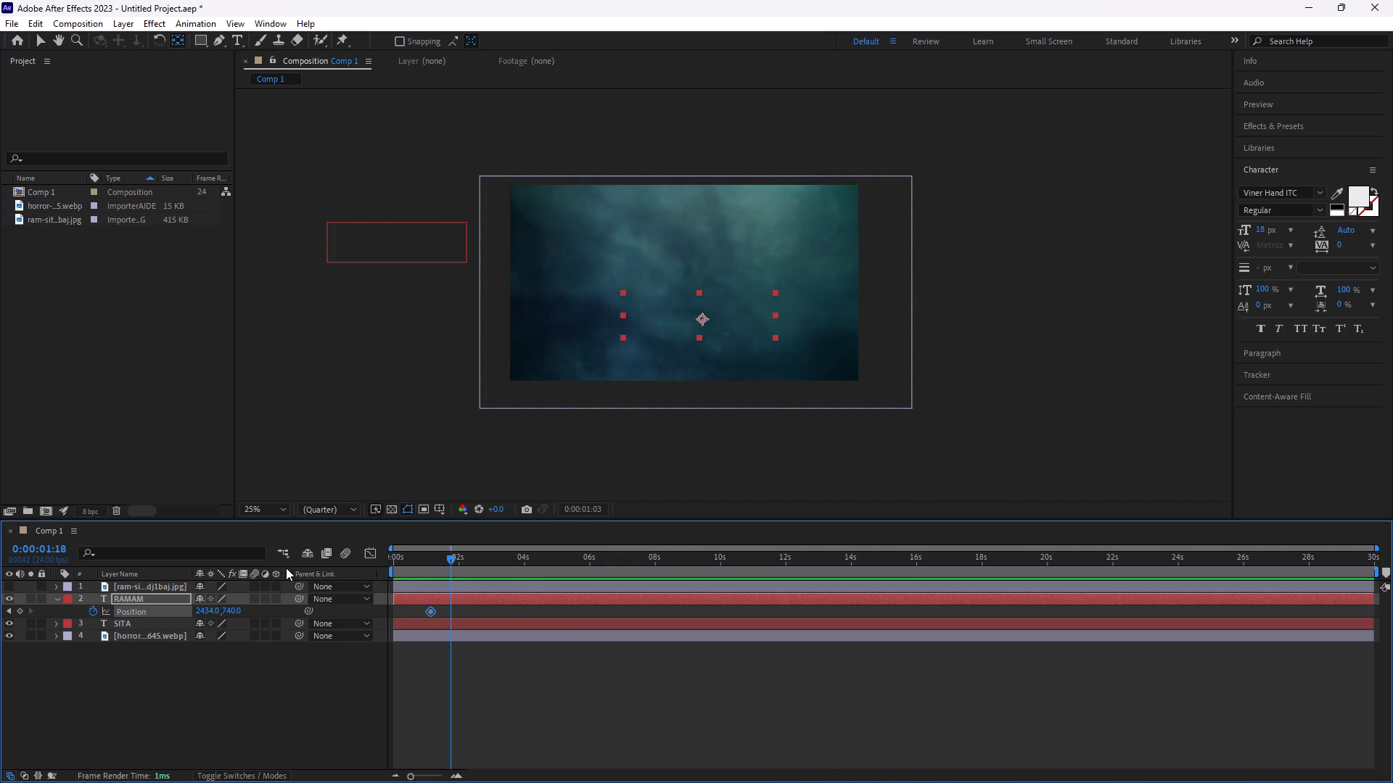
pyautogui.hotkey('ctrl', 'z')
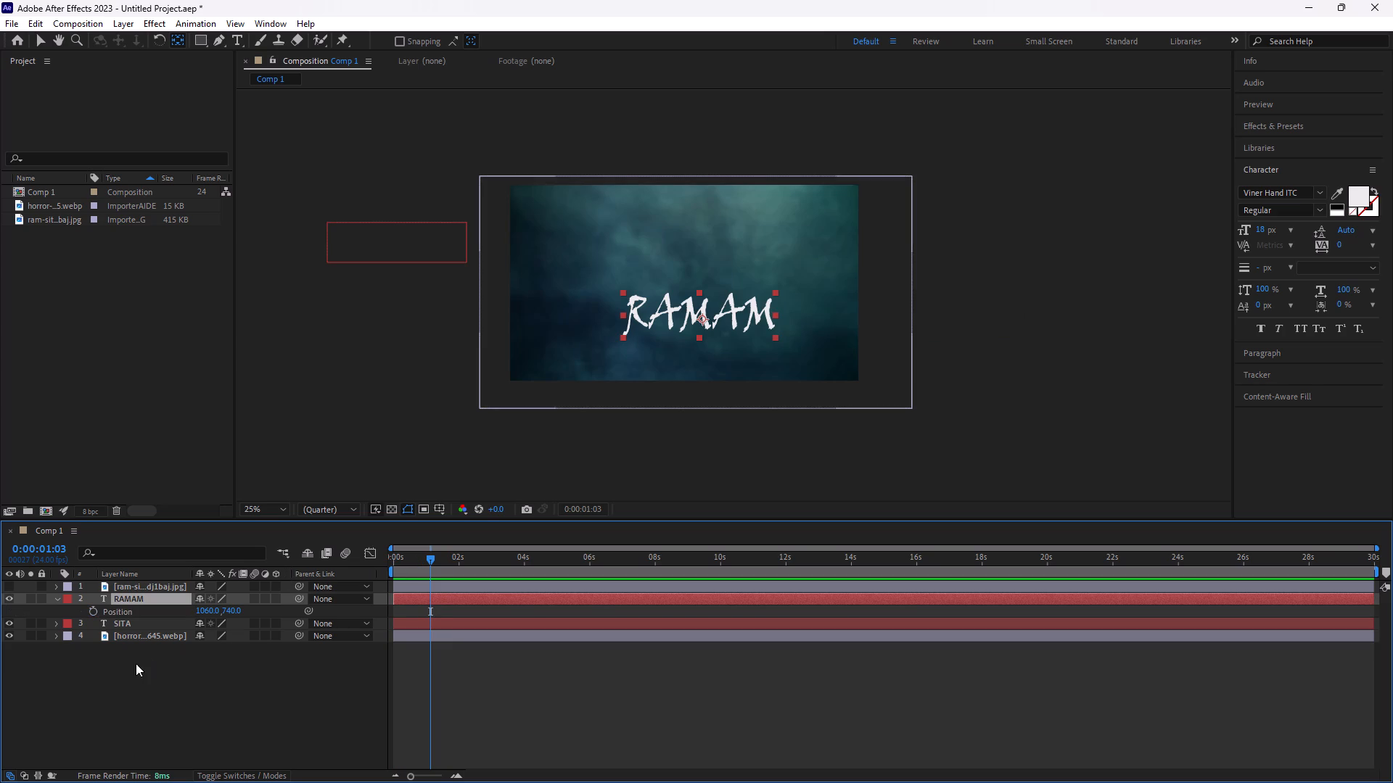
# Keyframe RAMAM's position at 1060, 740 at 0:00:01:03 and 2645, 740 at 0:00:01:15, and preview the slide-out from the start.
pyautogui.click(95, 609)
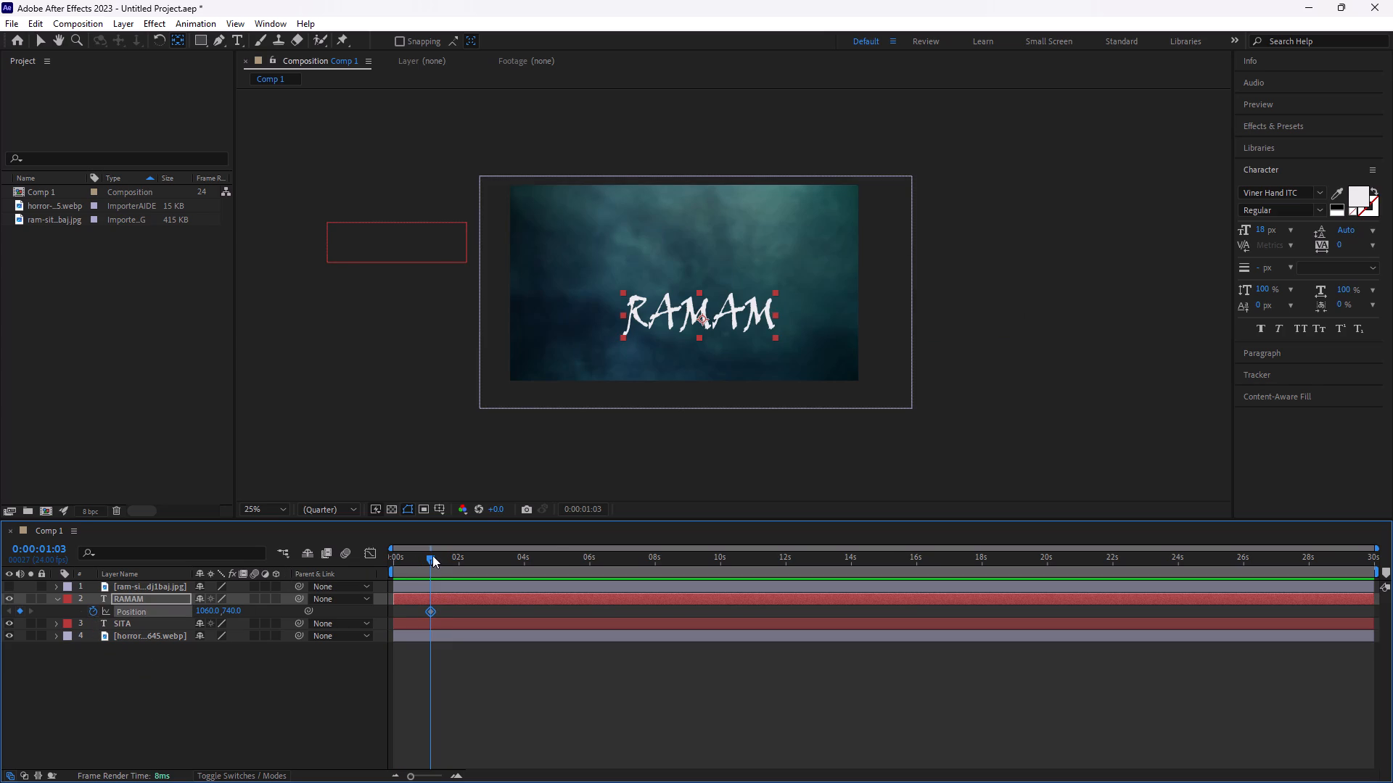
pyautogui.moveTo(431, 554); pyautogui.dragTo(446, 563)
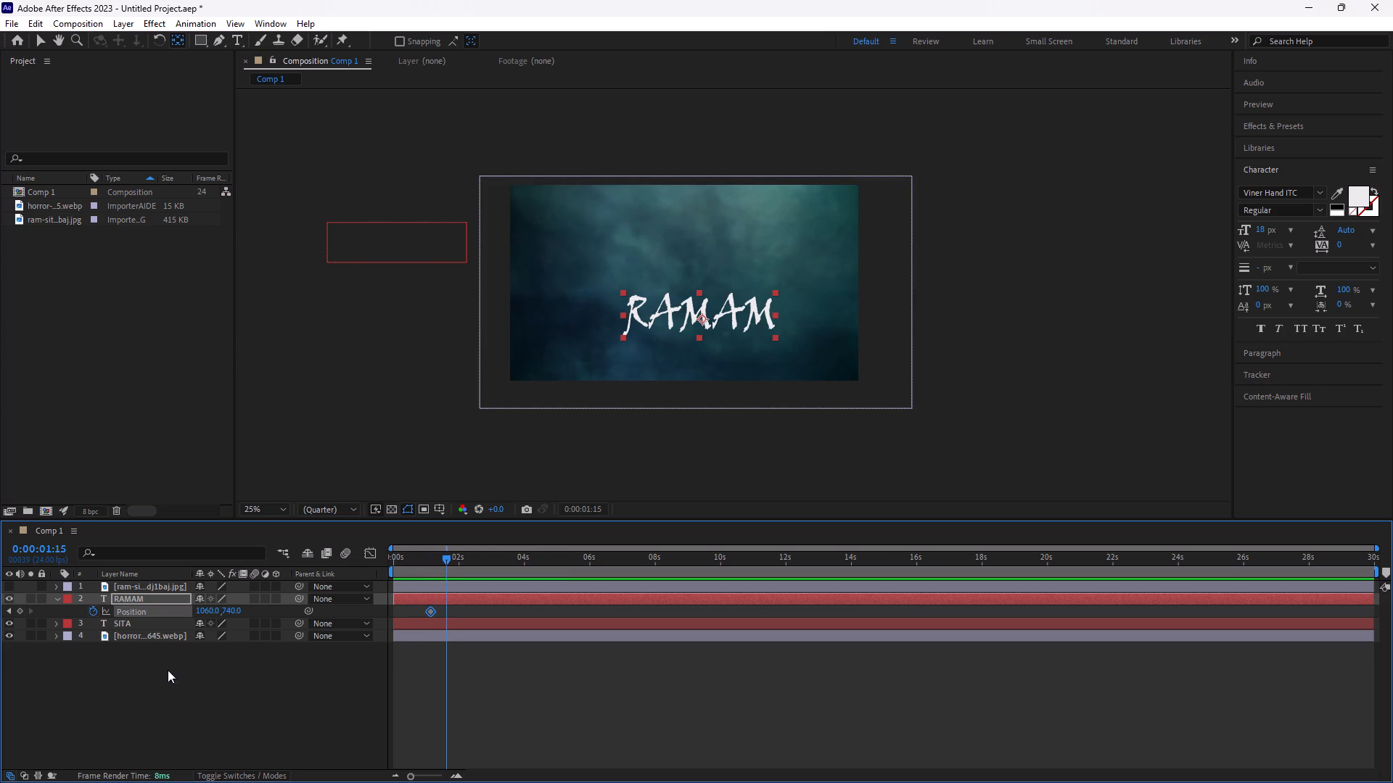
pyautogui.moveTo(201, 612); pyautogui.dragTo(1392, 658)
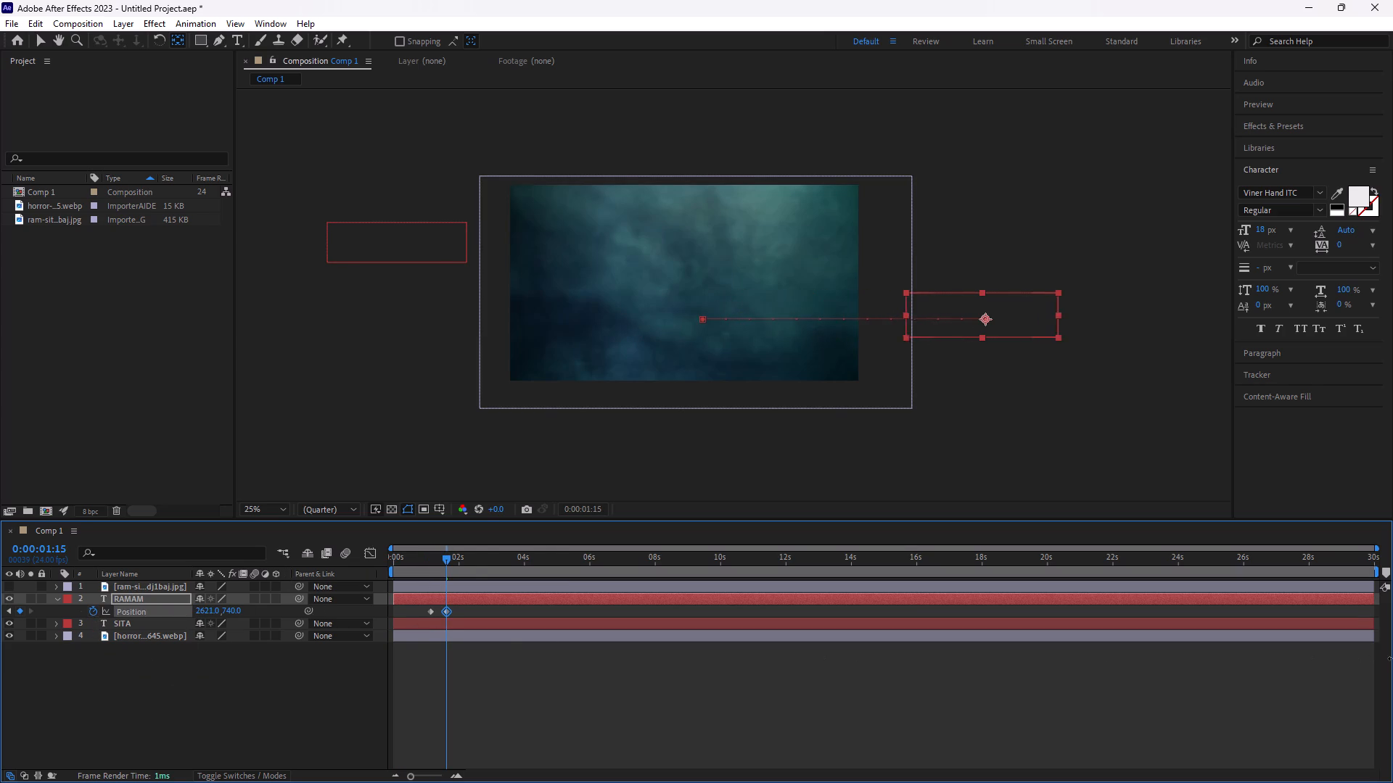
pyautogui.moveTo(1392, 658); pyautogui.dragTo(1392, 653)
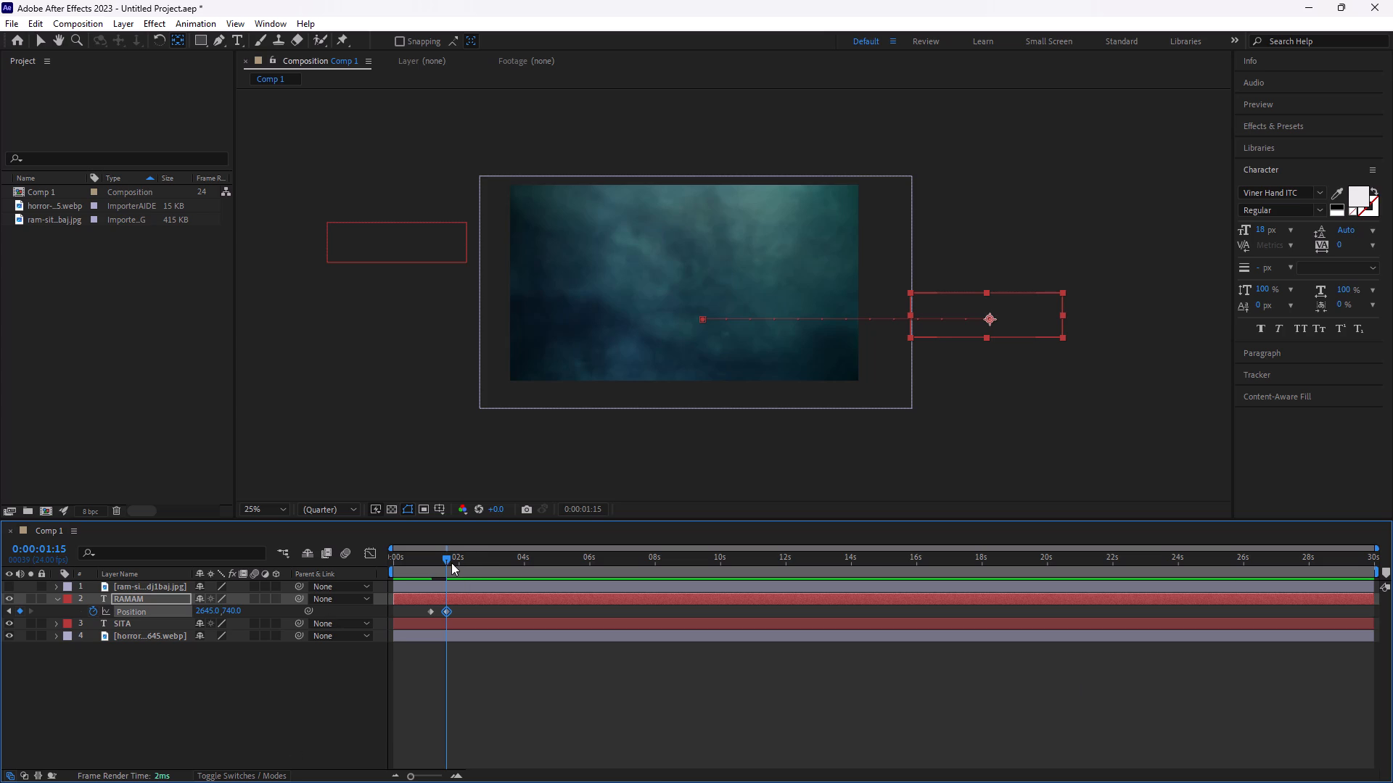
pyautogui.moveTo(446, 558); pyautogui.dragTo(0, 737)
pyautogui.press('space')
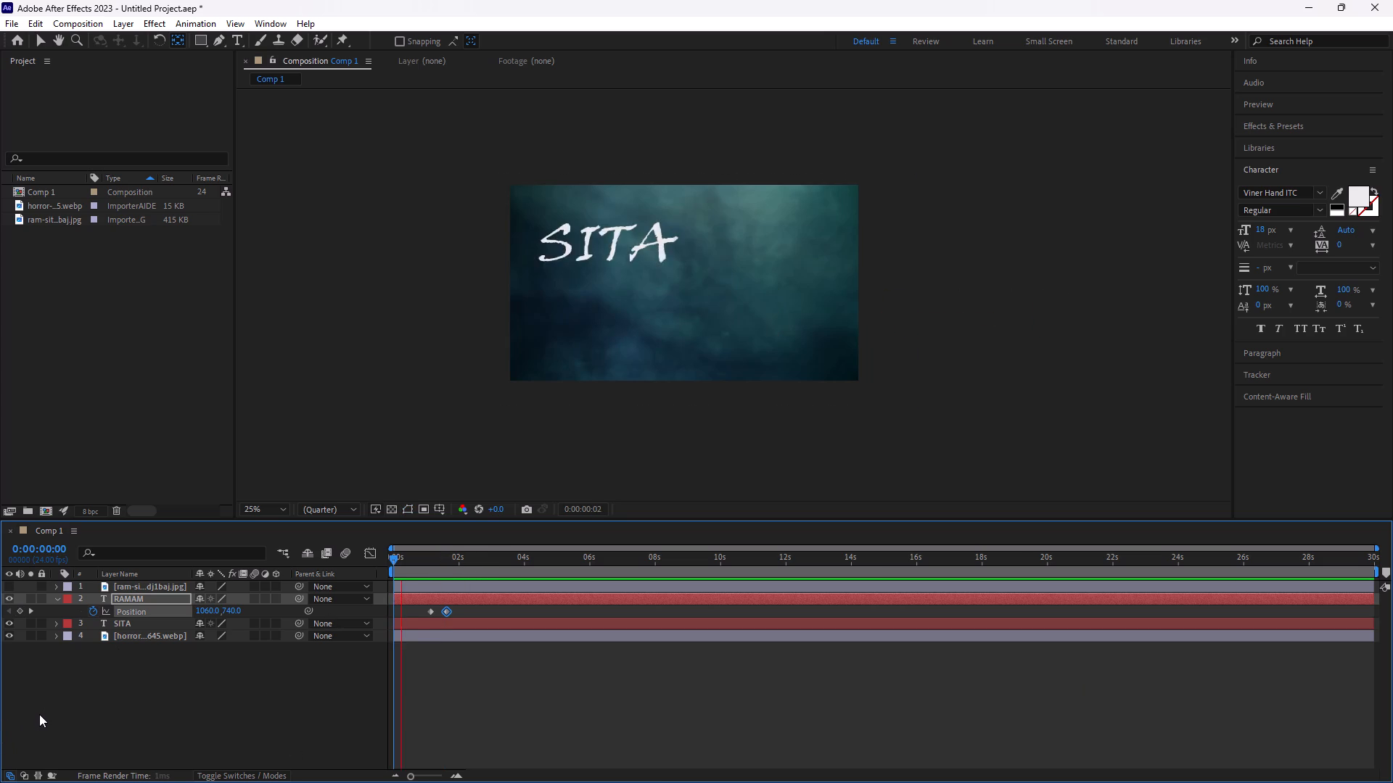
pyautogui.press('space')
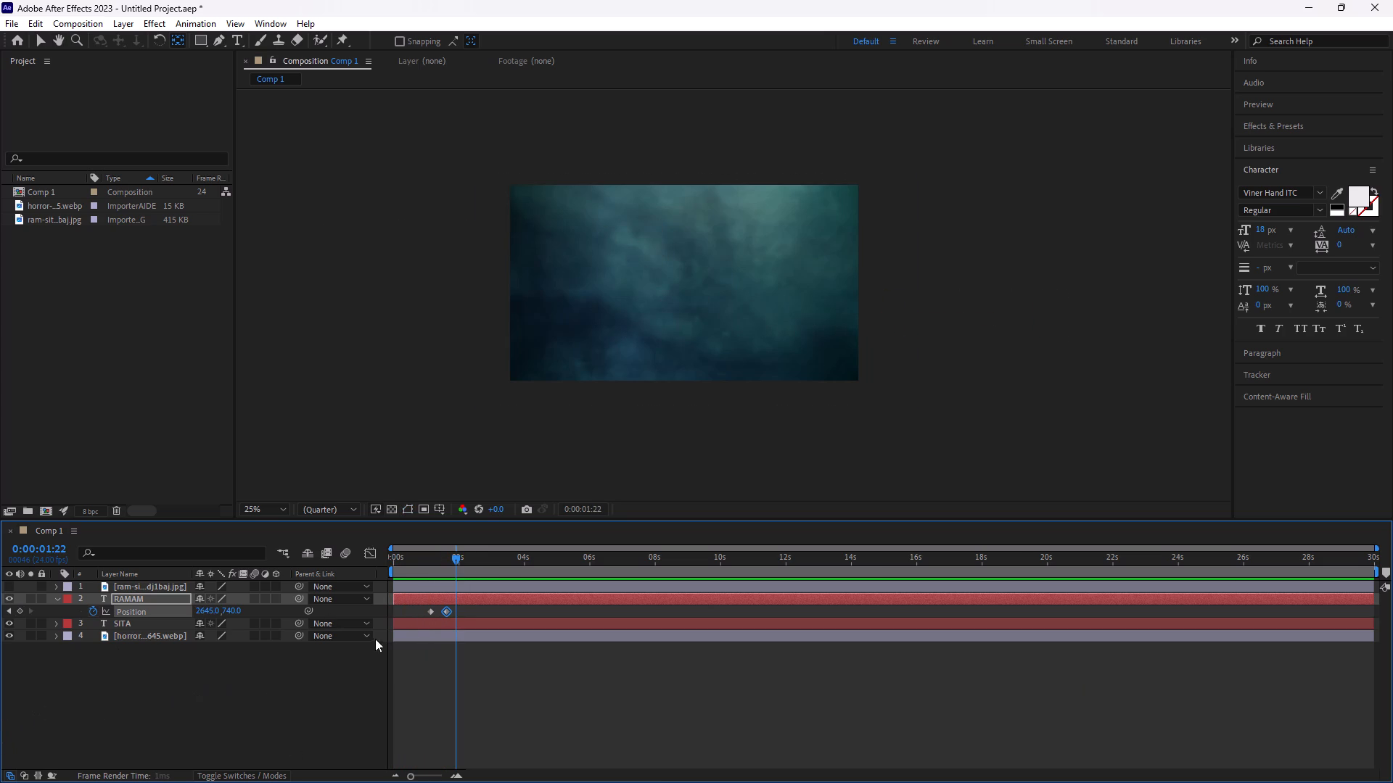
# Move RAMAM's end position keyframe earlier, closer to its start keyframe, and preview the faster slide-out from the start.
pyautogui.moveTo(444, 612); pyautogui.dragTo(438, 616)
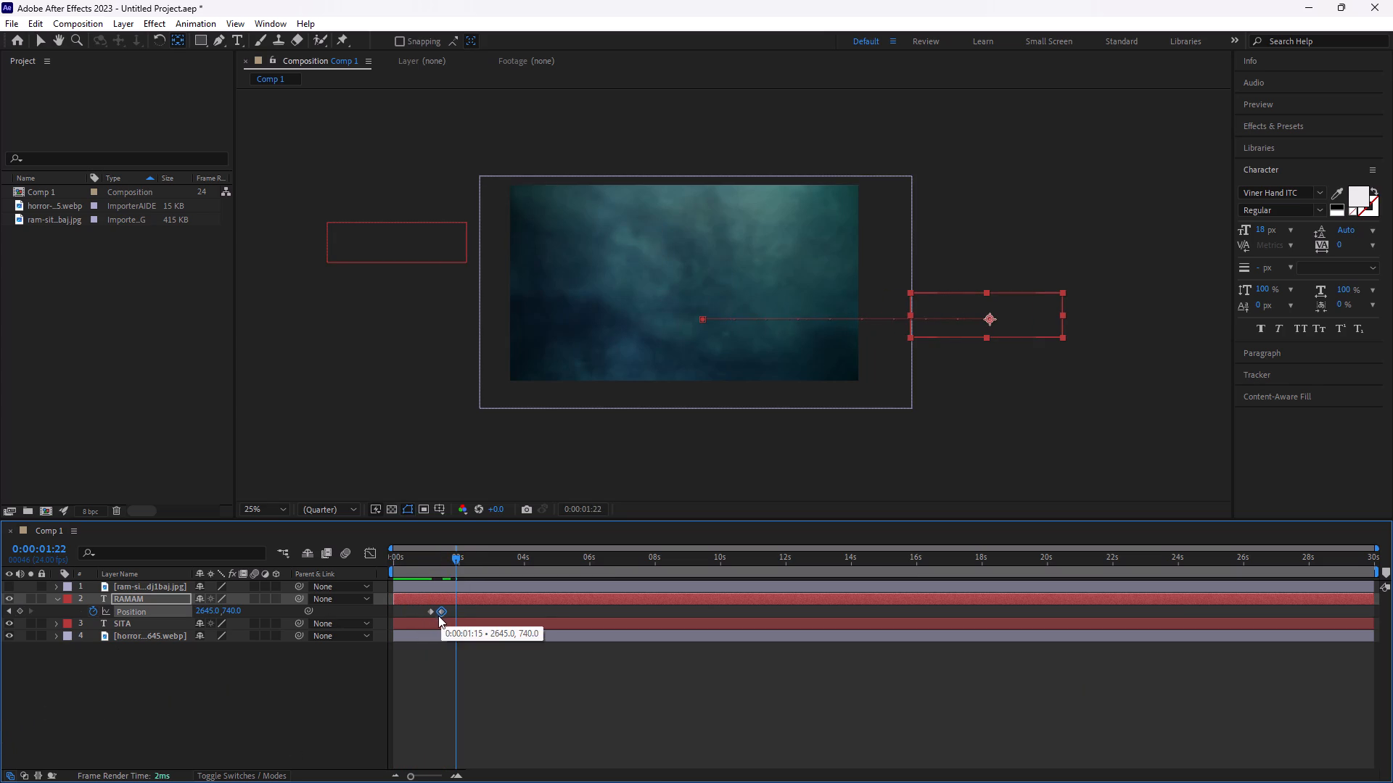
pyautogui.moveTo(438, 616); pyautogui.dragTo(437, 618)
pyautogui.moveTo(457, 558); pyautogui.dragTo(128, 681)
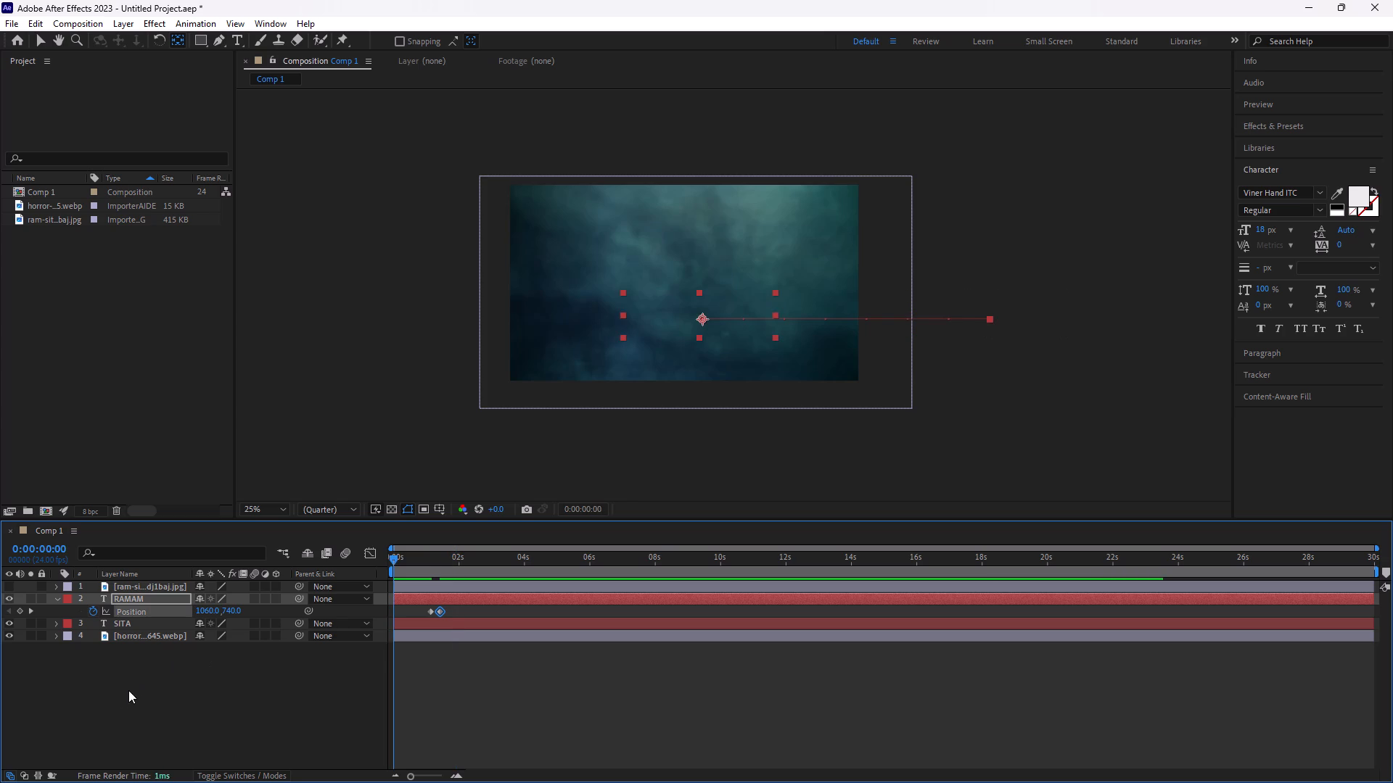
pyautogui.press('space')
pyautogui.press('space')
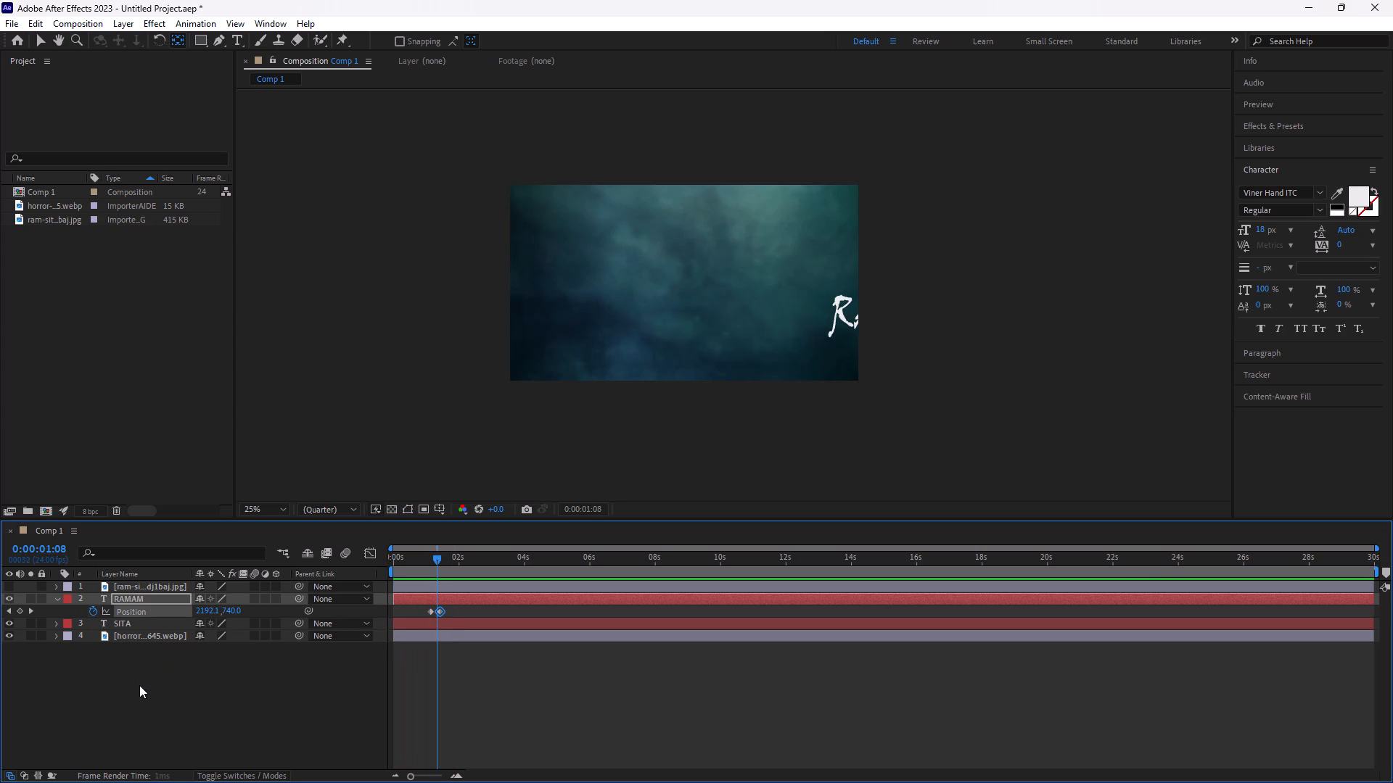
# Expand SITA's properties and move its end position keyframe to just after its start keyframe, shifting RAMAM's start keyframe slightly earlier as well.
pyautogui.click(57, 623)
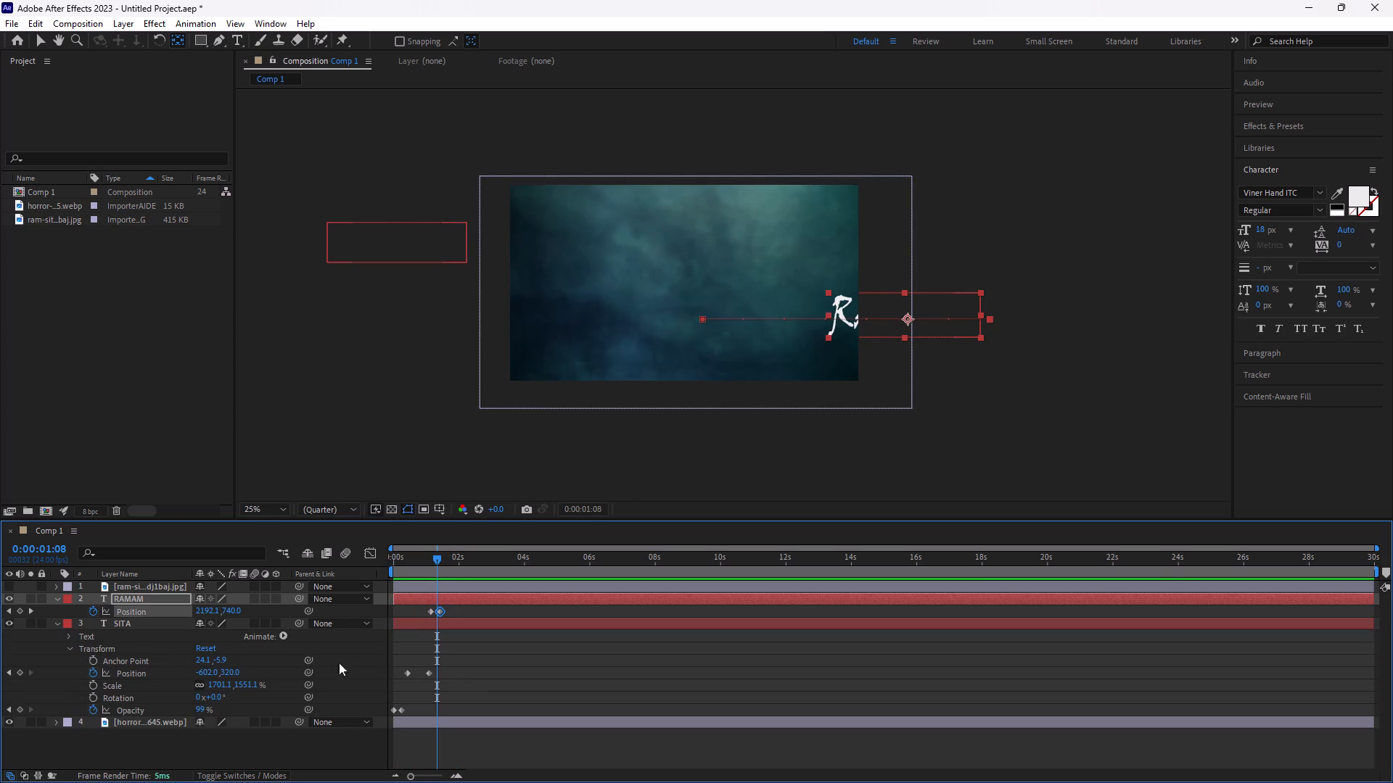
pyautogui.click(428, 671)
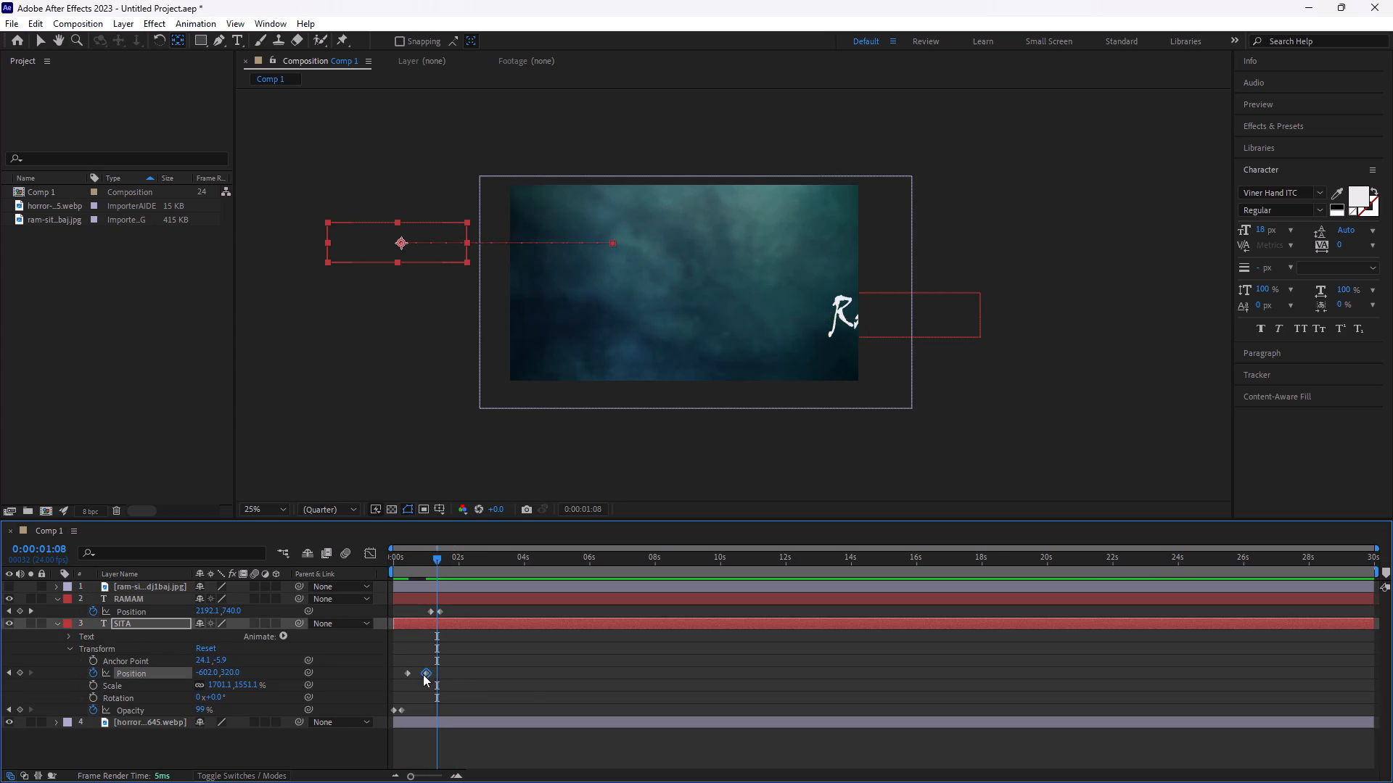
pyautogui.moveTo(430, 610); pyautogui.dragTo(427, 619)
pyautogui.click(439, 613)
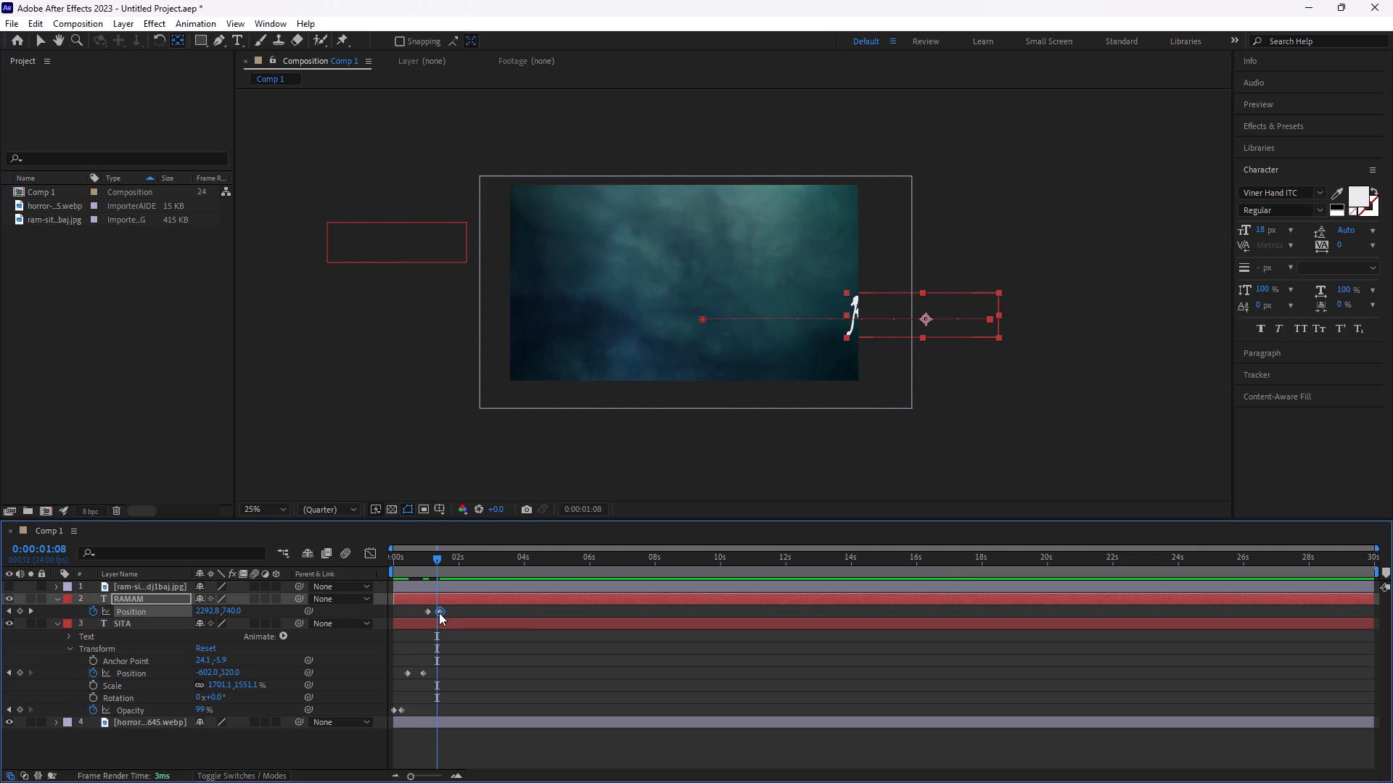
pyautogui.moveTo(422, 671); pyautogui.dragTo(423, 671)
pyautogui.moveTo(423, 671); pyautogui.dragTo(413, 679)
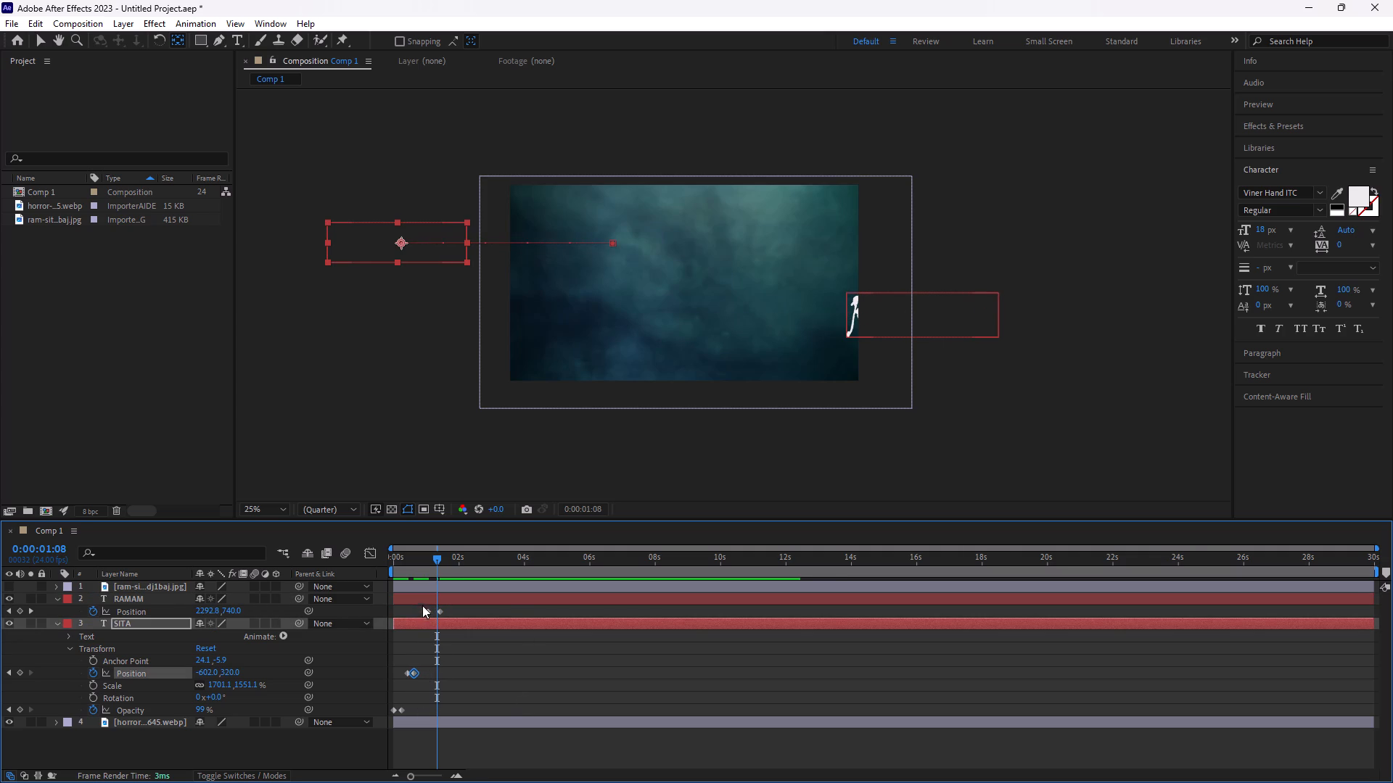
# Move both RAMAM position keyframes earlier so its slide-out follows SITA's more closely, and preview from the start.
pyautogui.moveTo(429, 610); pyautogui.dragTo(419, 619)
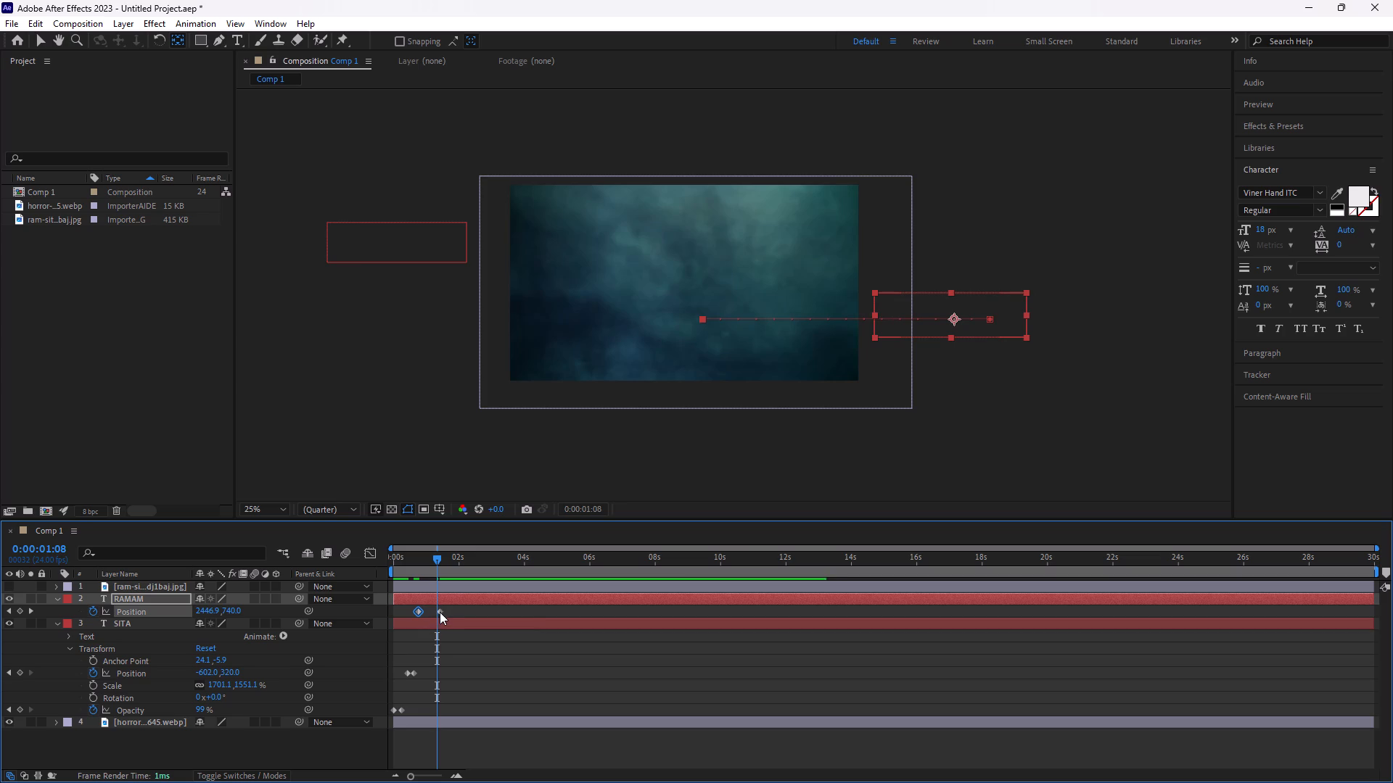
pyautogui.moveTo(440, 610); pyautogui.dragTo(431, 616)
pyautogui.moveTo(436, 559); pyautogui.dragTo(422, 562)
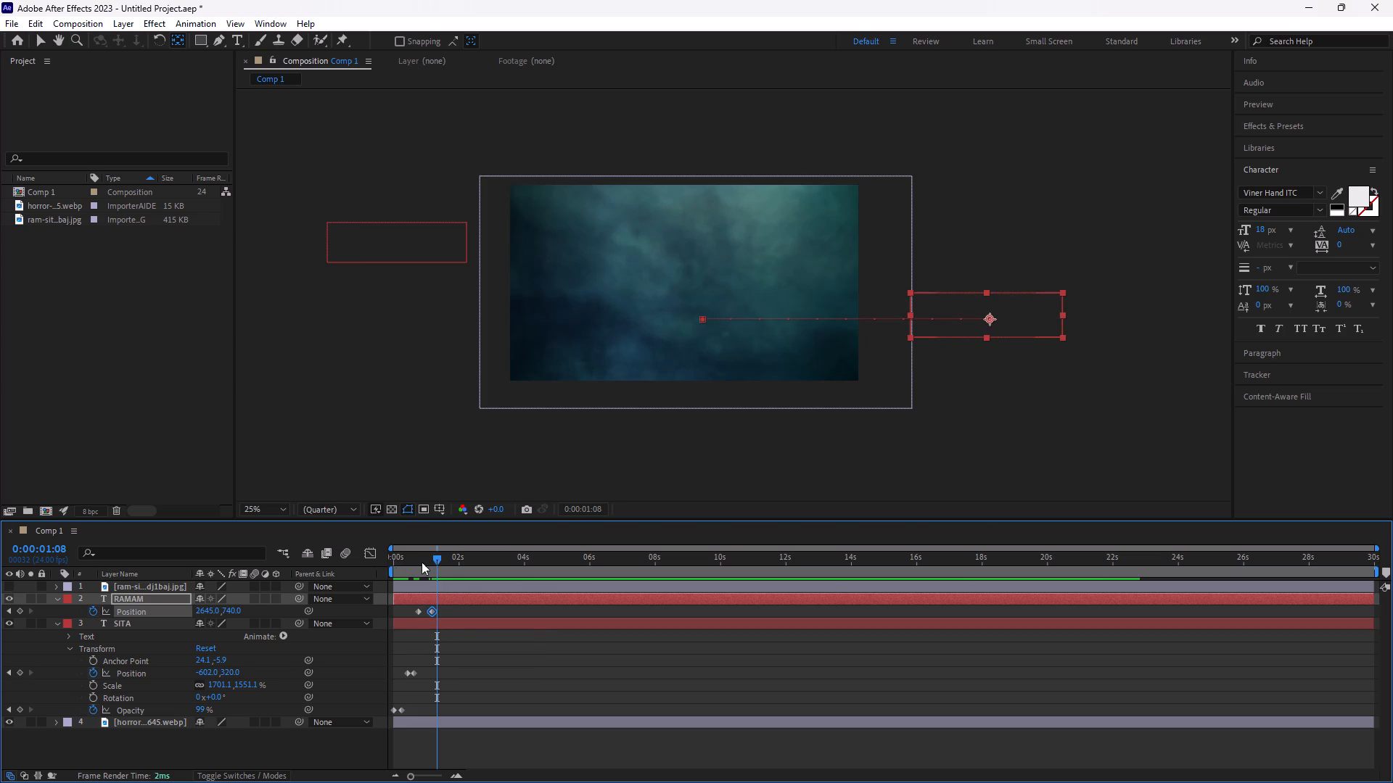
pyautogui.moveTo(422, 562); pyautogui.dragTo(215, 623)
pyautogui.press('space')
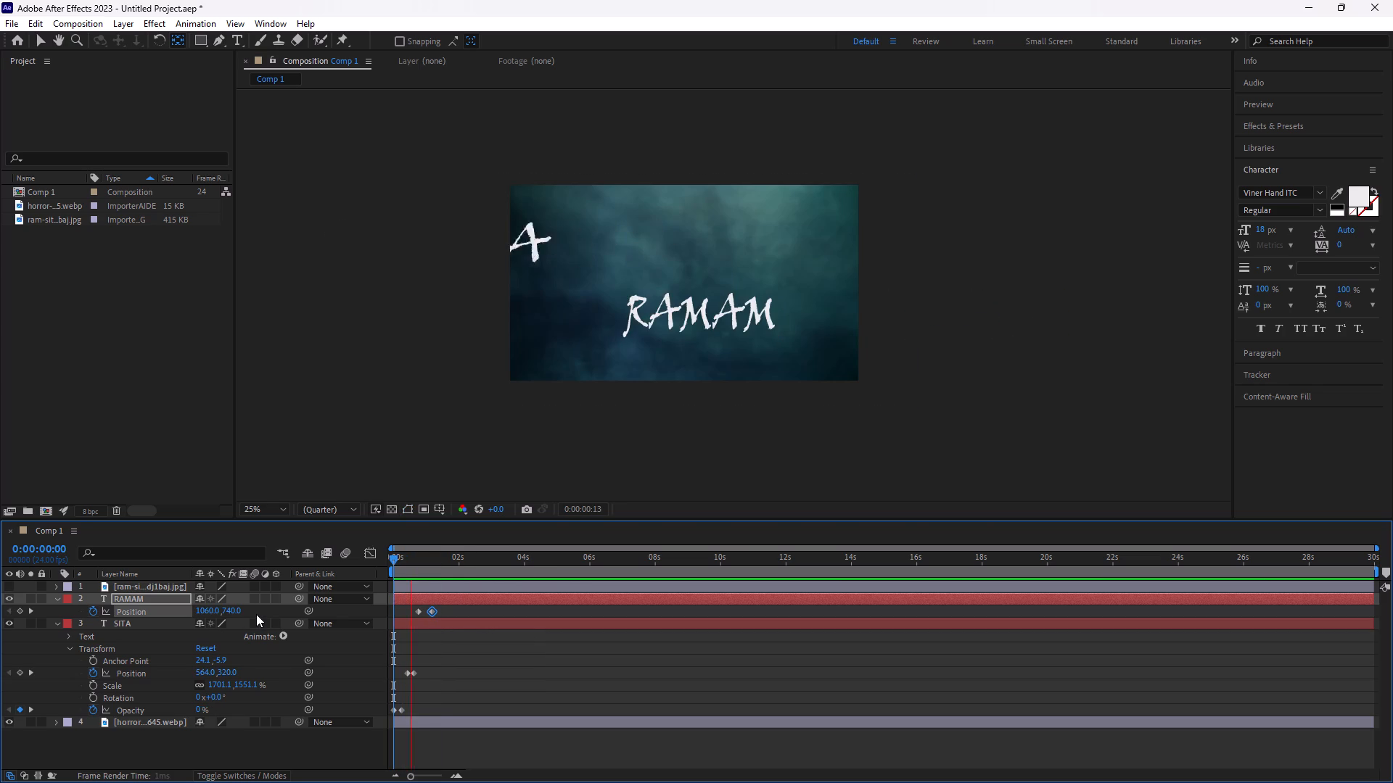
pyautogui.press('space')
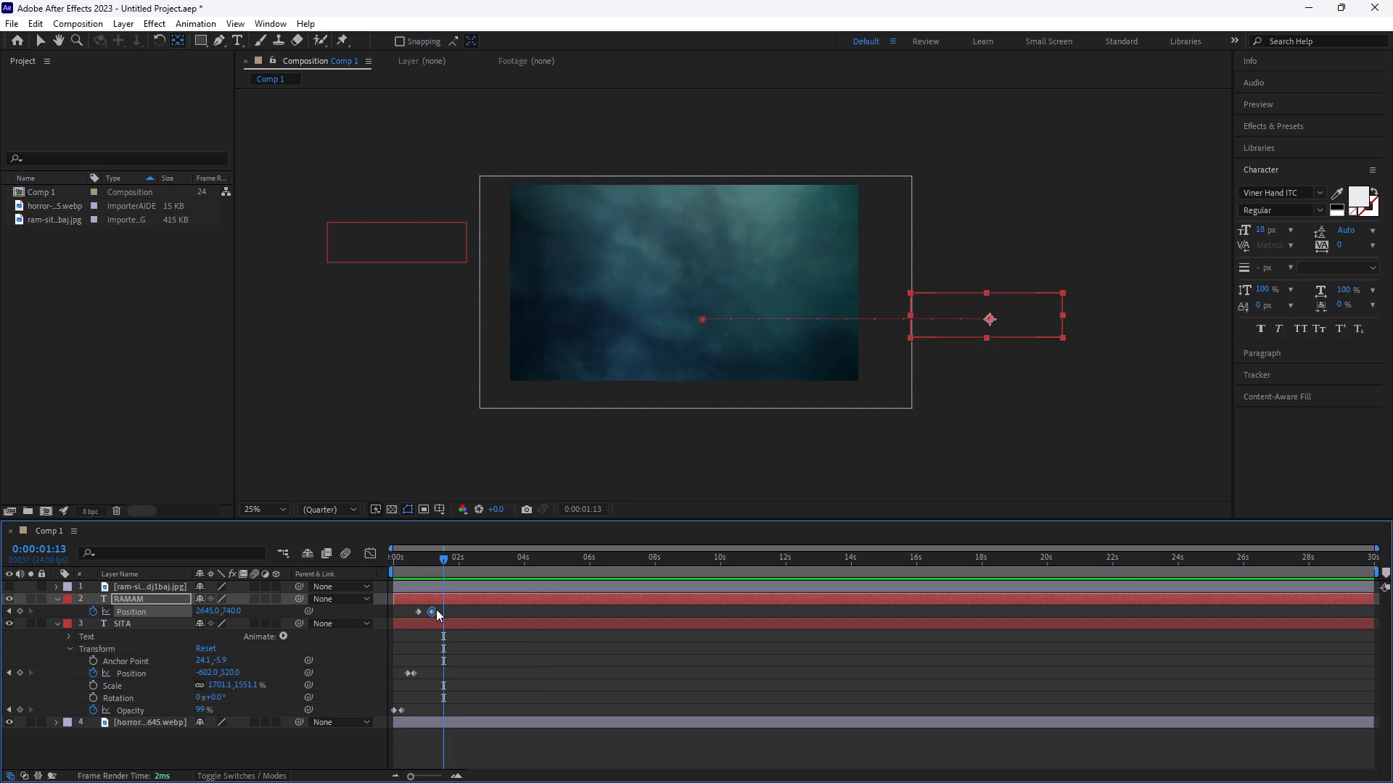
# Move both RAMAM position keyframes later, placing the start keyframe before and the end keyframe after 0:00:01:13.
pyautogui.moveTo(432, 609); pyautogui.dragTo(450, 616)
pyautogui.moveTo(418, 609); pyautogui.dragTo(435, 616)
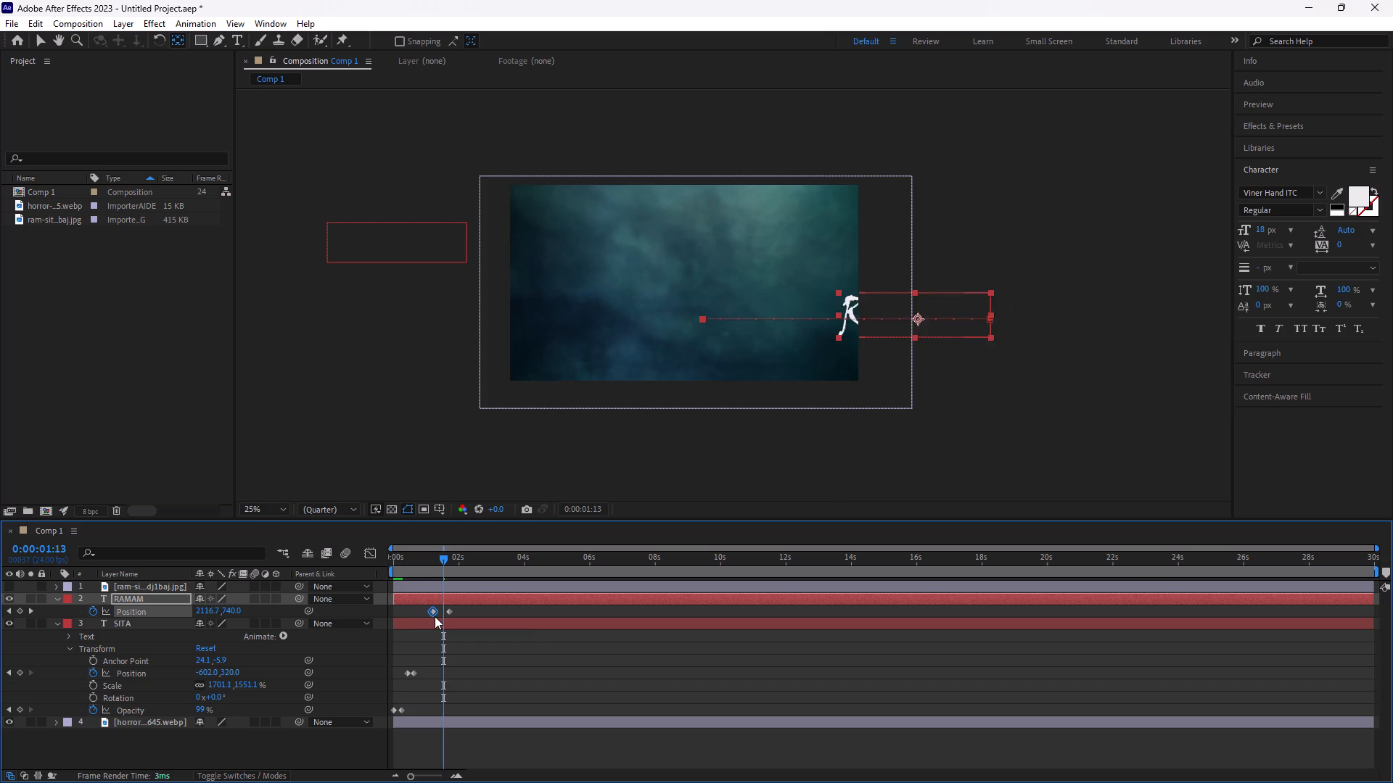
# Move RAMAM's start position keyframe slightly earlier, shift both SITA position keyframes later to line up with RAMAM's, and preview from the start.
pyautogui.moveTo(435, 616); pyautogui.dragTo(425, 621)
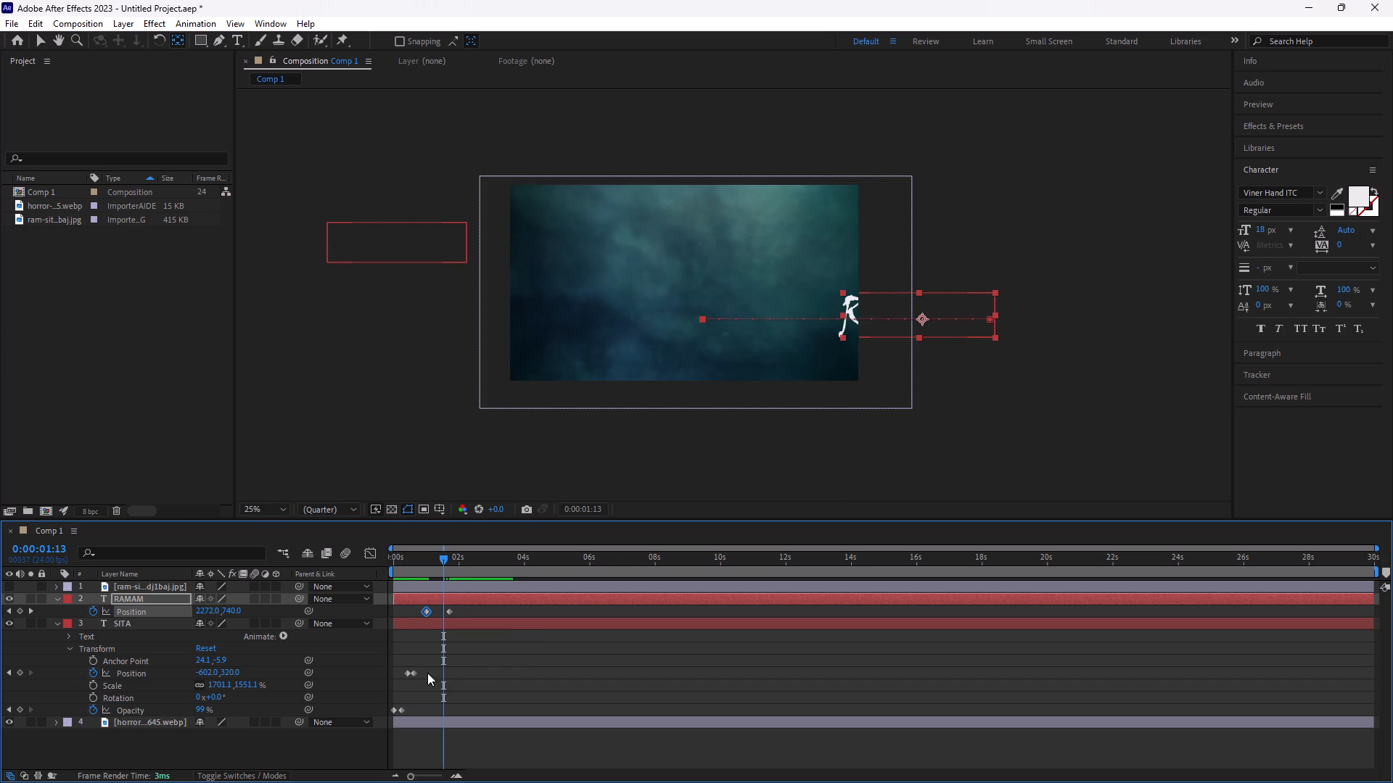
pyautogui.moveTo(414, 672); pyautogui.dragTo(448, 676)
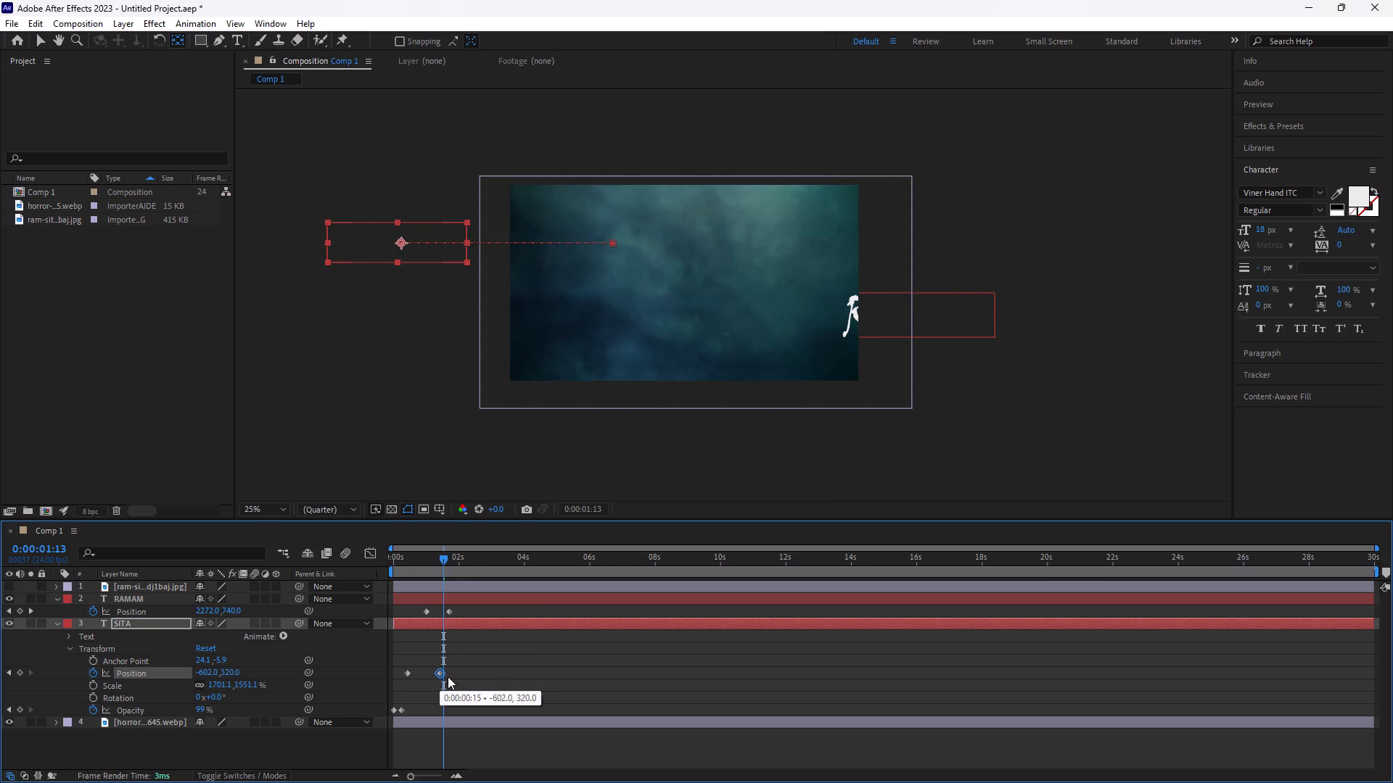
pyautogui.moveTo(448, 676); pyautogui.dragTo(448, 676)
pyautogui.moveTo(405, 671); pyautogui.dragTo(424, 677)
pyautogui.moveTo(440, 560); pyautogui.dragTo(0, 716)
pyautogui.press('space')
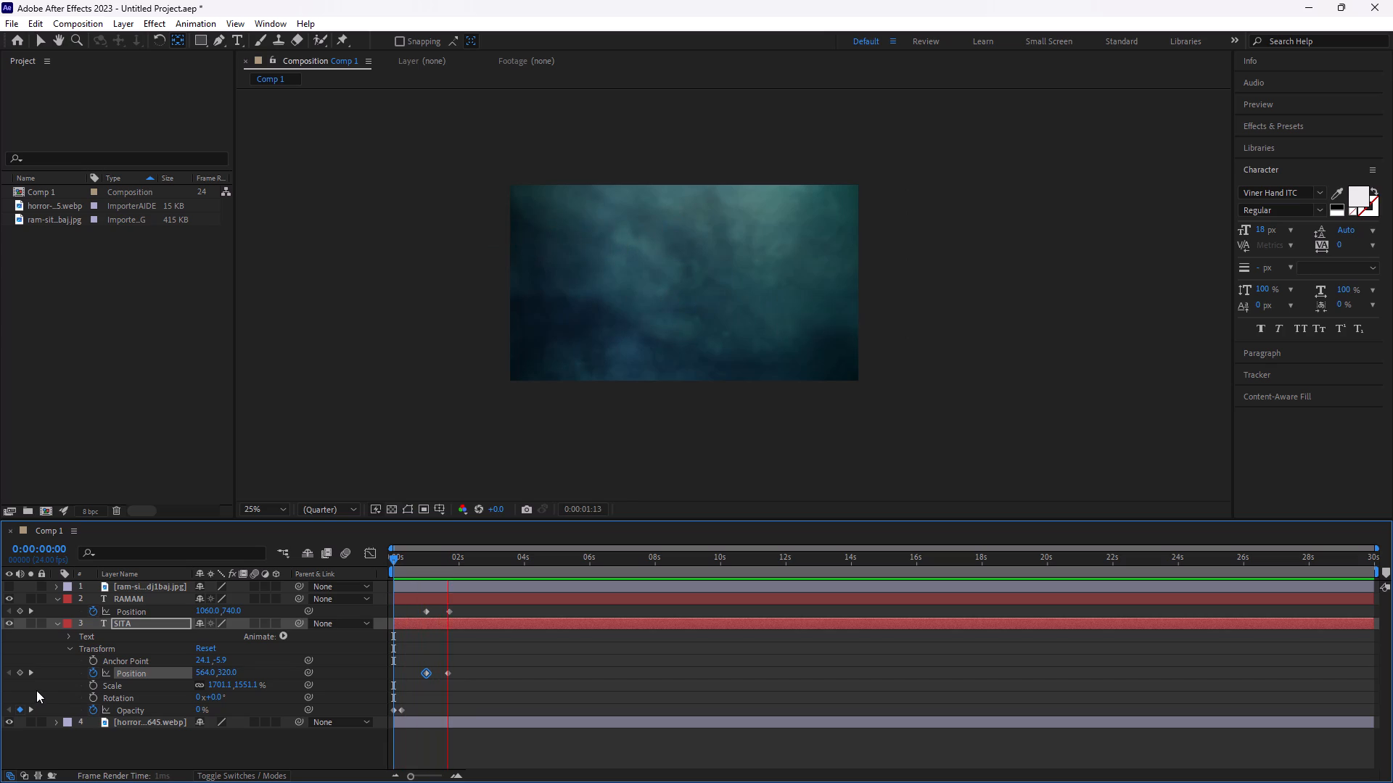
pyautogui.press('space')
# Replay the animation from the start several times to check the timing of the SITA and RAMAM slide-outs.
pyautogui.moveTo(452, 555); pyautogui.dragTo(71, 671)
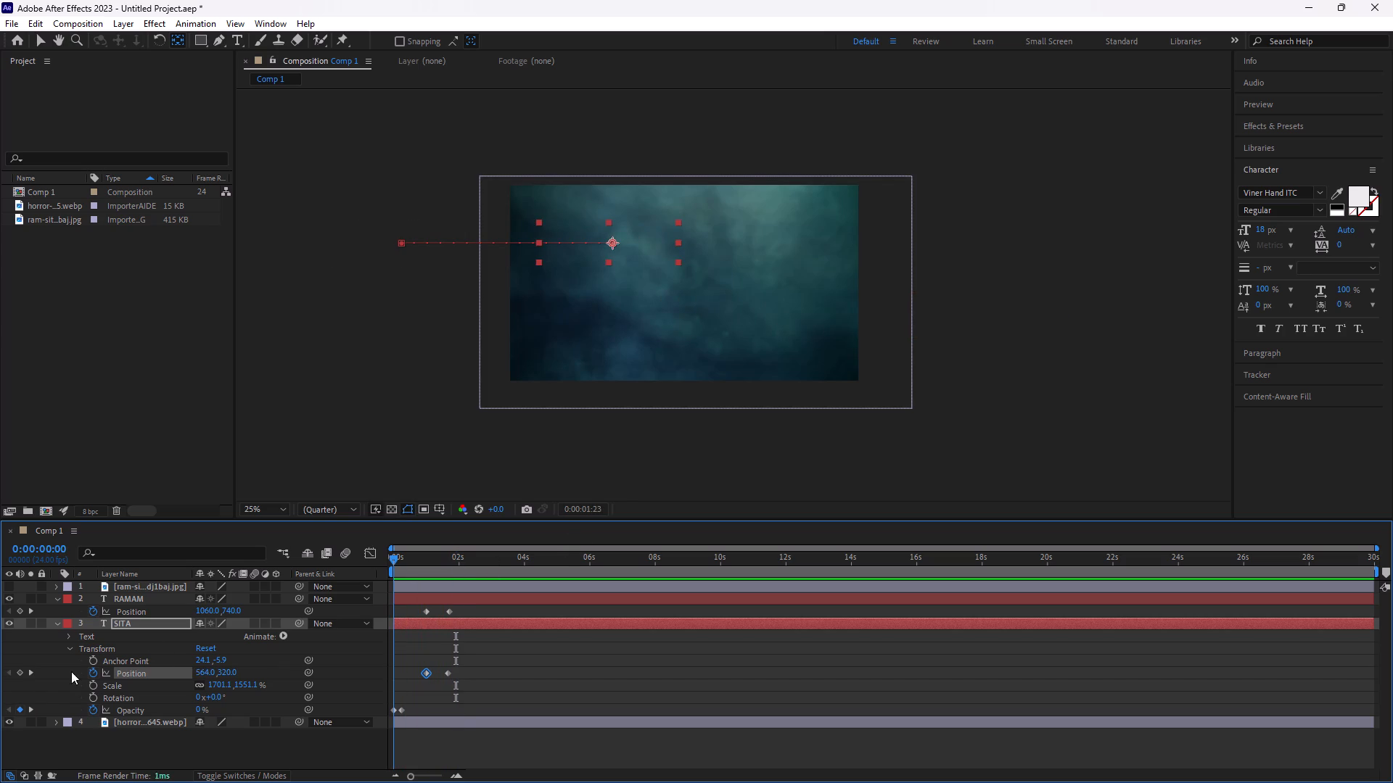
pyautogui.moveTo(71, 671); pyautogui.dragTo(59, 674)
pyautogui.press('space')
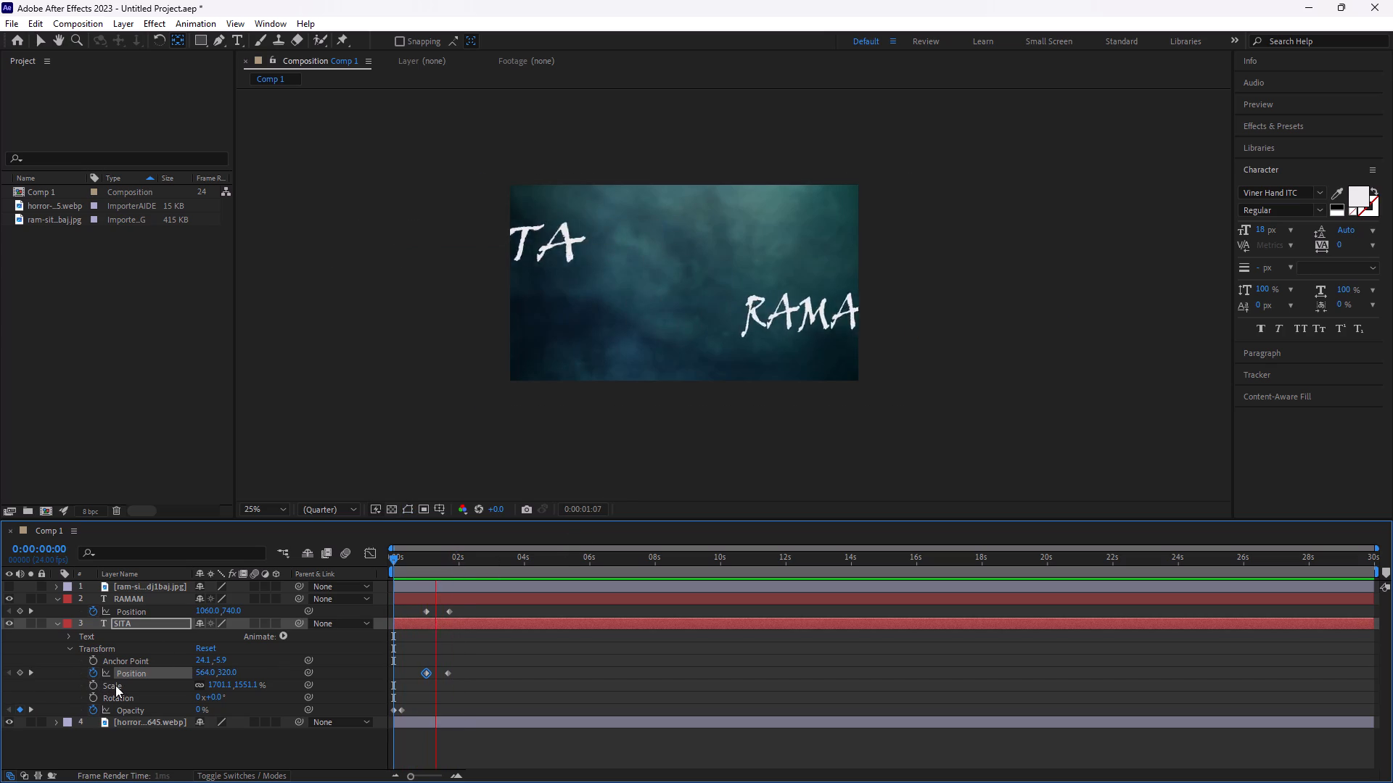
pyautogui.press('space')
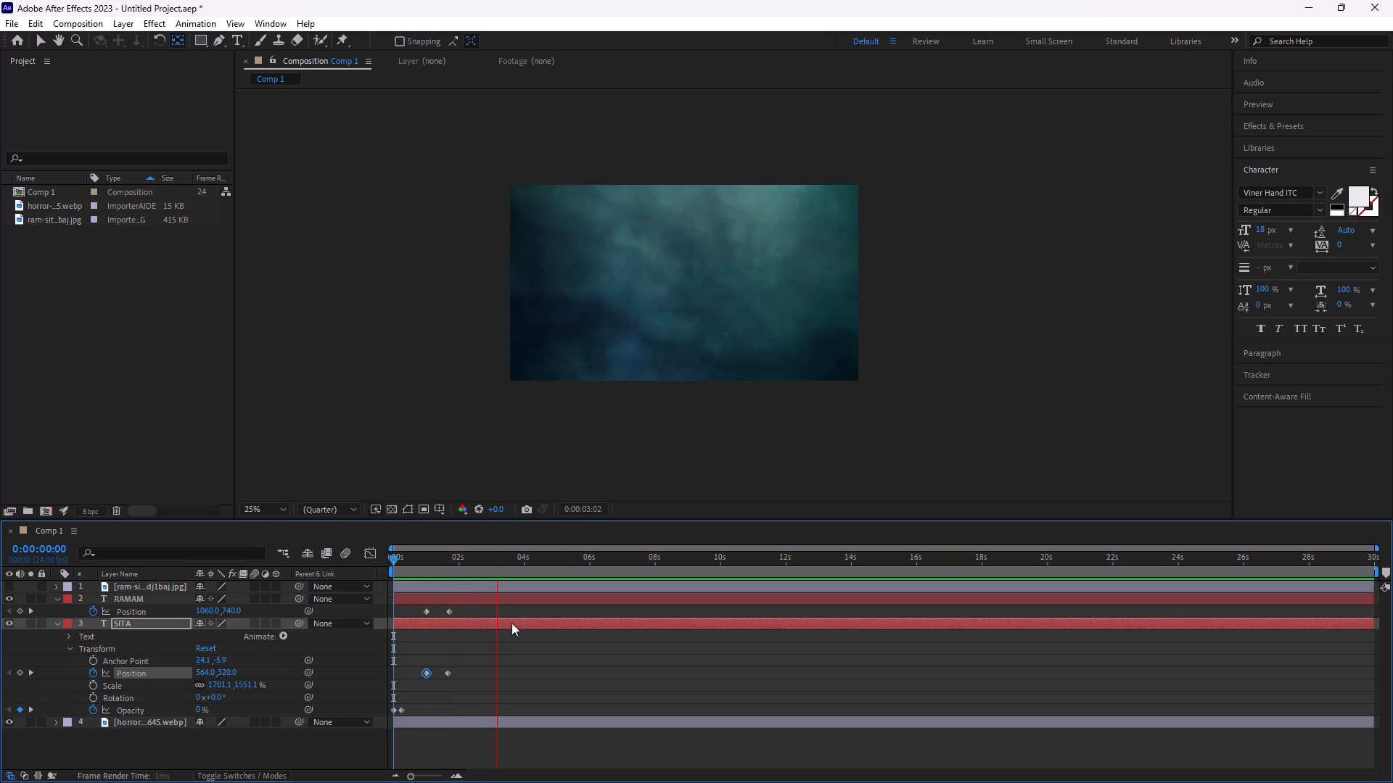
pyautogui.moveTo(505, 556); pyautogui.dragTo(114, 679)
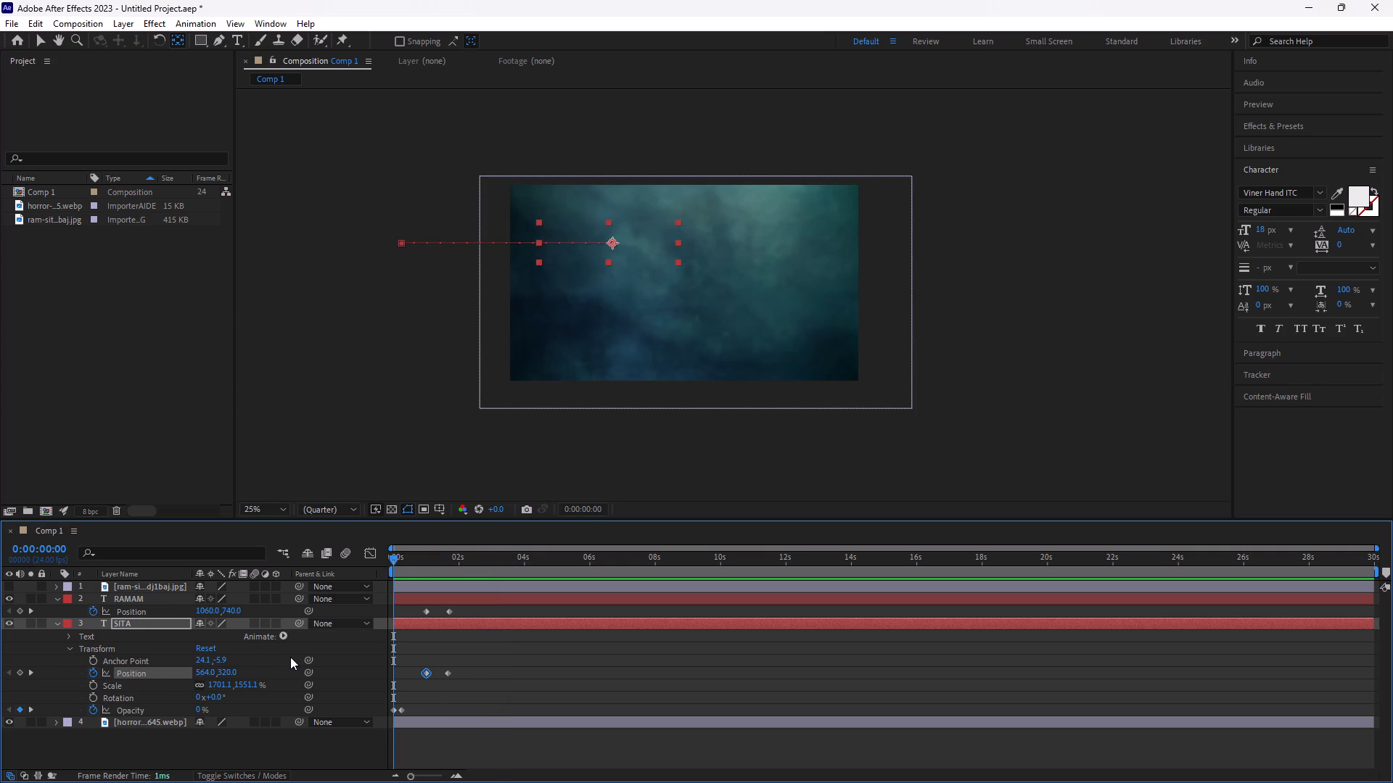
pyautogui.press('space')
pyautogui.press('space')
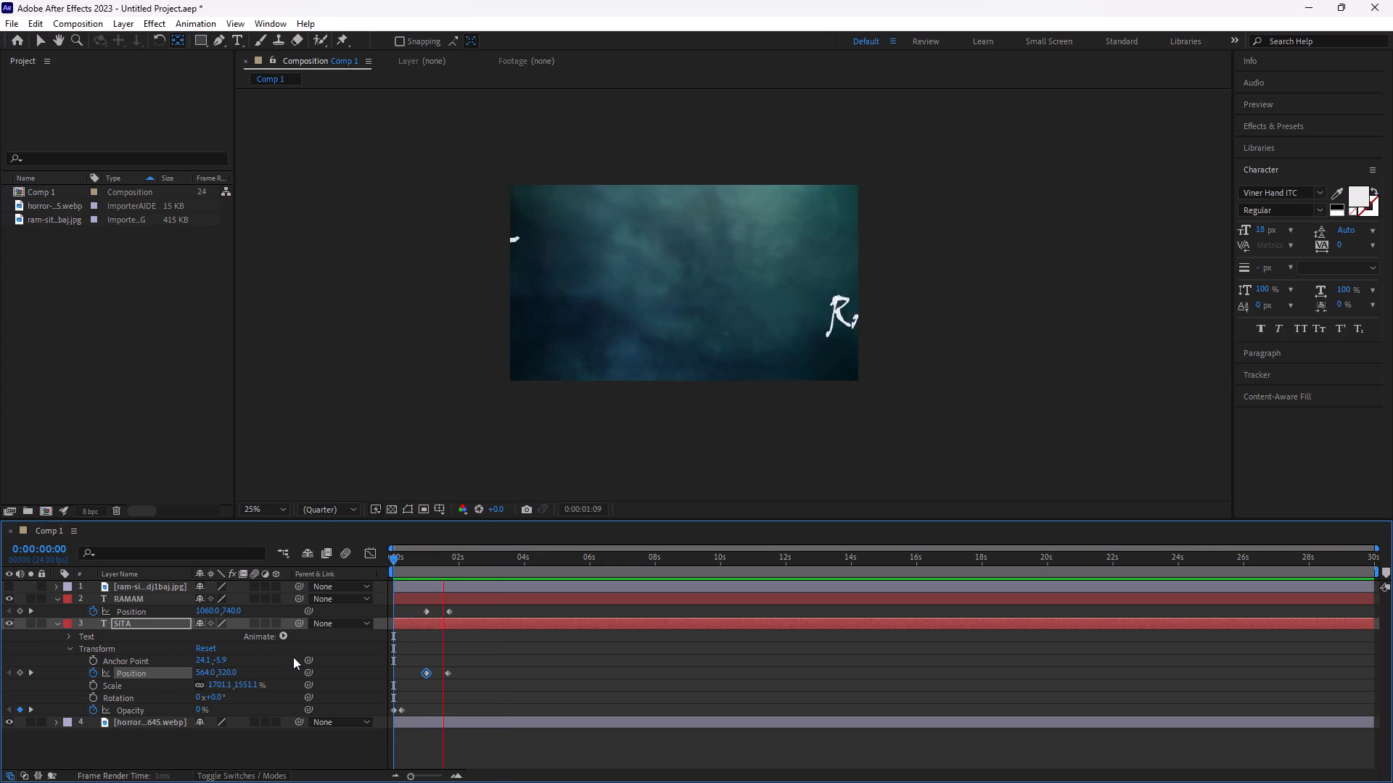
pyautogui.moveTo(445, 551); pyautogui.dragTo(230, 633)
pyautogui.moveTo(443, 555); pyautogui.dragTo(239, 627)
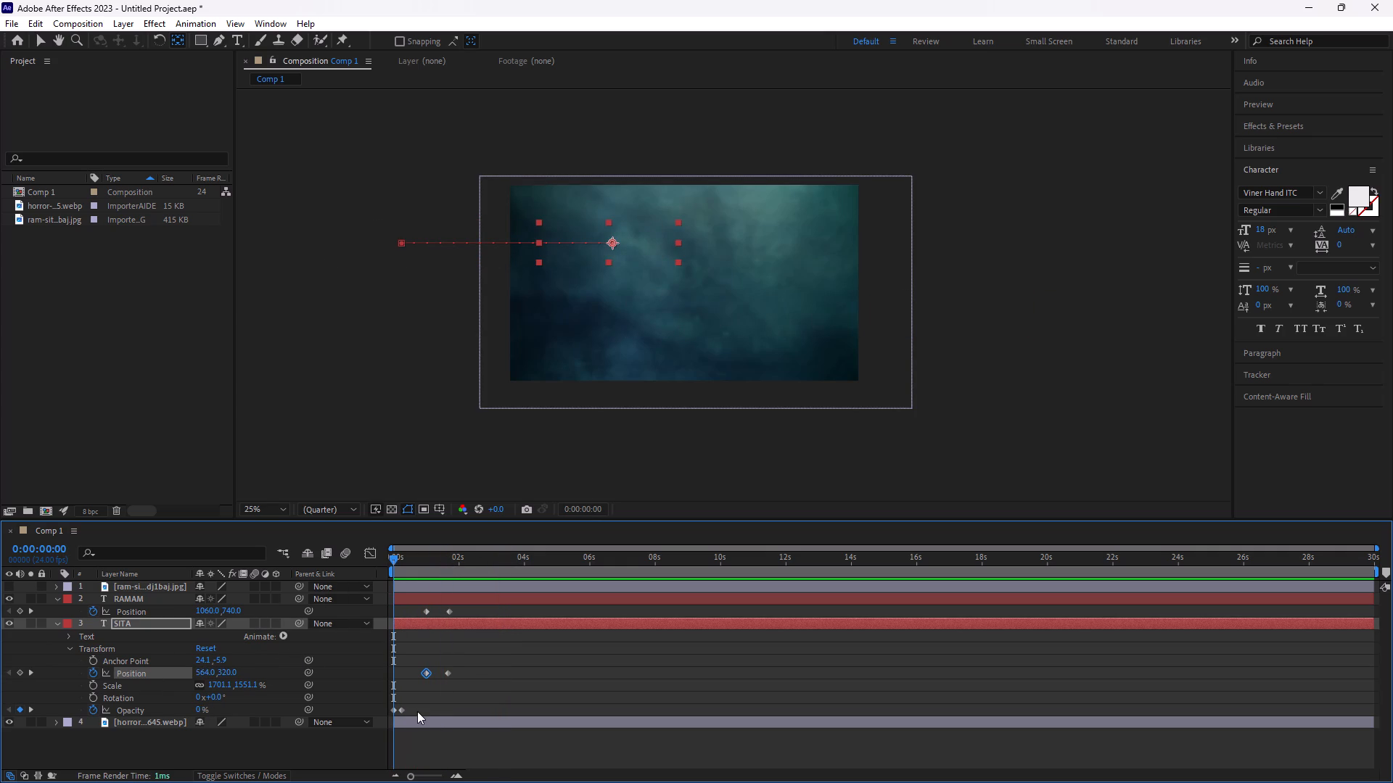
# Collapse the expanded properties of the SITA and RAMAM layers in the timeline.
pyautogui.click(395, 709)
pyautogui.click(399, 708)
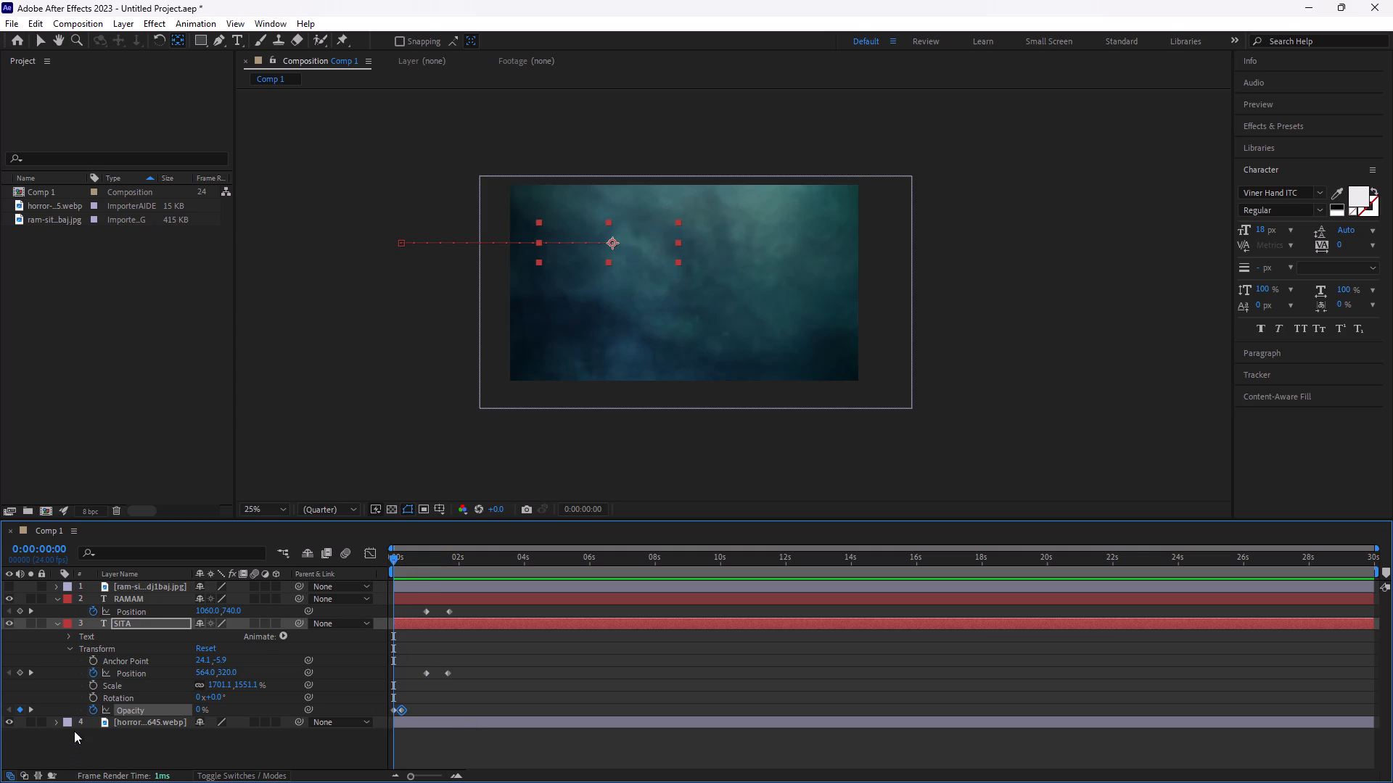
pyautogui.click(56, 722)
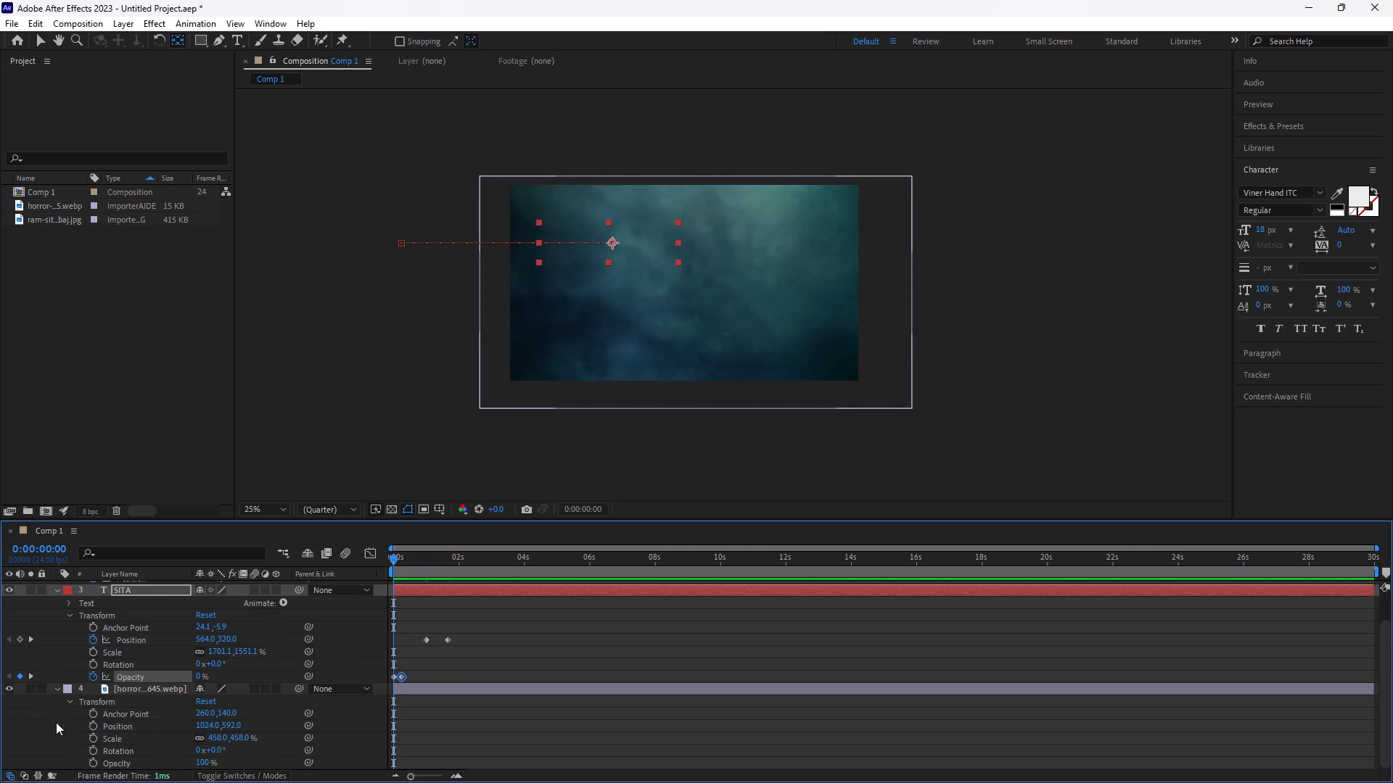
pyautogui.click(58, 690)
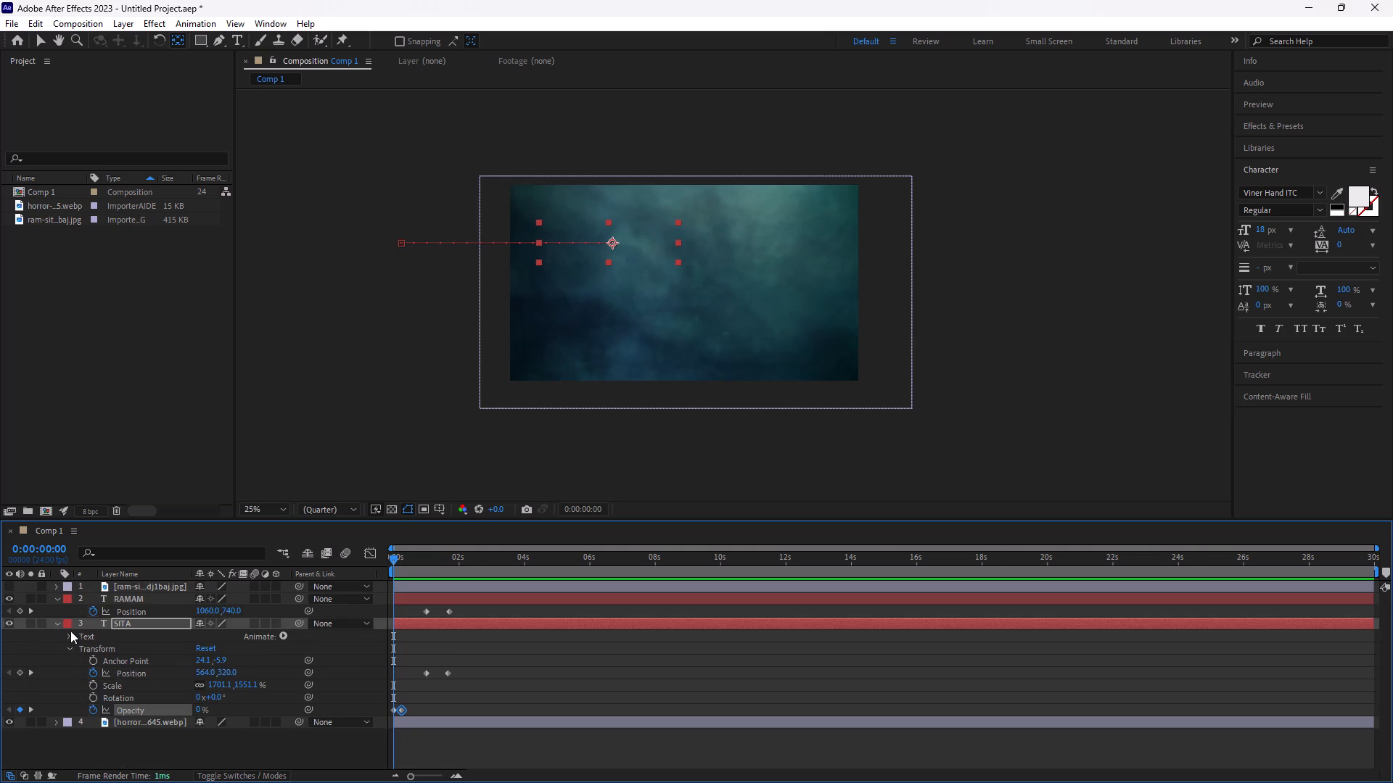
pyautogui.click(54, 623)
pyautogui.click(56, 594)
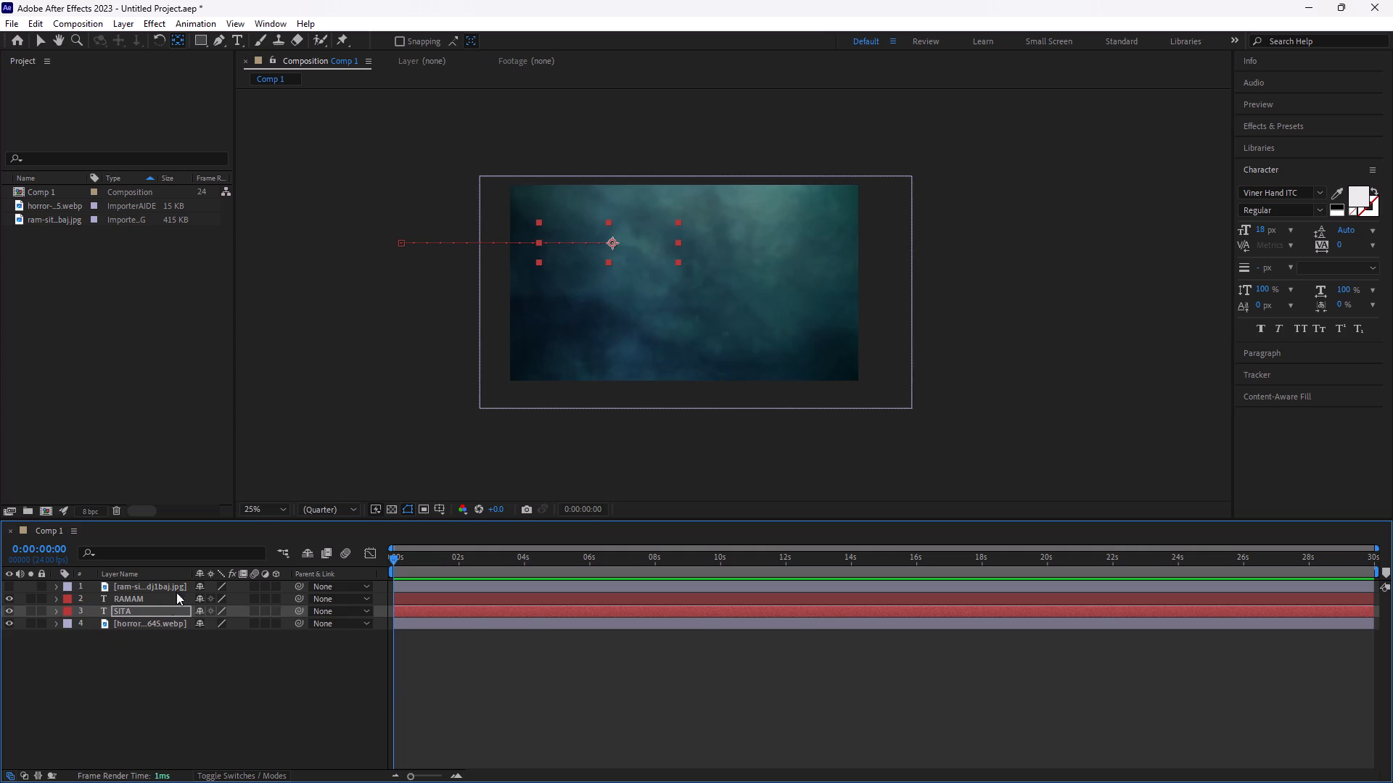
# Select the ram-sita image layer, place the playhead at 0:00:01:19 just after RAMAM's end position keyframe, and make the image visible.
pyautogui.click(149, 579)
pyautogui.click(150, 587)
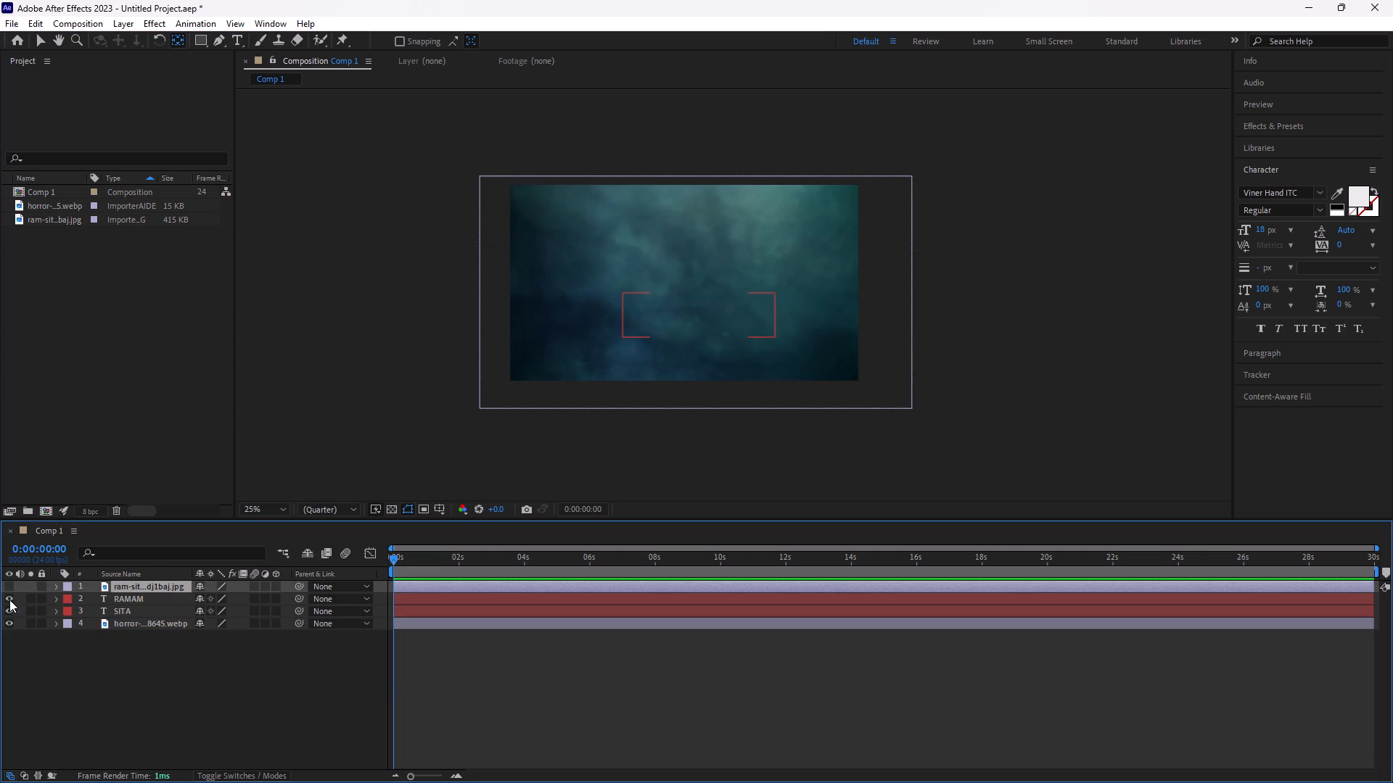
pyautogui.click(9, 584)
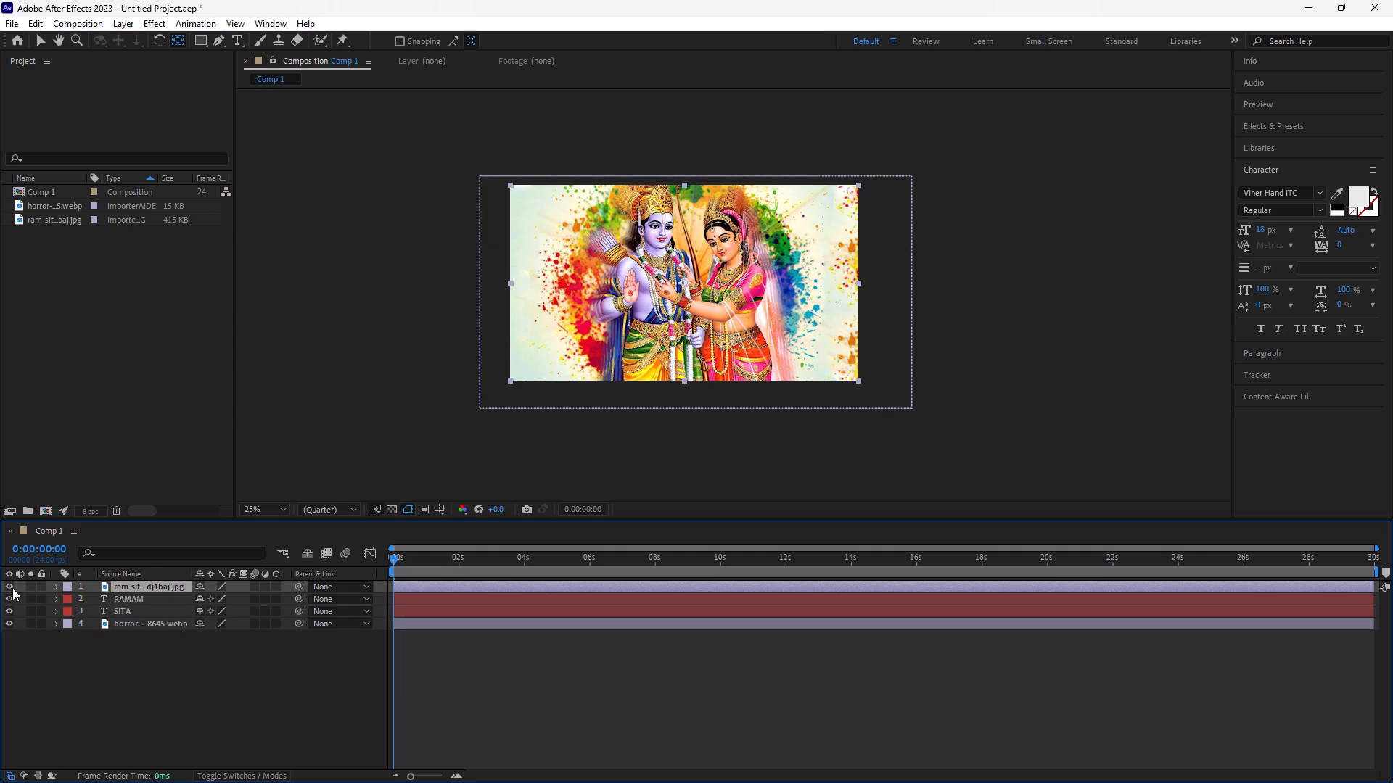
pyautogui.click(12, 588)
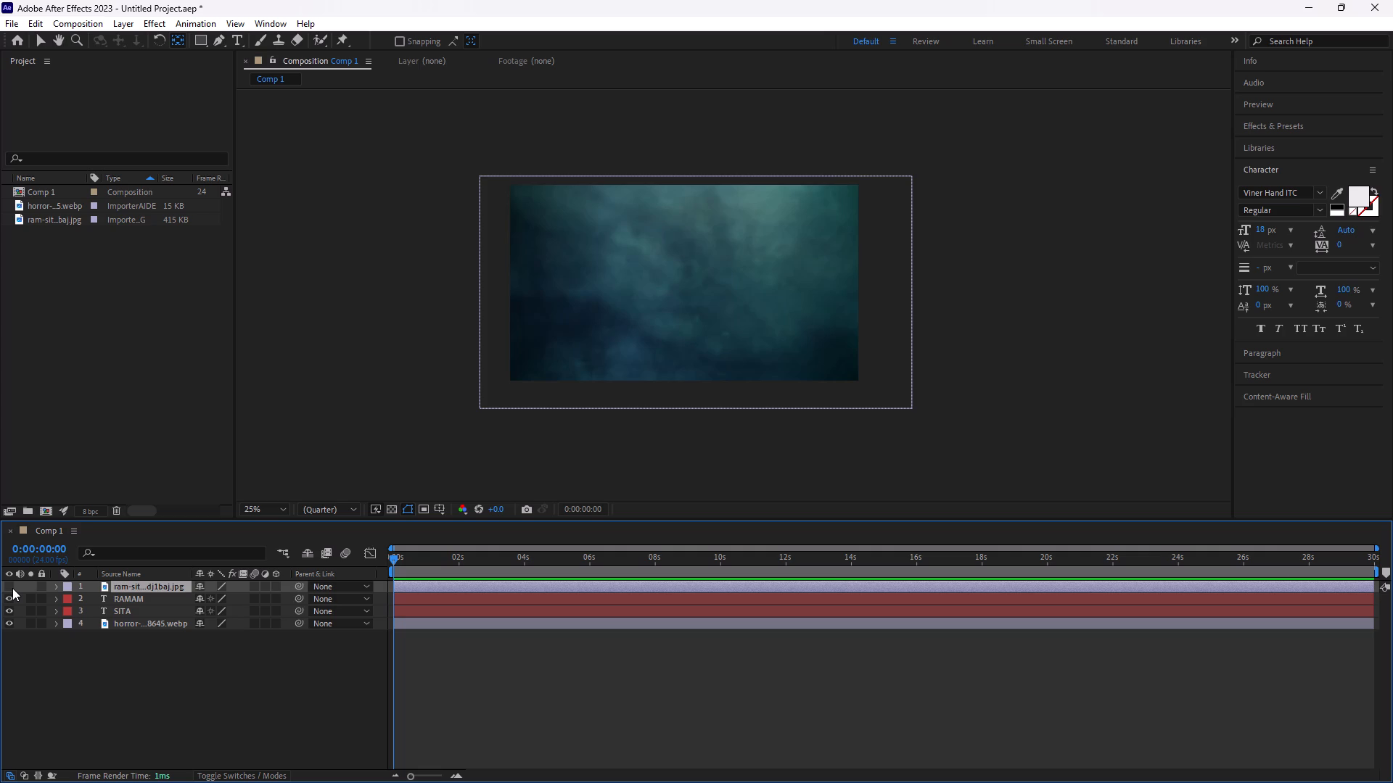
pyautogui.click(57, 596)
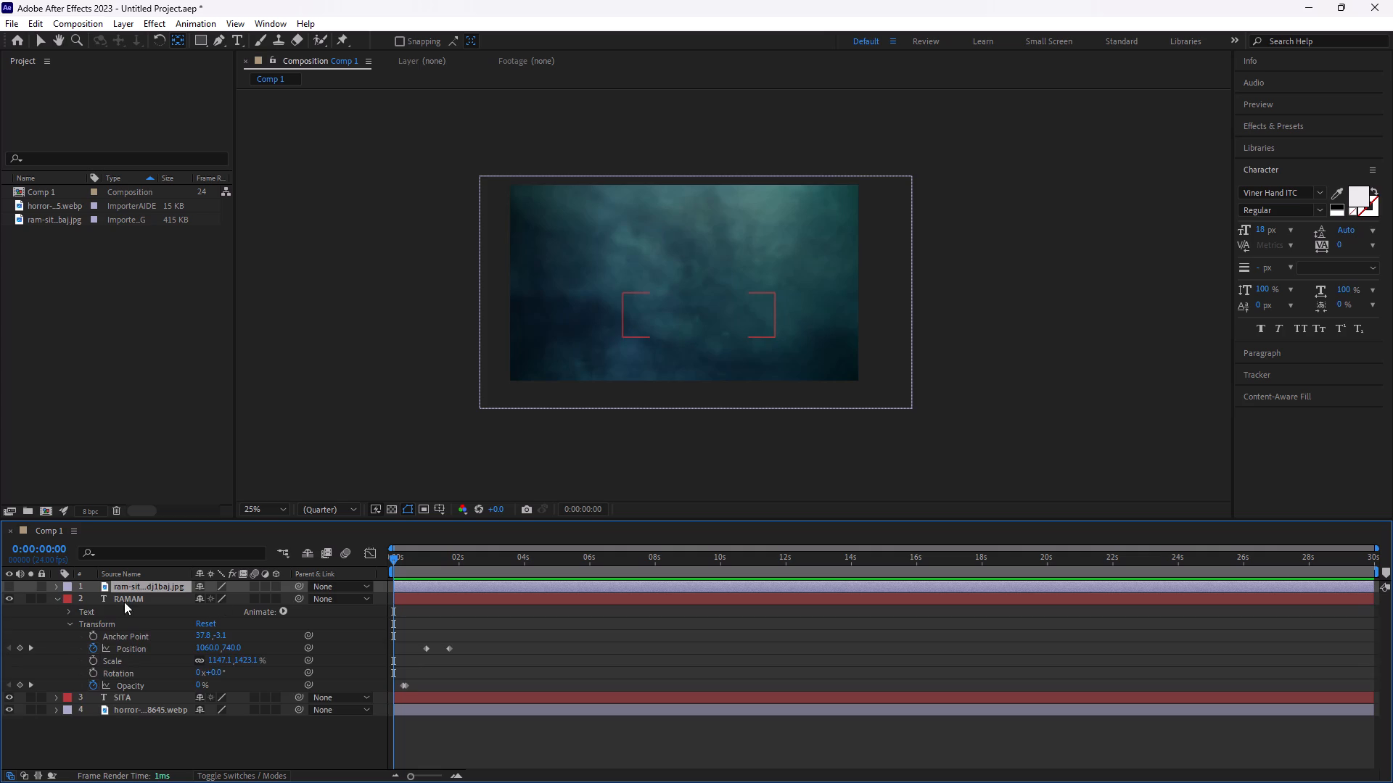
pyautogui.moveTo(393, 556); pyautogui.dragTo(437, 569)
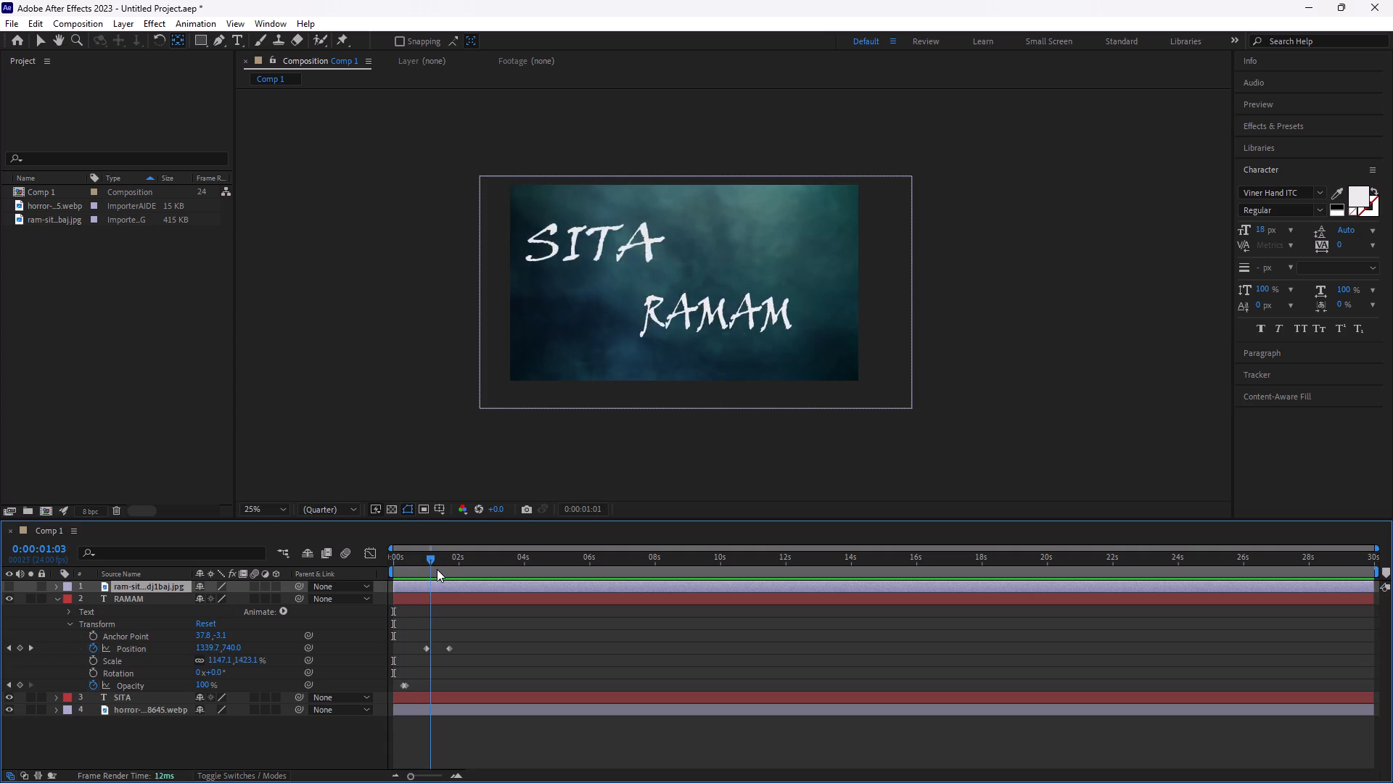
pyautogui.moveTo(437, 569); pyautogui.dragTo(445, 584)
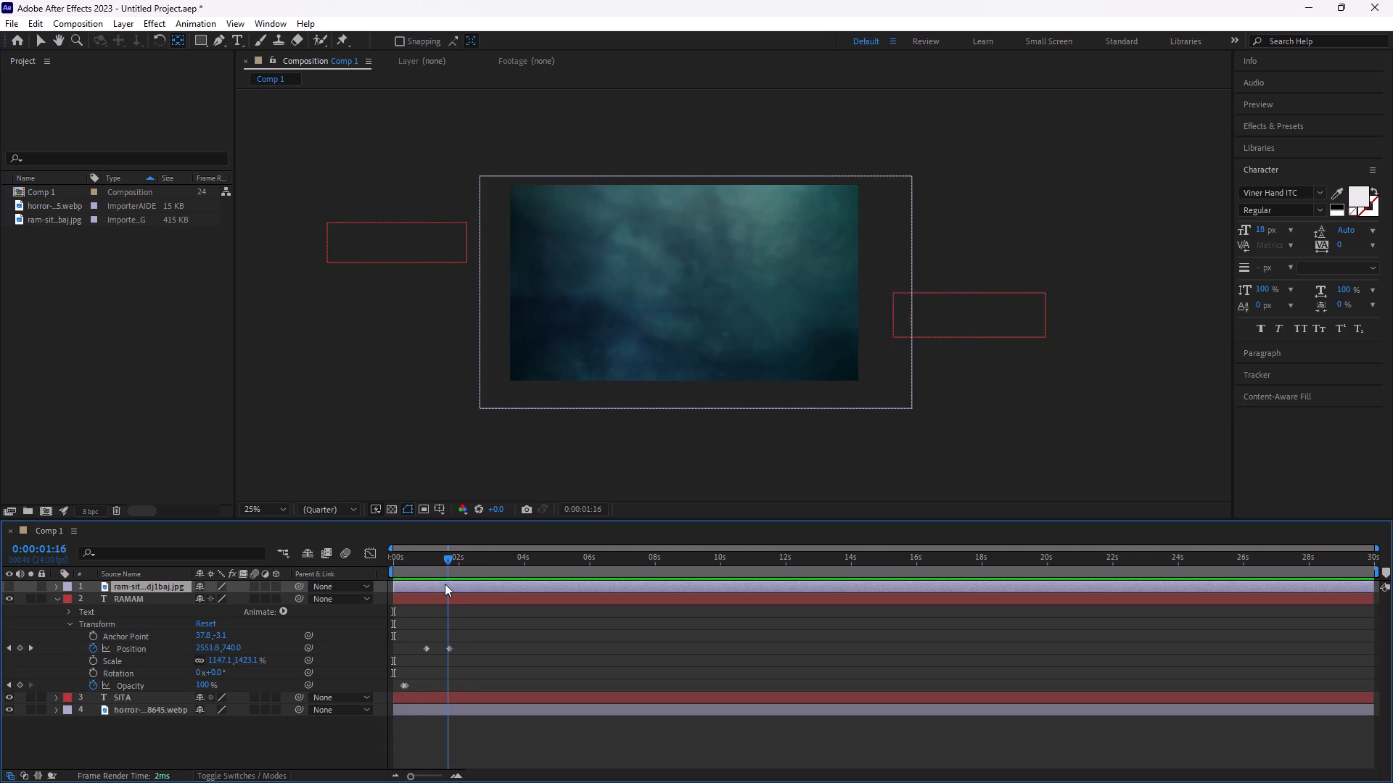
pyautogui.moveTo(445, 584); pyautogui.dragTo(451, 587)
pyautogui.moveTo(451, 587); pyautogui.dragTo(452, 587)
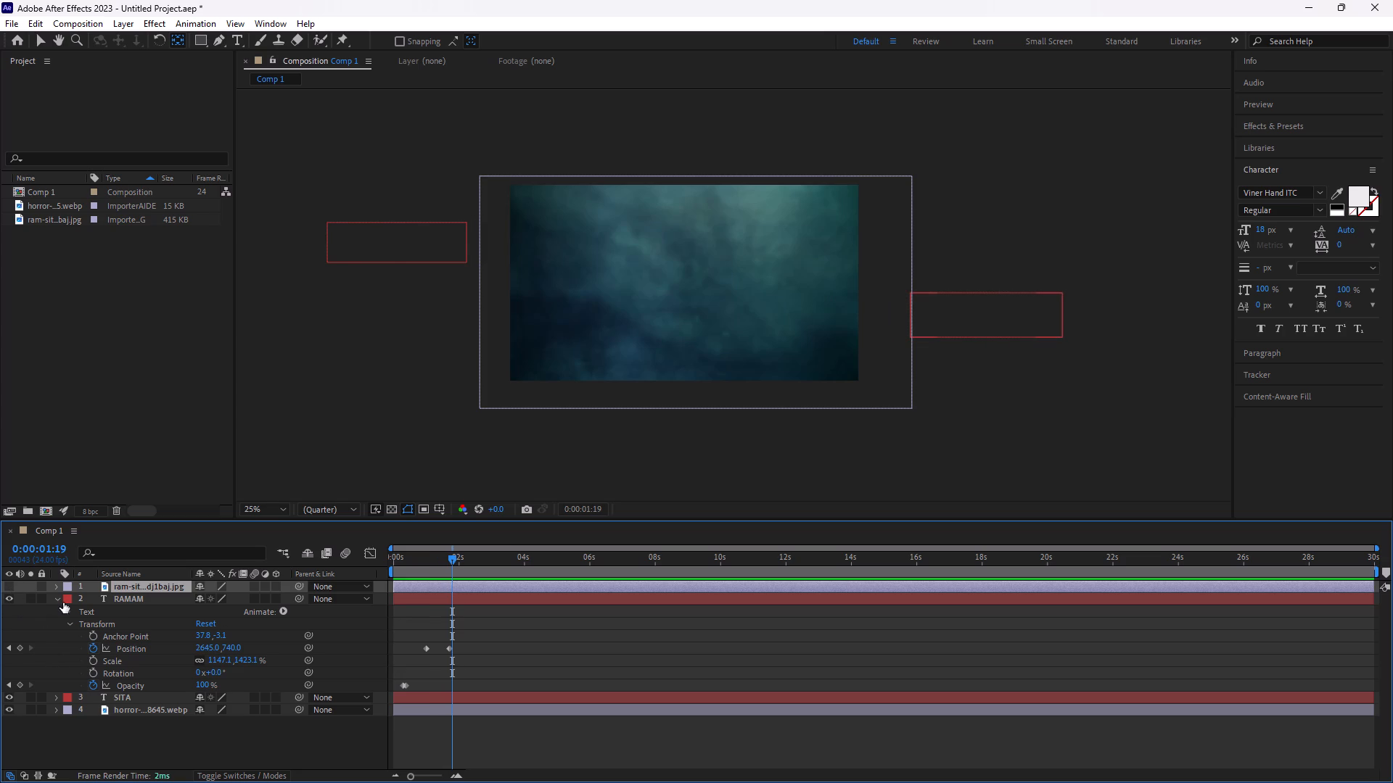
pyautogui.click(60, 602)
pyautogui.click(8, 589)
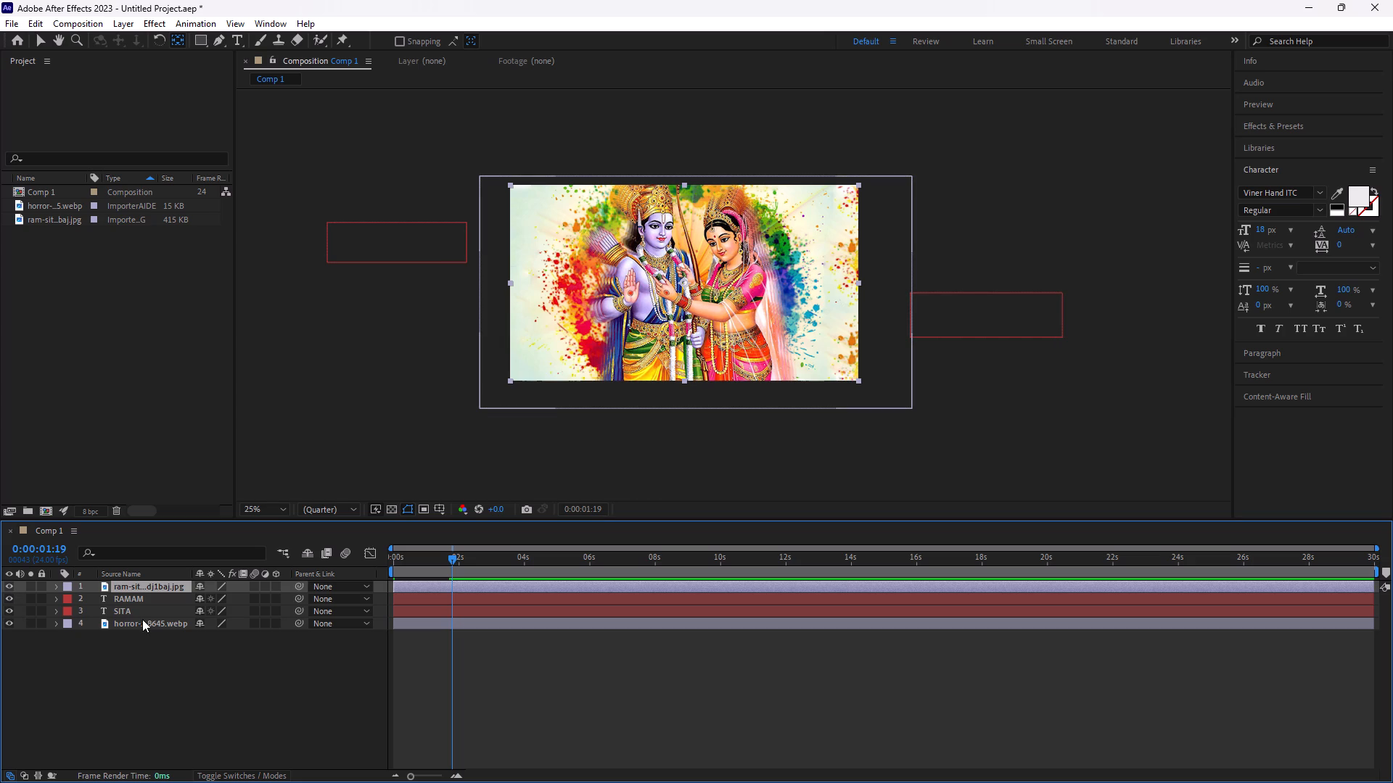
# Set the ram-sita image's scale to 0% and add a scale keyframe at 0:00:01:19.
pyautogui.press('p')
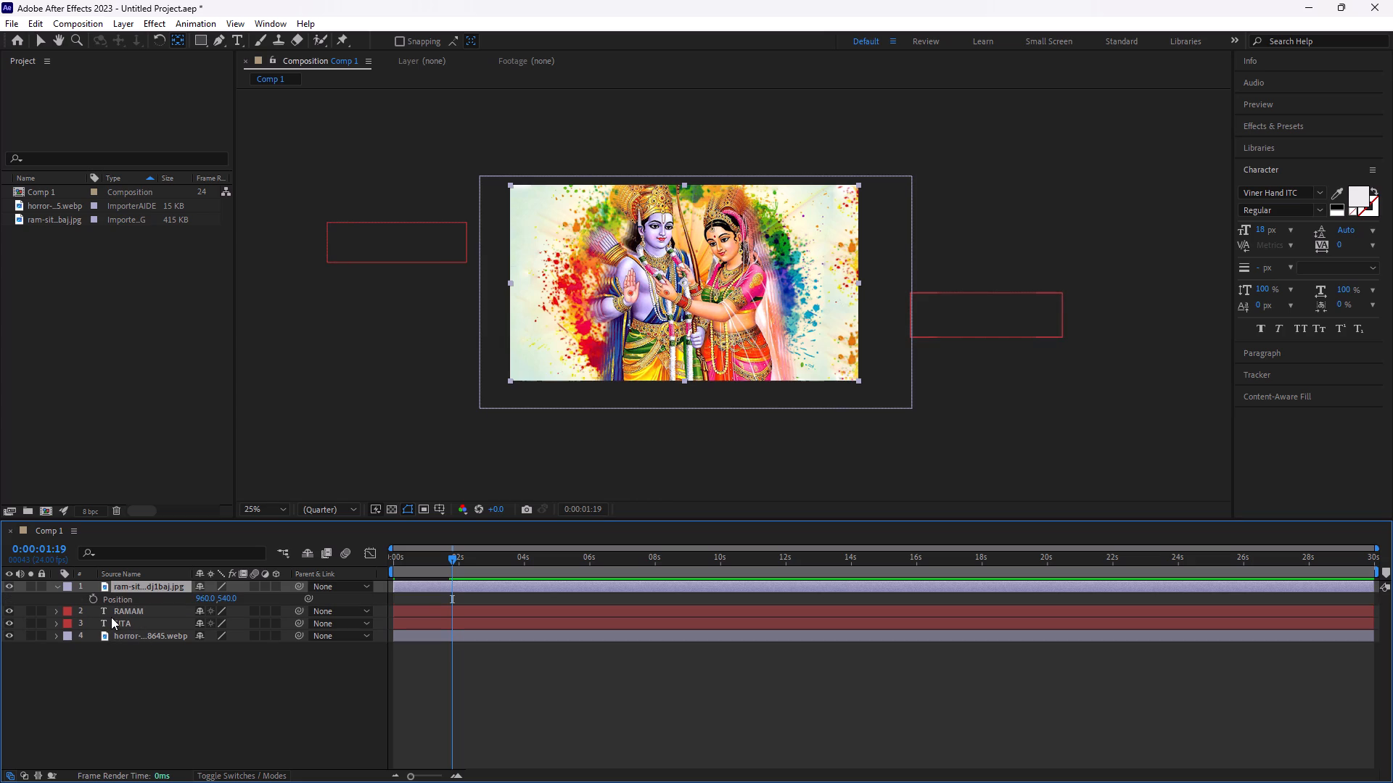
pyautogui.press('s')
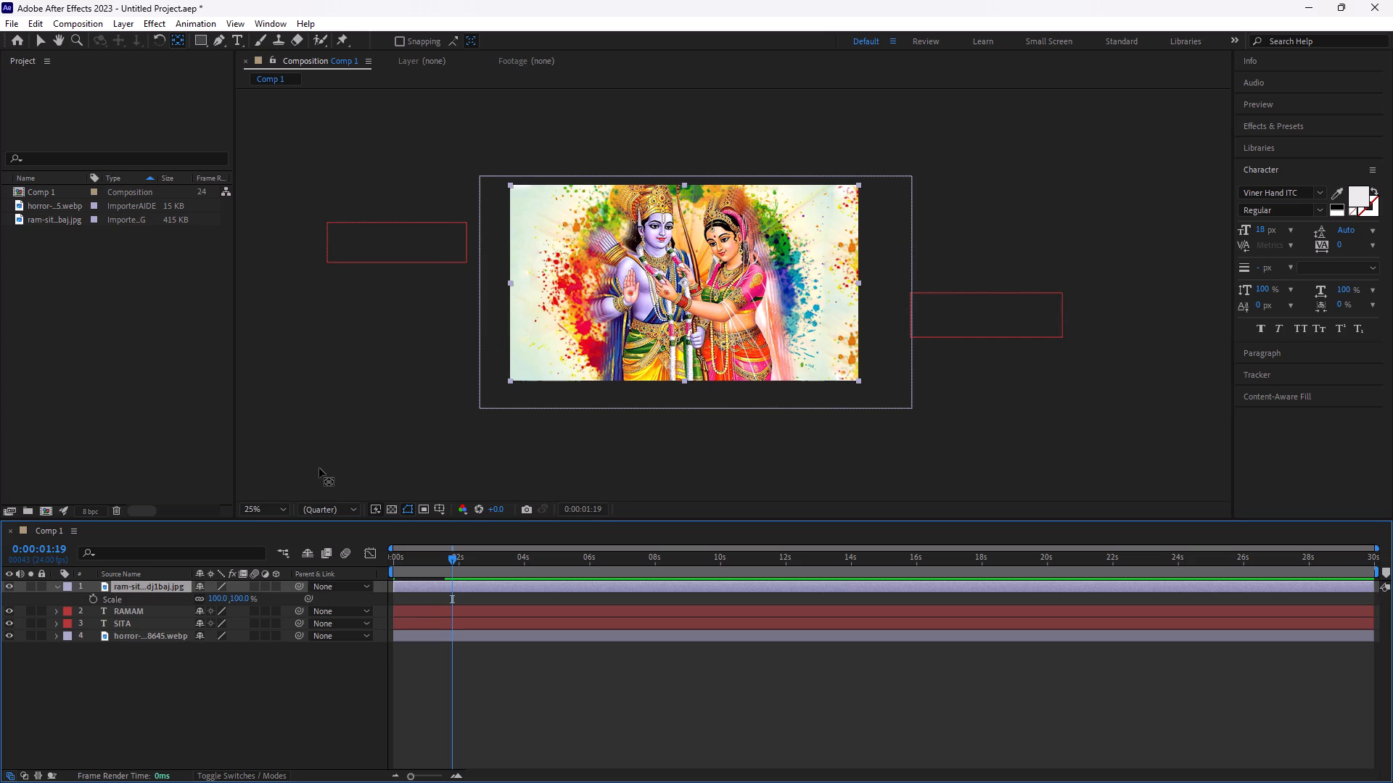
pyautogui.moveTo(223, 598); pyautogui.dragTo(160, 621)
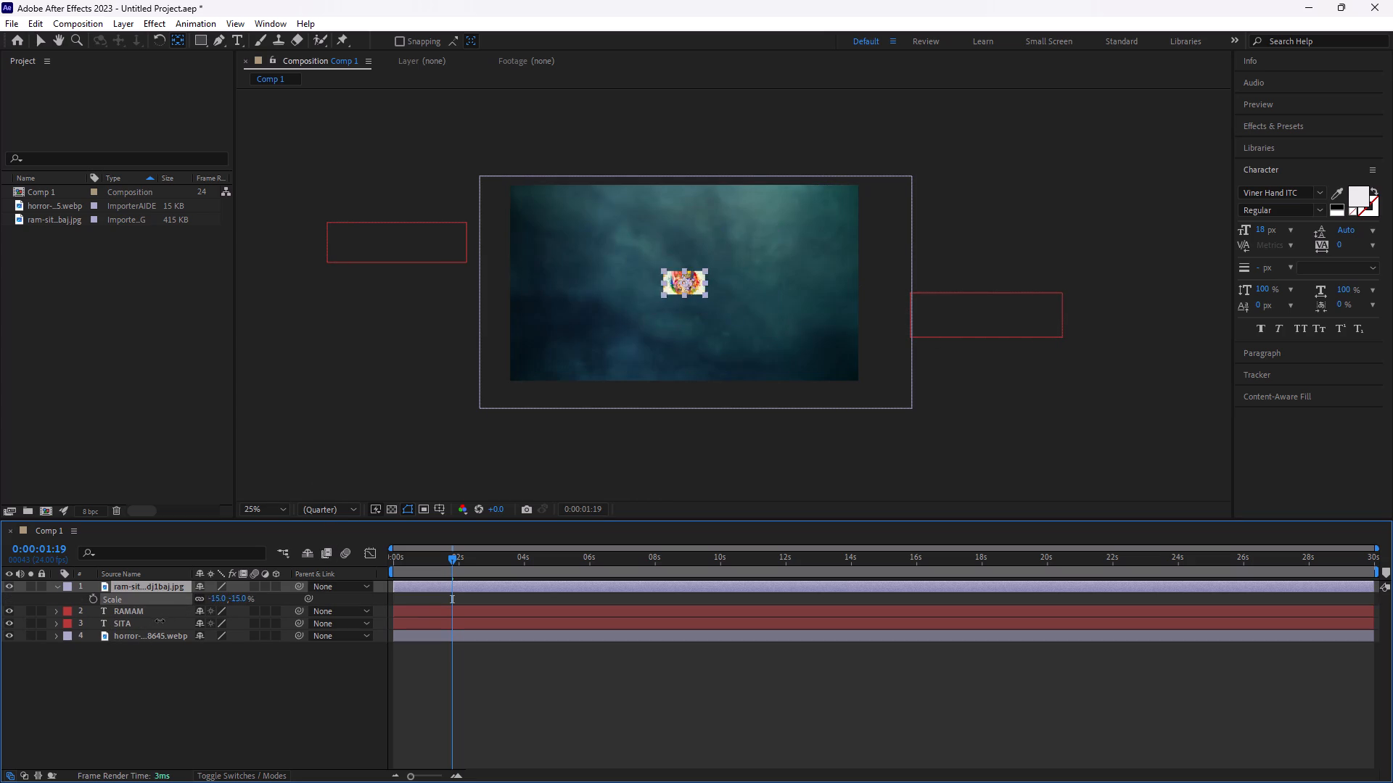
pyautogui.moveTo(160, 621); pyautogui.dragTo(177, 626)
pyautogui.click(210, 597)
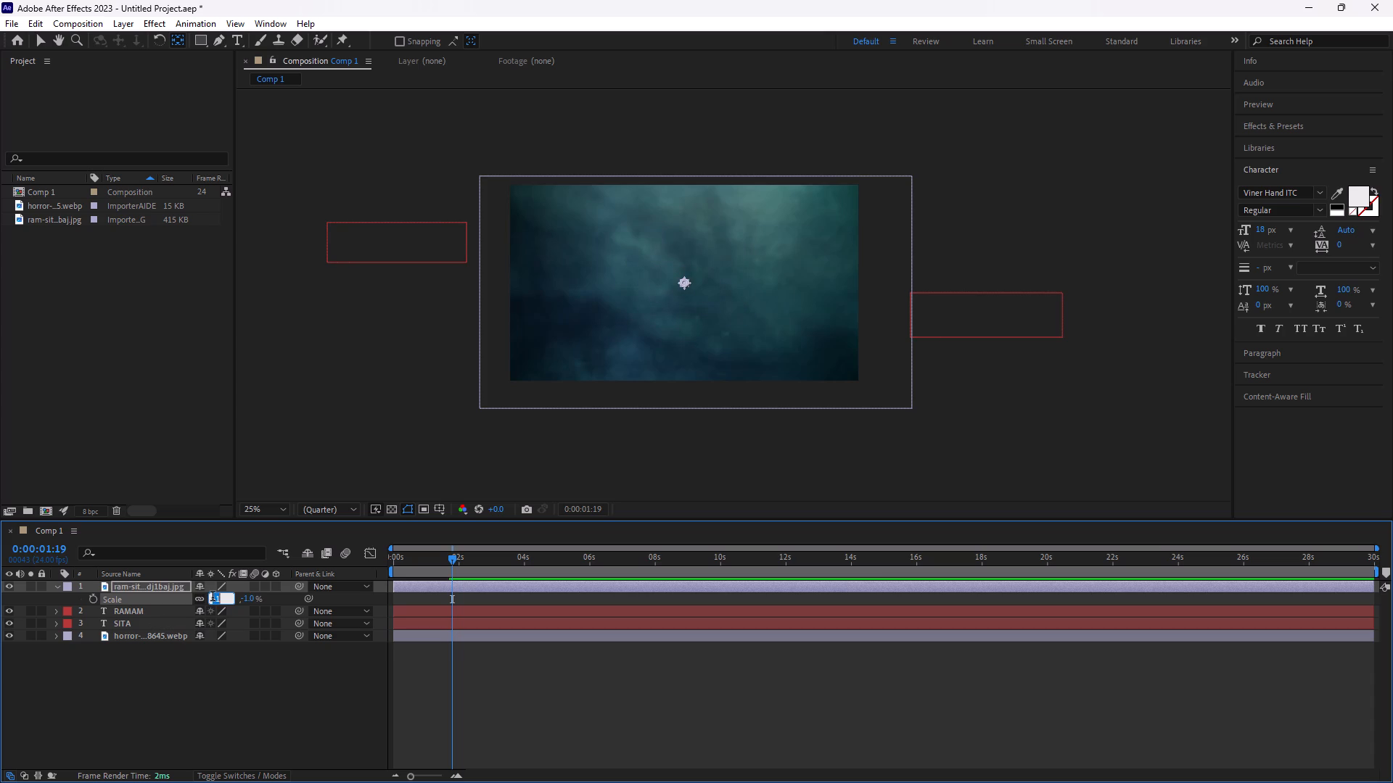
pyautogui.press('=')
pyautogui.press('BackSpace')
pyautogui.press('BackSpace')
pyautogui.press('0')
pyautogui.press('Return')
pyautogui.click(327, 434)
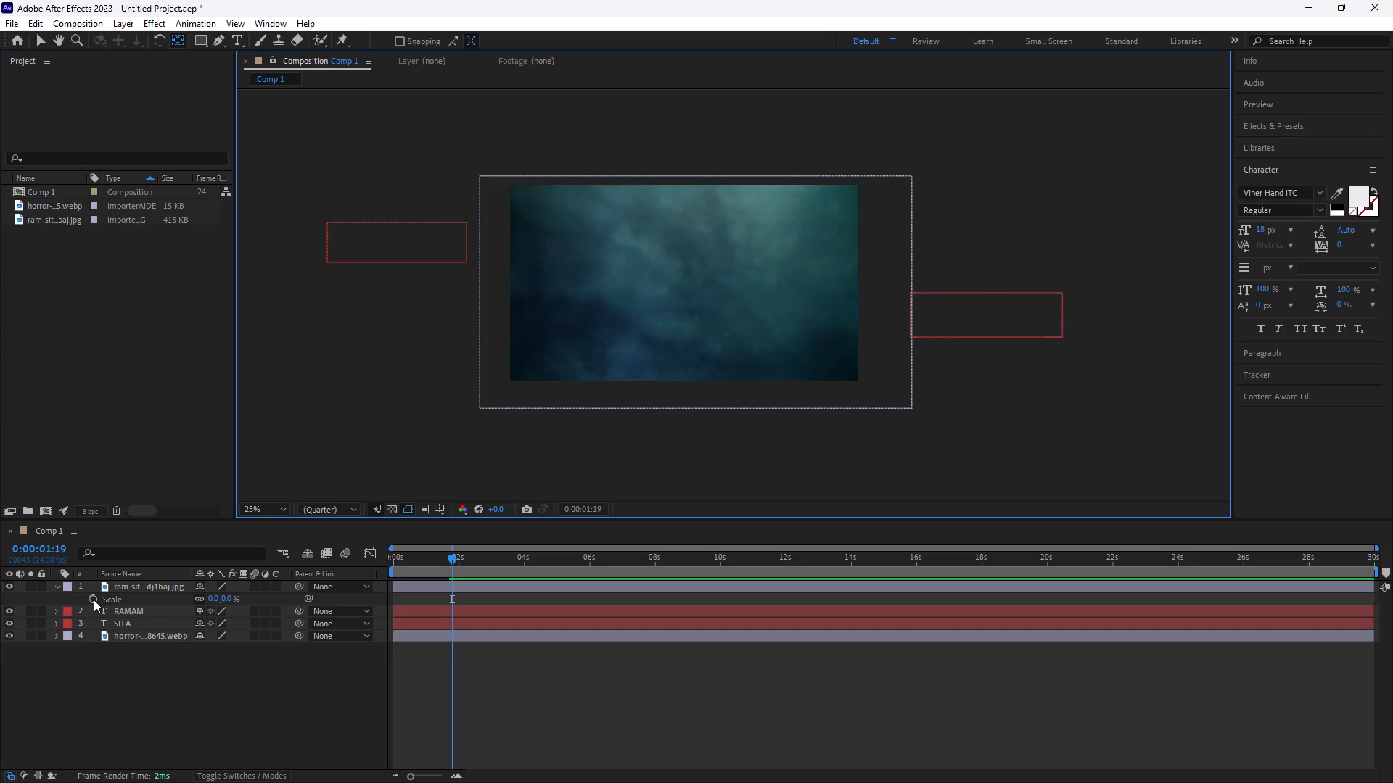
pyautogui.click(92, 597)
# Scale the ram-sita image up to 102% at 0:00:02:07 as a second keyframe, and preview the animation from the start.
pyautogui.moveTo(452, 558); pyautogui.dragTo(469, 579)
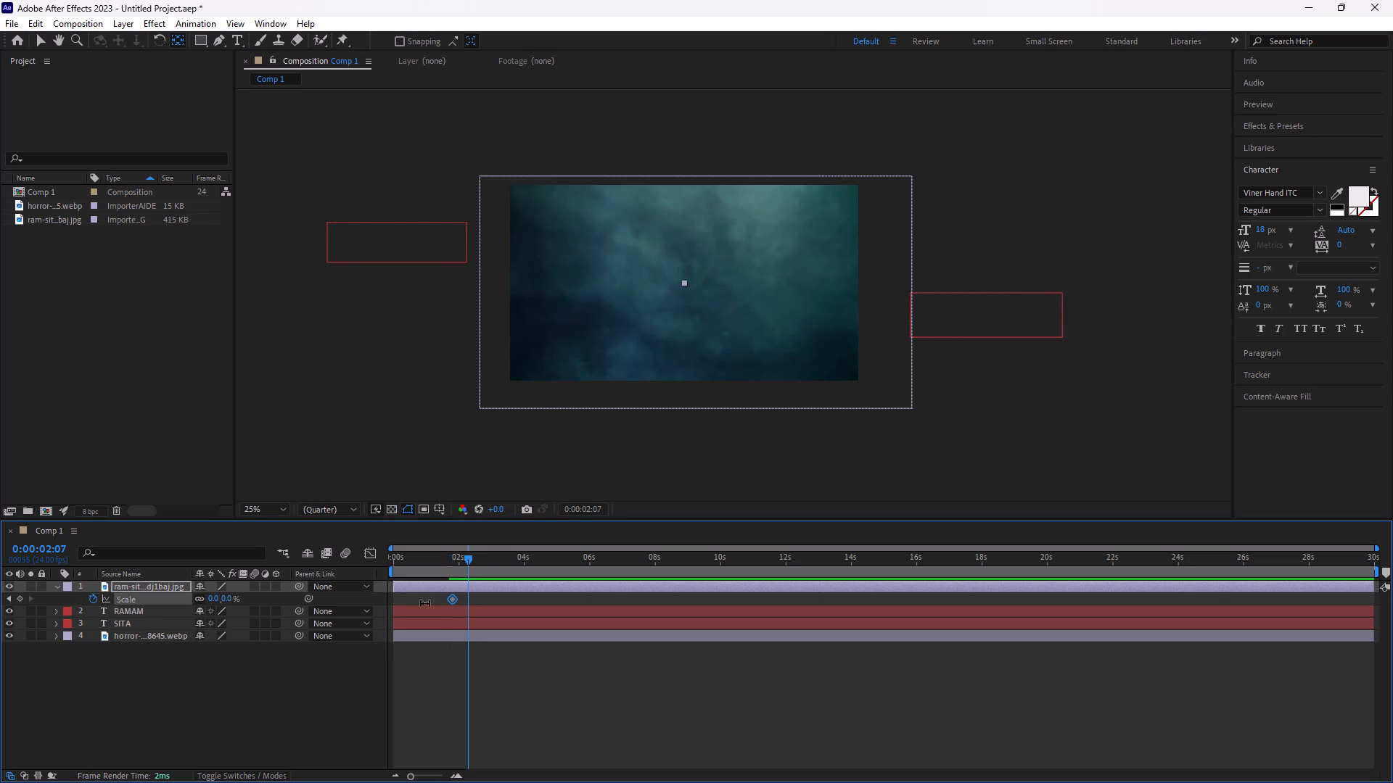
pyautogui.moveTo(214, 602); pyautogui.dragTo(332, 630)
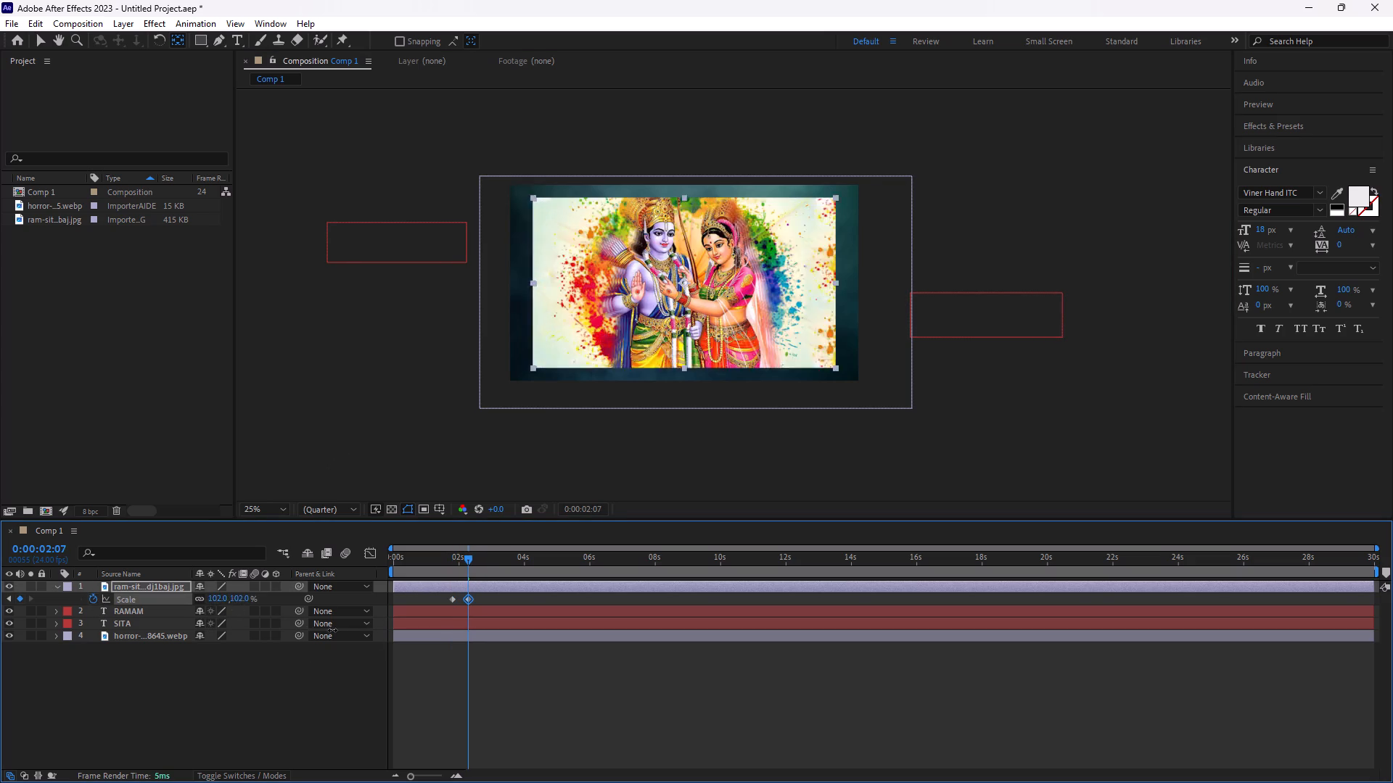
pyautogui.moveTo(332, 630); pyautogui.dragTo(322, 639)
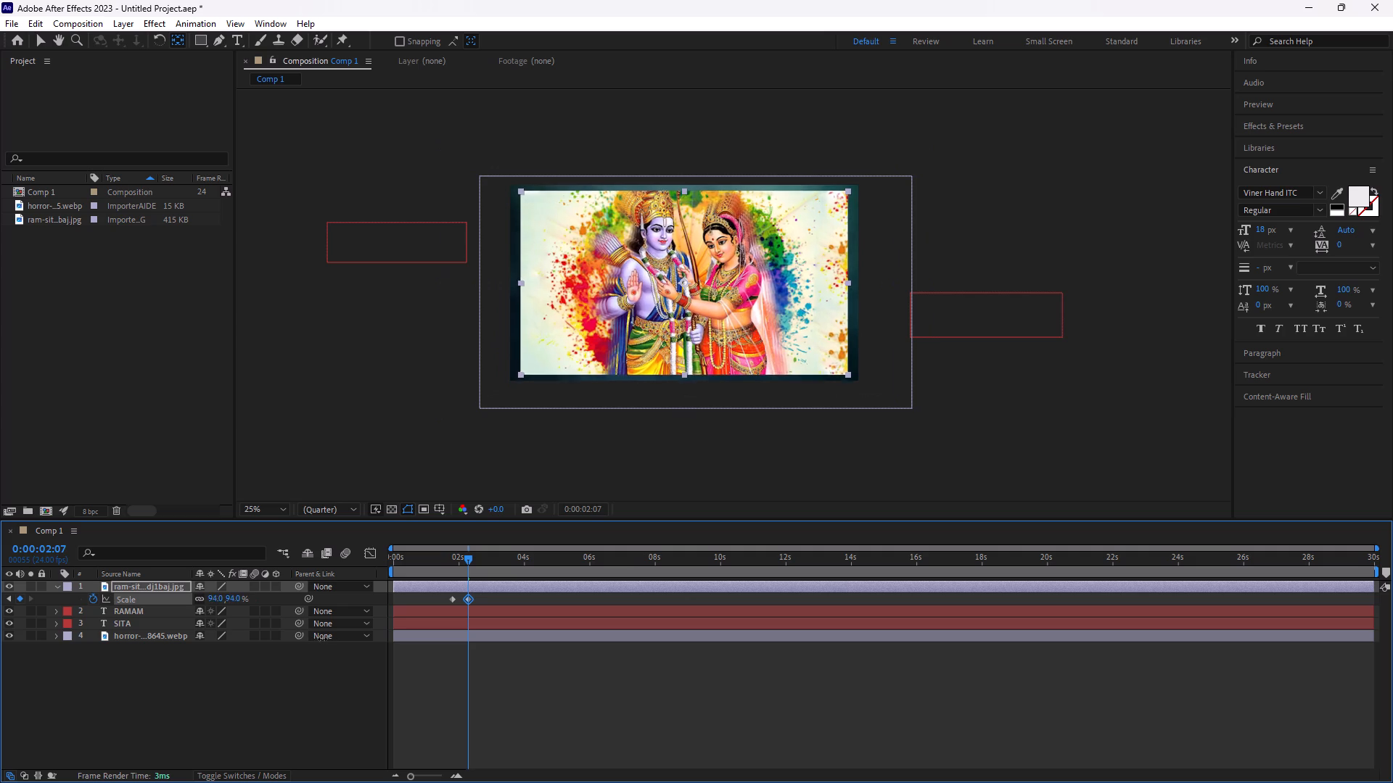
pyautogui.moveTo(322, 639); pyautogui.dragTo(327, 641)
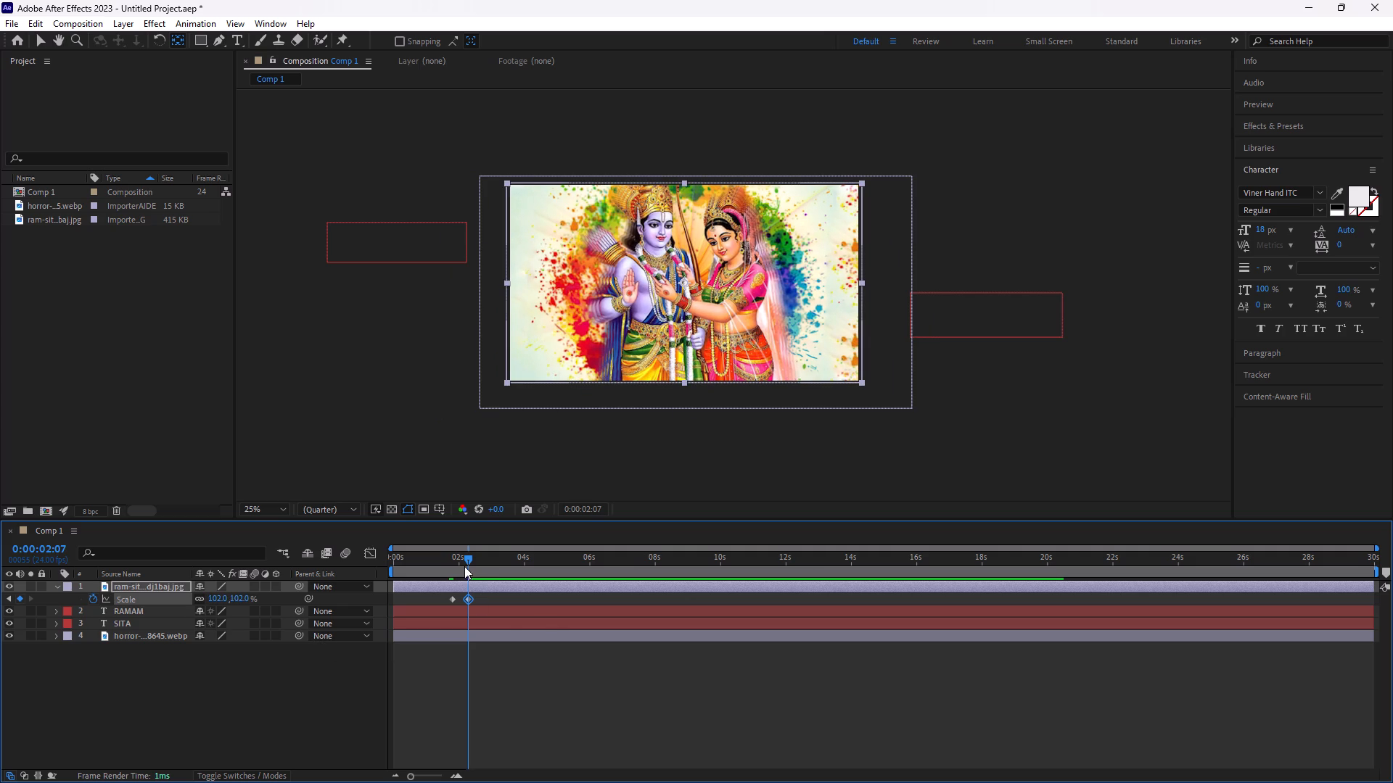
pyautogui.moveTo(469, 558); pyautogui.dragTo(107, 681)
pyautogui.press('space')
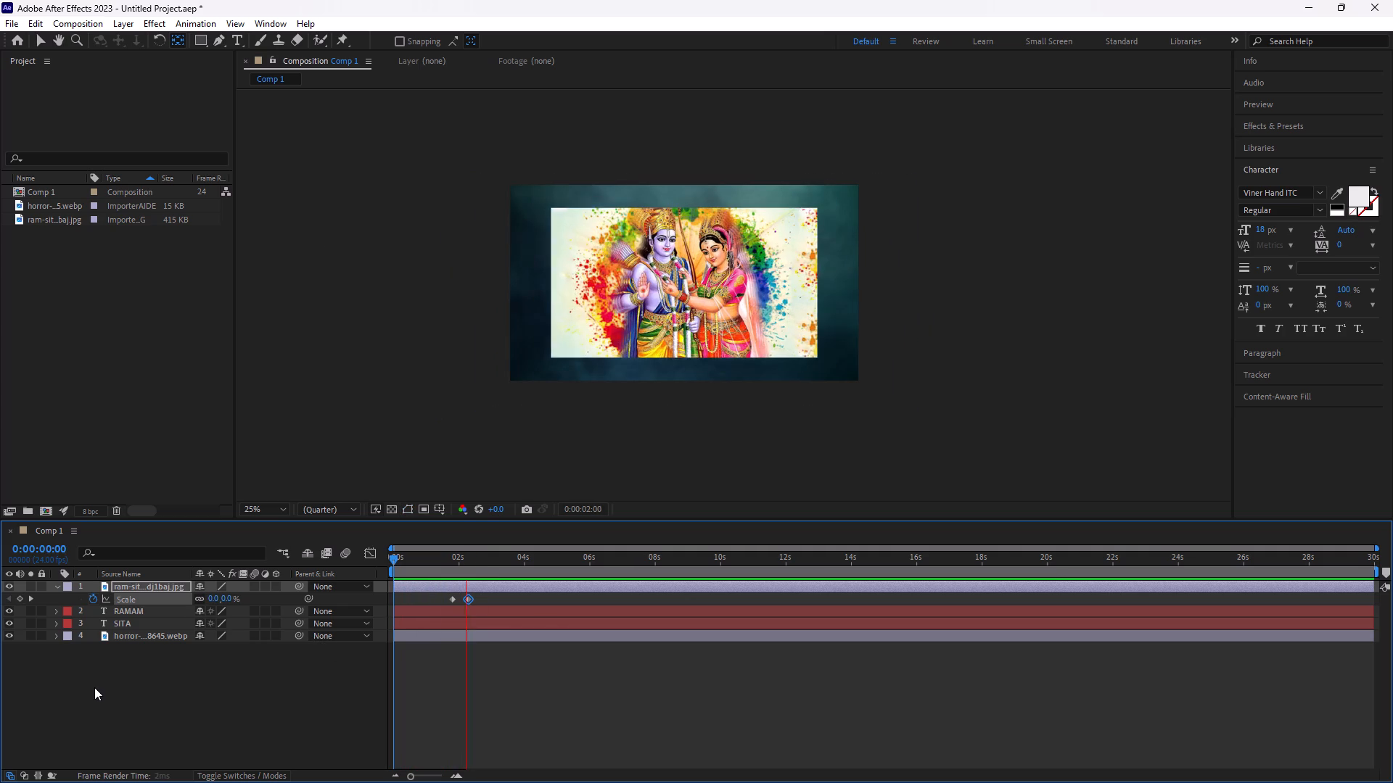
pyautogui.press('space')
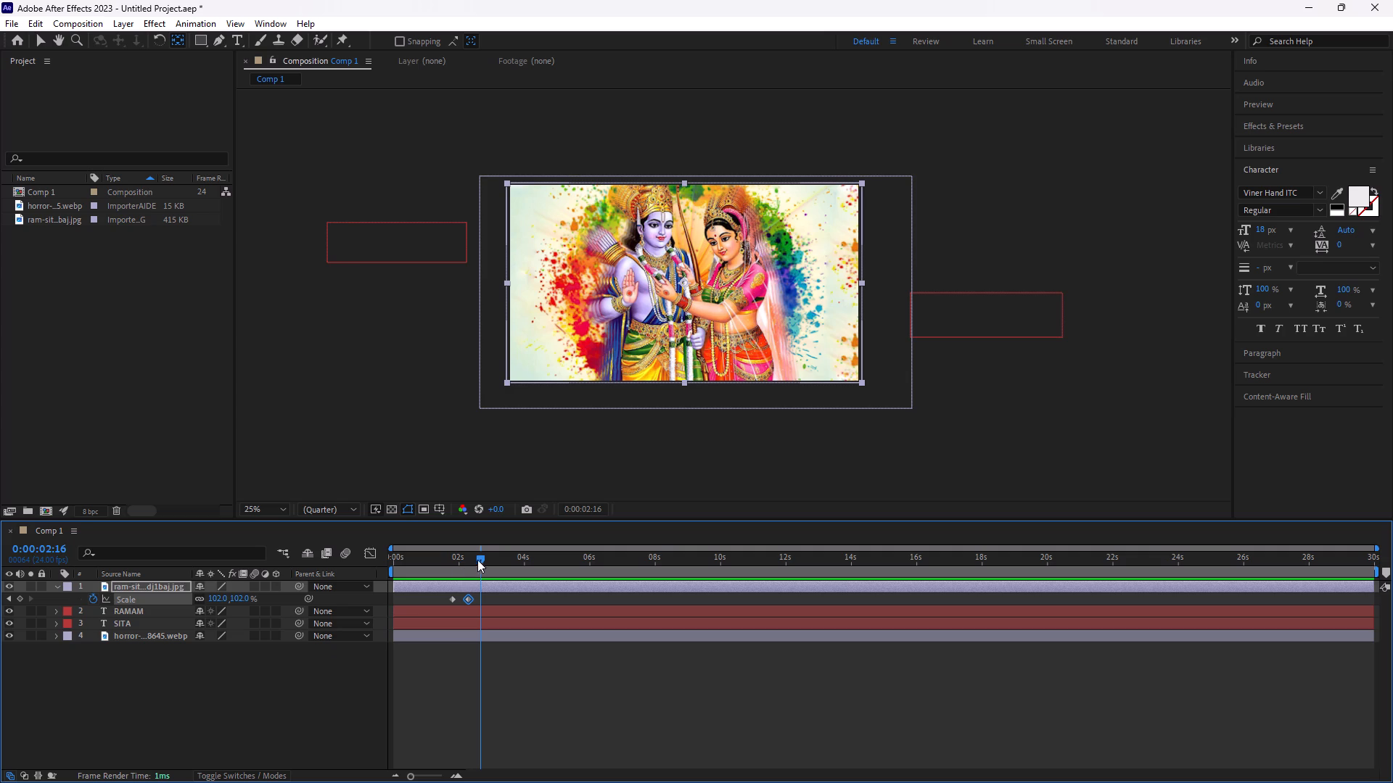
# Collapse the ram-sita image layer's properties and preview the animation from the start of the timeline.
pyautogui.moveTo(480, 556); pyautogui.dragTo(470, 574)
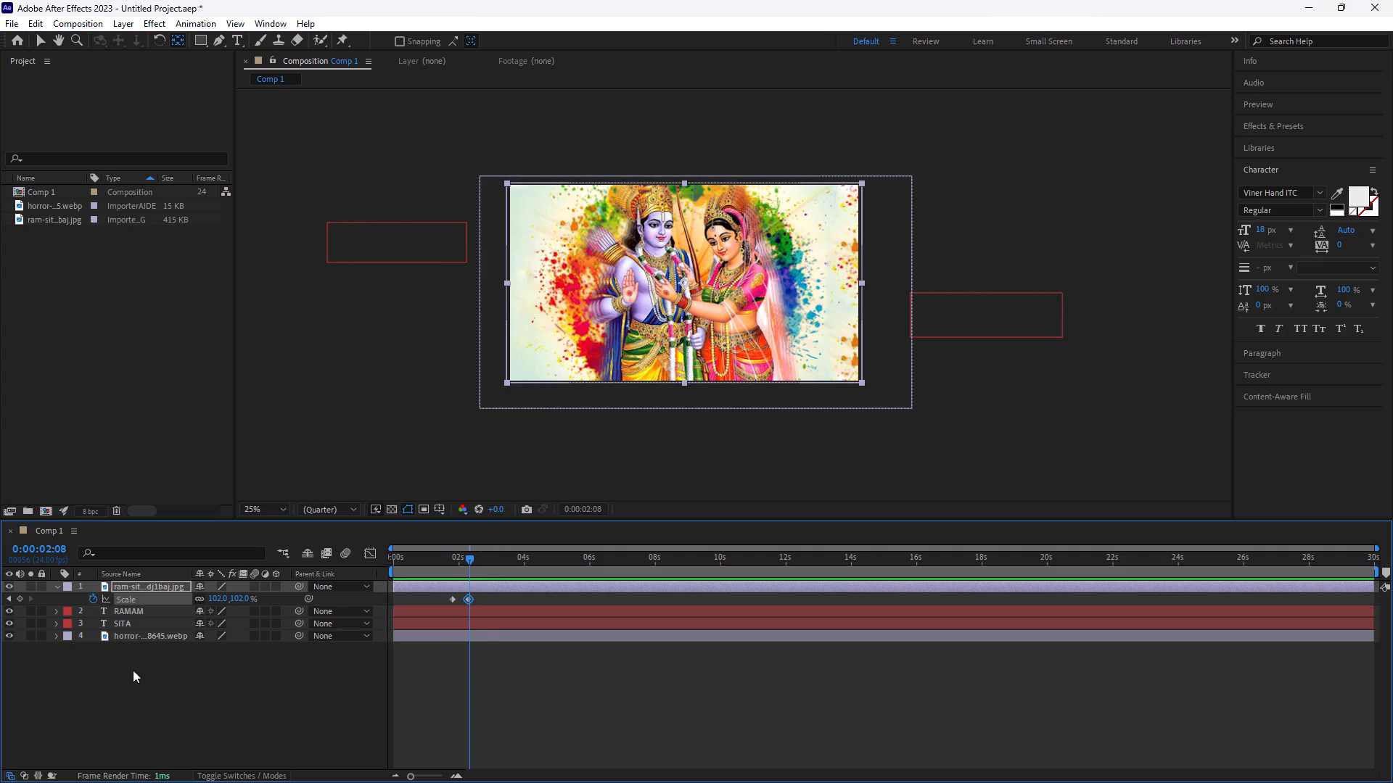
pyautogui.click(59, 587)
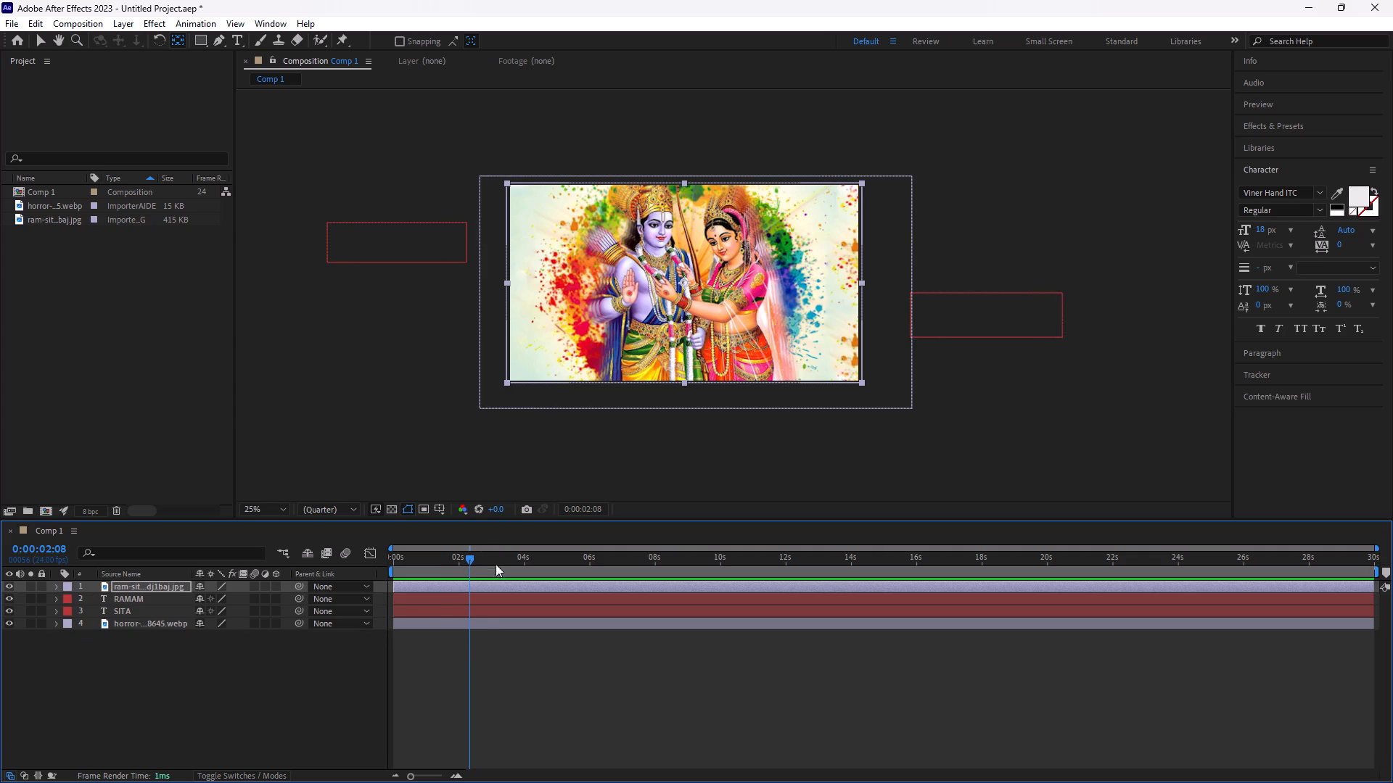
pyautogui.moveTo(468, 555); pyautogui.dragTo(254, 623)
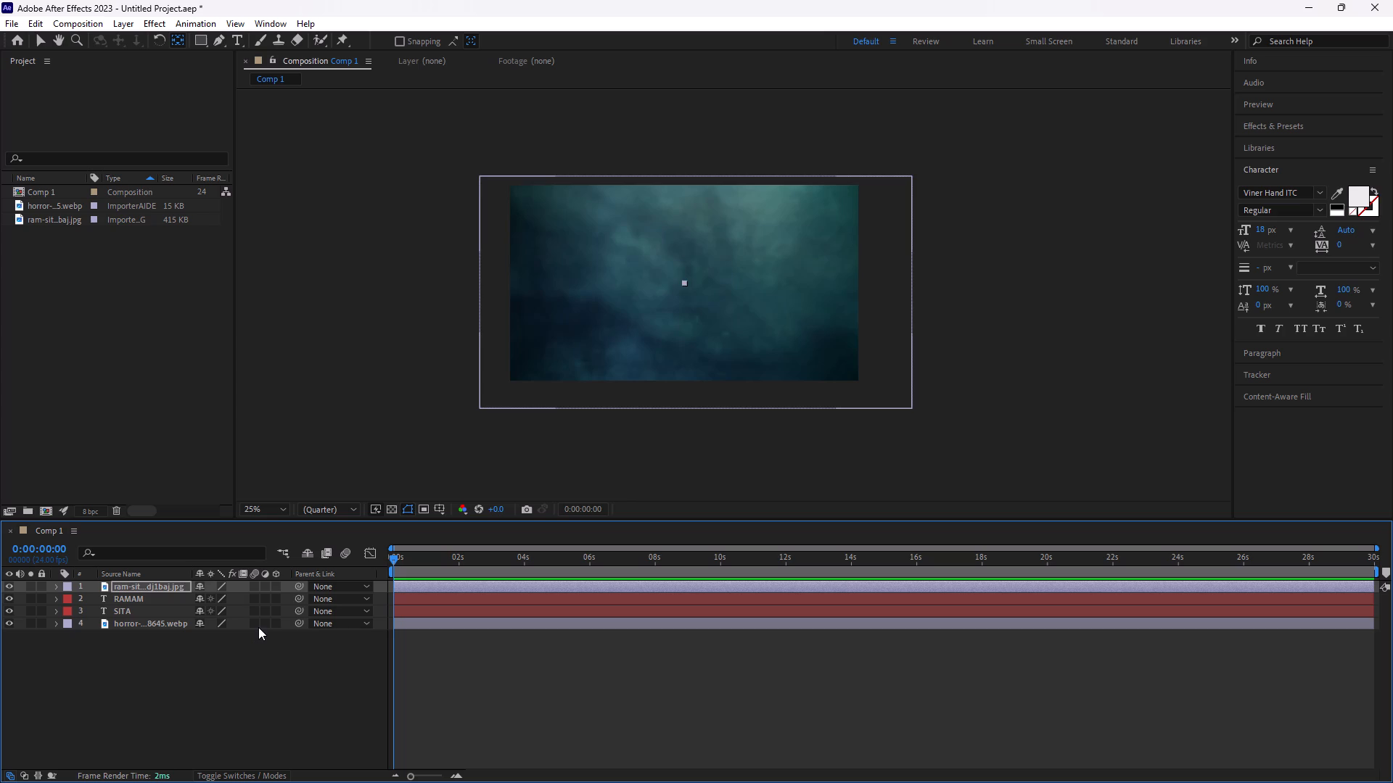
pyautogui.press('space')
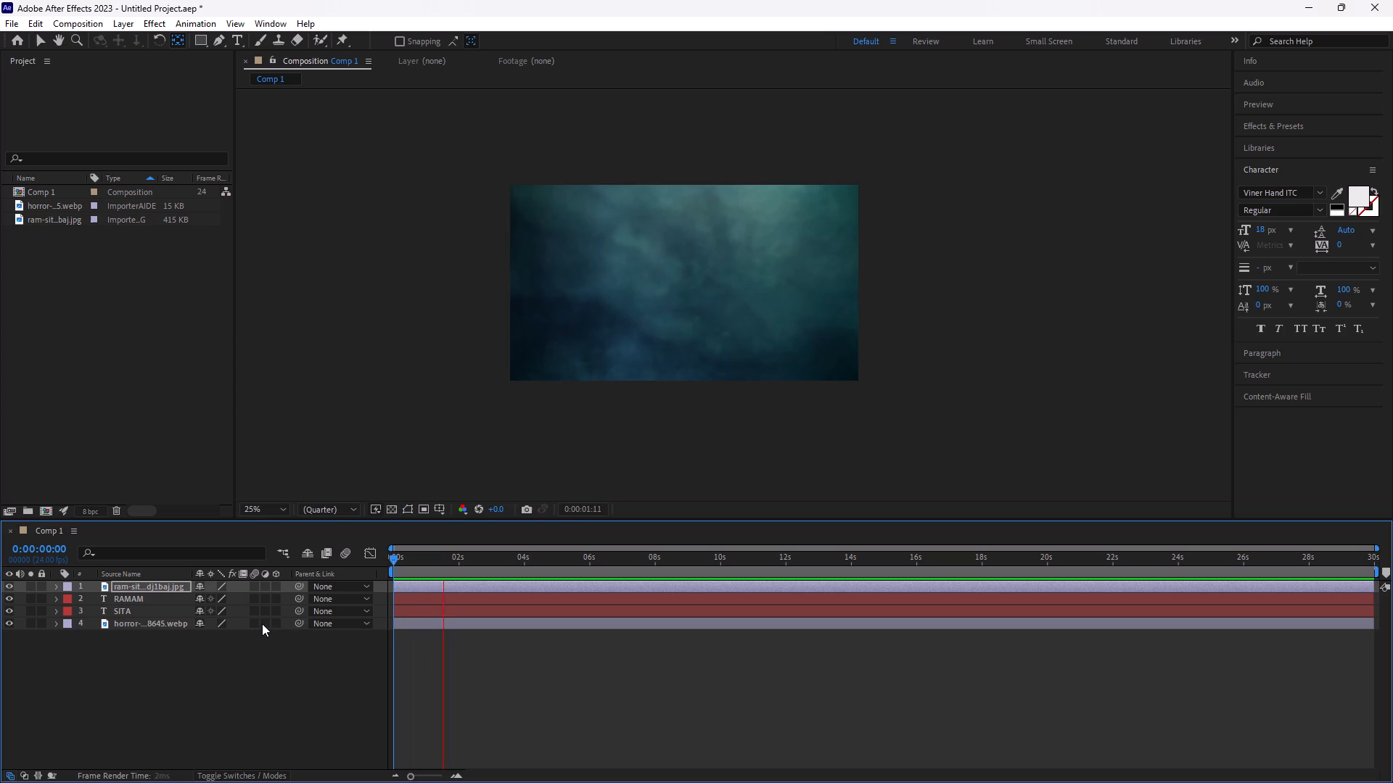
pyautogui.press('space')
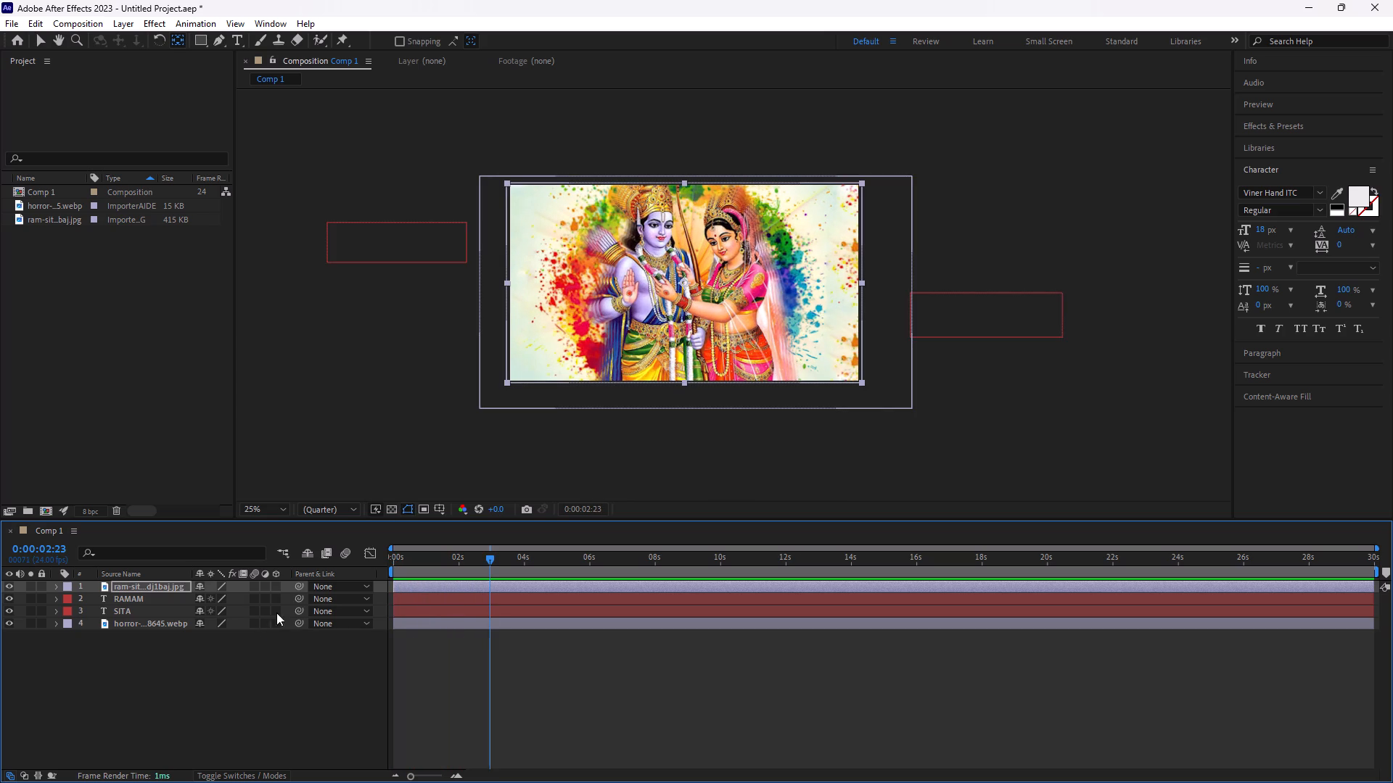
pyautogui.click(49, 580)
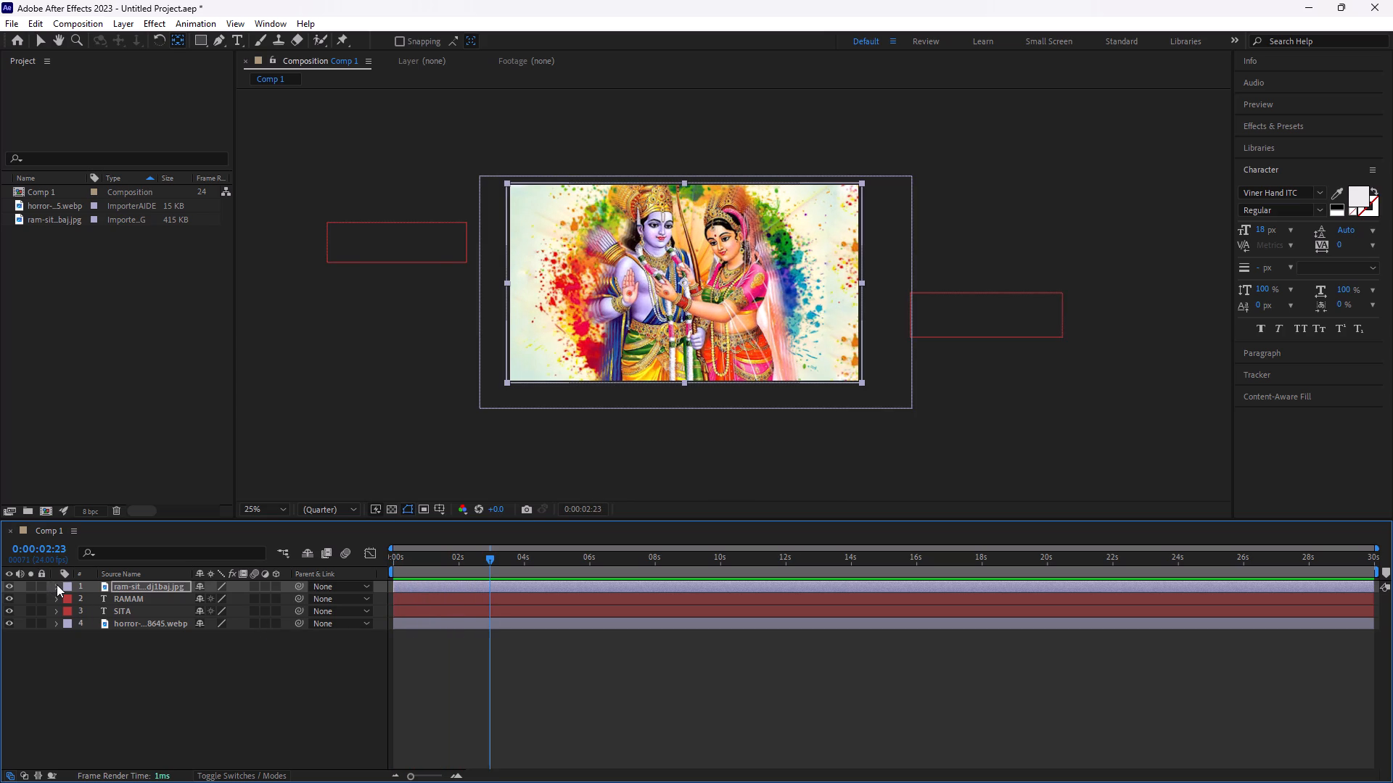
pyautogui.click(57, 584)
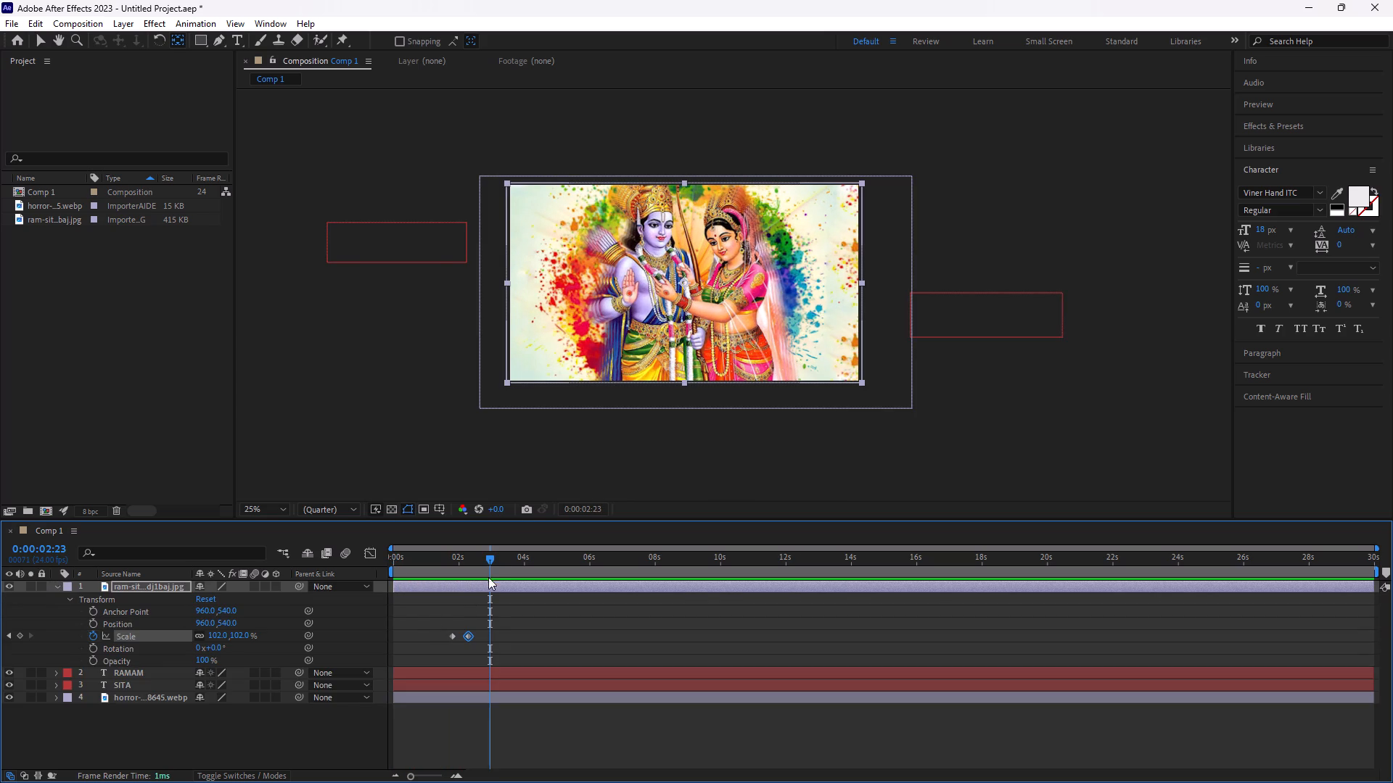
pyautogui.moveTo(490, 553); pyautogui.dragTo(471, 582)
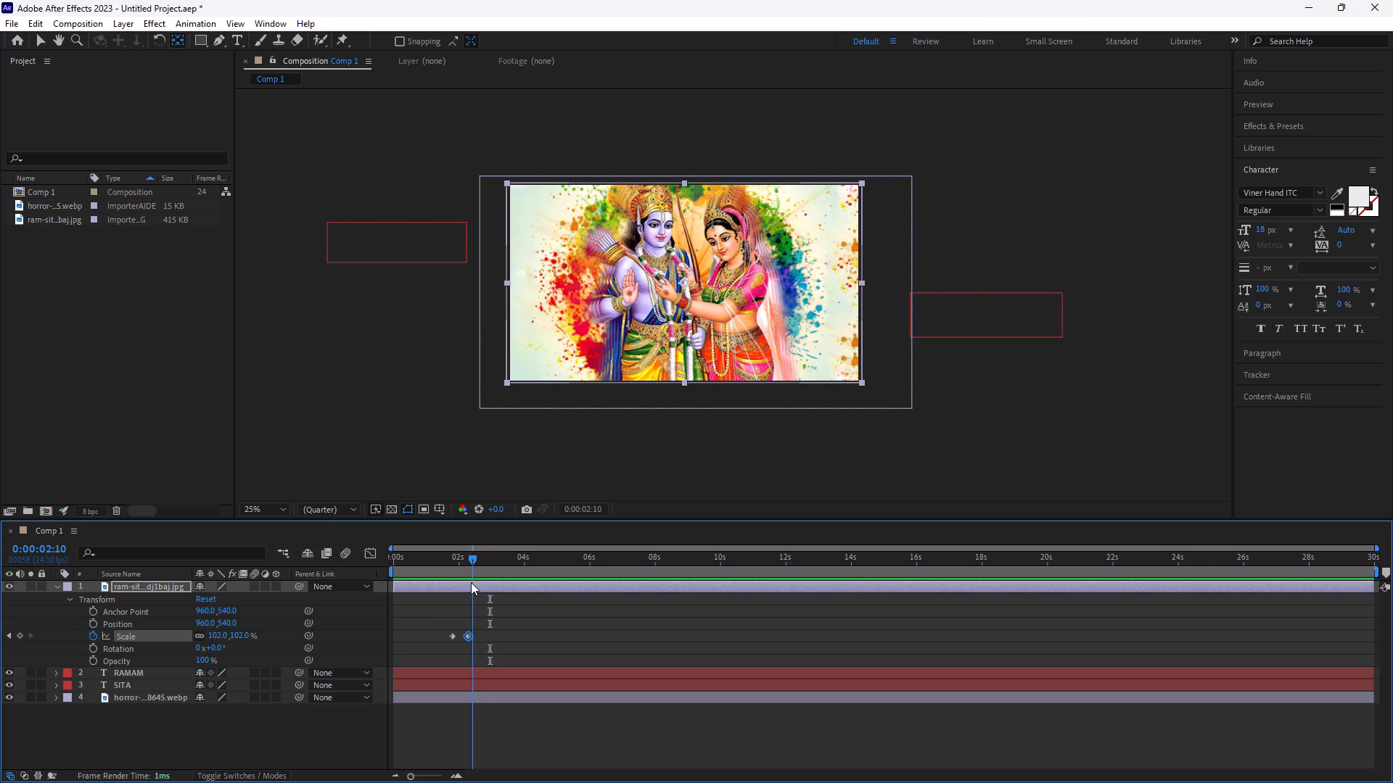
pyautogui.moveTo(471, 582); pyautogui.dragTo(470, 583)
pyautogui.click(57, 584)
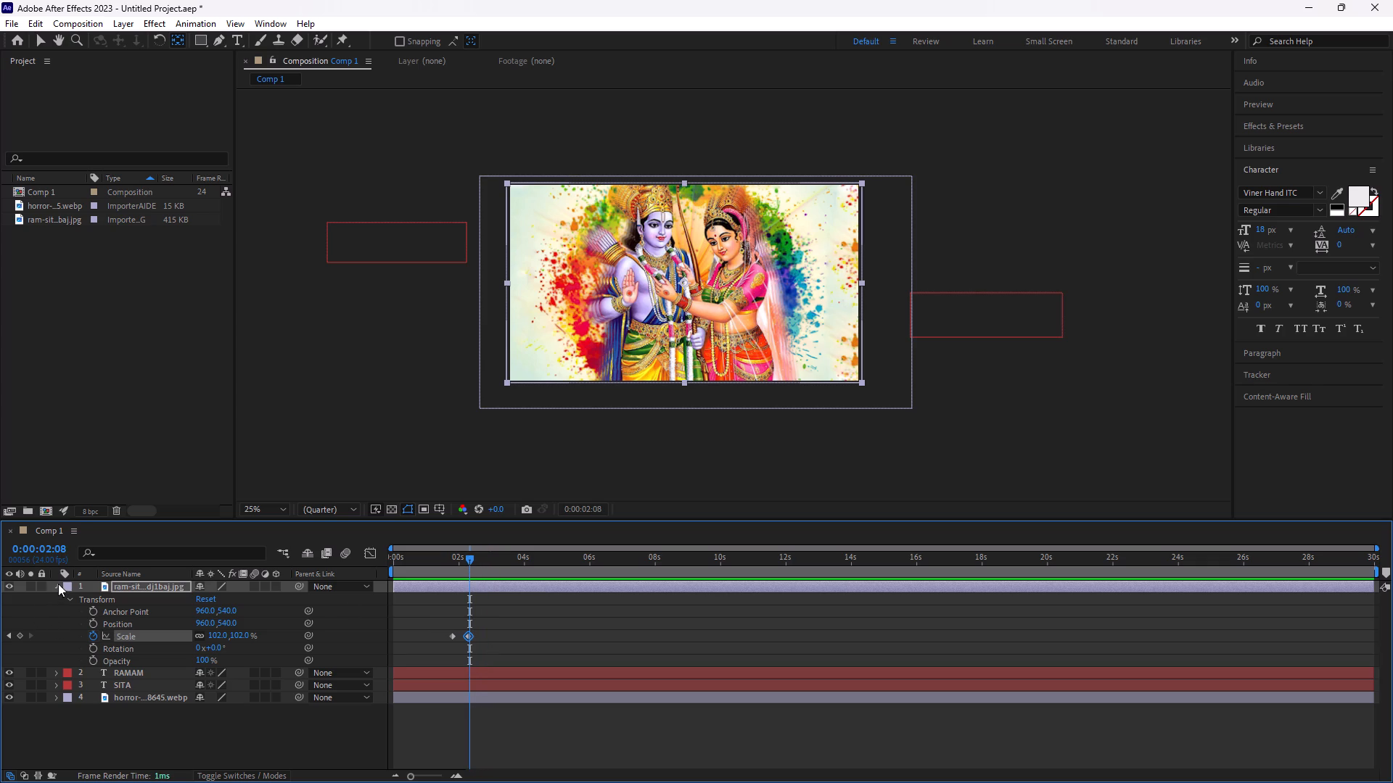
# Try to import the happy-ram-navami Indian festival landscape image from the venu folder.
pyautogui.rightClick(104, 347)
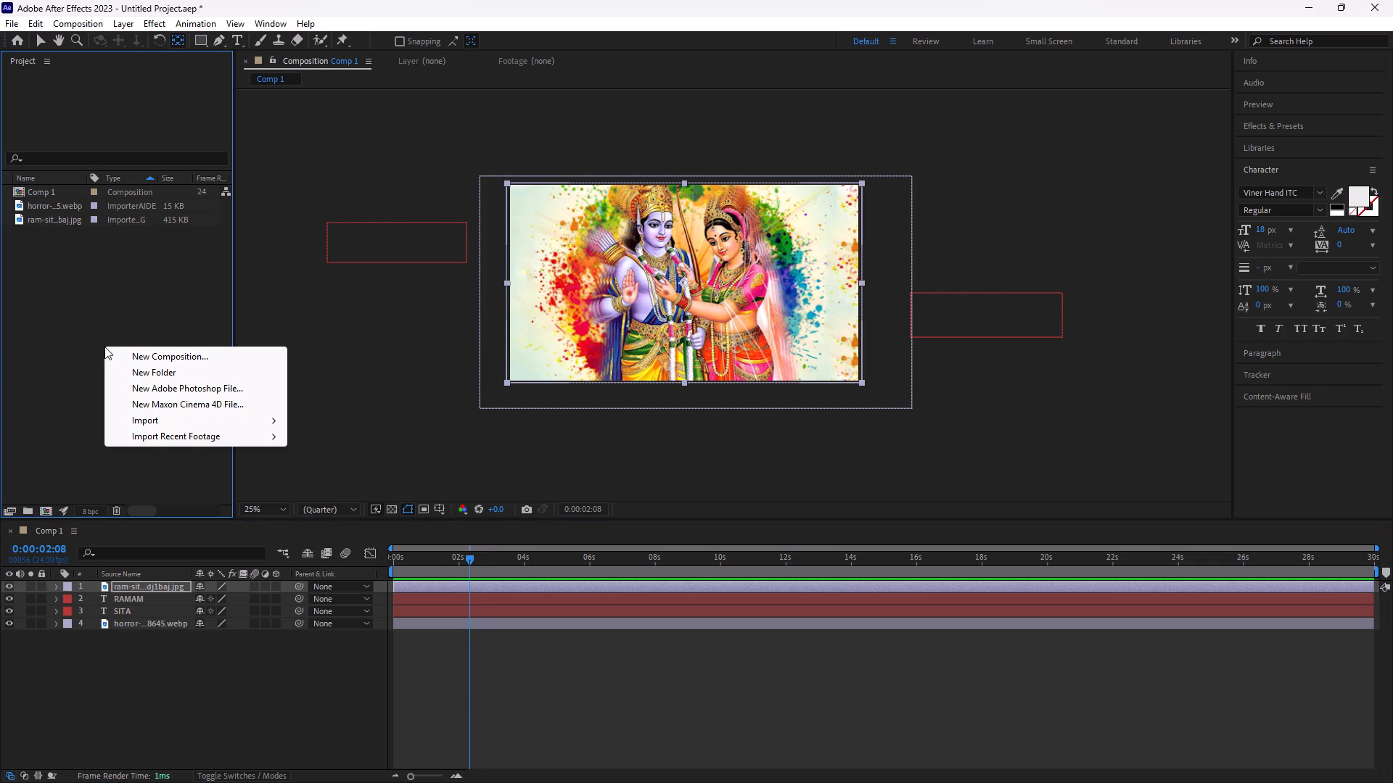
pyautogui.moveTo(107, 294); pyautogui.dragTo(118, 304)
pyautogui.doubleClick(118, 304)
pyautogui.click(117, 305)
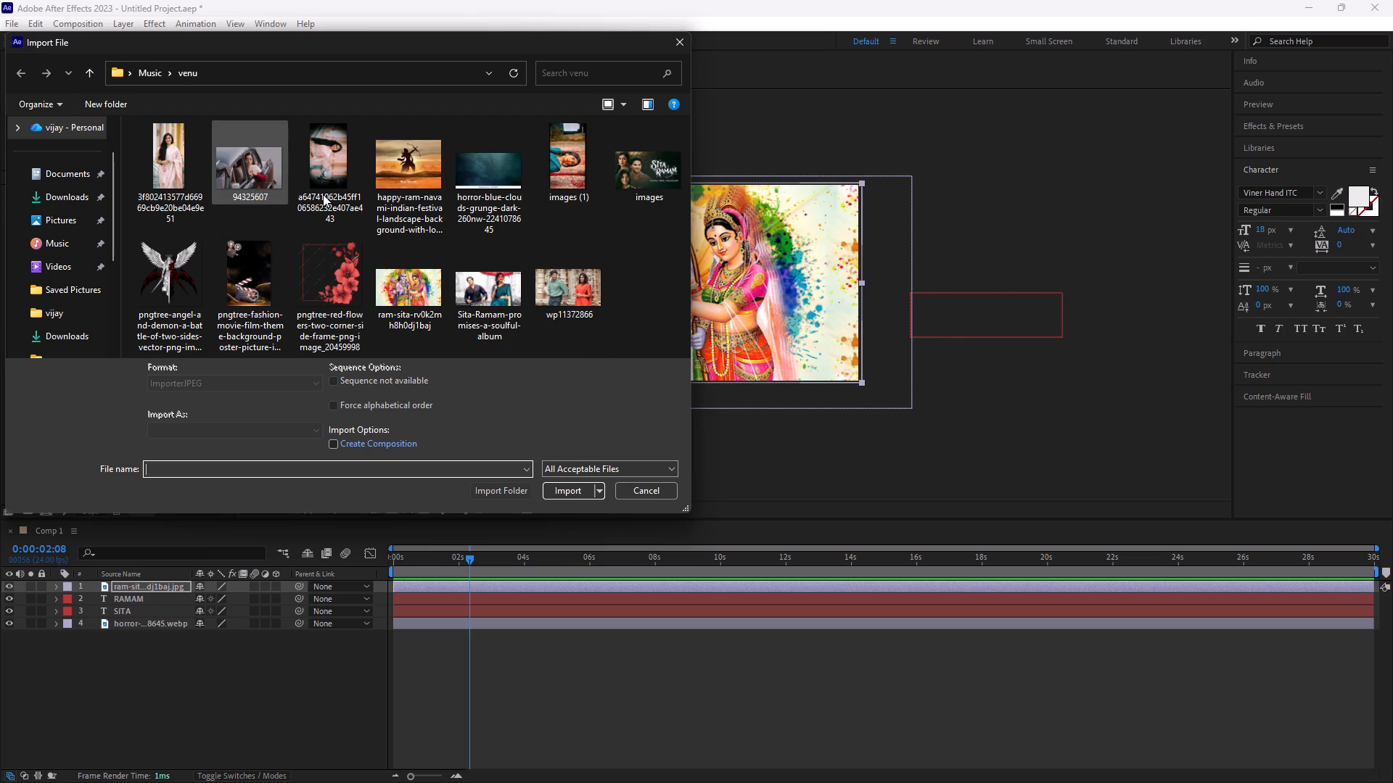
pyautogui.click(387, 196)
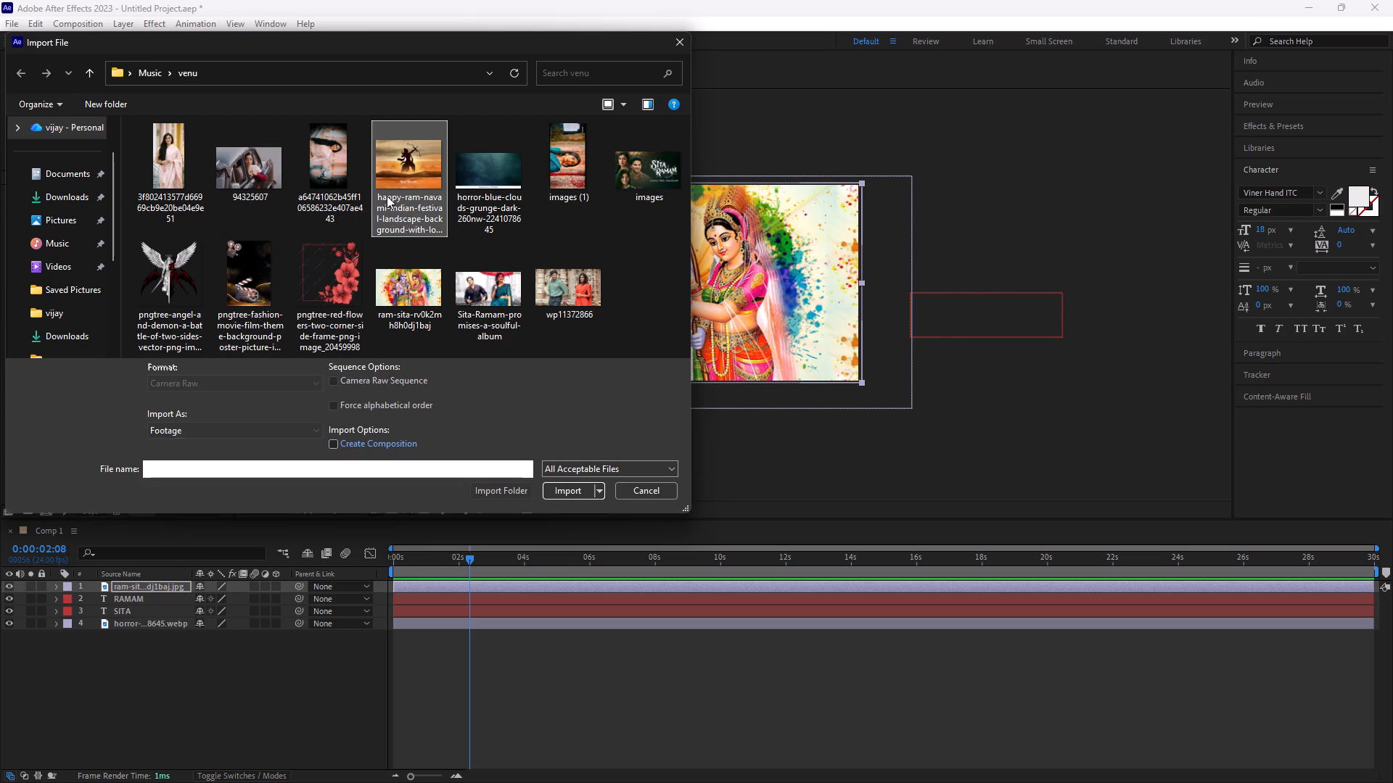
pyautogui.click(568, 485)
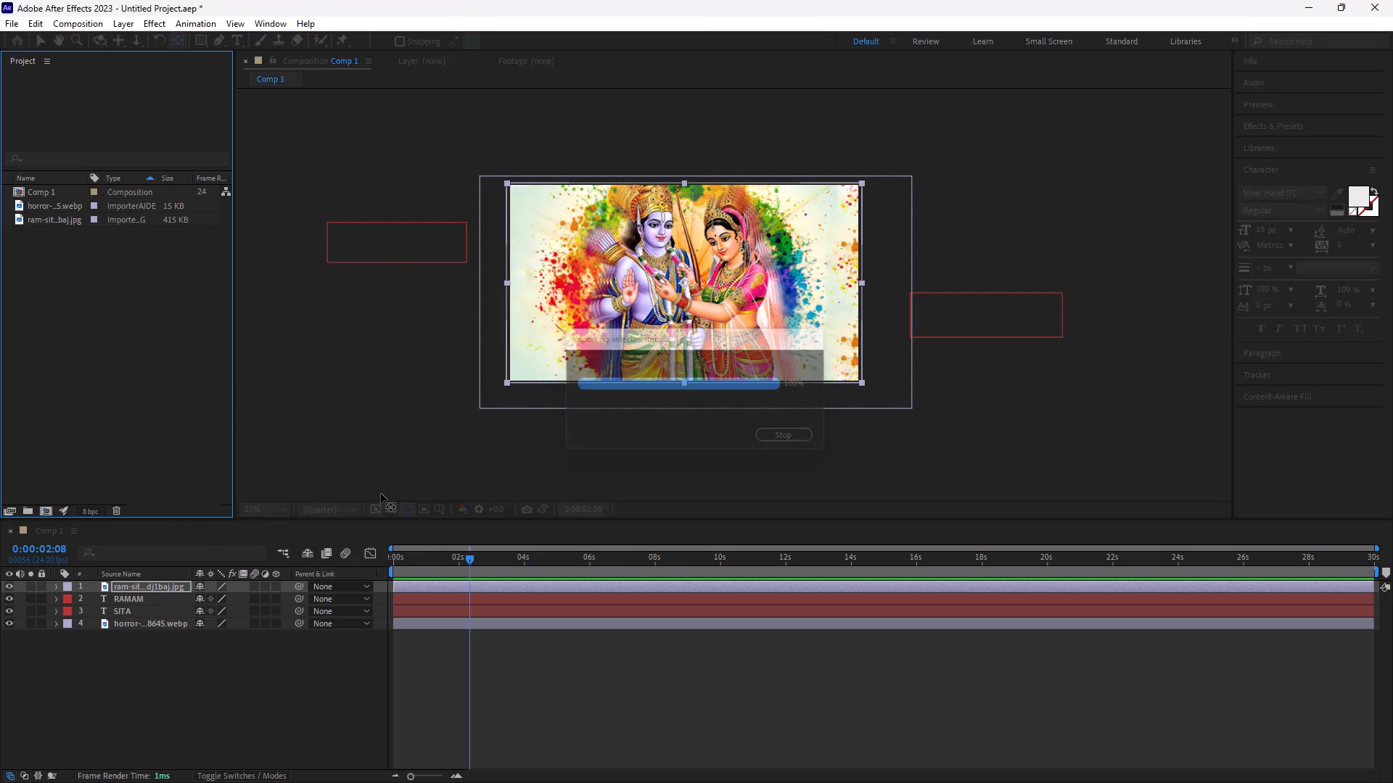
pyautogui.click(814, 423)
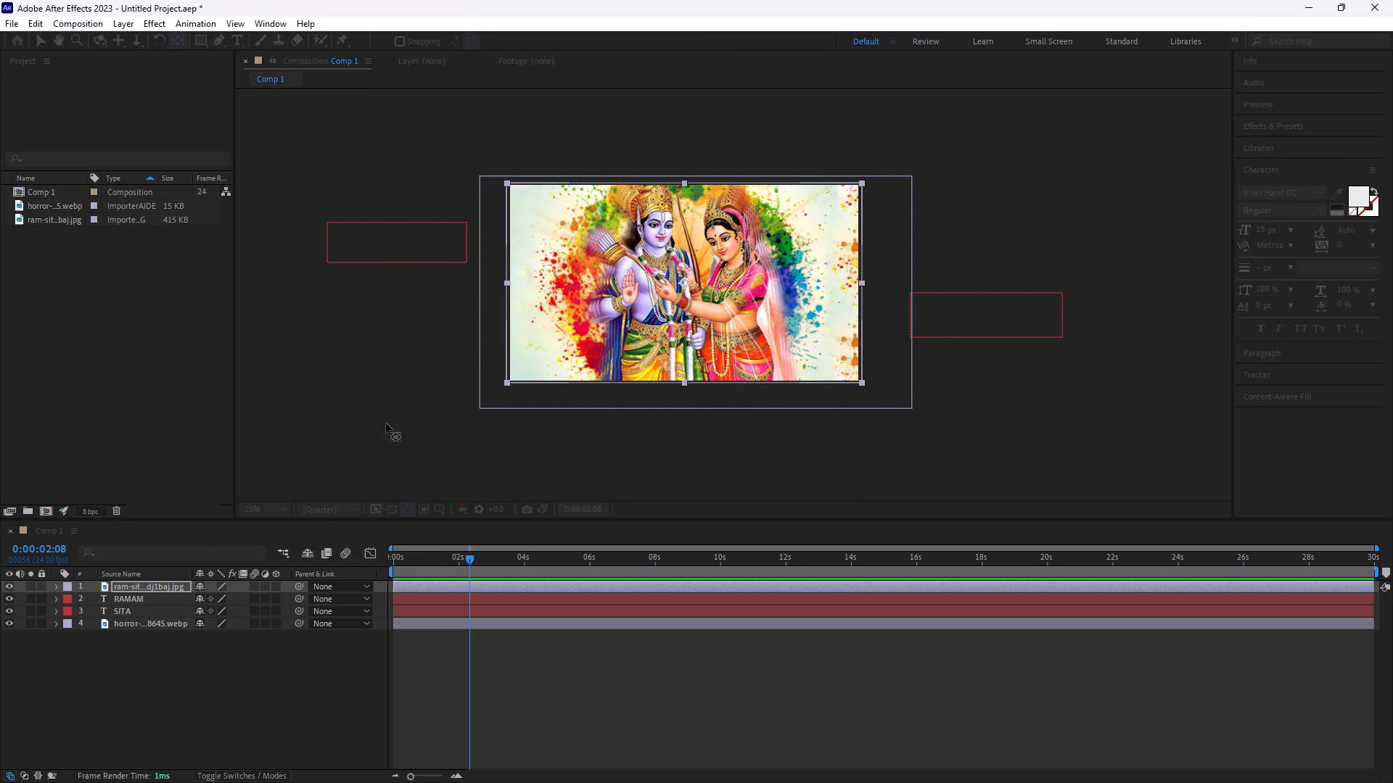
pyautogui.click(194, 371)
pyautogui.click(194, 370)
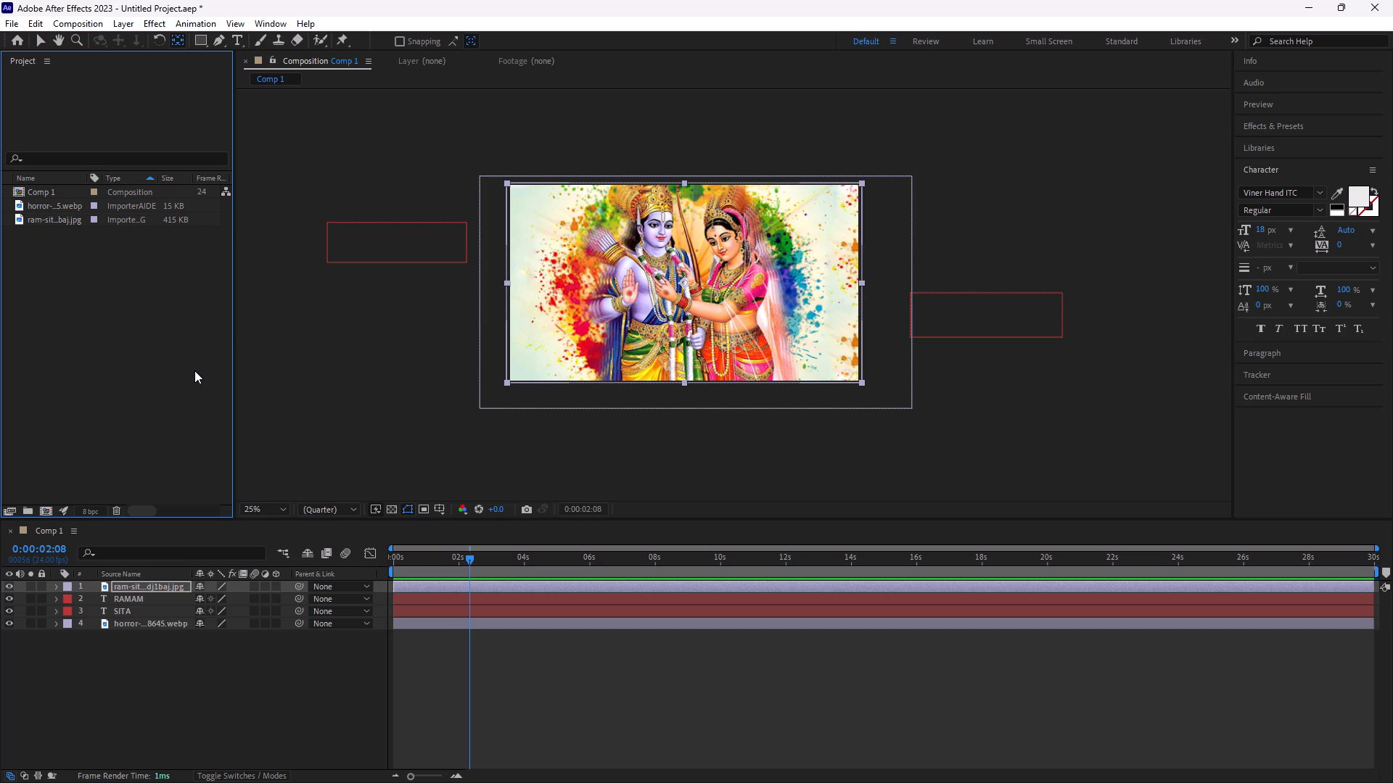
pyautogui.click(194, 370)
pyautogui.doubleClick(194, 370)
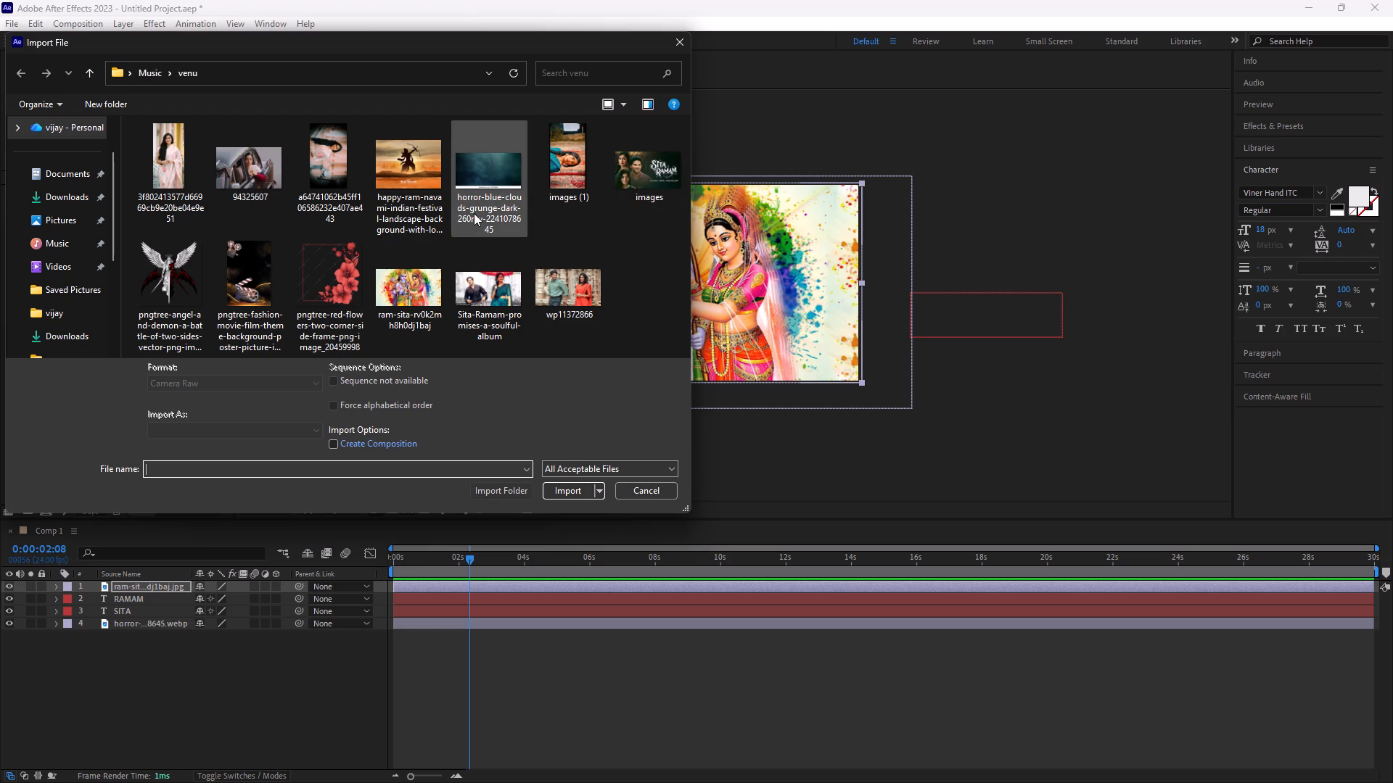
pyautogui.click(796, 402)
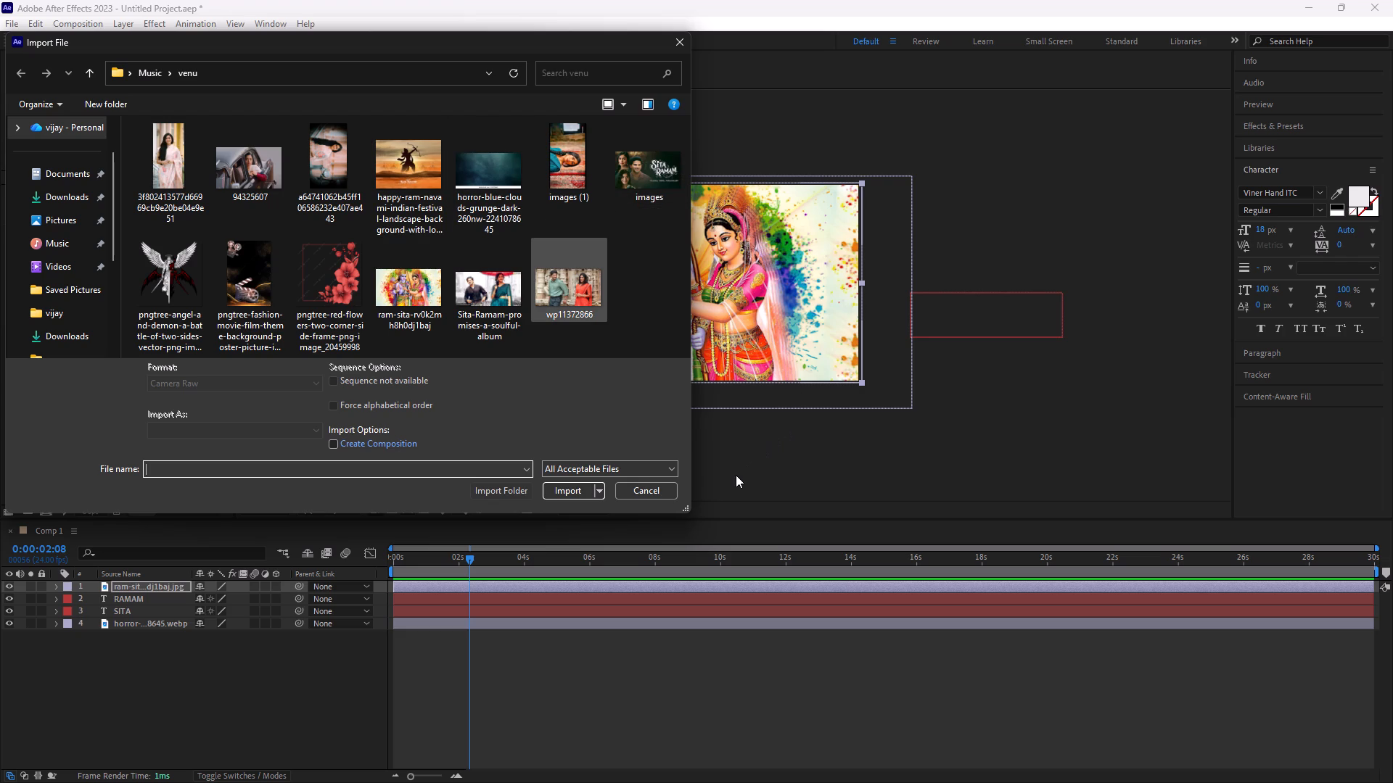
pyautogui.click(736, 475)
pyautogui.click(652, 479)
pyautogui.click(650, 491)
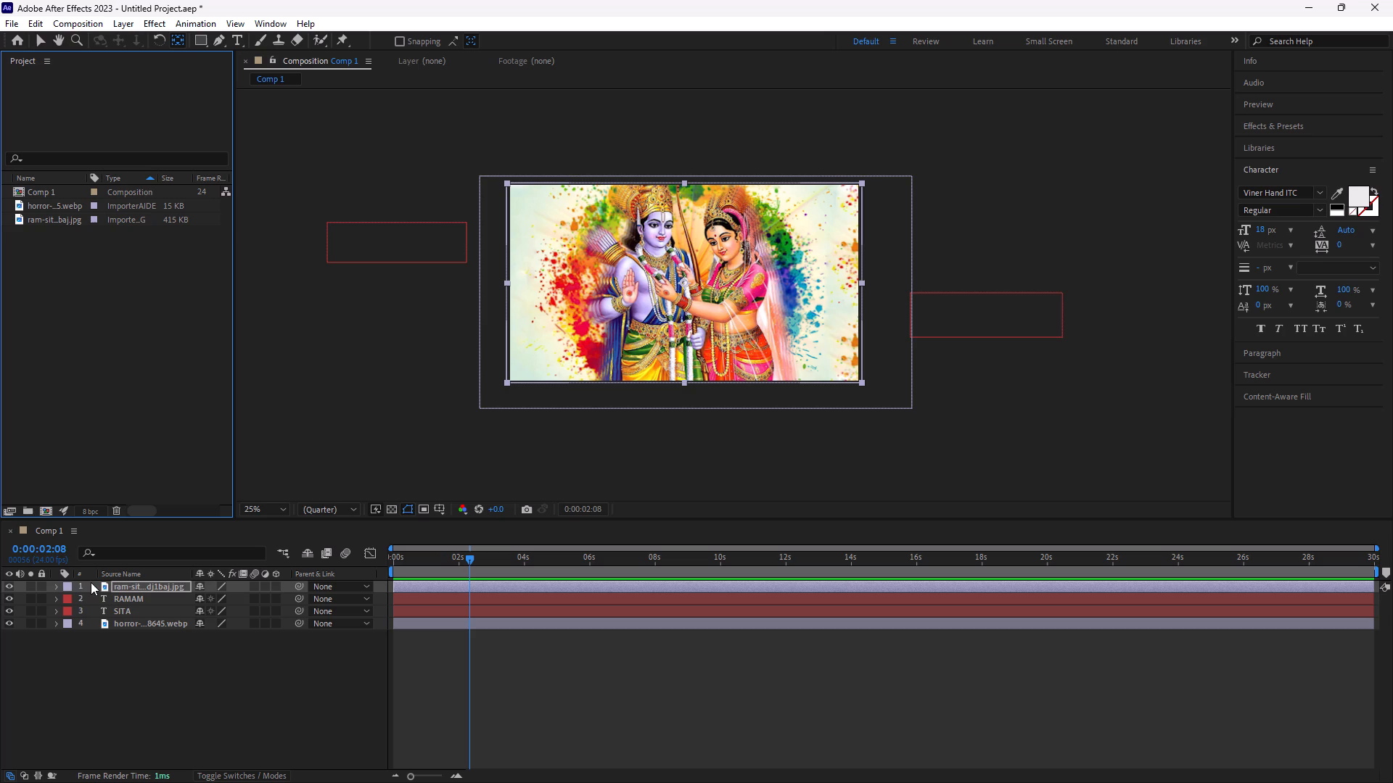
# Set the ram-sita image's scale to 0% at 0:00:02:15 as a third keyframe, and preview the animation from the start.
pyautogui.press('s')
pyautogui.press('s')
pyautogui.click(125, 584)
pyautogui.press('s')
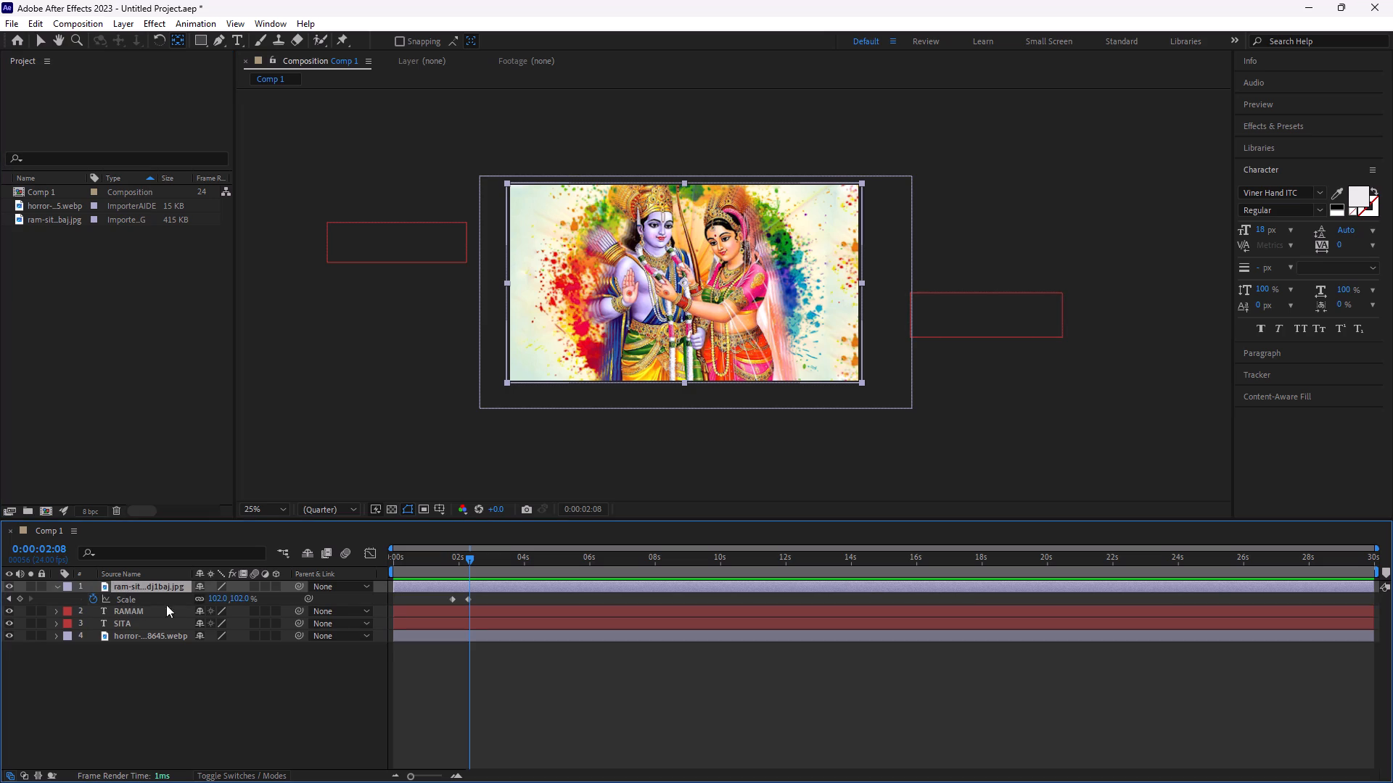
pyautogui.moveTo(469, 557); pyautogui.dragTo(479, 561)
pyautogui.click(220, 597)
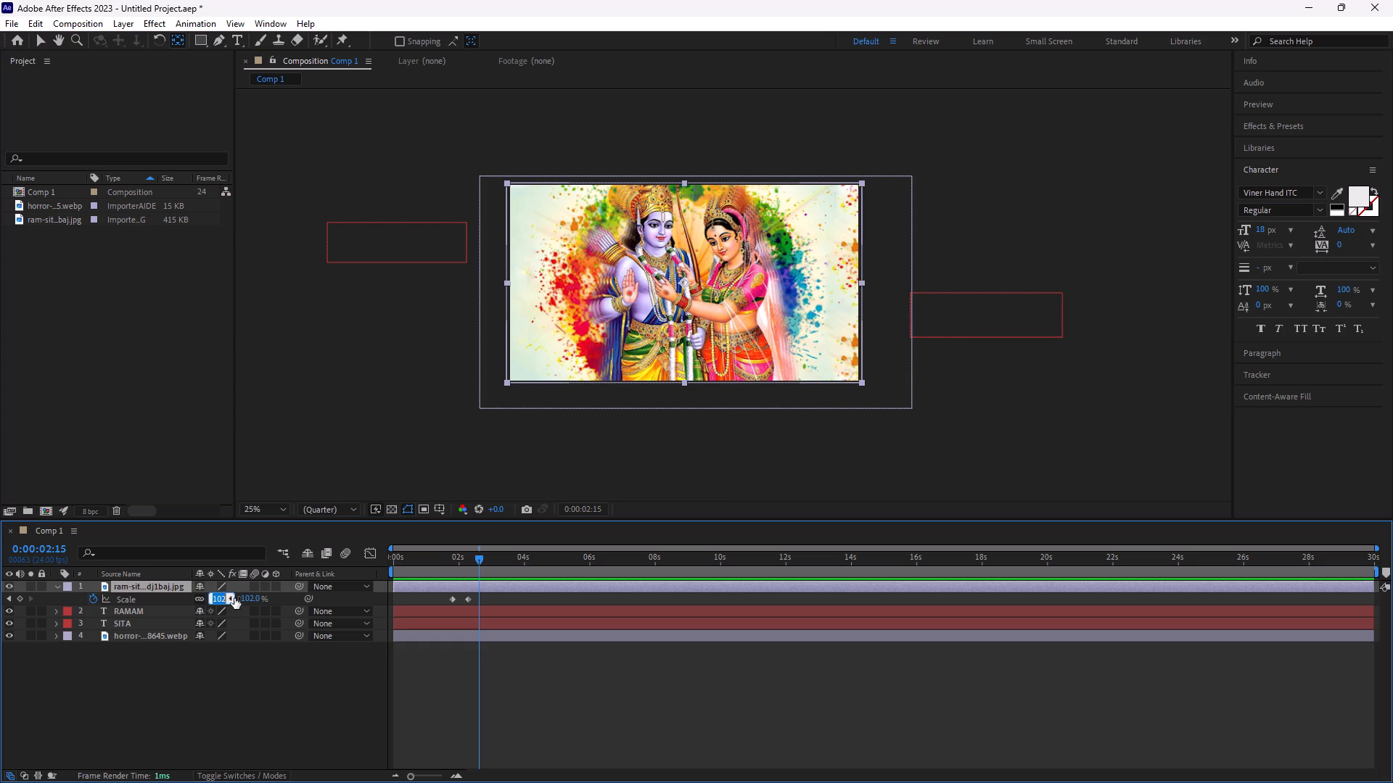
pyautogui.press('BackSpace')
pyautogui.press('0')
pyautogui.press('Return')
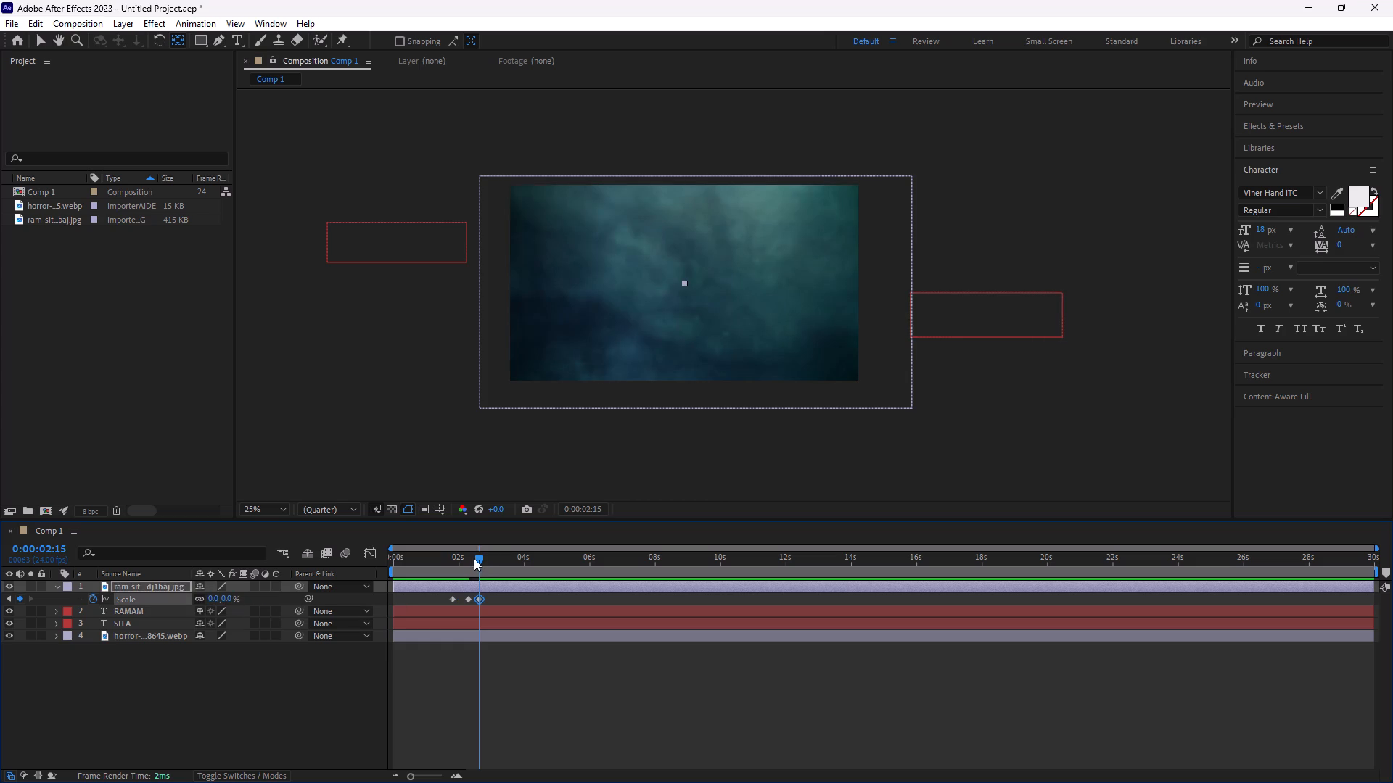
pyautogui.moveTo(480, 555); pyautogui.dragTo(0, 639)
pyautogui.press('space')
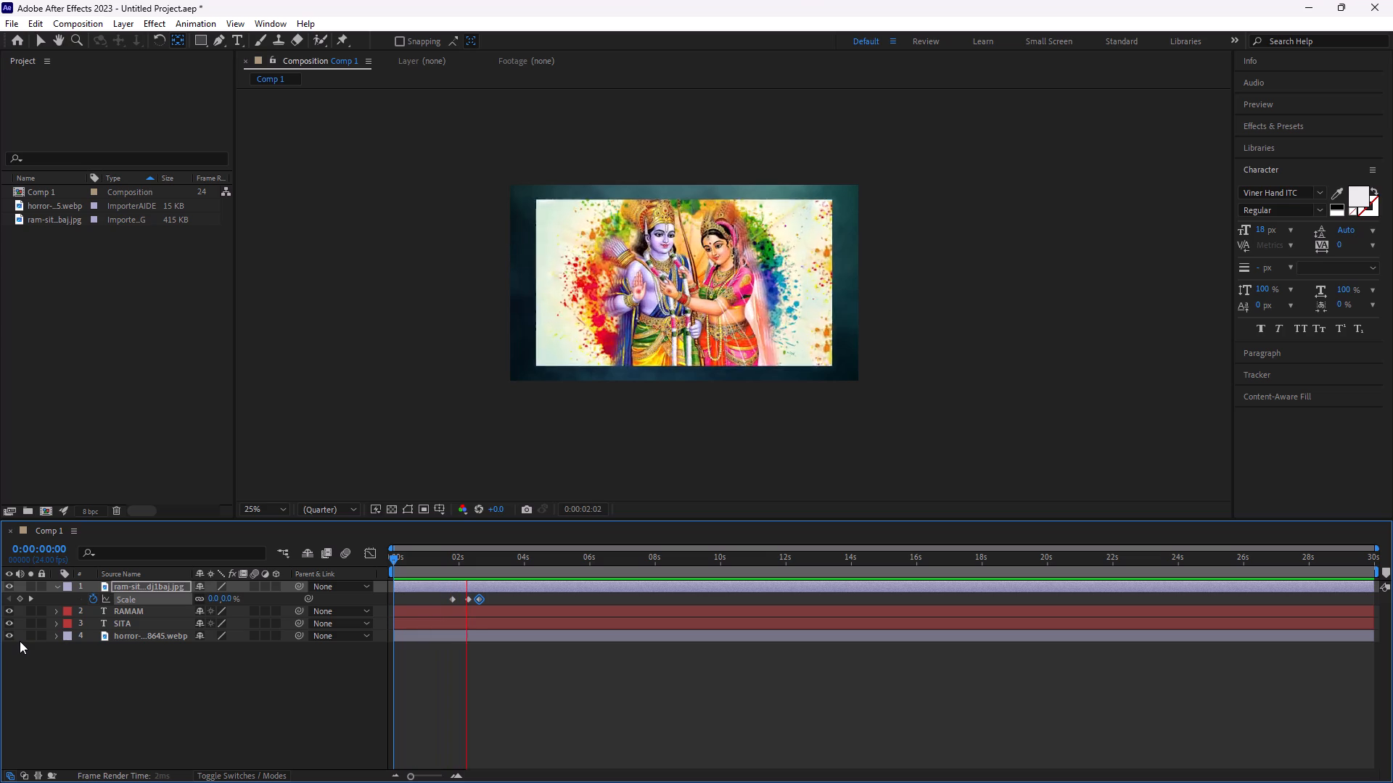
pyautogui.press('space')
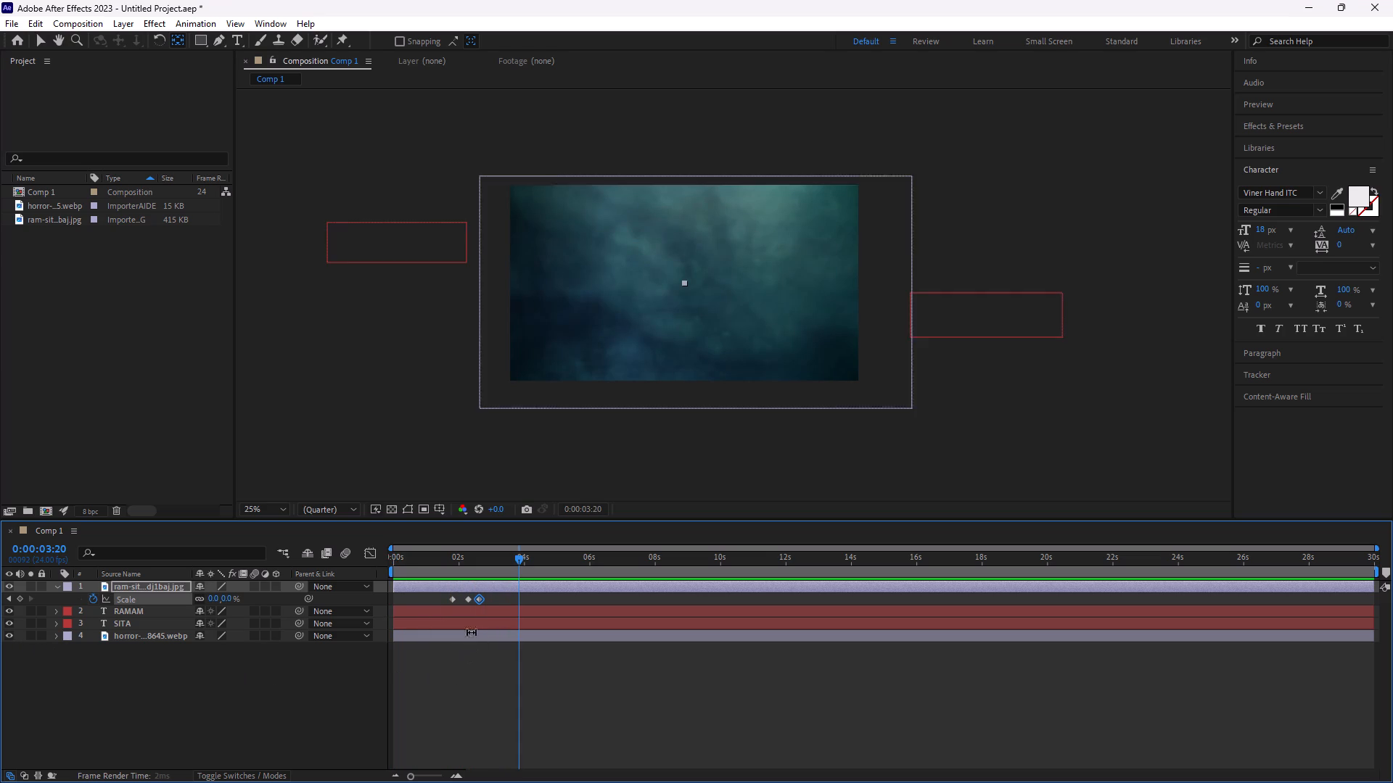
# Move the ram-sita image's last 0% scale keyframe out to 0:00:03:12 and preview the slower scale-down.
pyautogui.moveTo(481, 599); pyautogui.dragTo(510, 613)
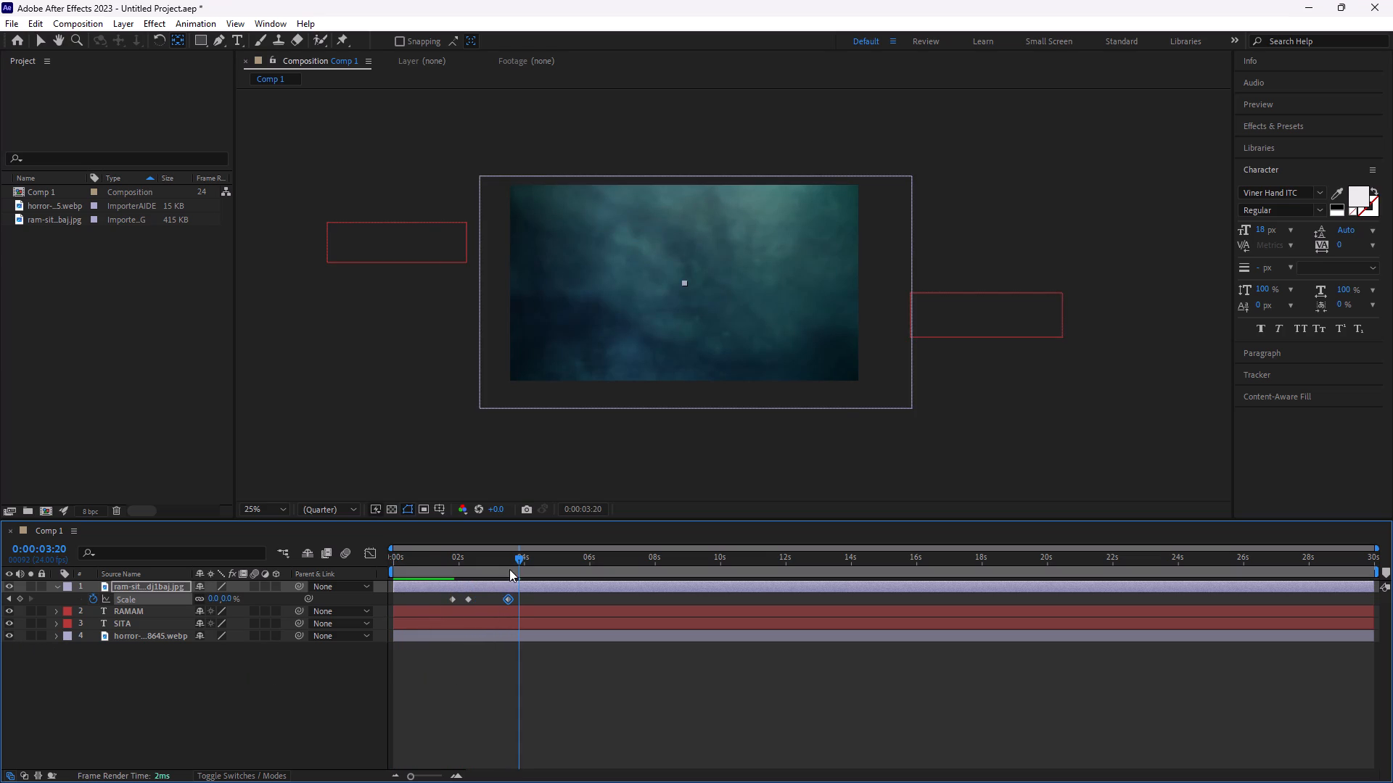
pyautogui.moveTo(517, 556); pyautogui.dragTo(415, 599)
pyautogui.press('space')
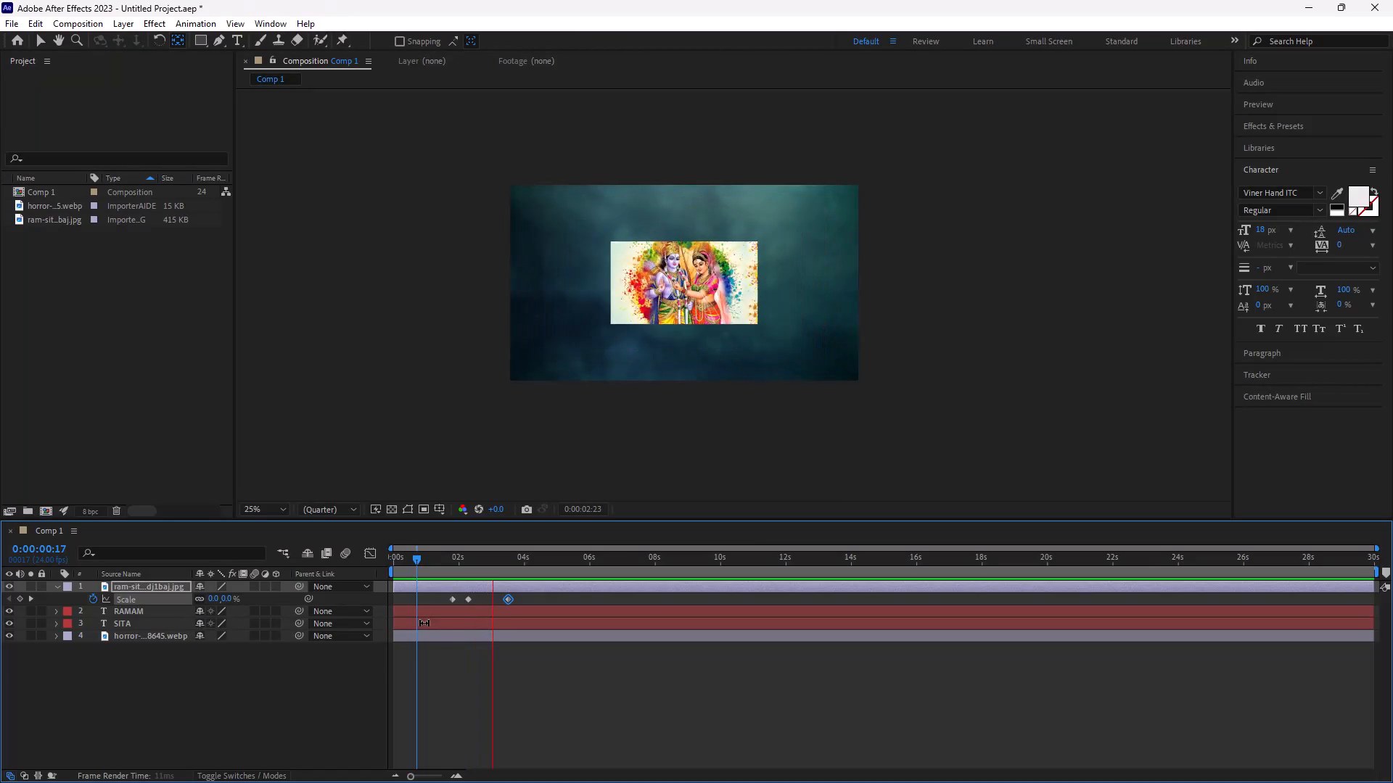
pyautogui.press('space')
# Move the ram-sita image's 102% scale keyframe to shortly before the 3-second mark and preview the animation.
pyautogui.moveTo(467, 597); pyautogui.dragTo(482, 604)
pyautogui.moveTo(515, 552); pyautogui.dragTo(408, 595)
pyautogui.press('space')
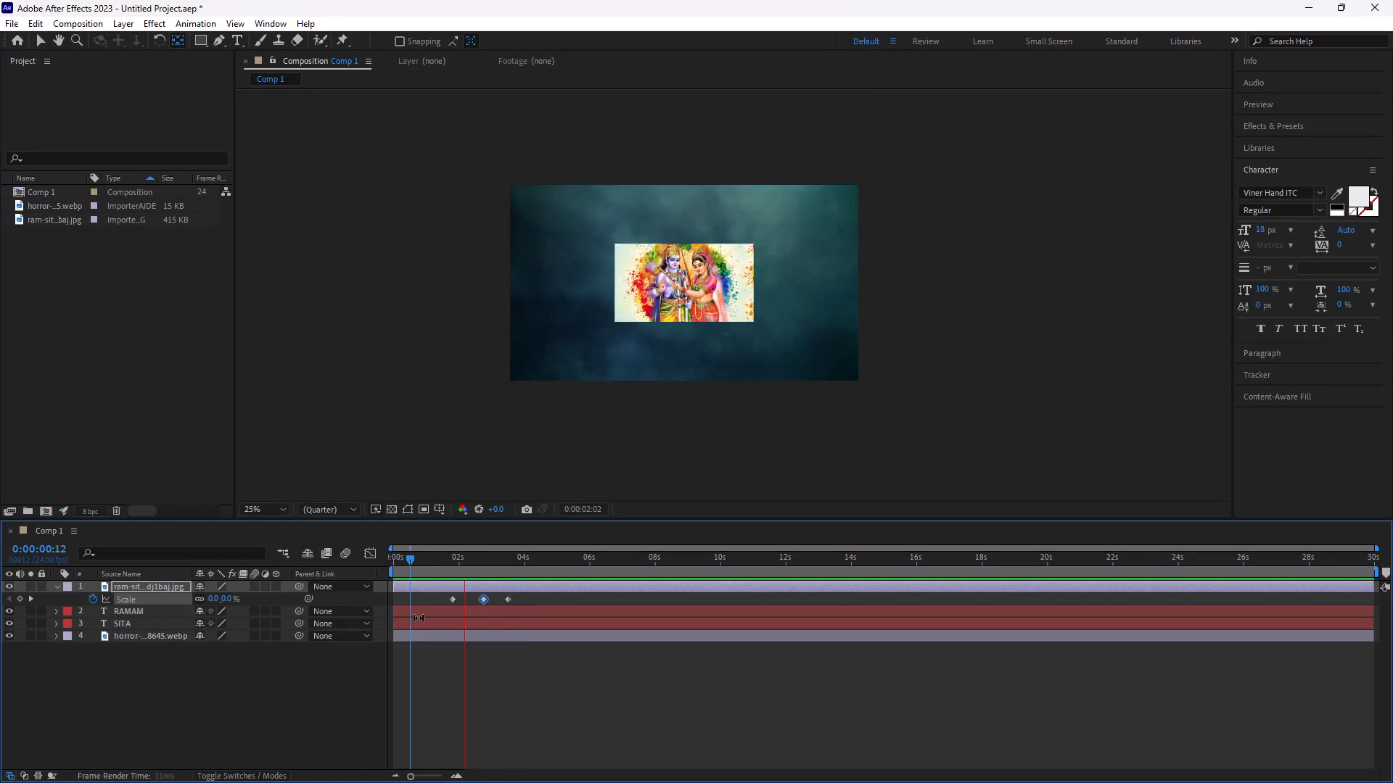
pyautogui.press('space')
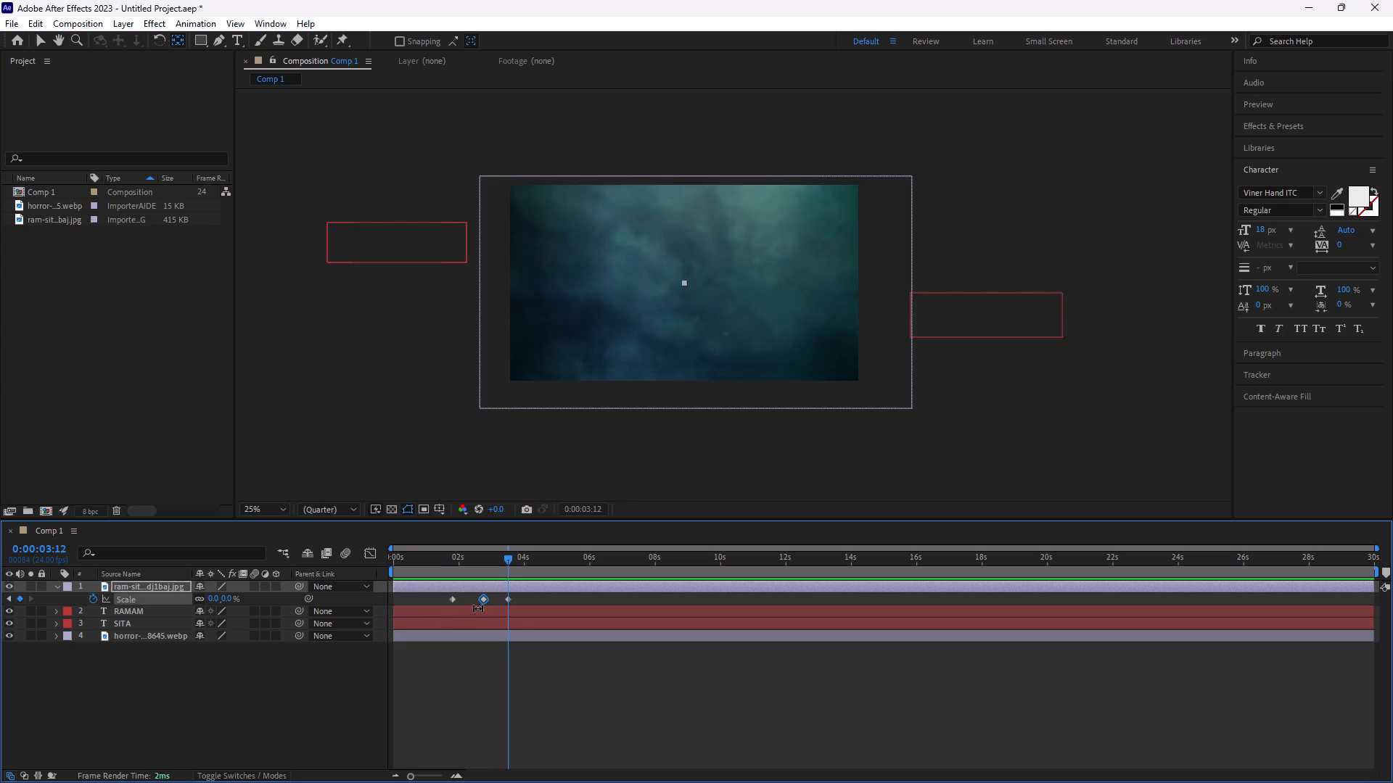
# Move the ram-sita image's 102% scale keyframe to just after the 4-second mark, past the final 0% keyframe, and preview the animation.
pyautogui.moveTo(485, 597); pyautogui.dragTo(532, 618)
pyautogui.press('space')
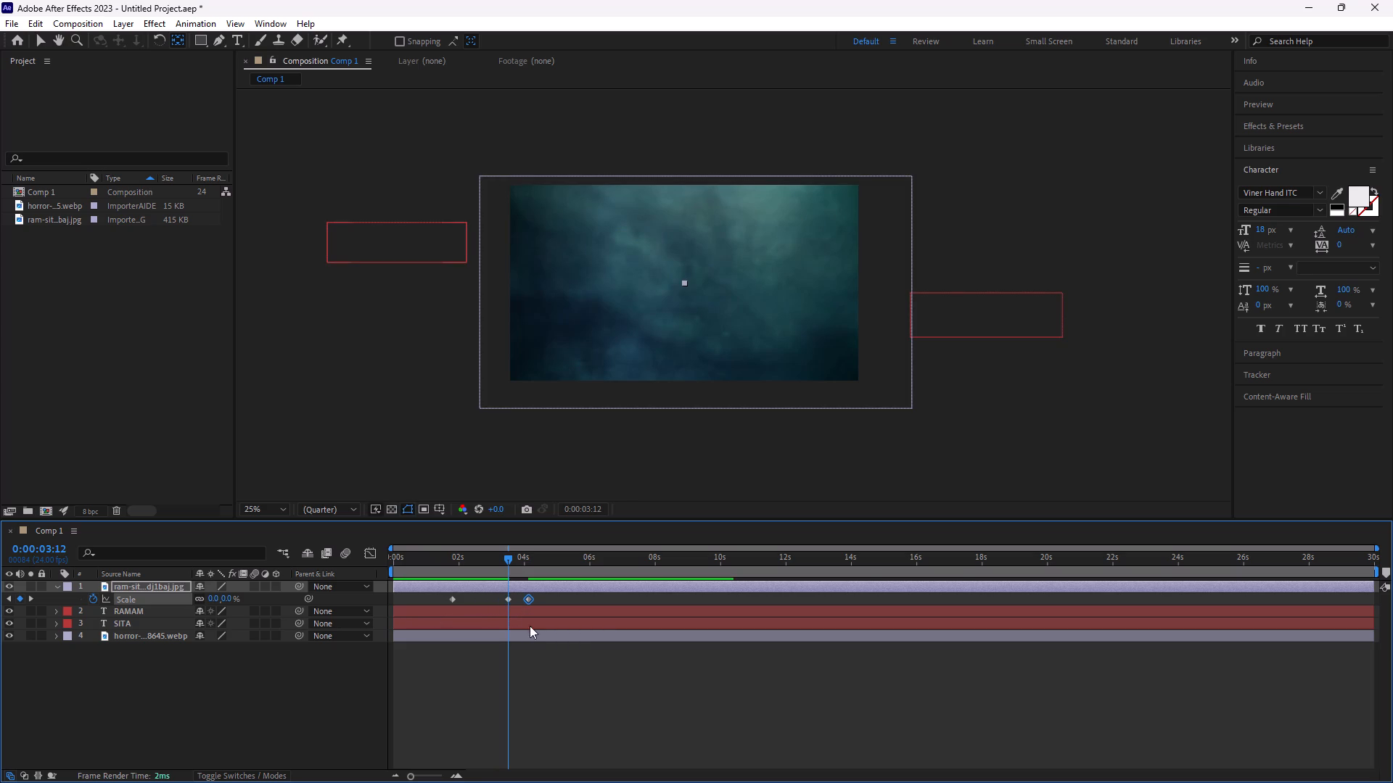
pyautogui.press('space')
pyautogui.moveTo(525, 552); pyautogui.dragTo(440, 595)
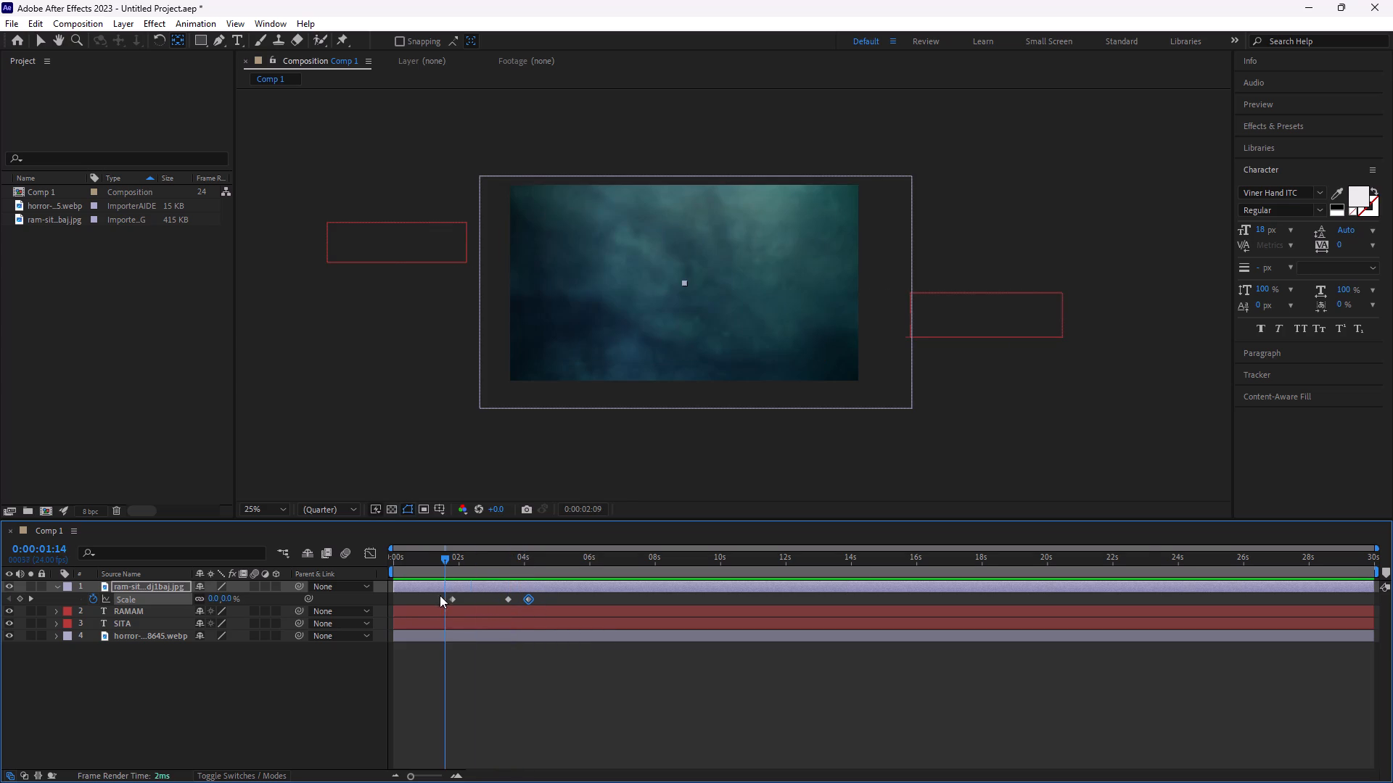
pyautogui.moveTo(440, 595); pyautogui.dragTo(438, 597)
pyautogui.press('space')
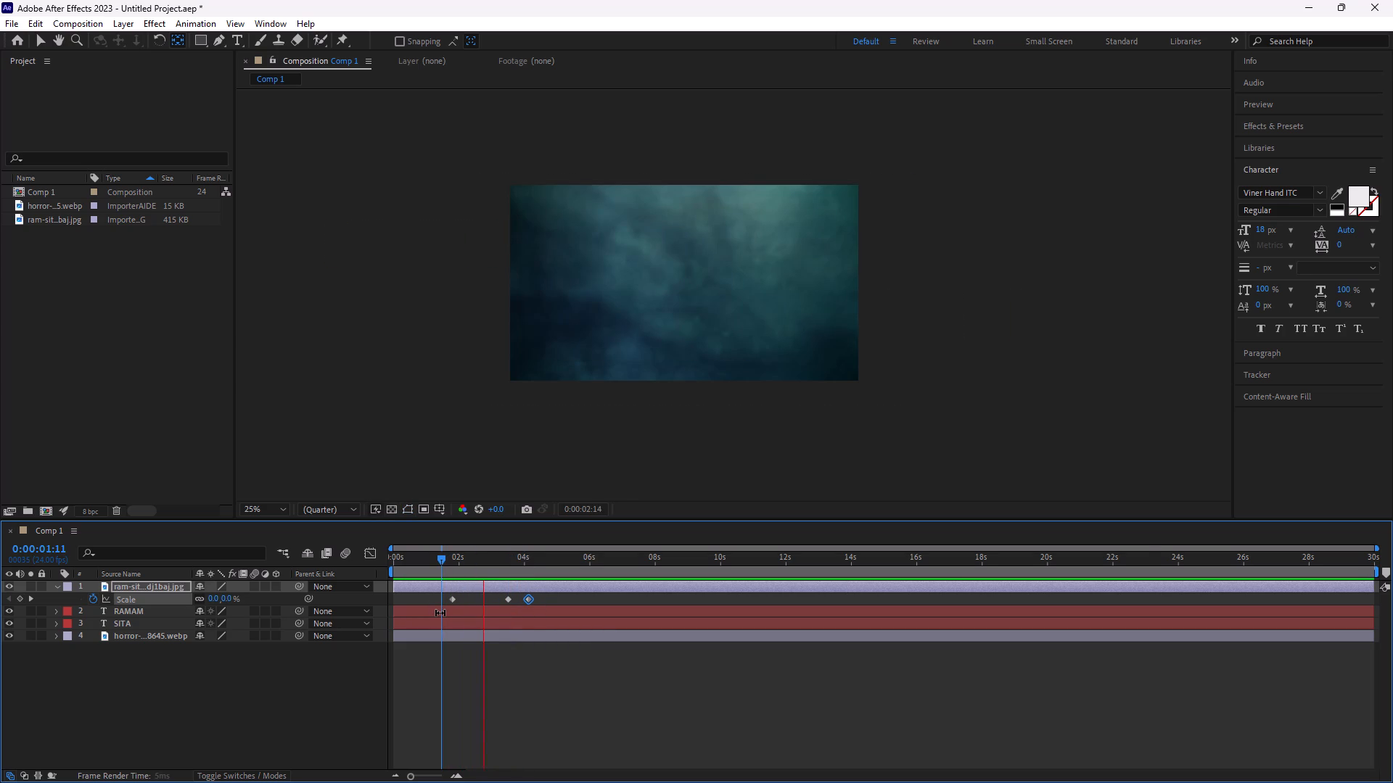
pyautogui.press('space')
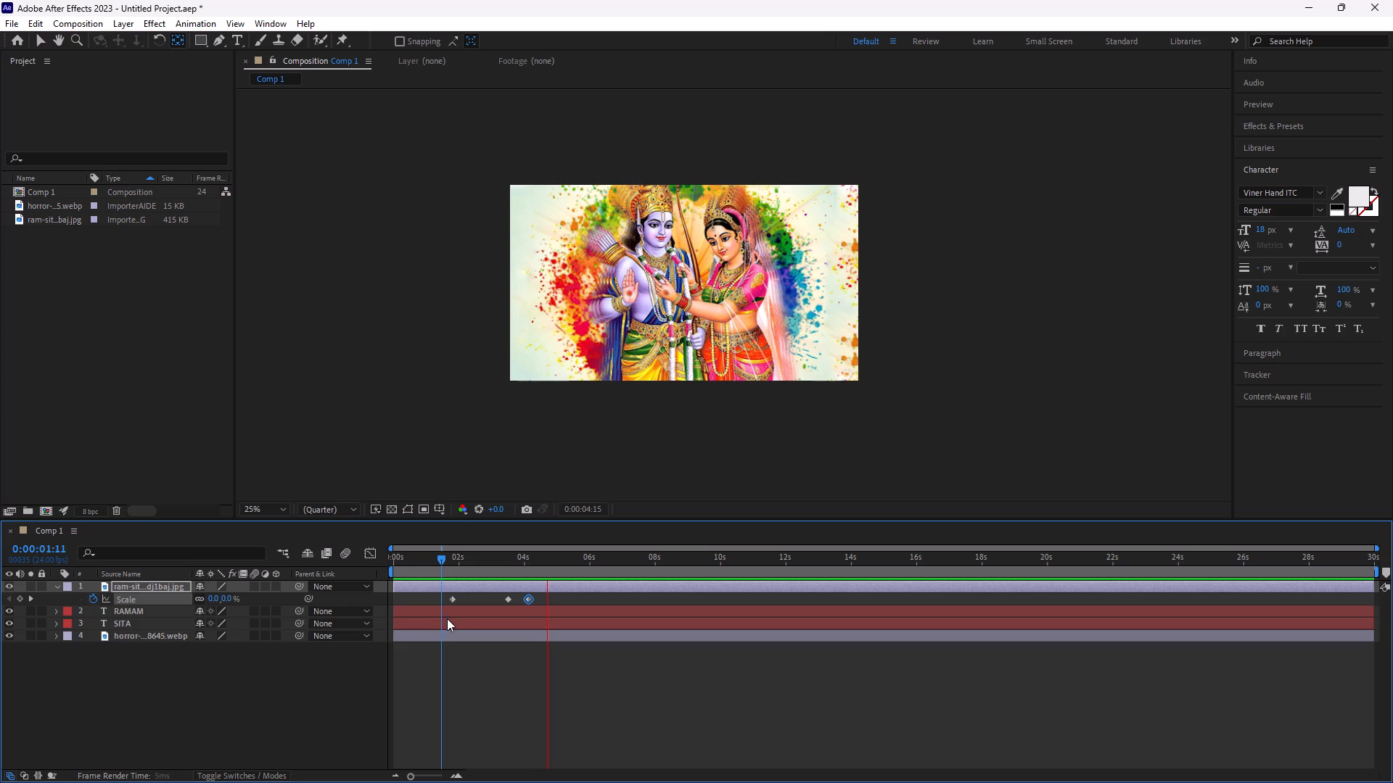
# Move the ram-sita image's 0% scale keyframe from 0:00:03:12 to just before the 16-second mark and preview the scale-down.
pyautogui.moveTo(508, 597); pyautogui.dragTo(910, 646)
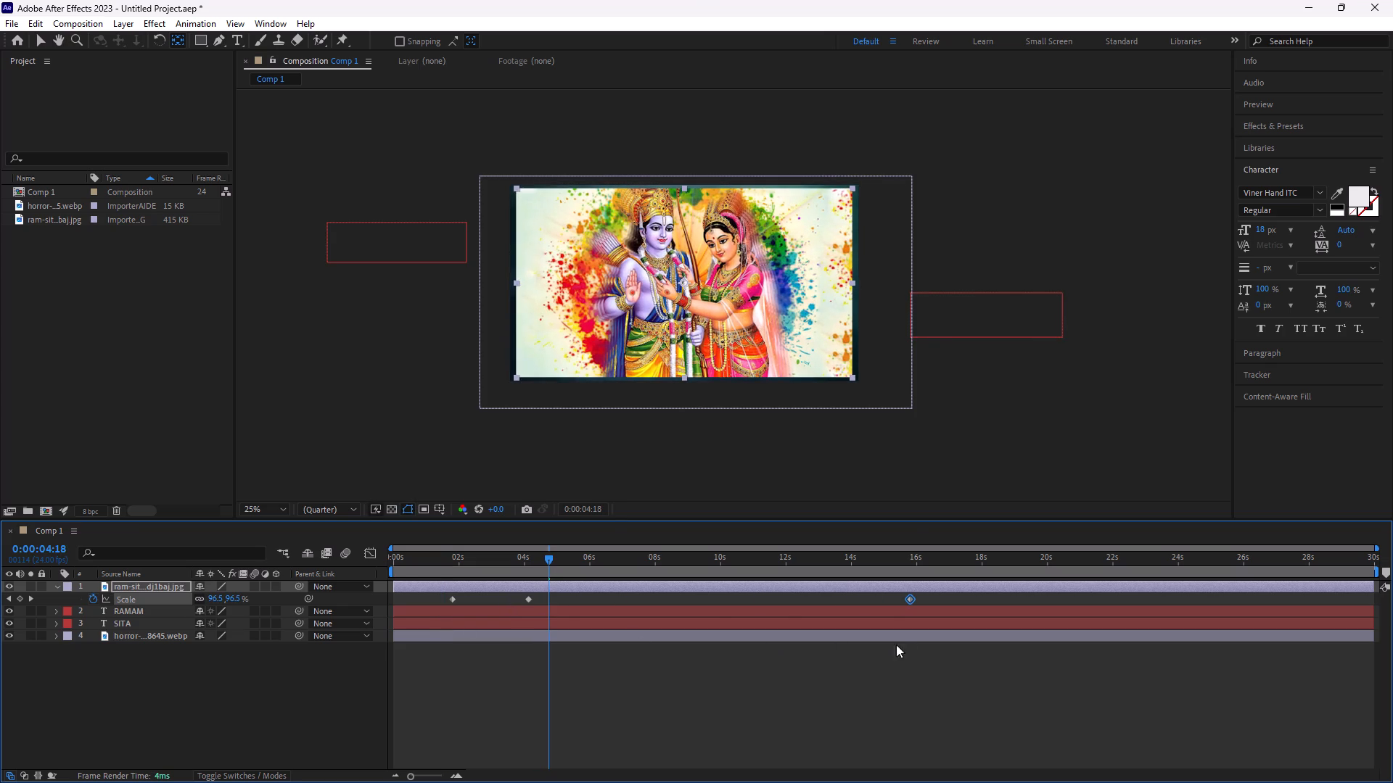
pyautogui.press('space')
pyautogui.press('space')
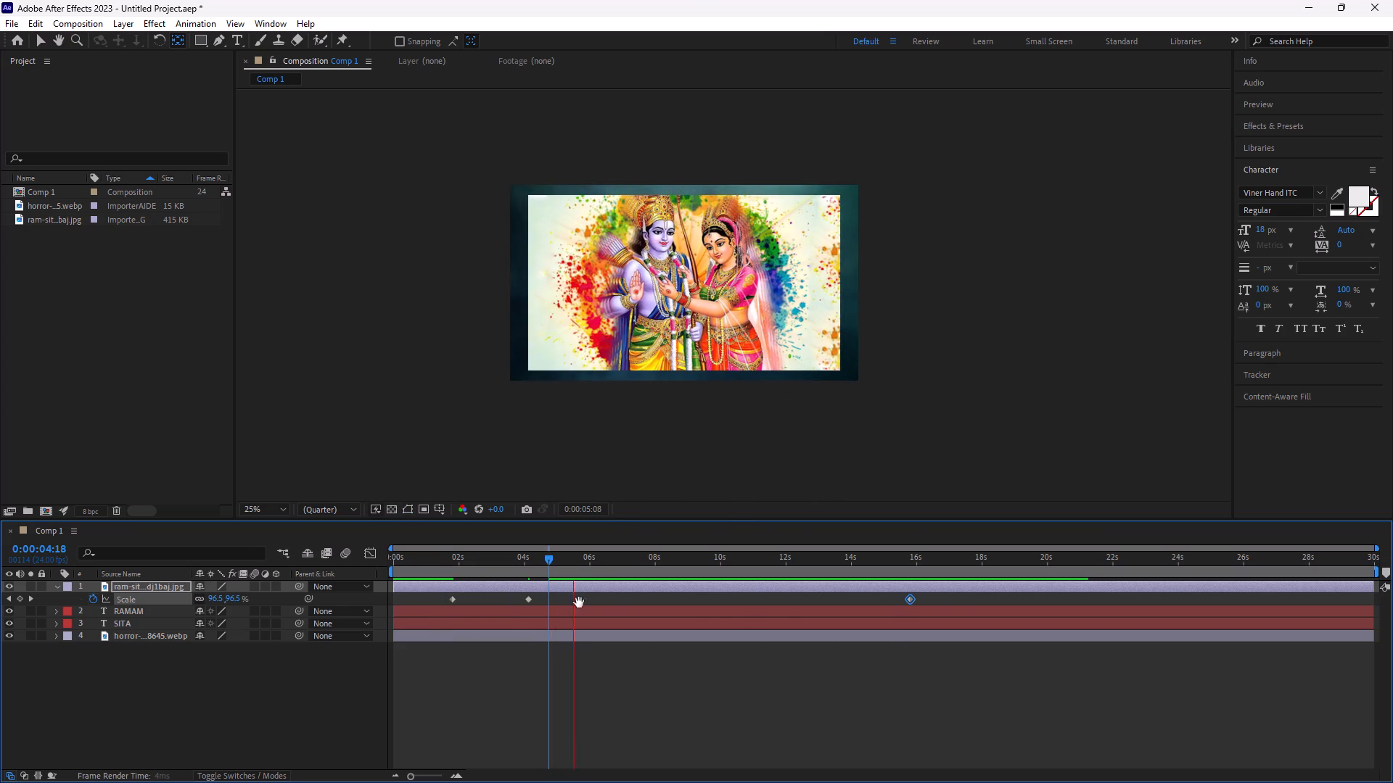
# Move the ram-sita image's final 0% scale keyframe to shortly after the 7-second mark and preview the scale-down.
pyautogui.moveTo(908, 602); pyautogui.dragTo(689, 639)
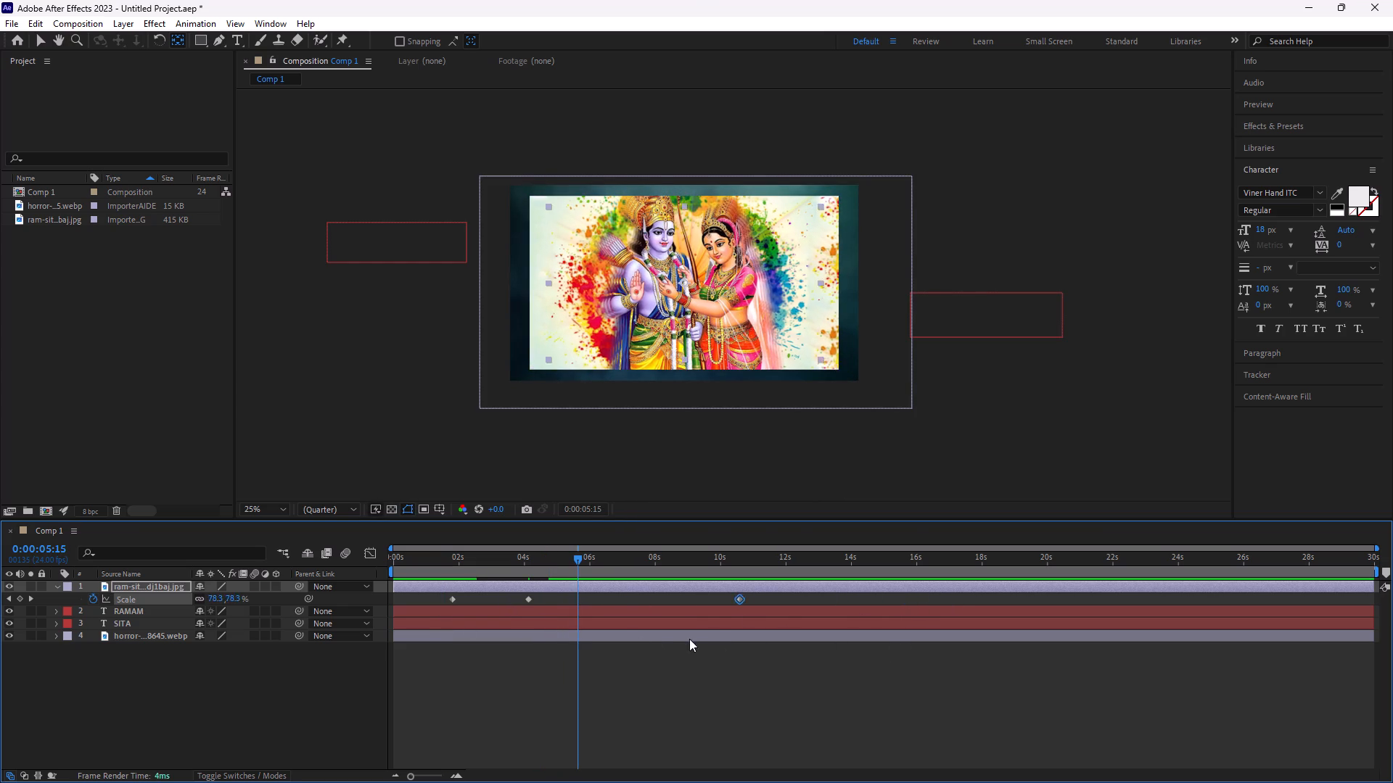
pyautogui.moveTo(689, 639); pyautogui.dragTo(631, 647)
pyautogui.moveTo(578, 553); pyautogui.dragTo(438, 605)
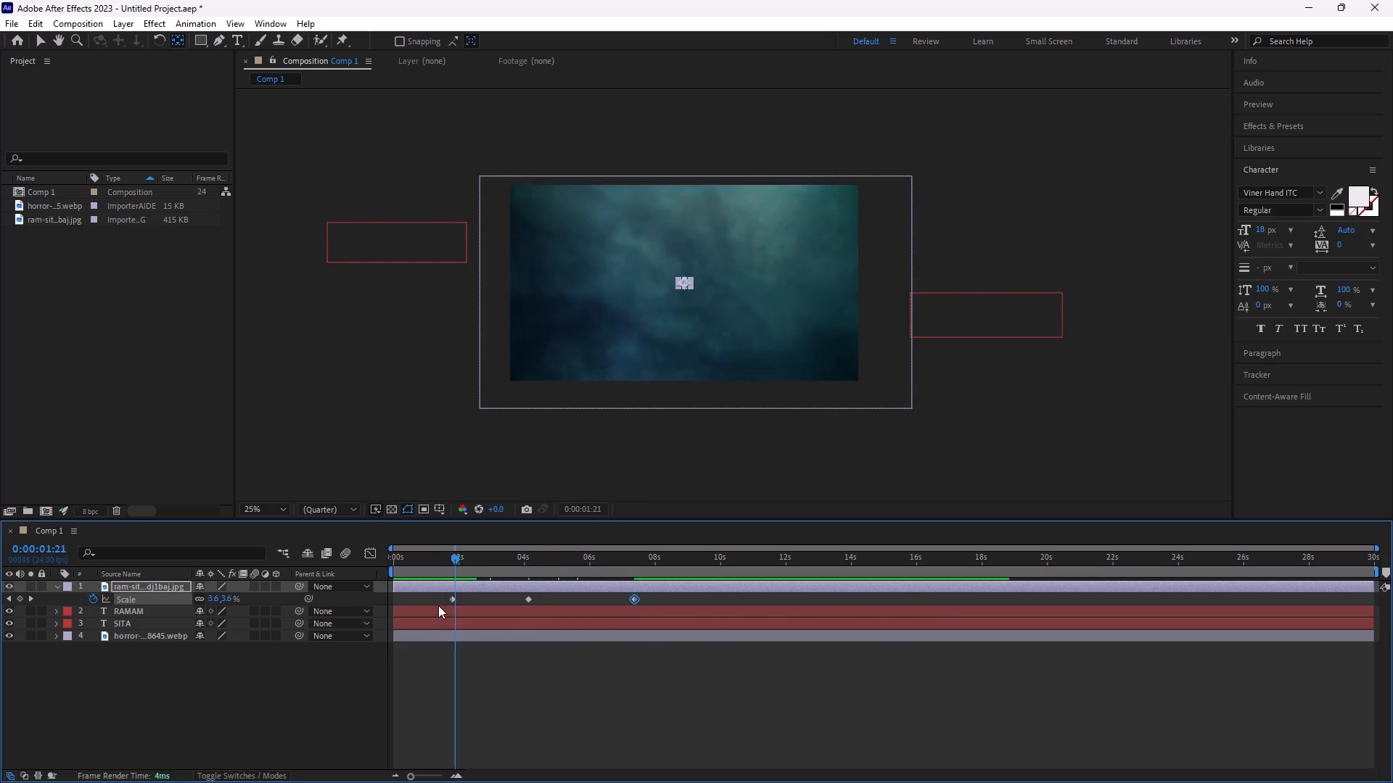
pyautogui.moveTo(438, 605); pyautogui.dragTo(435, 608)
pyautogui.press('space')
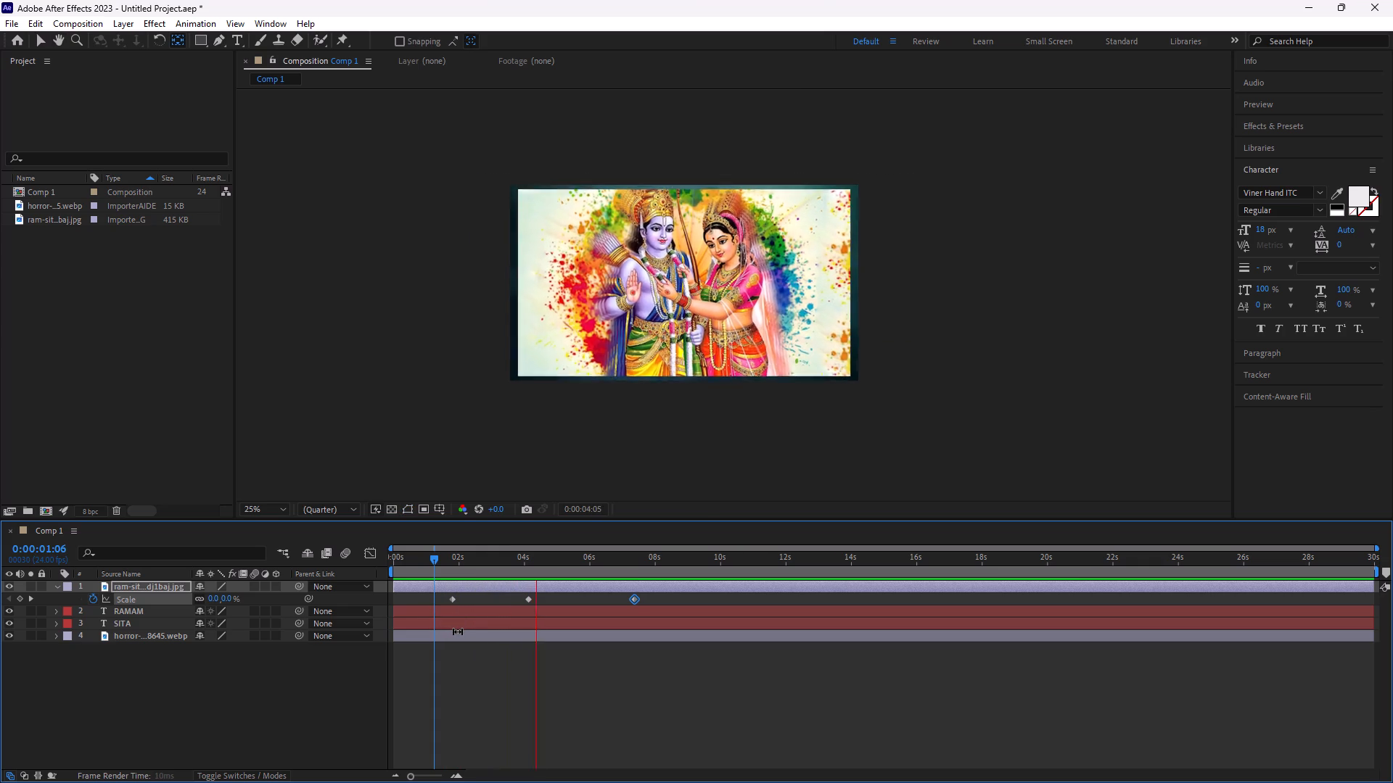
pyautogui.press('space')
# Delete the ram-sita image's final 0% scale keyframe.
pyautogui.click(633, 599)
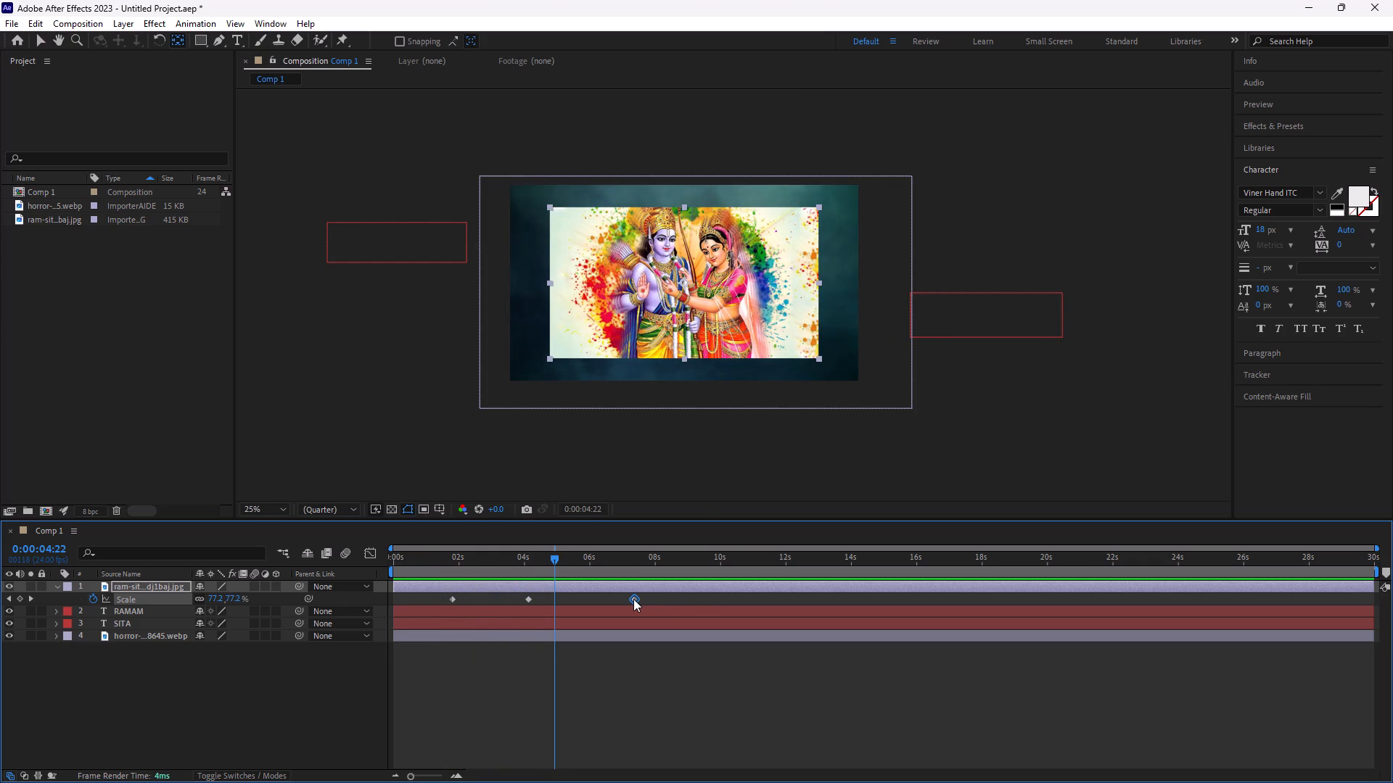
pyautogui.press('BackSpace')
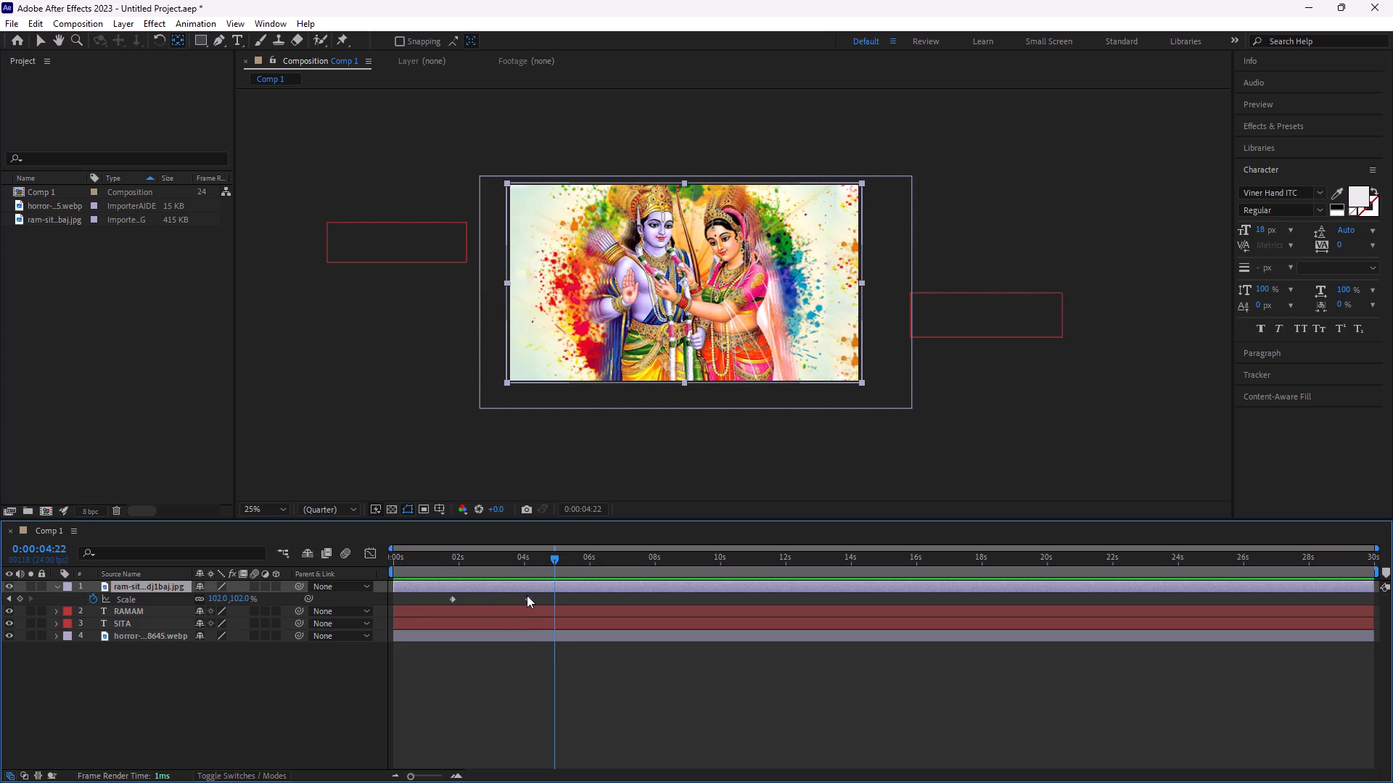
# Move the ram-sita image's 102% scale keyframe to about 0:00:02:10 and preview the faster scale-up.
pyautogui.moveTo(527, 595); pyautogui.dragTo(469, 609)
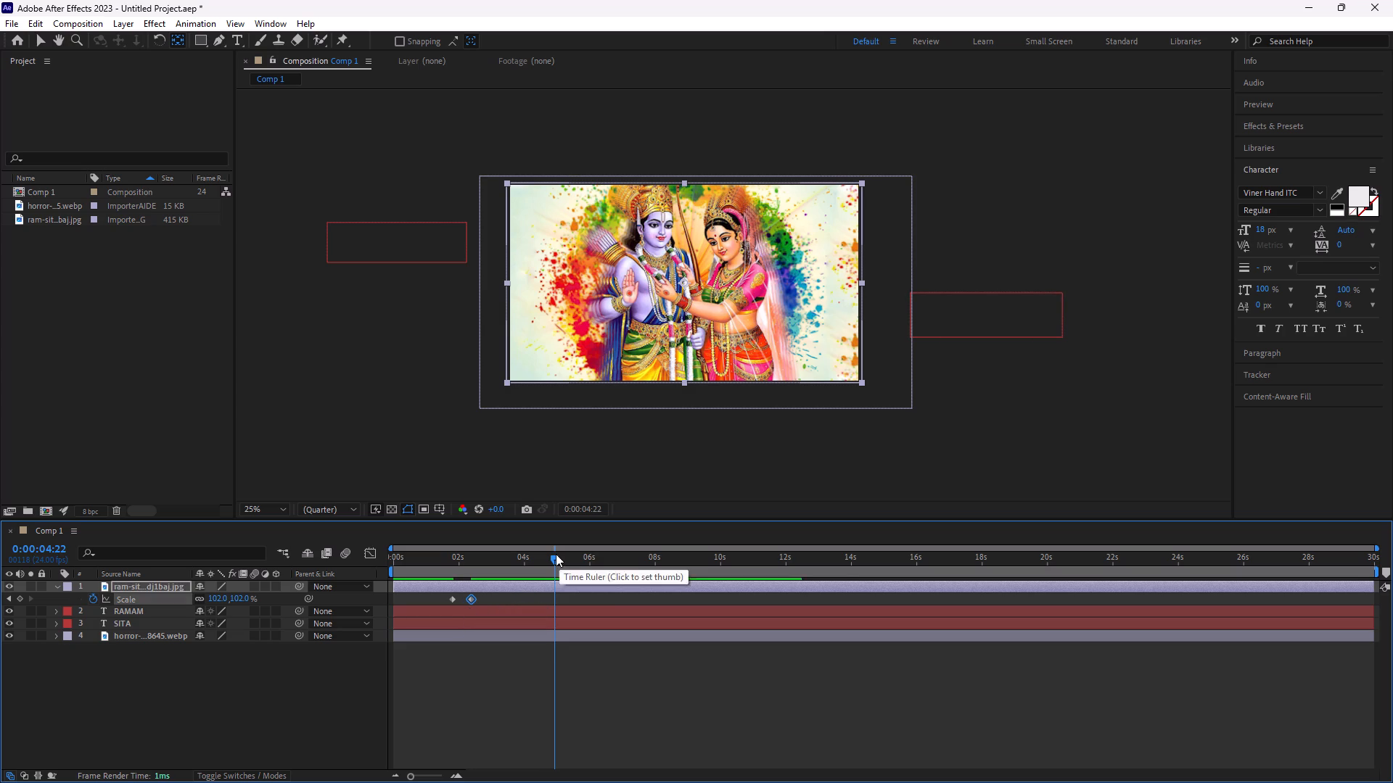
pyautogui.moveTo(554, 555); pyautogui.dragTo(421, 593)
pyautogui.press('space')
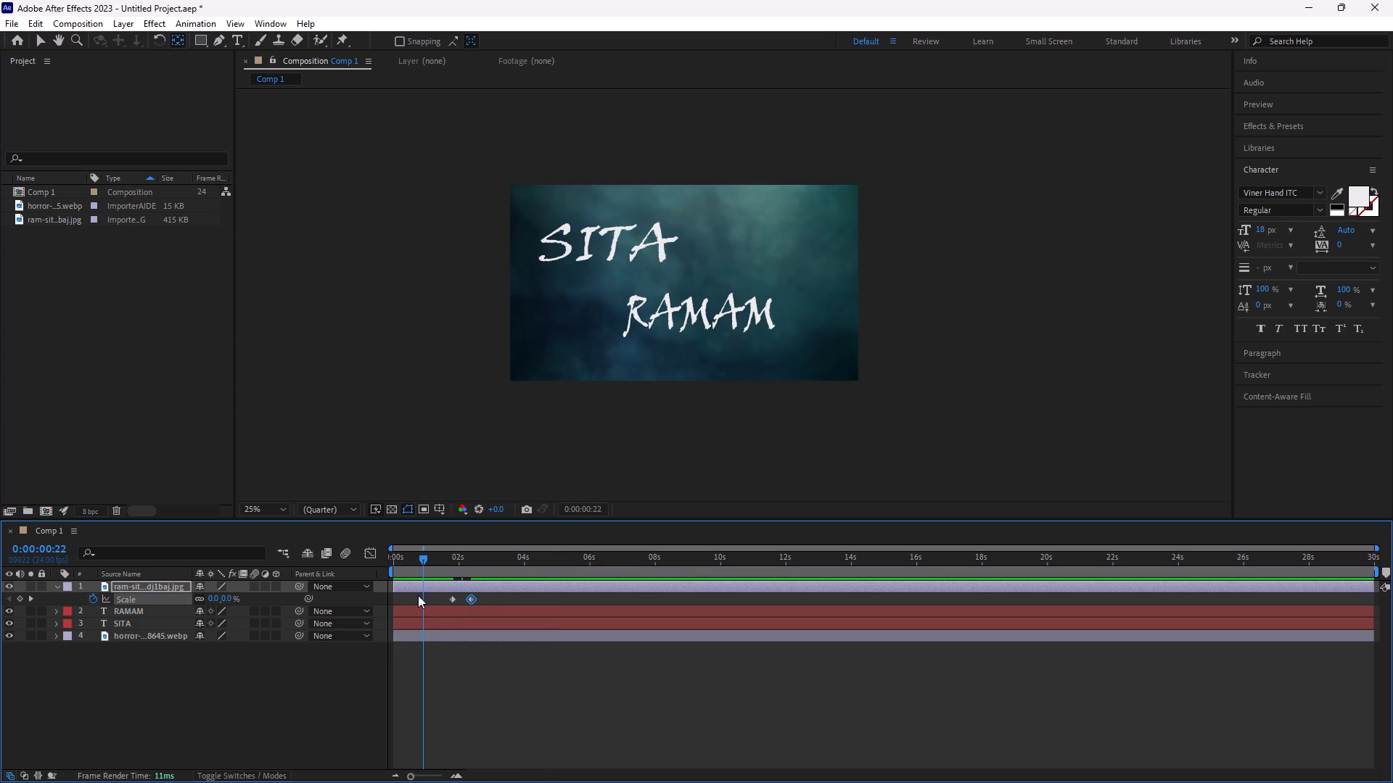
pyautogui.press('space')
pyautogui.press('space')
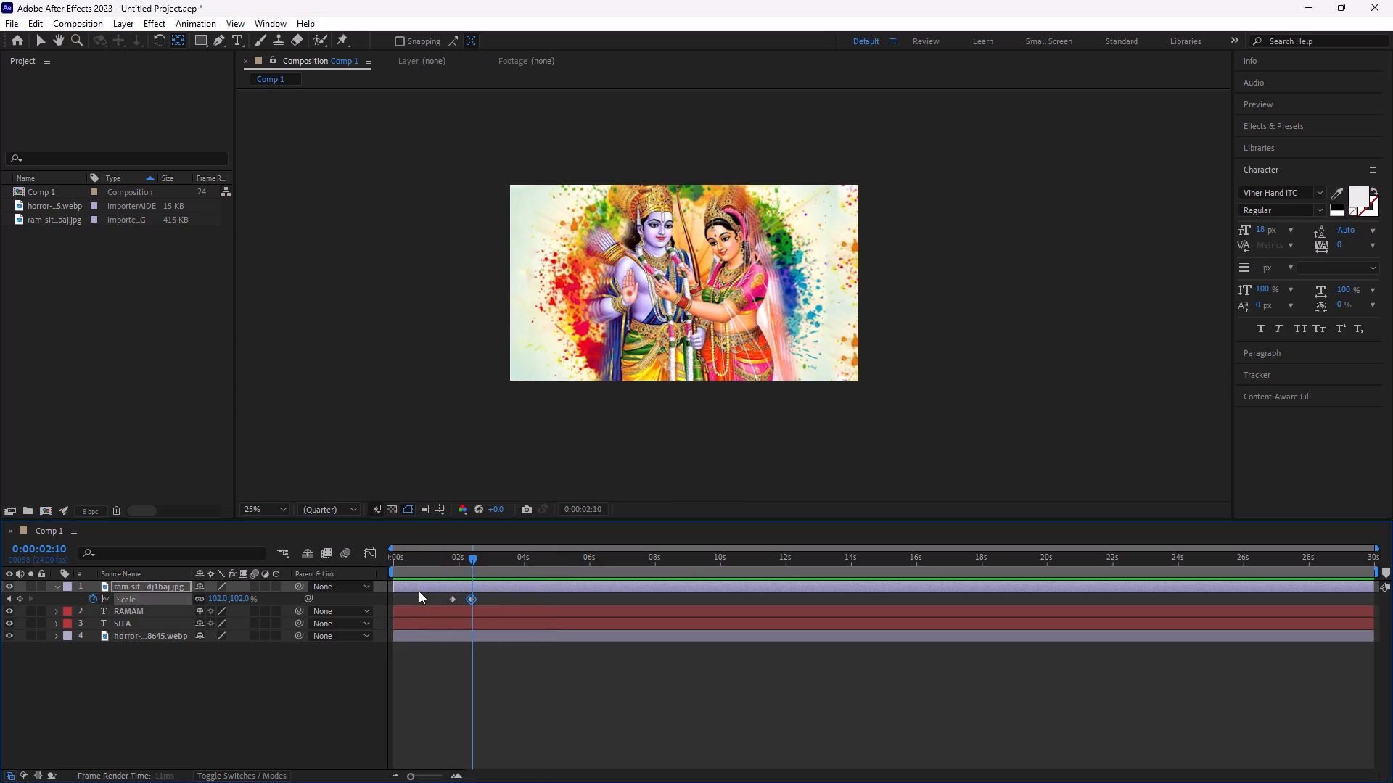
pyautogui.press('space')
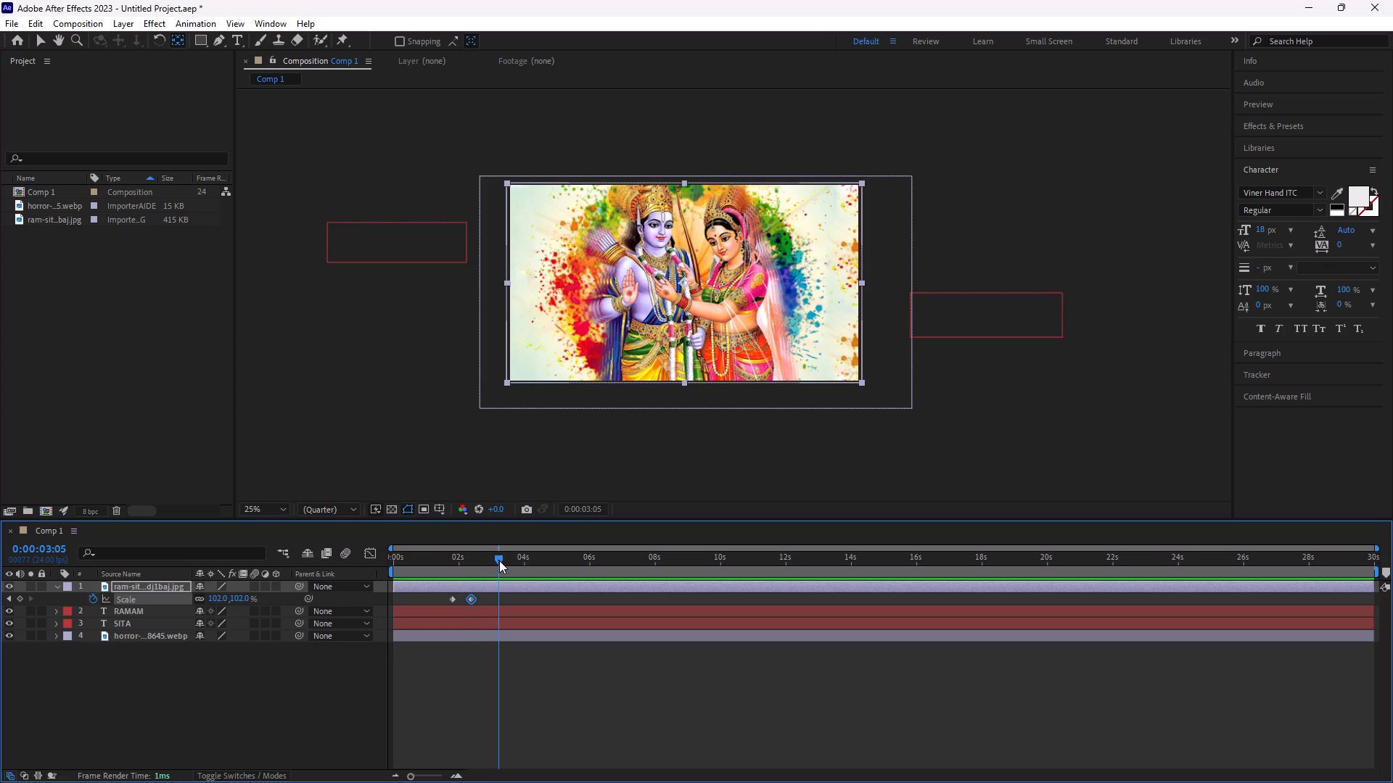
# Keyframe the ram-sita image's opacity at 100% at 0:00:02:11 and at 0% at 0:00:03:02 for a fade-out.
pyautogui.moveTo(498, 558); pyautogui.dragTo(474, 585)
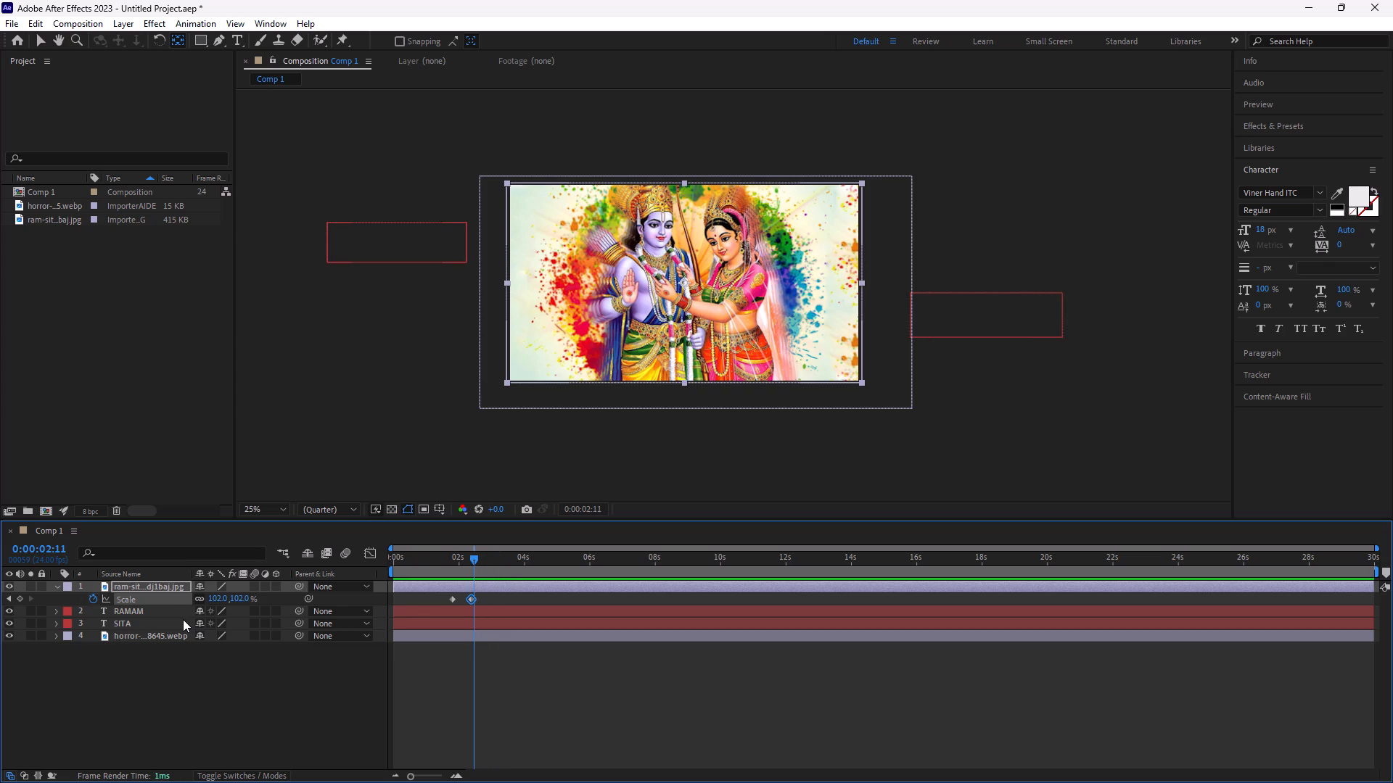
pyautogui.click(54, 585)
pyautogui.click(54, 585)
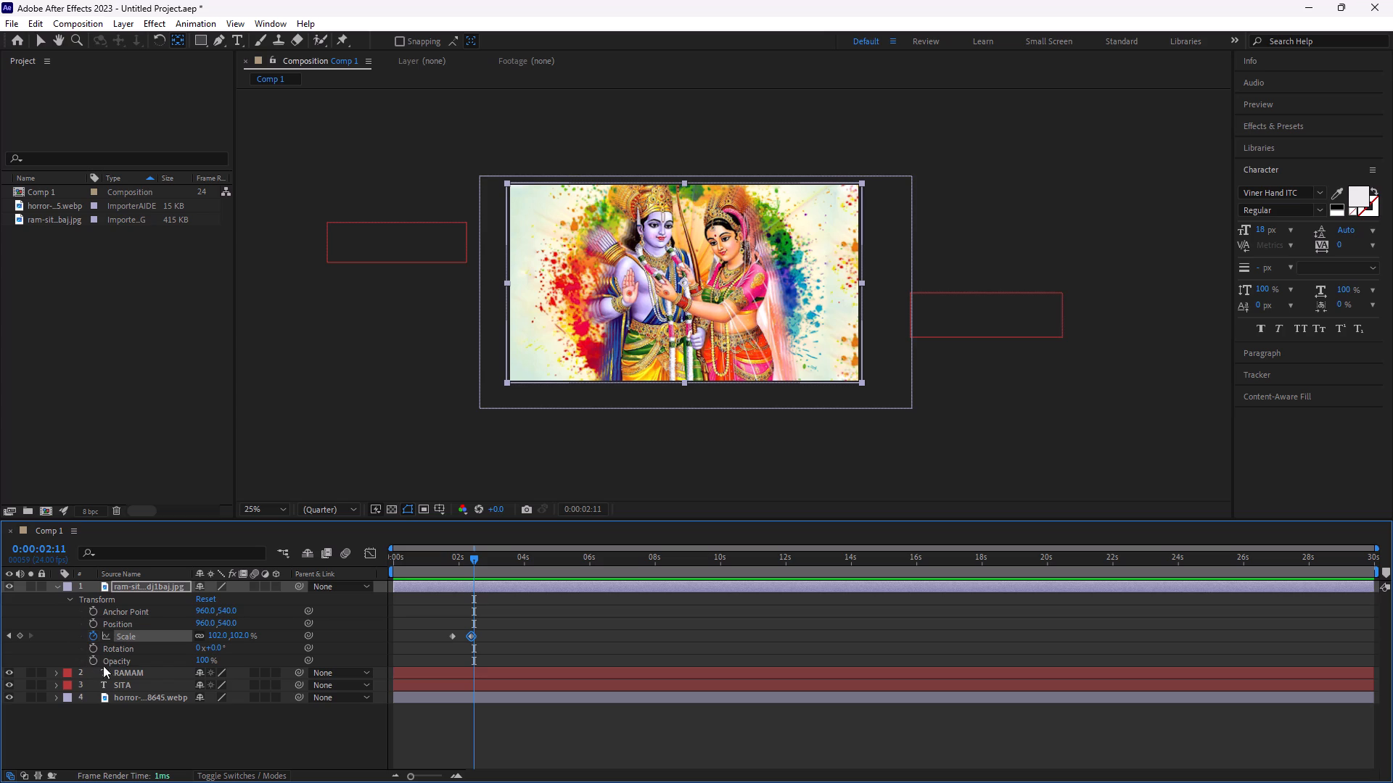
pyautogui.click(91, 659)
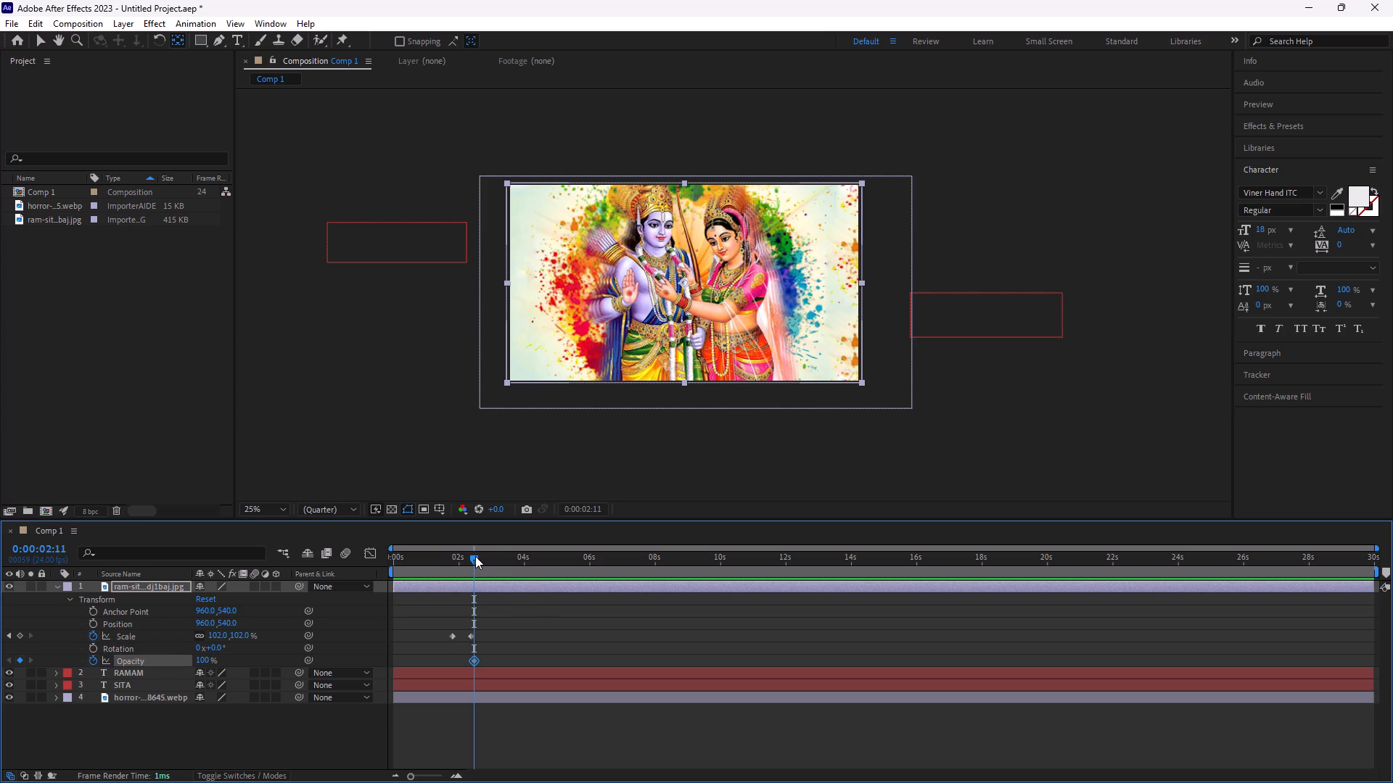
pyautogui.moveTo(475, 556); pyautogui.dragTo(496, 571)
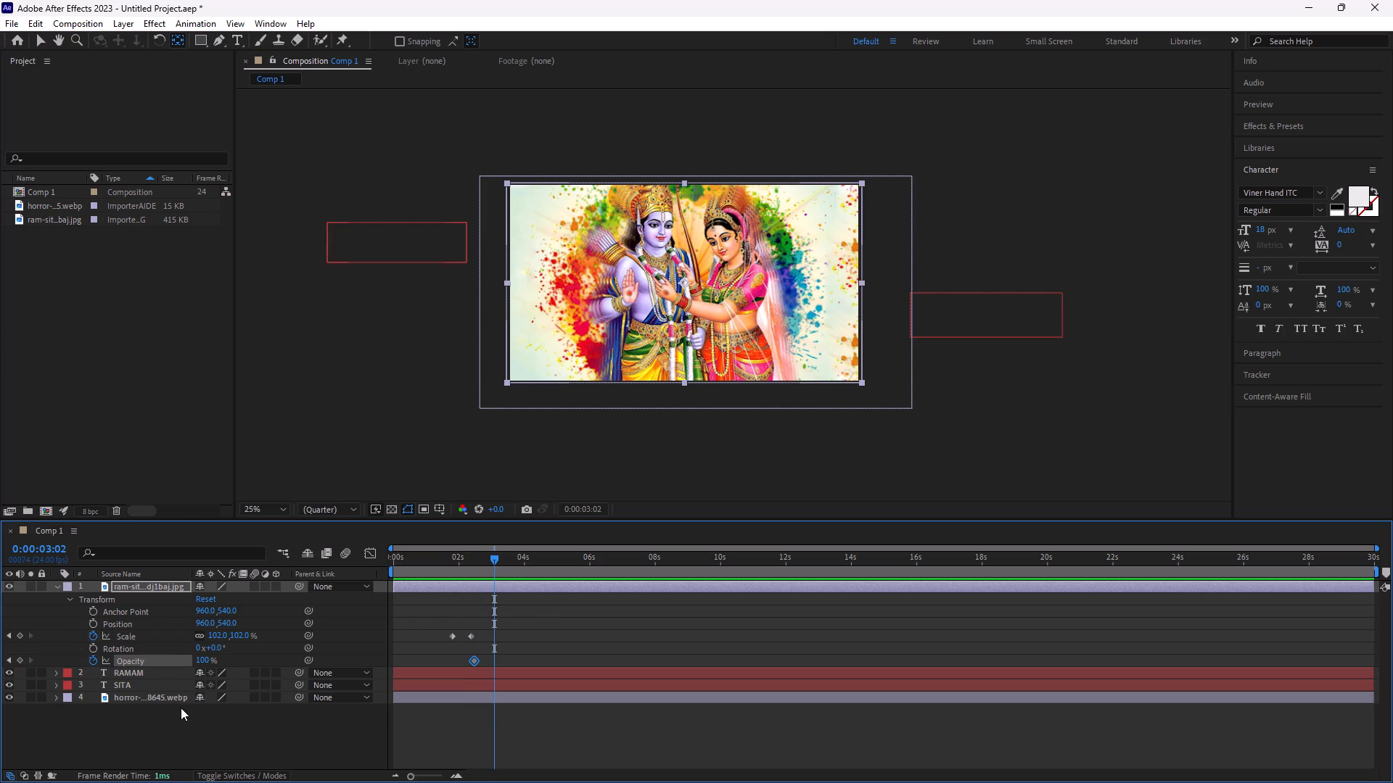
pyautogui.moveTo(208, 658); pyautogui.dragTo(0, 724)
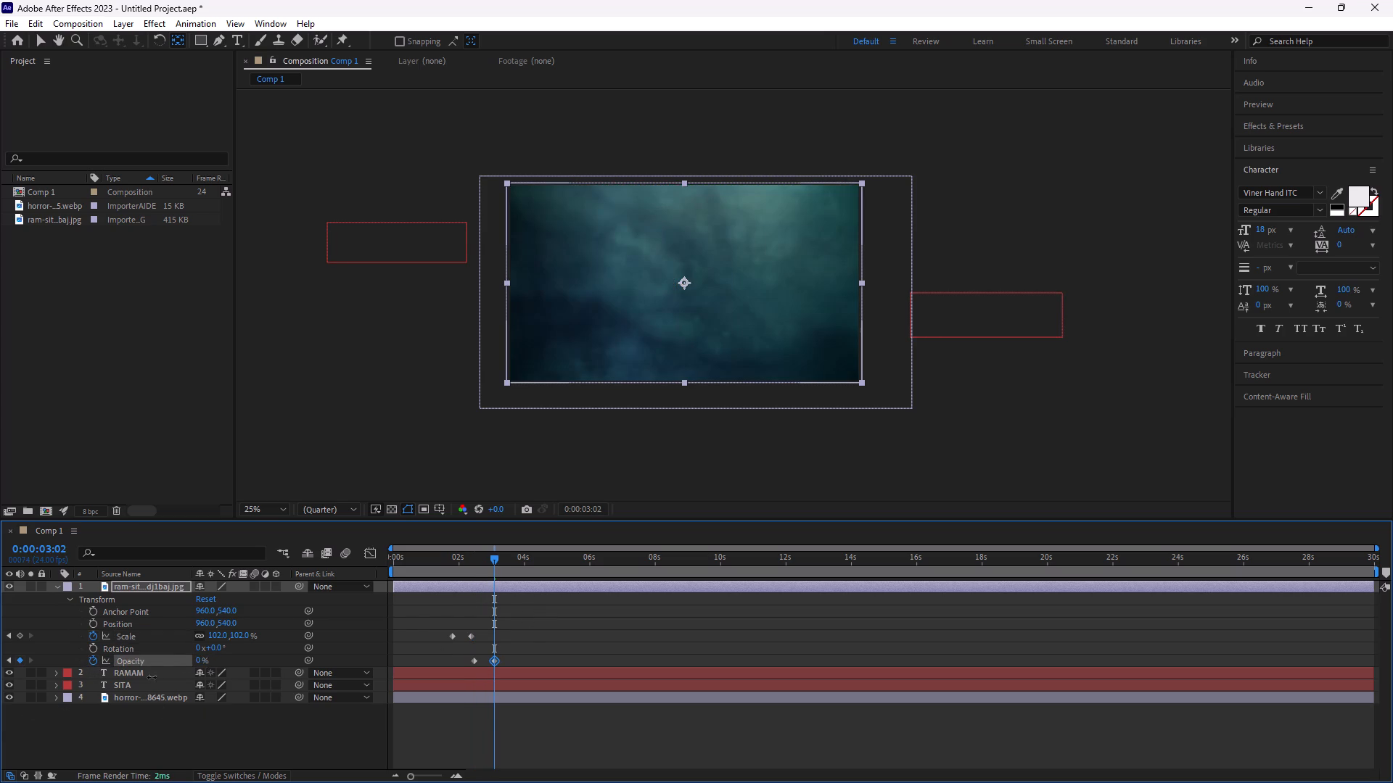
# Preview the animation from the beginning to check the ram-sita image's scale-up and fade-out.
pyautogui.moveTo(497, 559); pyautogui.dragTo(92, 684)
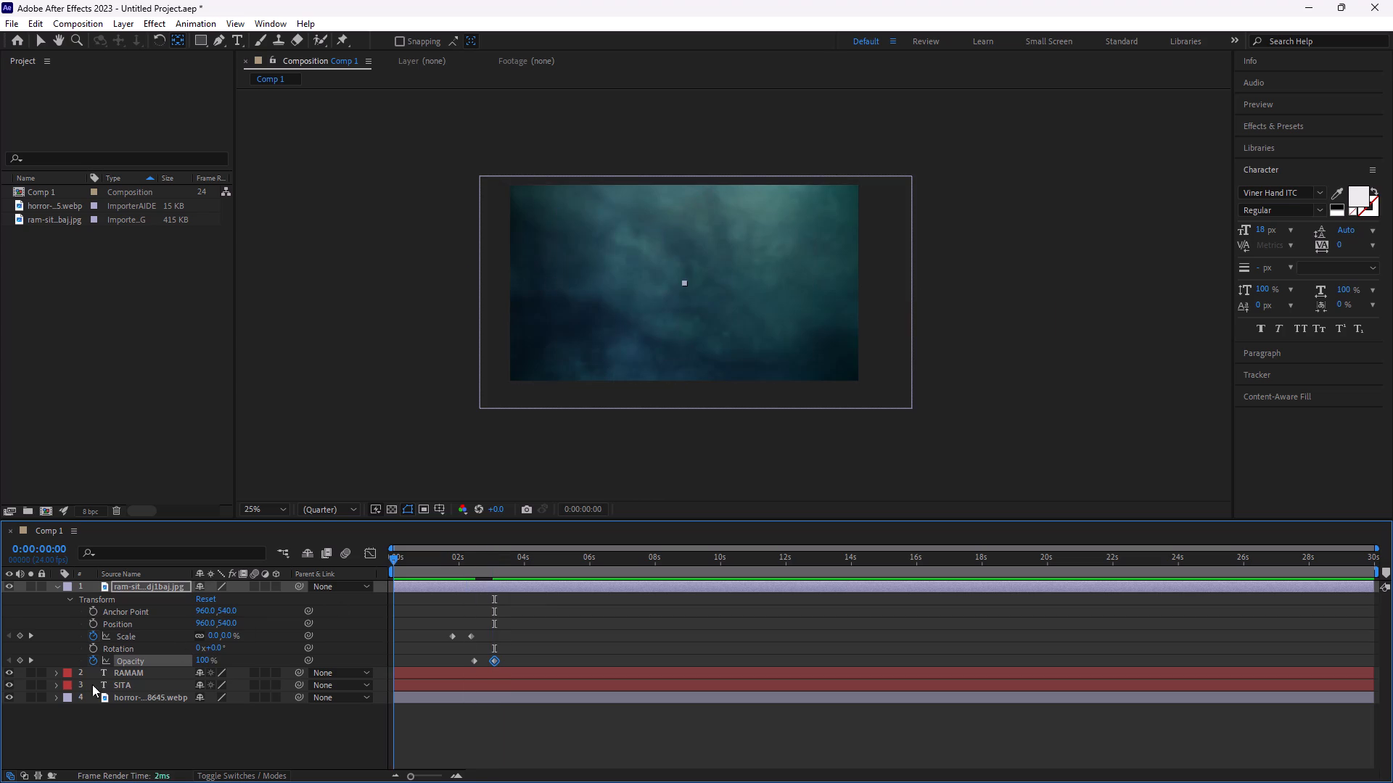
pyautogui.moveTo(92, 684); pyautogui.dragTo(94, 684)
pyautogui.press('space')
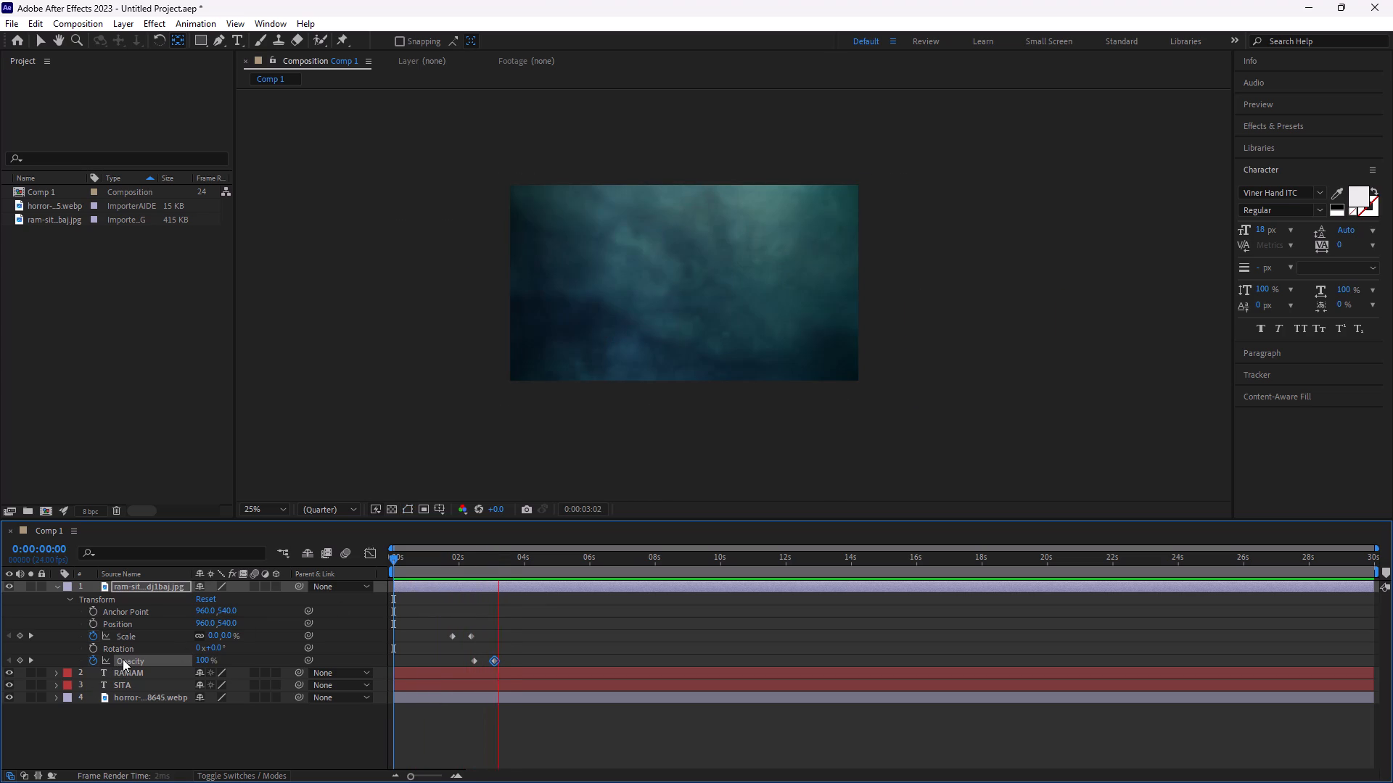
pyautogui.press('space')
pyautogui.moveTo(507, 555); pyautogui.dragTo(490, 562)
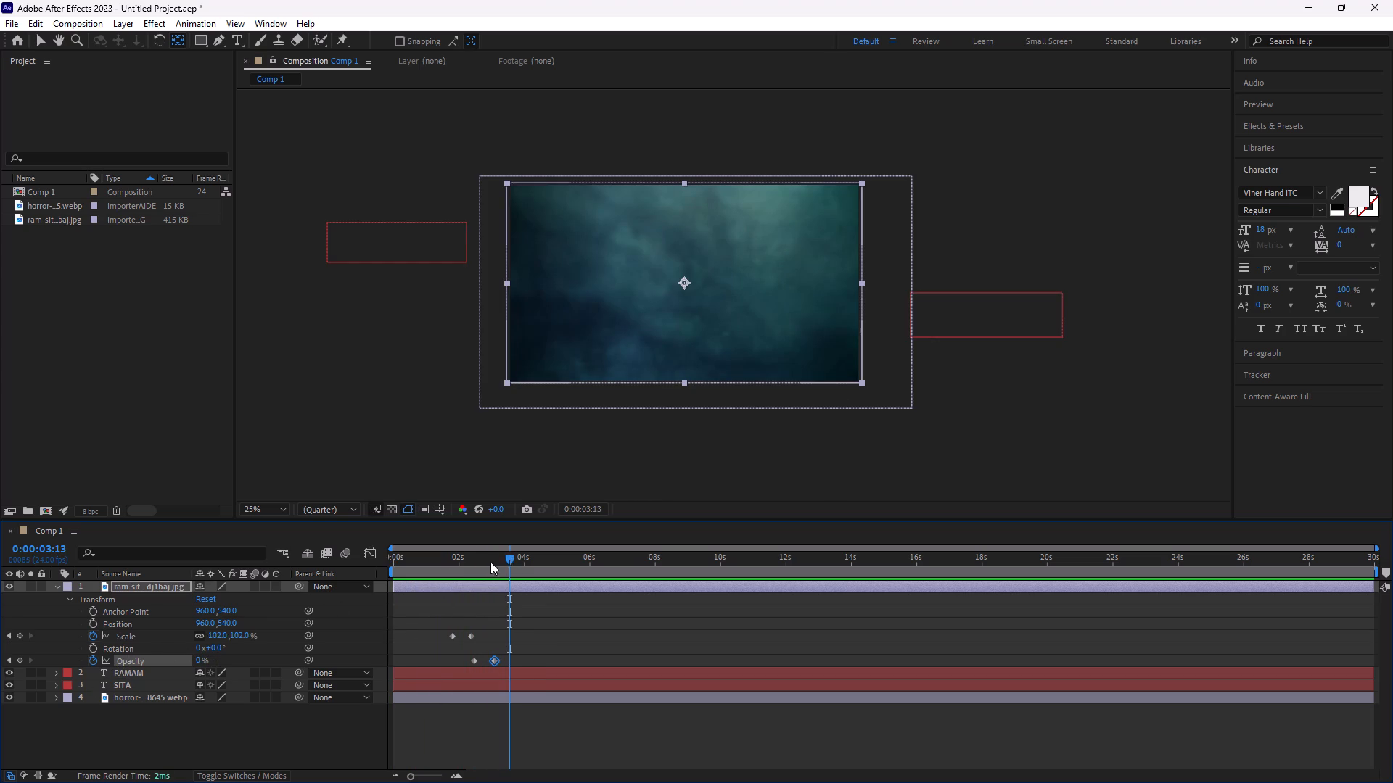
pyautogui.moveTo(490, 562); pyautogui.dragTo(296, 618)
pyautogui.press('space')
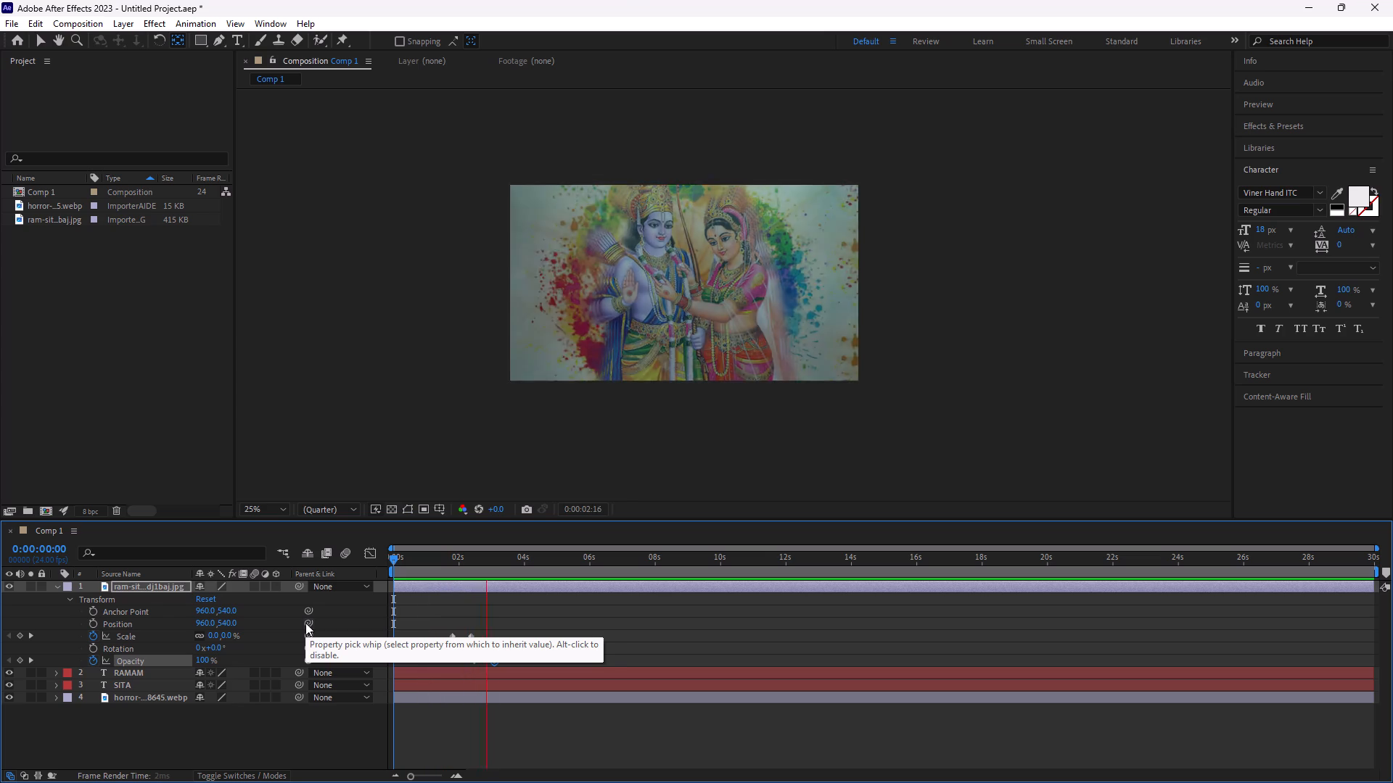
pyautogui.press('space')
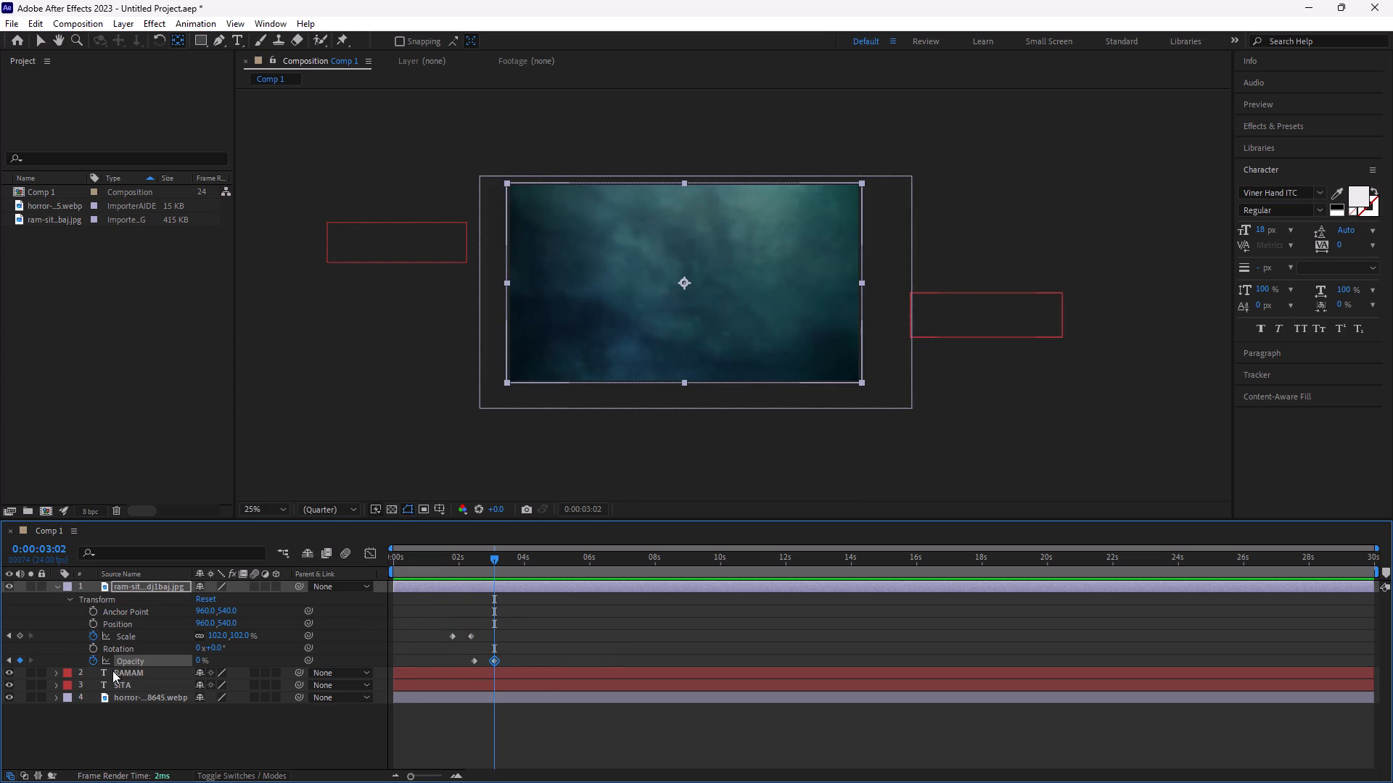
pyautogui.click(145, 583)
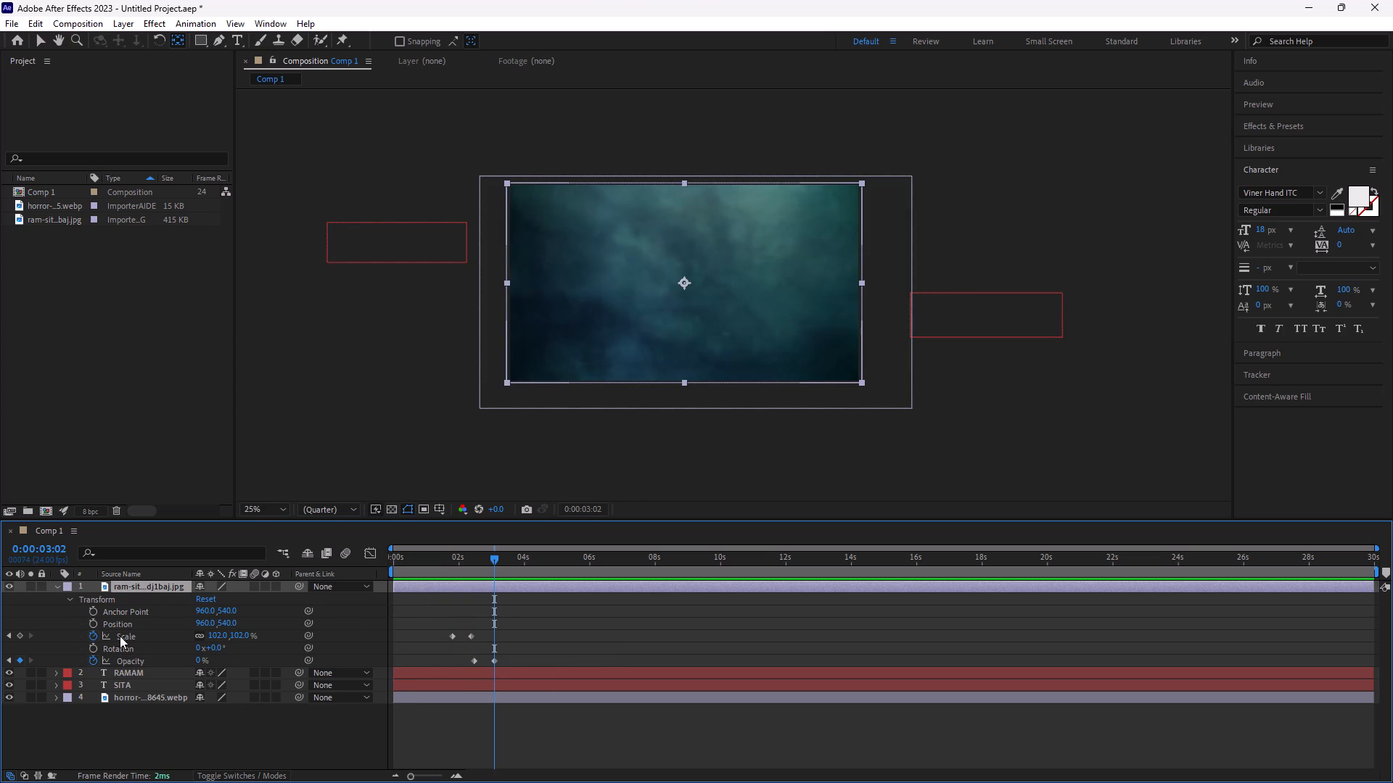
pyautogui.click(57, 586)
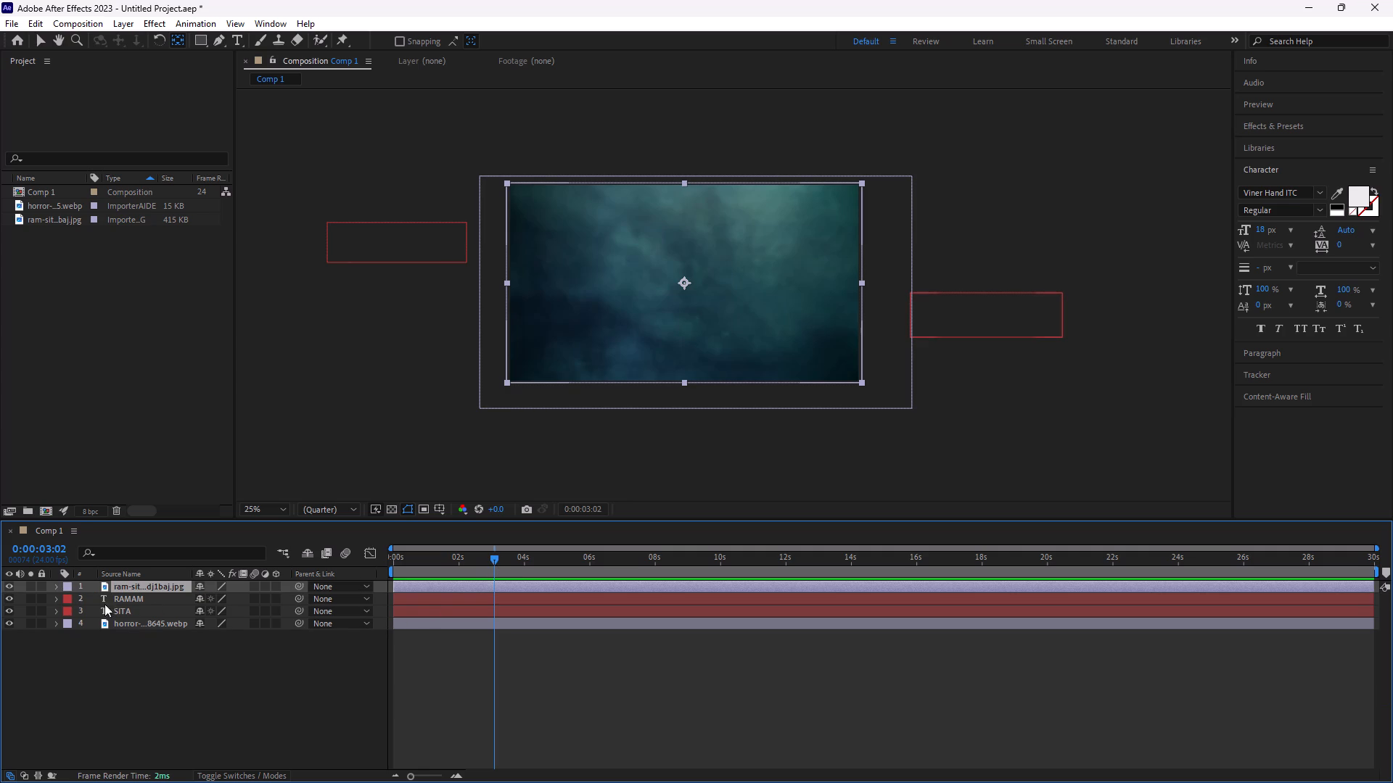
pyautogui.click(59, 582)
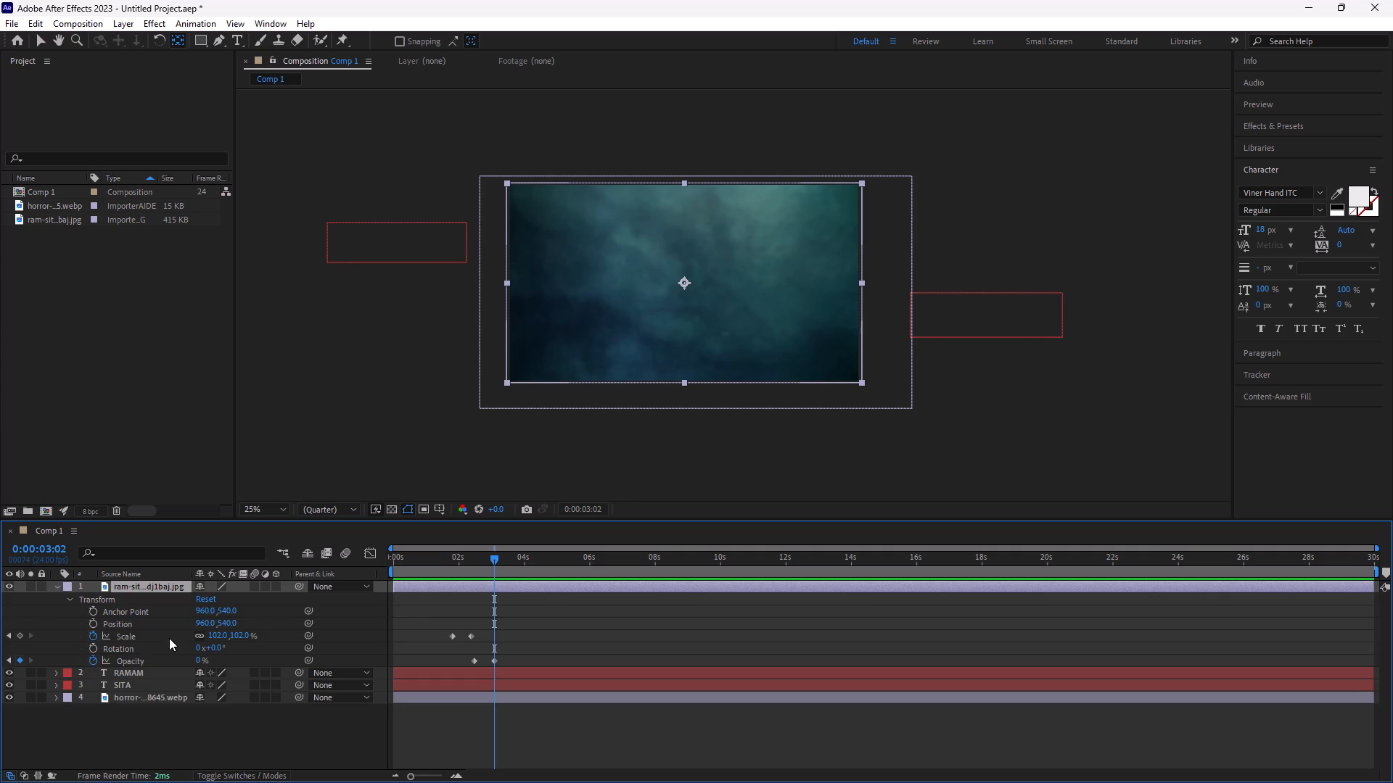
pyautogui.moveTo(493, 557); pyautogui.dragTo(128, 635)
pyautogui.press('space')
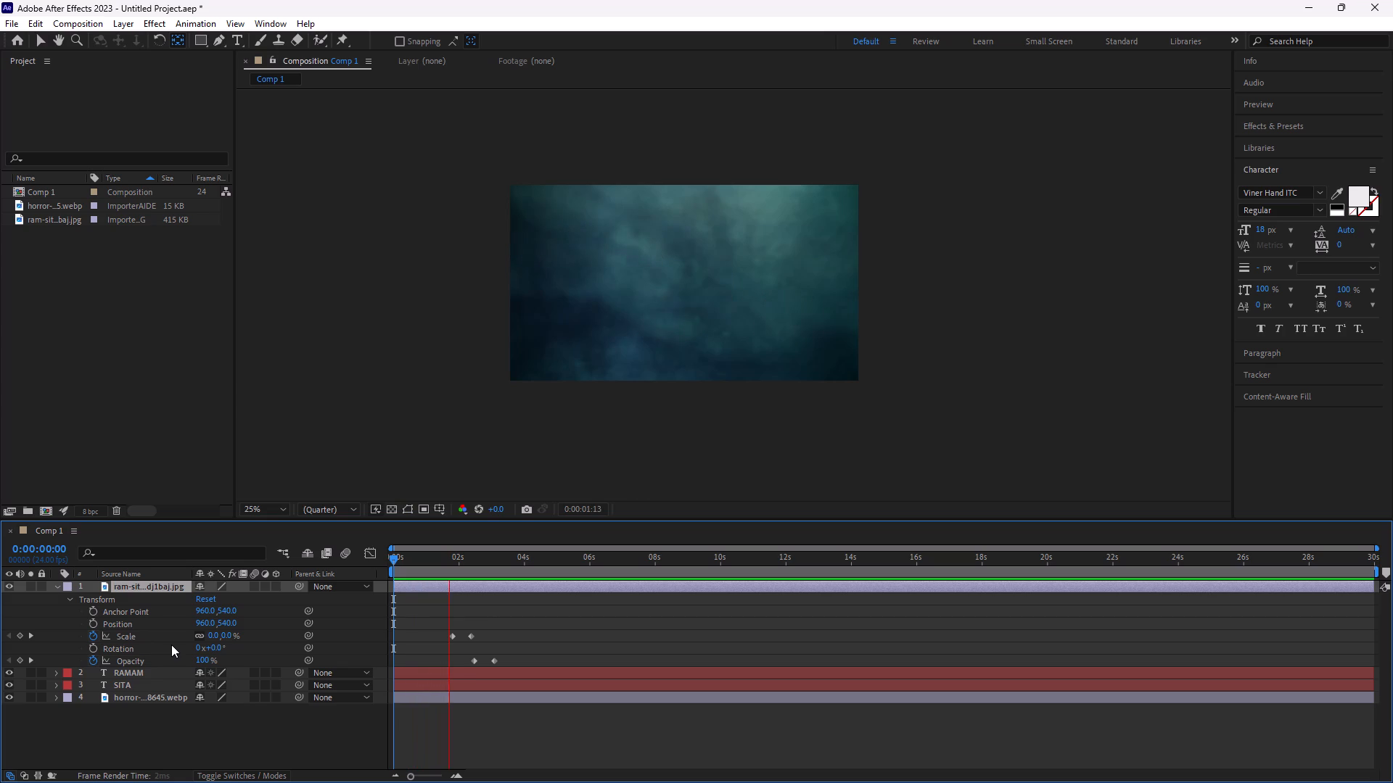
pyautogui.press('space')
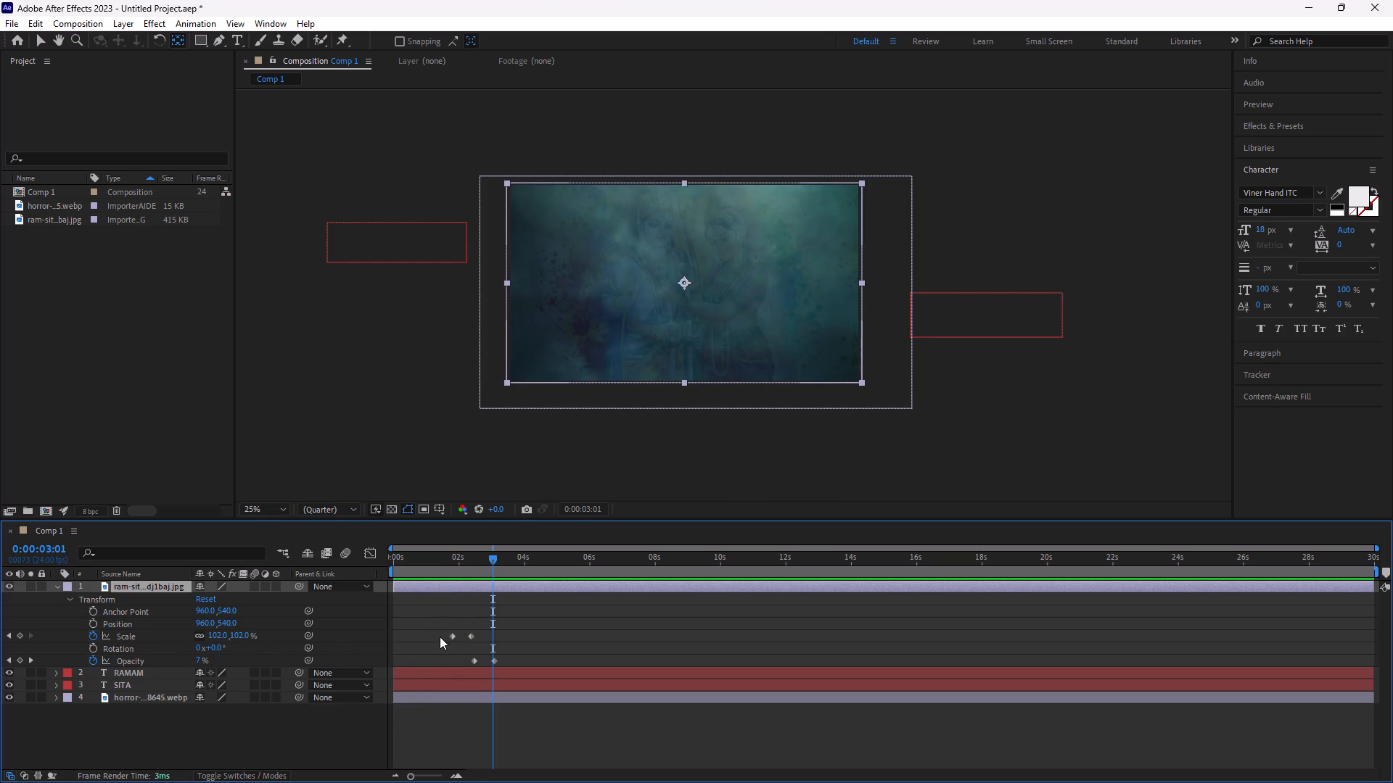
# Shorten the ram-sita image's fade-out by moving its 0% opacity keyframe to just before the 3-second mark, and preview it.
pyautogui.moveTo(489, 560); pyautogui.dragTo(481, 567)
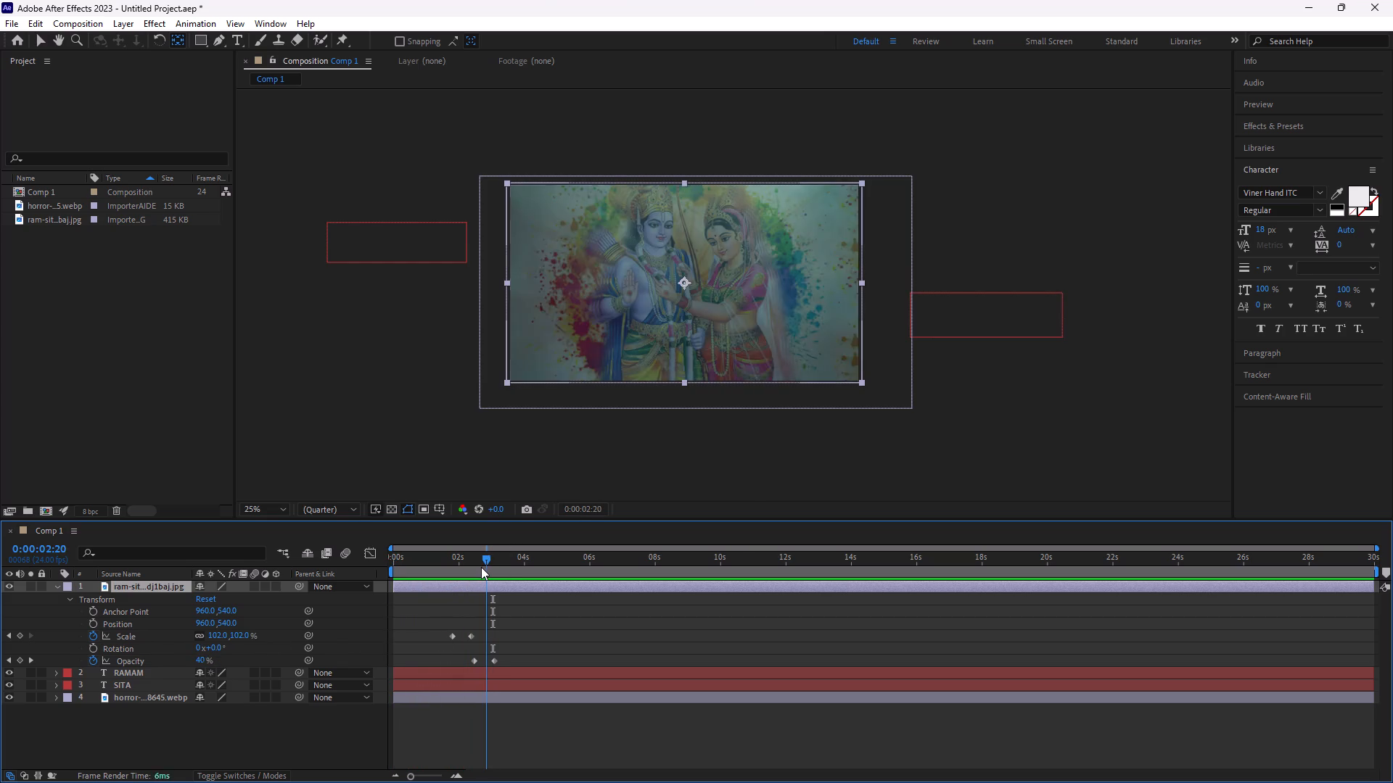
pyautogui.moveTo(481, 567); pyautogui.dragTo(463, 580)
pyautogui.click(493, 656)
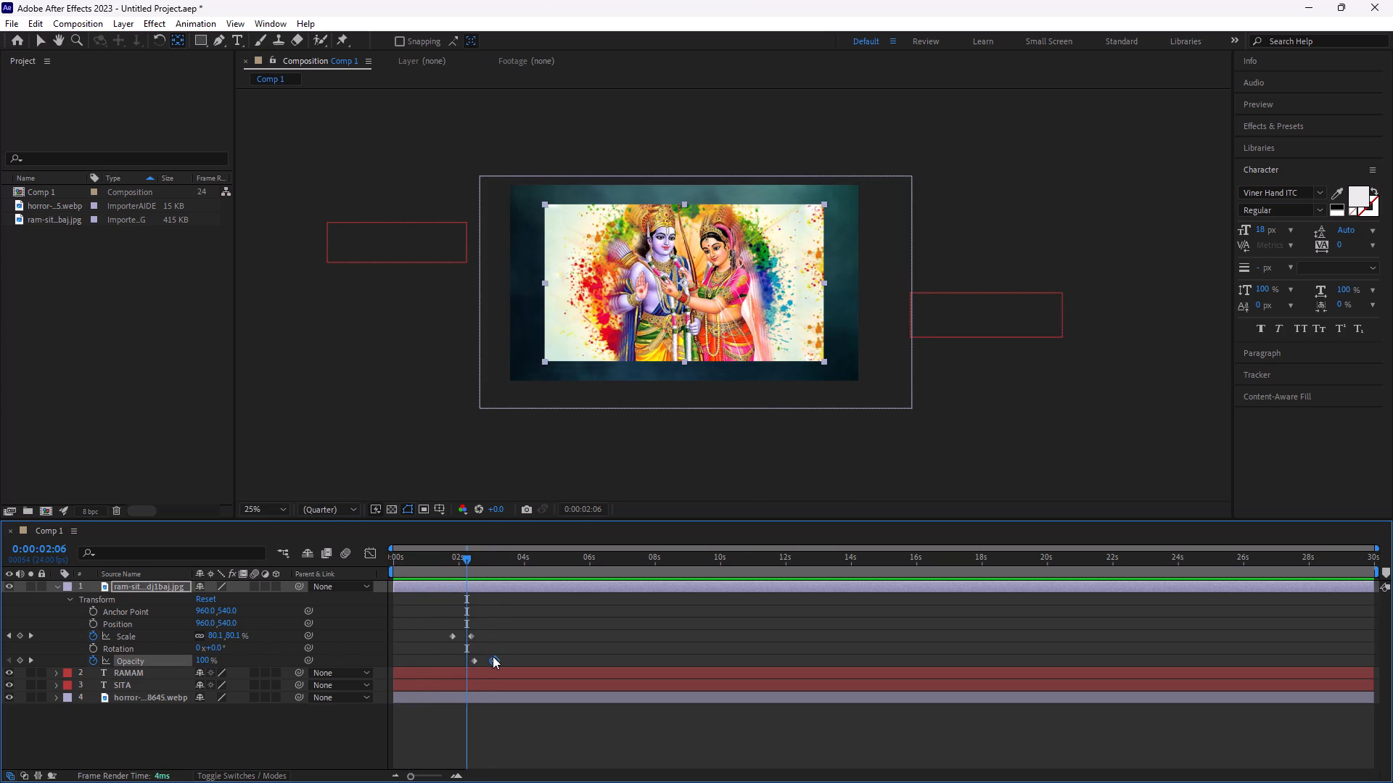
pyautogui.press('space')
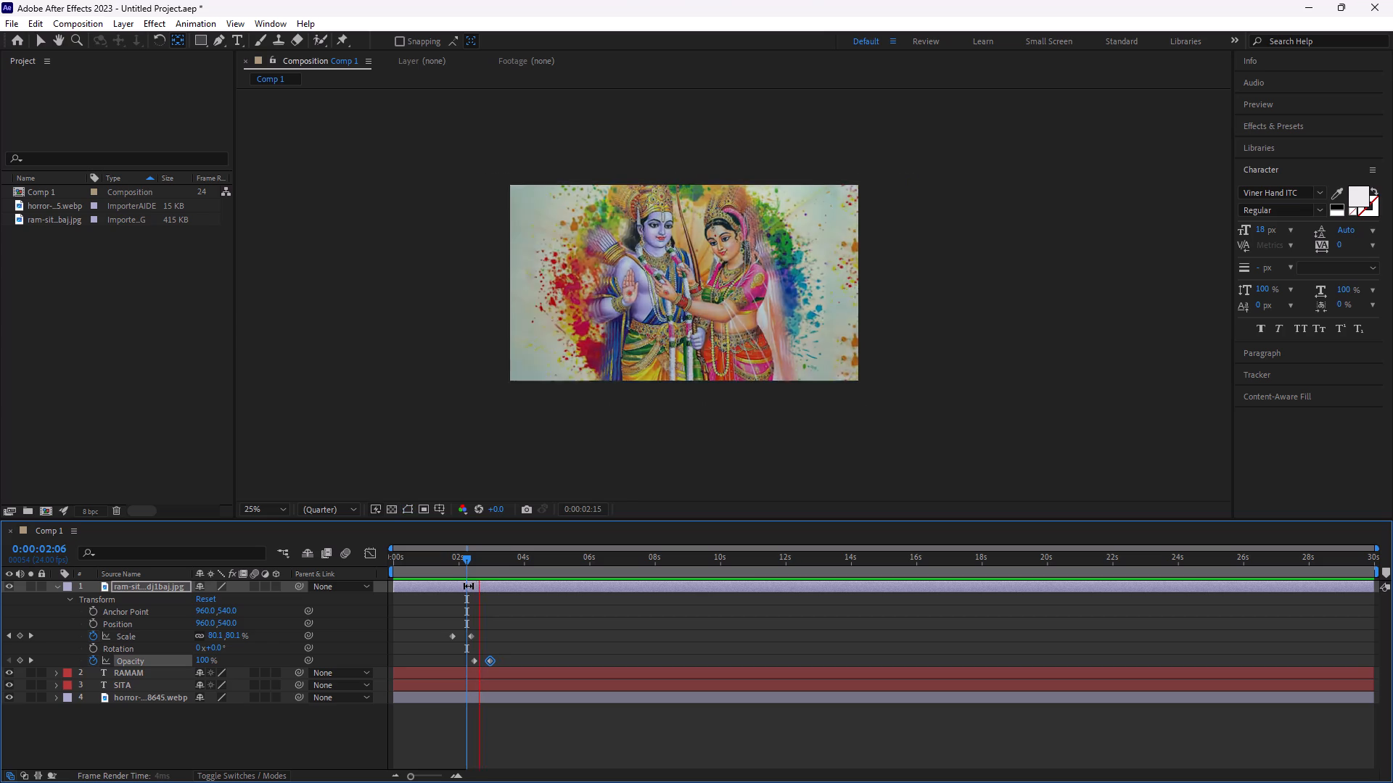
pyautogui.press('space')
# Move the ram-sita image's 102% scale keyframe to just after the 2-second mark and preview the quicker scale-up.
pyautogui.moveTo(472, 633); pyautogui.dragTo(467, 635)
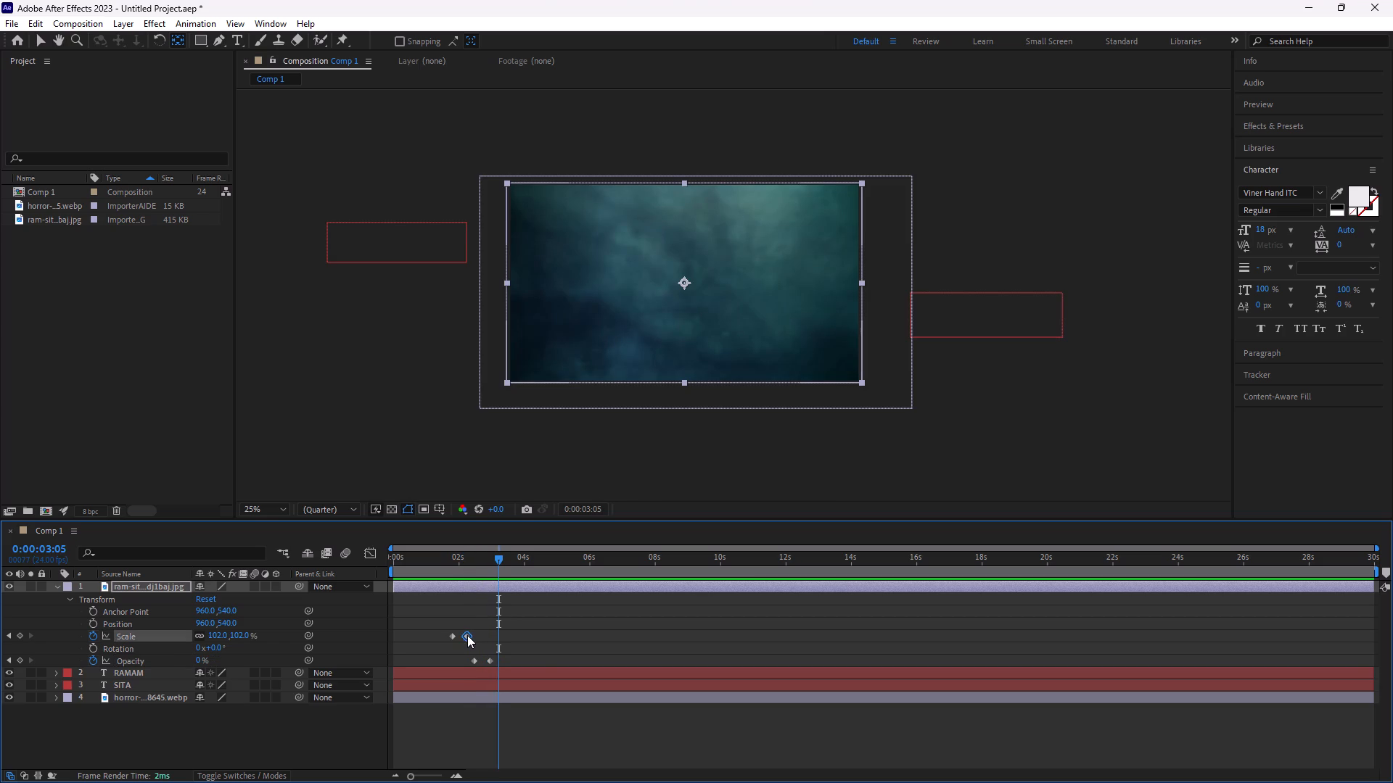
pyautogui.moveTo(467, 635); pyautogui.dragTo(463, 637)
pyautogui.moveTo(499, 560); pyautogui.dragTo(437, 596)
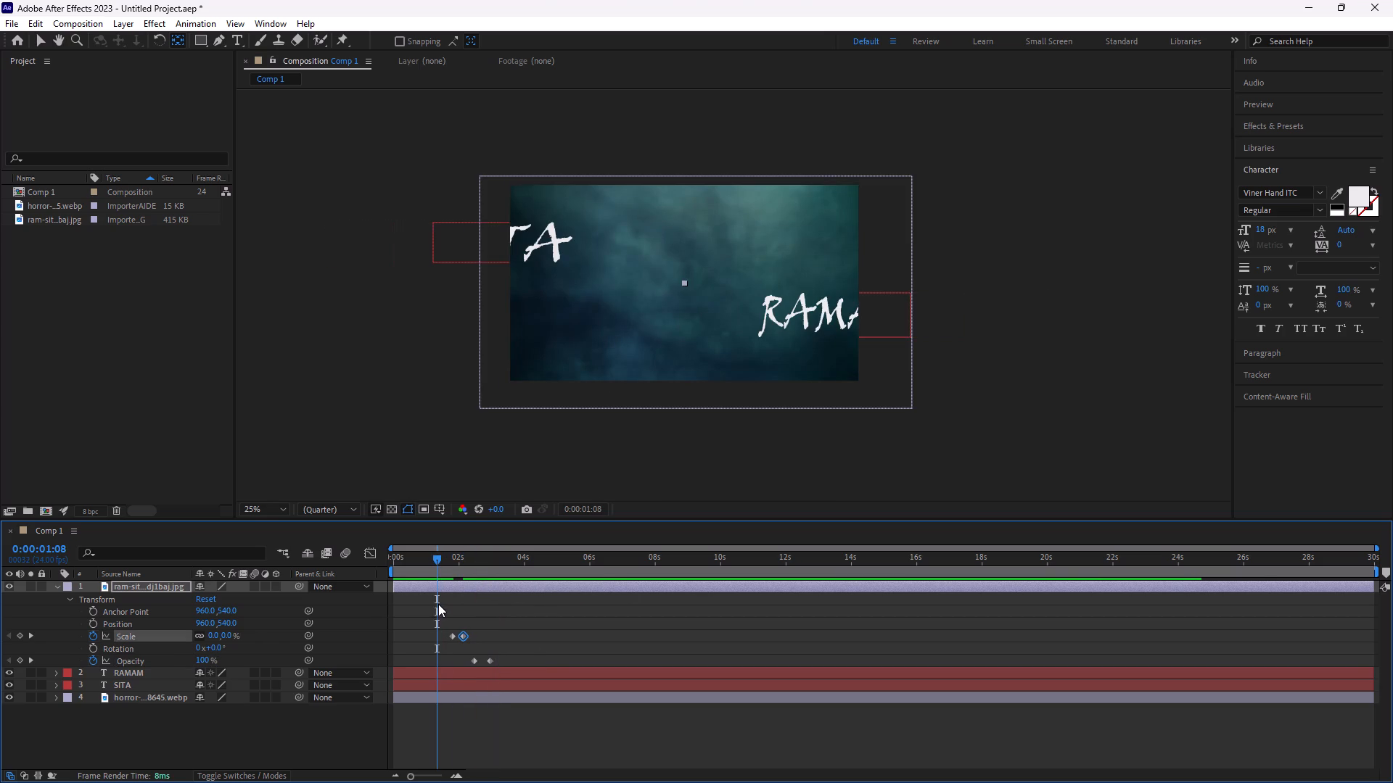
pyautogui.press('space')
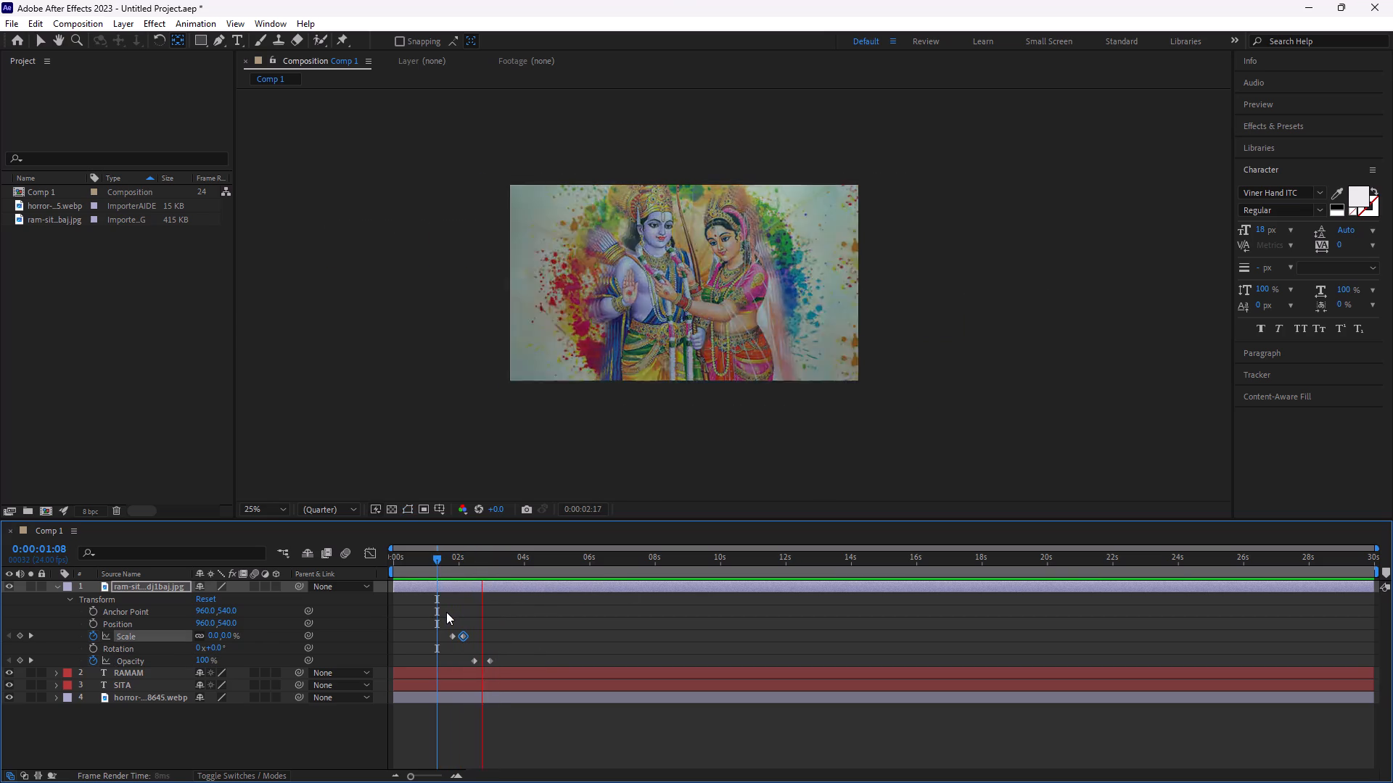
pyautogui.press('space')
# Move the ram-sita image's 102% scale keyframe back out to about 0:00:02:10, just before the first opacity keyframe, and preview the animation.
pyautogui.moveTo(462, 631); pyautogui.dragTo(470, 634)
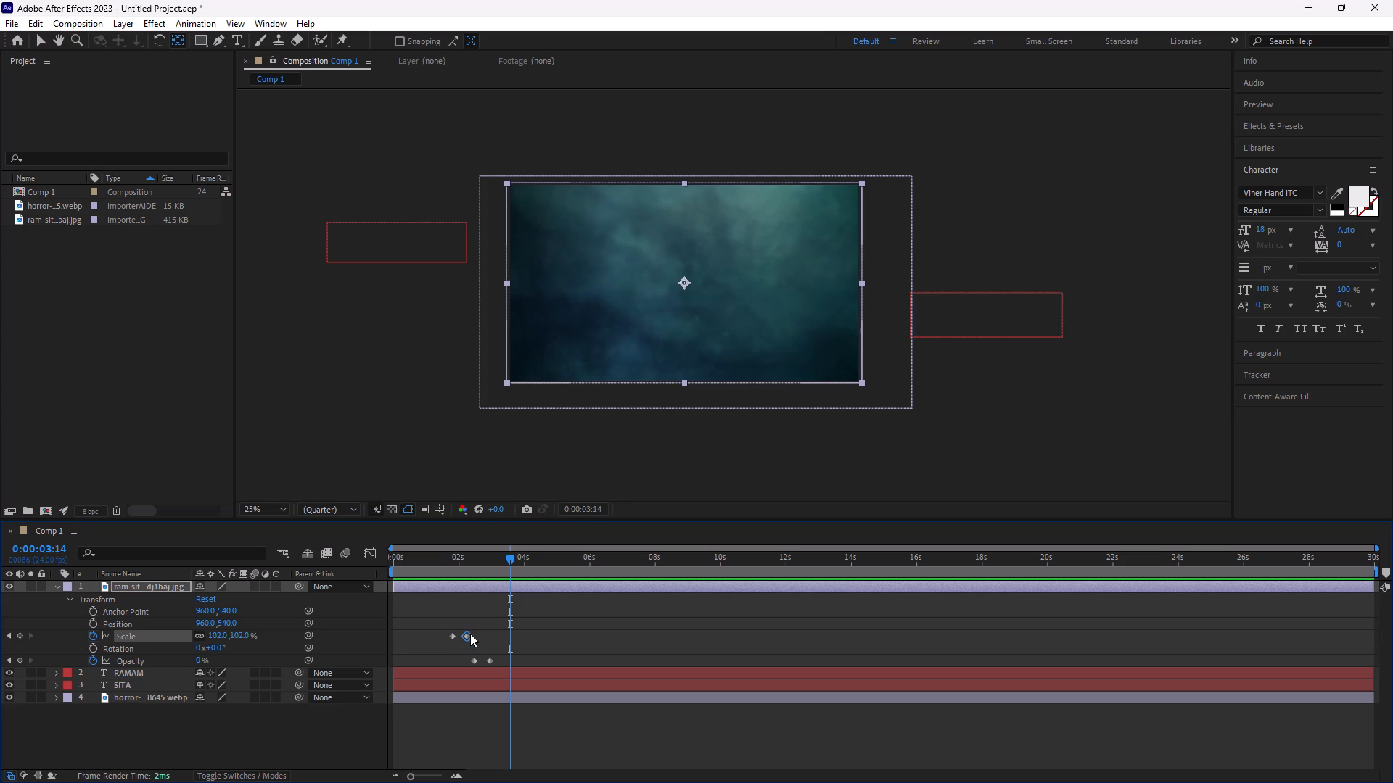
pyautogui.moveTo(470, 634); pyautogui.dragTo(471, 634)
pyautogui.moveTo(506, 558); pyautogui.dragTo(438, 591)
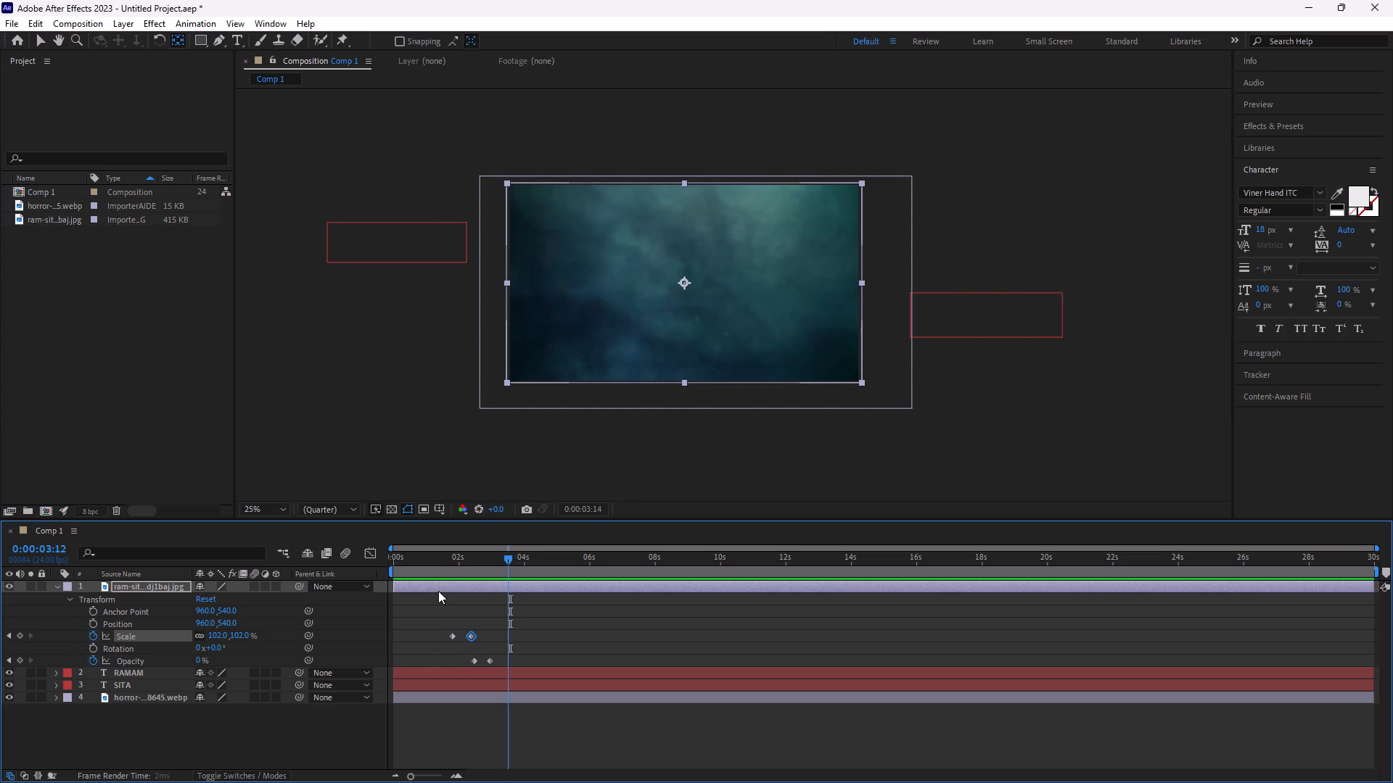
pyautogui.moveTo(438, 591); pyautogui.dragTo(434, 595)
pyautogui.press('space')
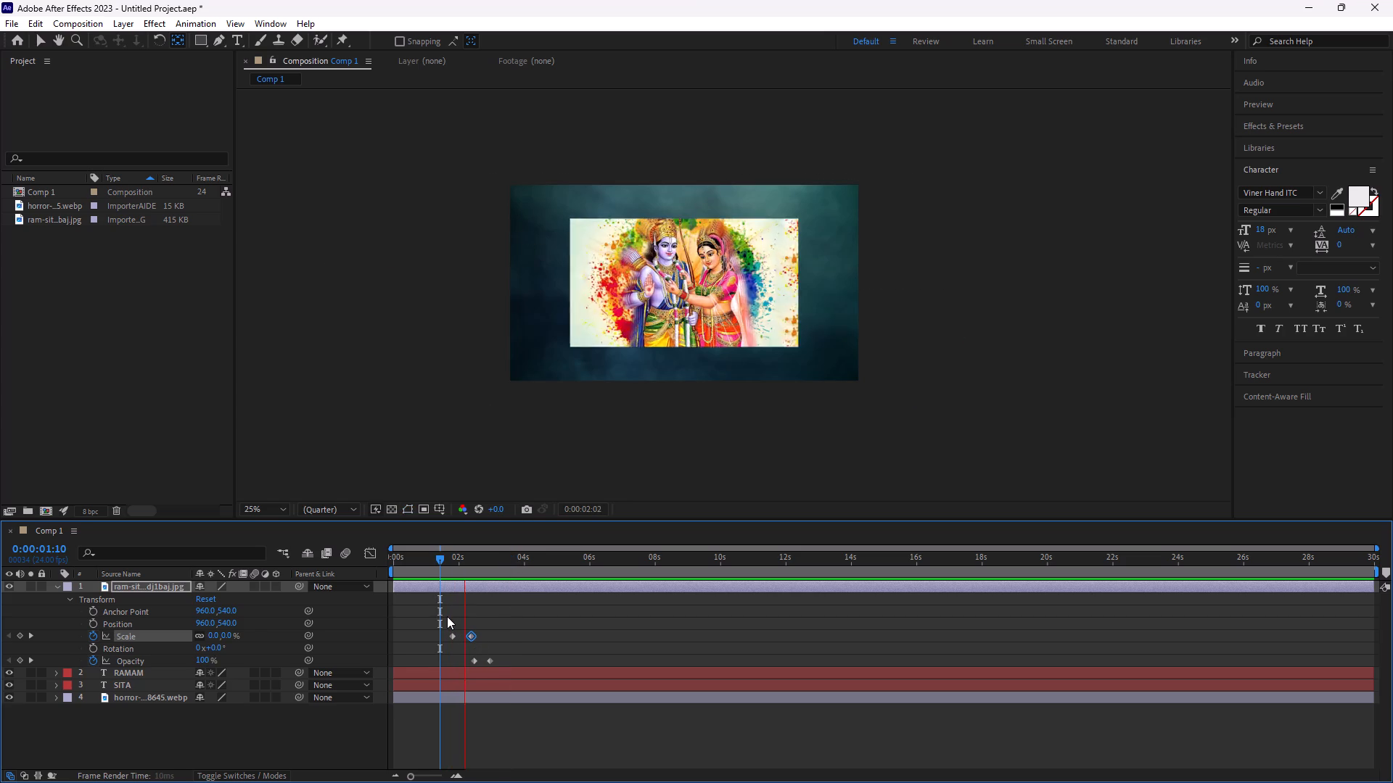
pyautogui.press('space')
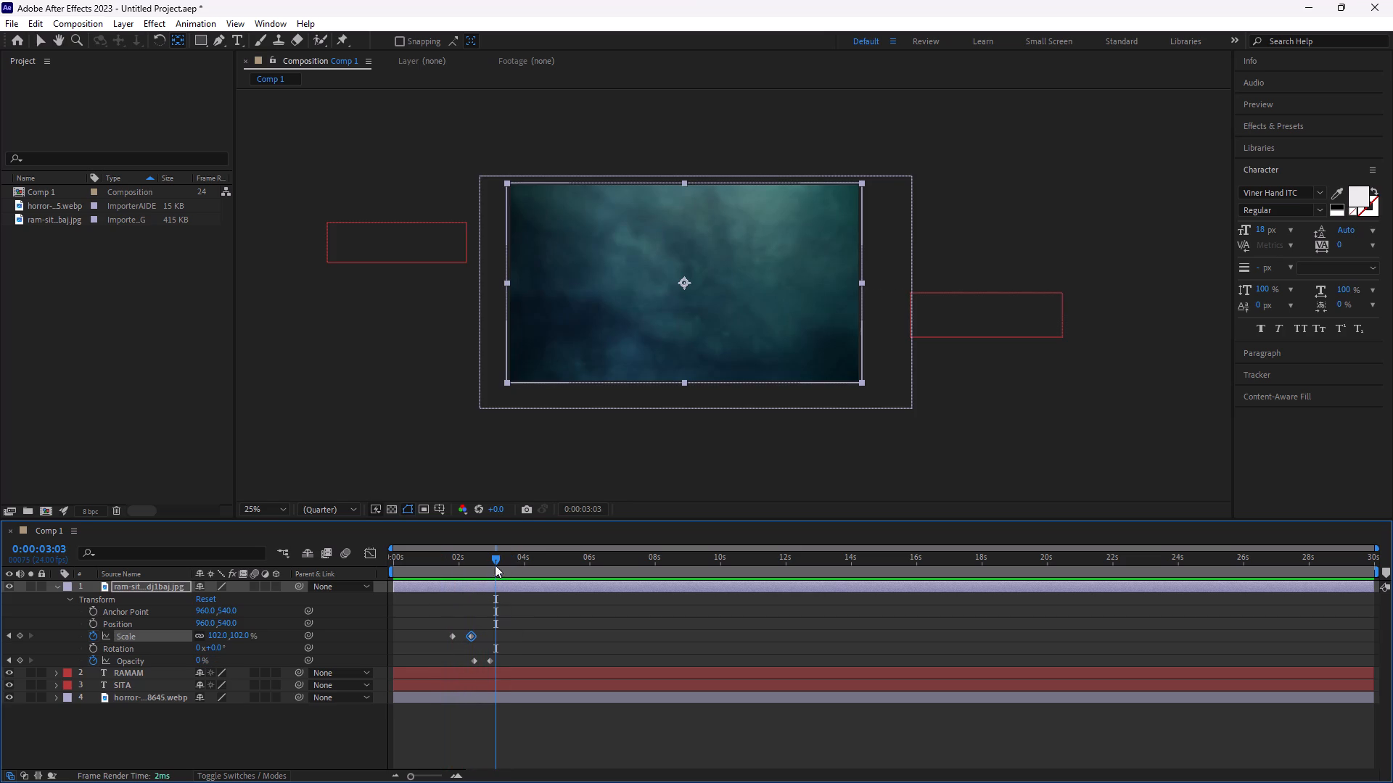
pyautogui.moveTo(496, 557); pyautogui.dragTo(493, 572)
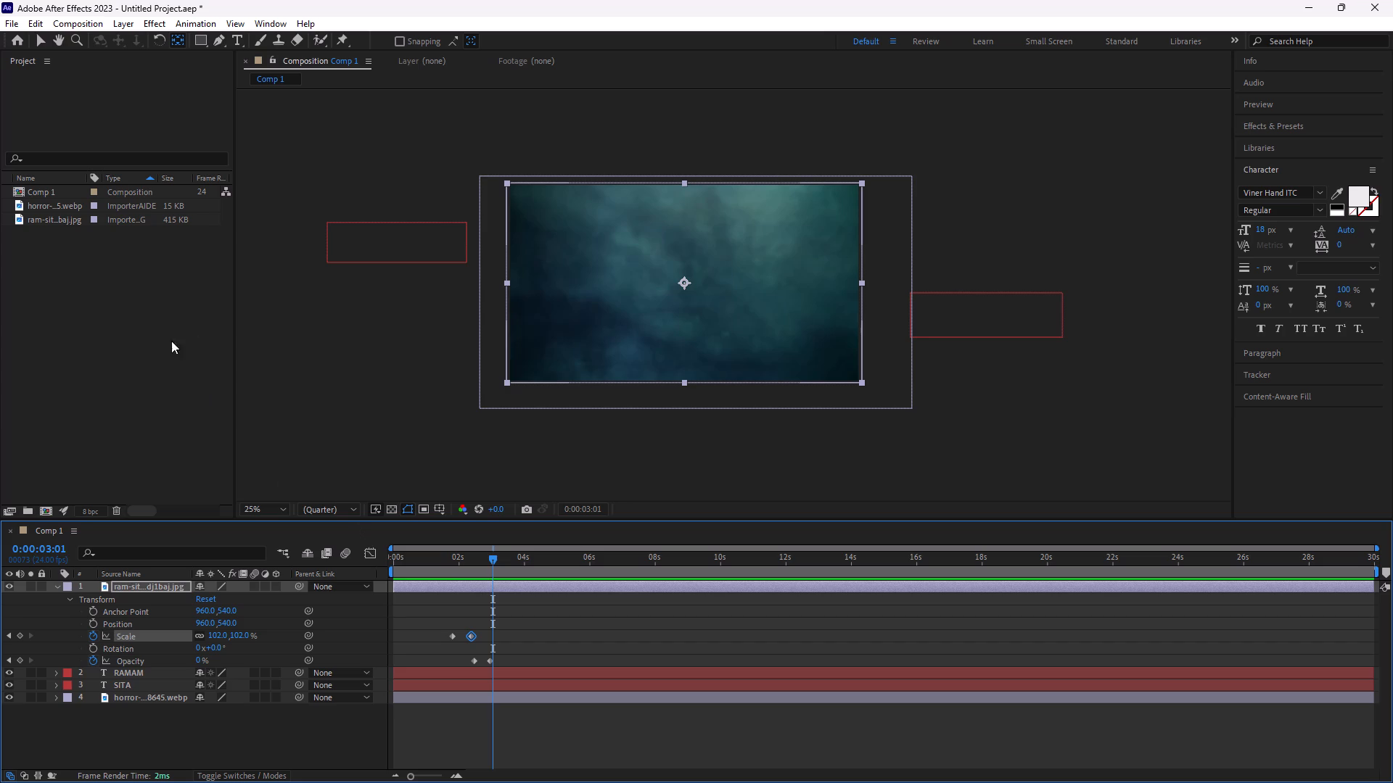
# Collapse the ram-sita layer, preview the animation from the beginning twice, and place the playhead at 0:00:03:00.
pyautogui.click(59, 584)
pyautogui.rightClick(139, 418)
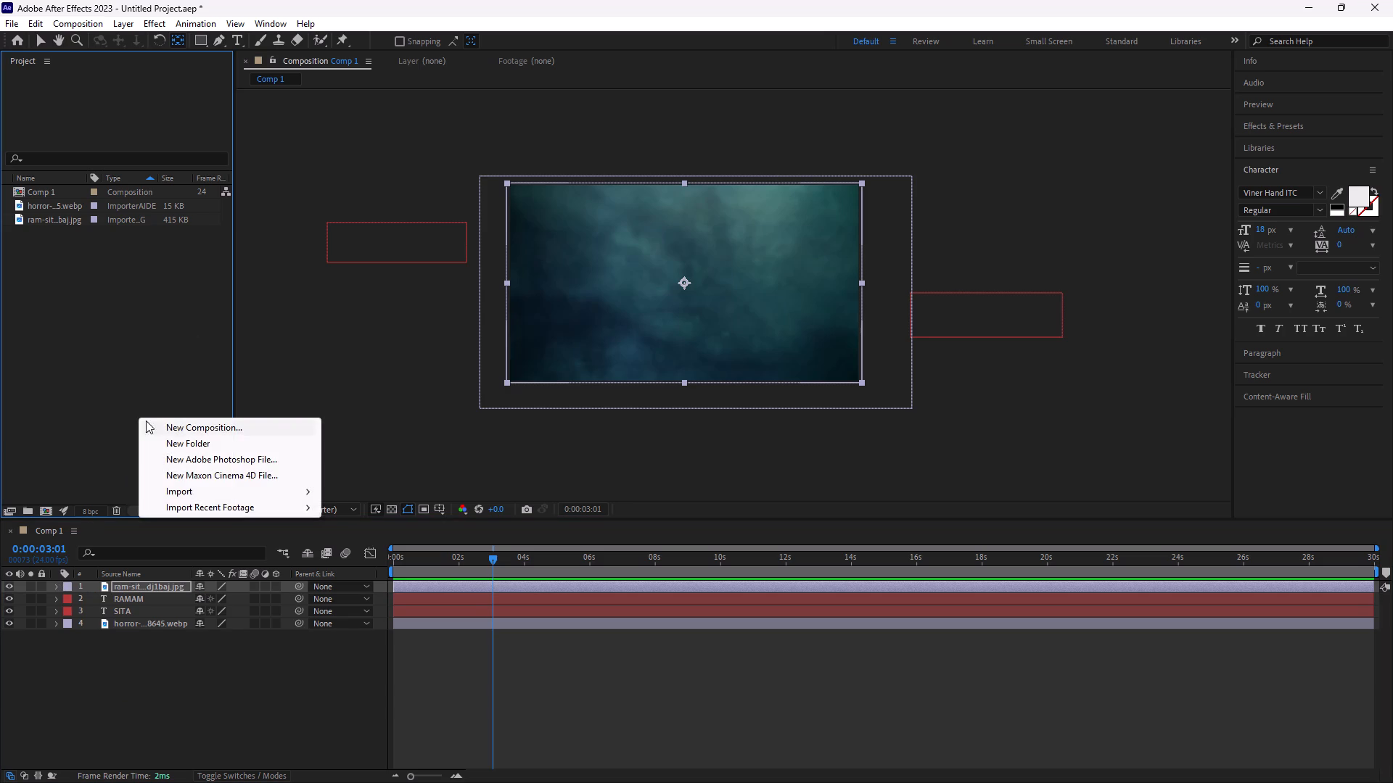
pyautogui.click(110, 359)
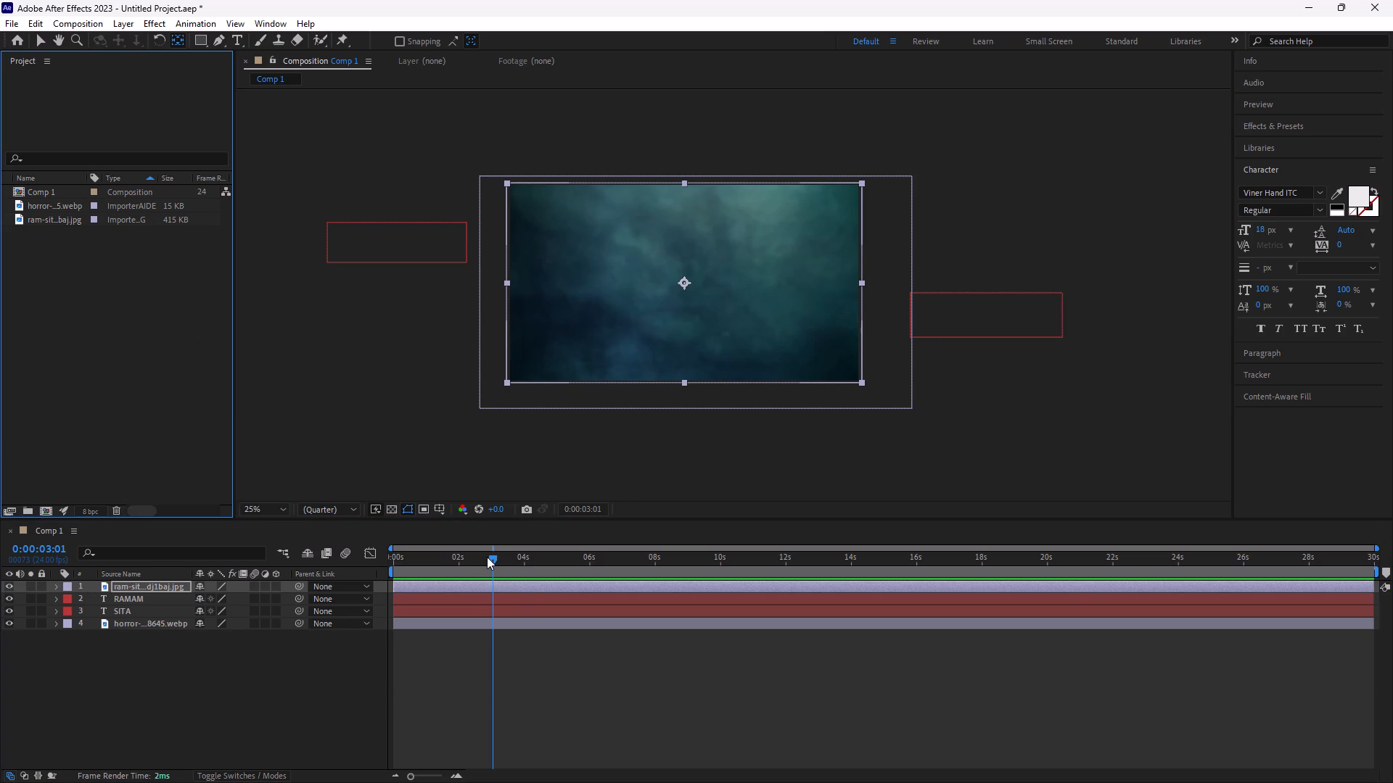
pyautogui.moveTo(492, 559); pyautogui.dragTo(296, 595)
pyautogui.press('space')
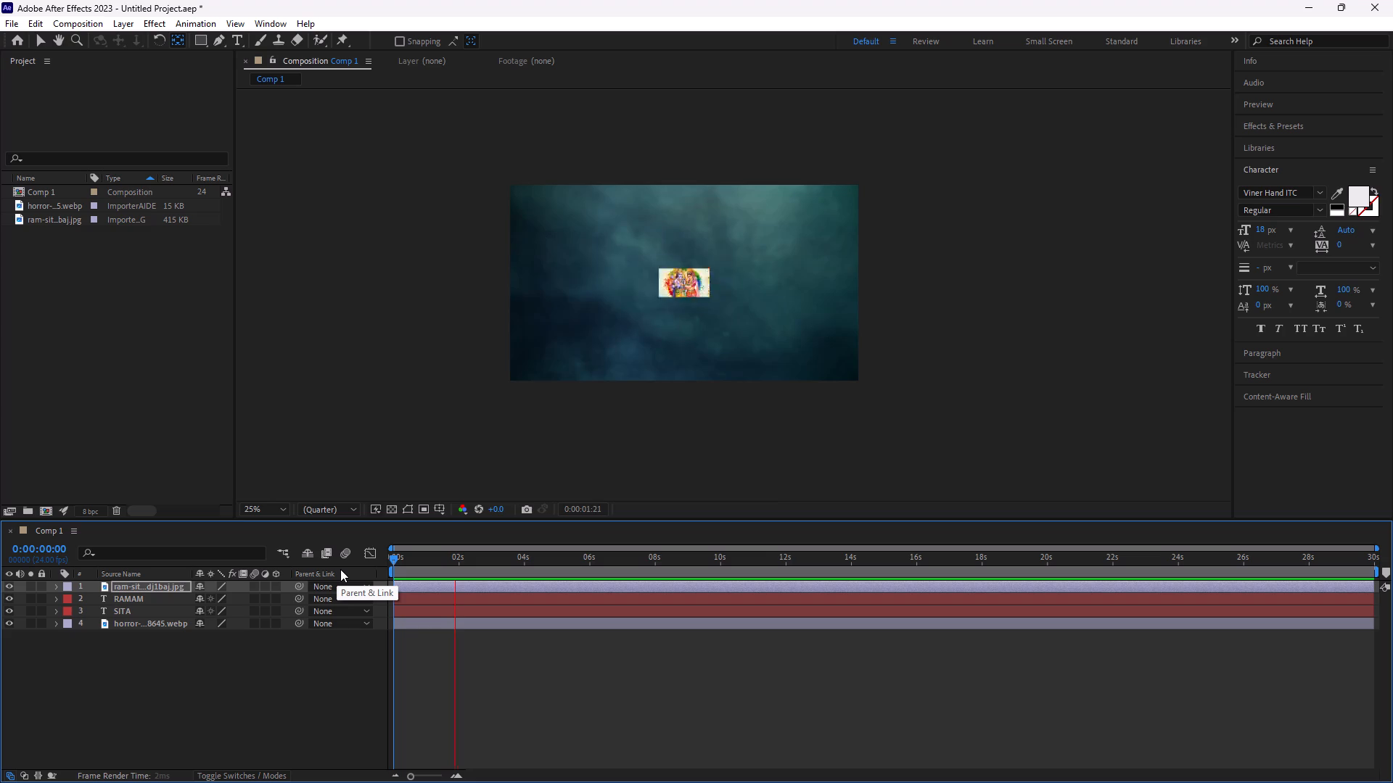
pyautogui.press('space')
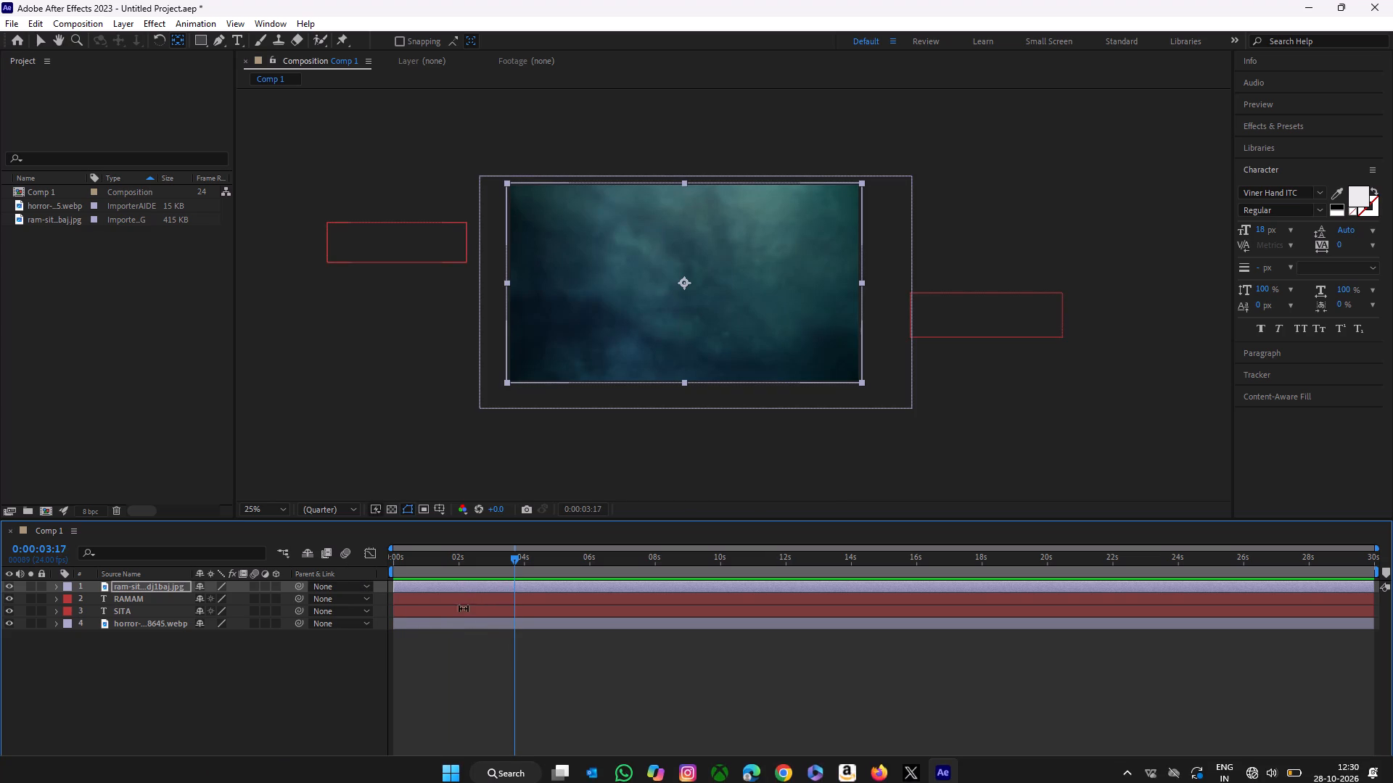
pyautogui.moveTo(509, 557); pyautogui.dragTo(6, 621)
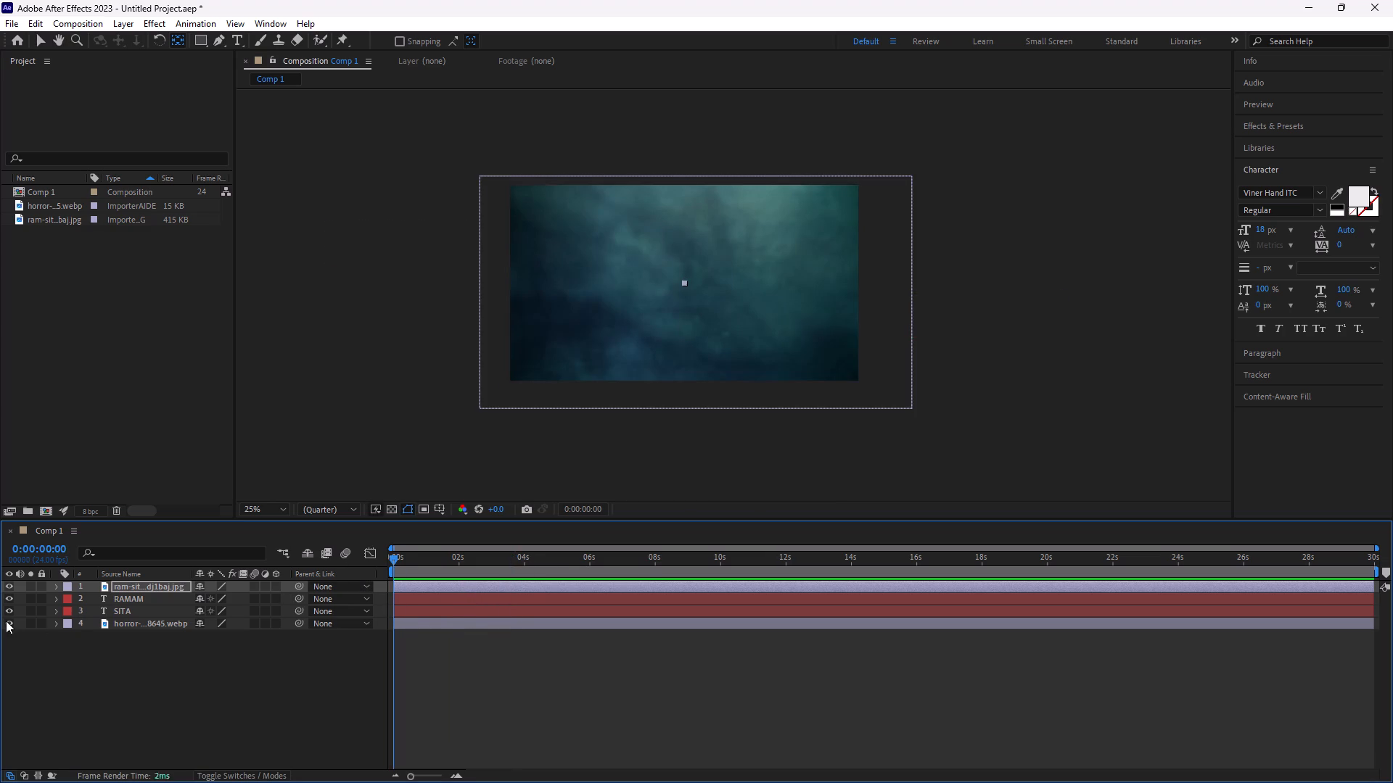
pyautogui.moveTo(6, 621); pyautogui.dragTo(17, 623)
pyautogui.click(57, 587)
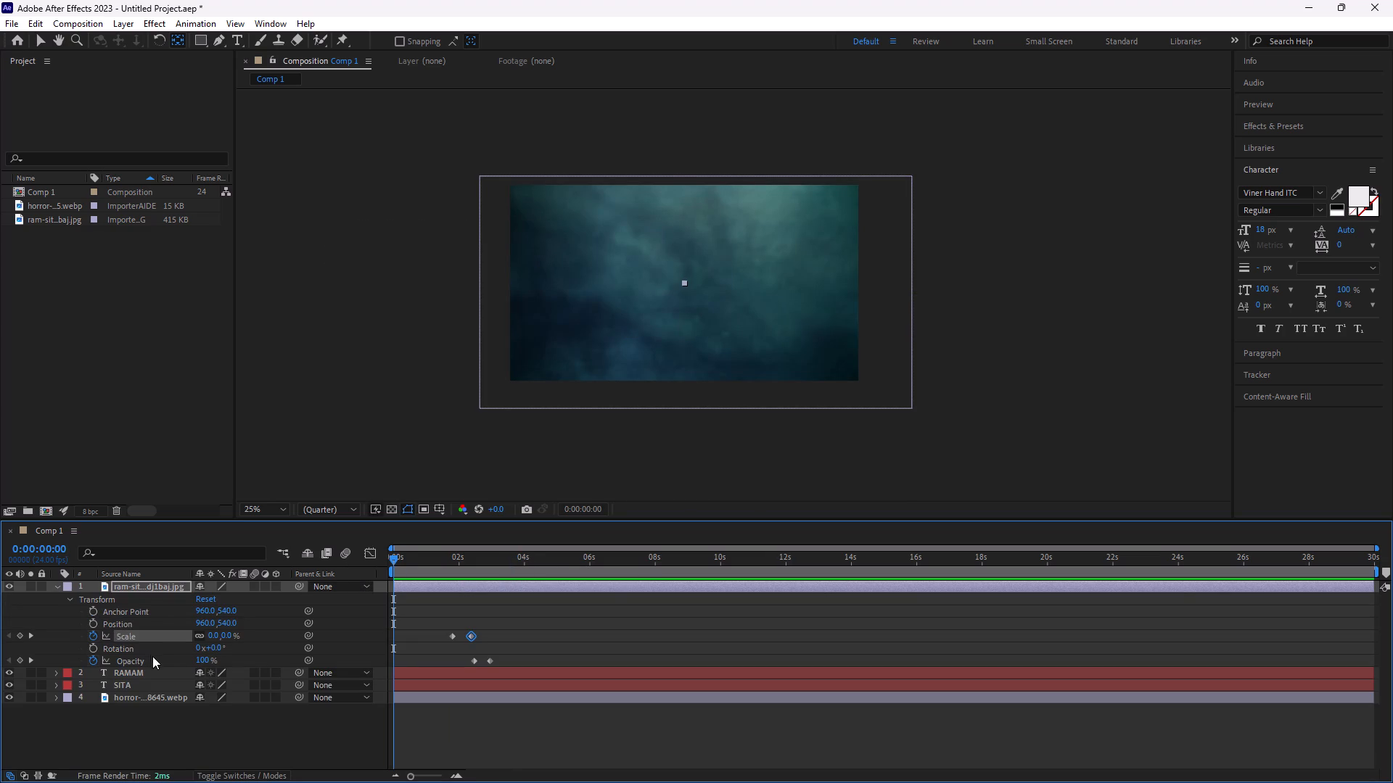
pyautogui.press('space')
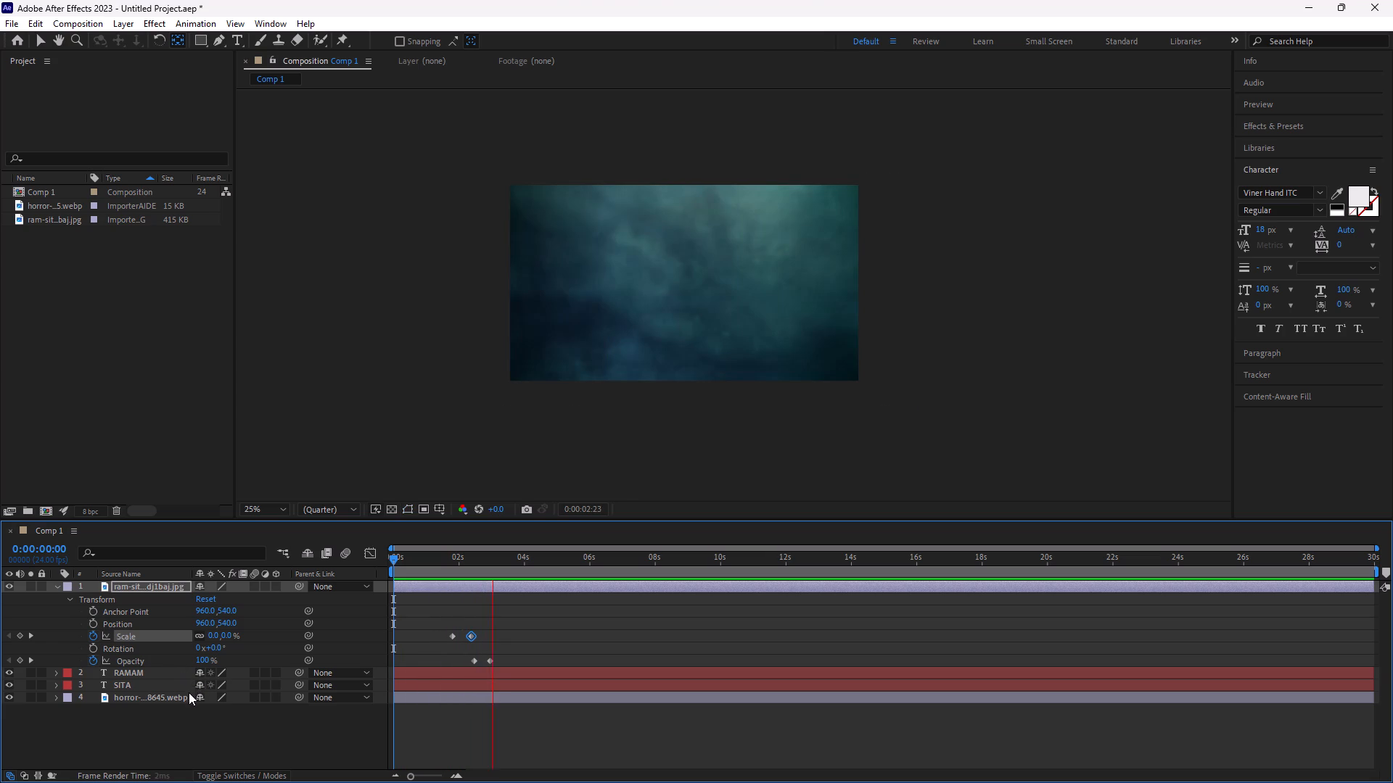
pyautogui.press('space')
pyautogui.moveTo(502, 558); pyautogui.dragTo(501, 558)
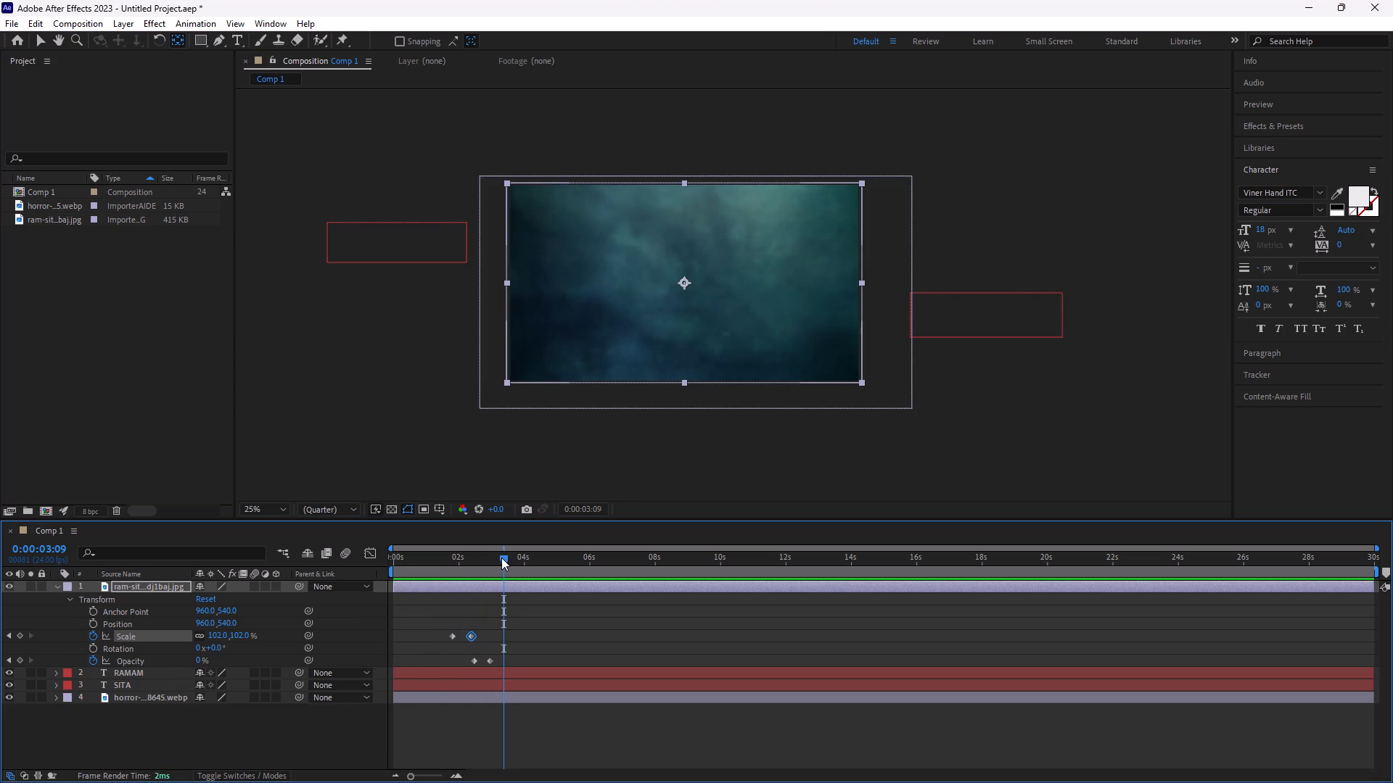
pyautogui.moveTo(501, 558); pyautogui.dragTo(490, 579)
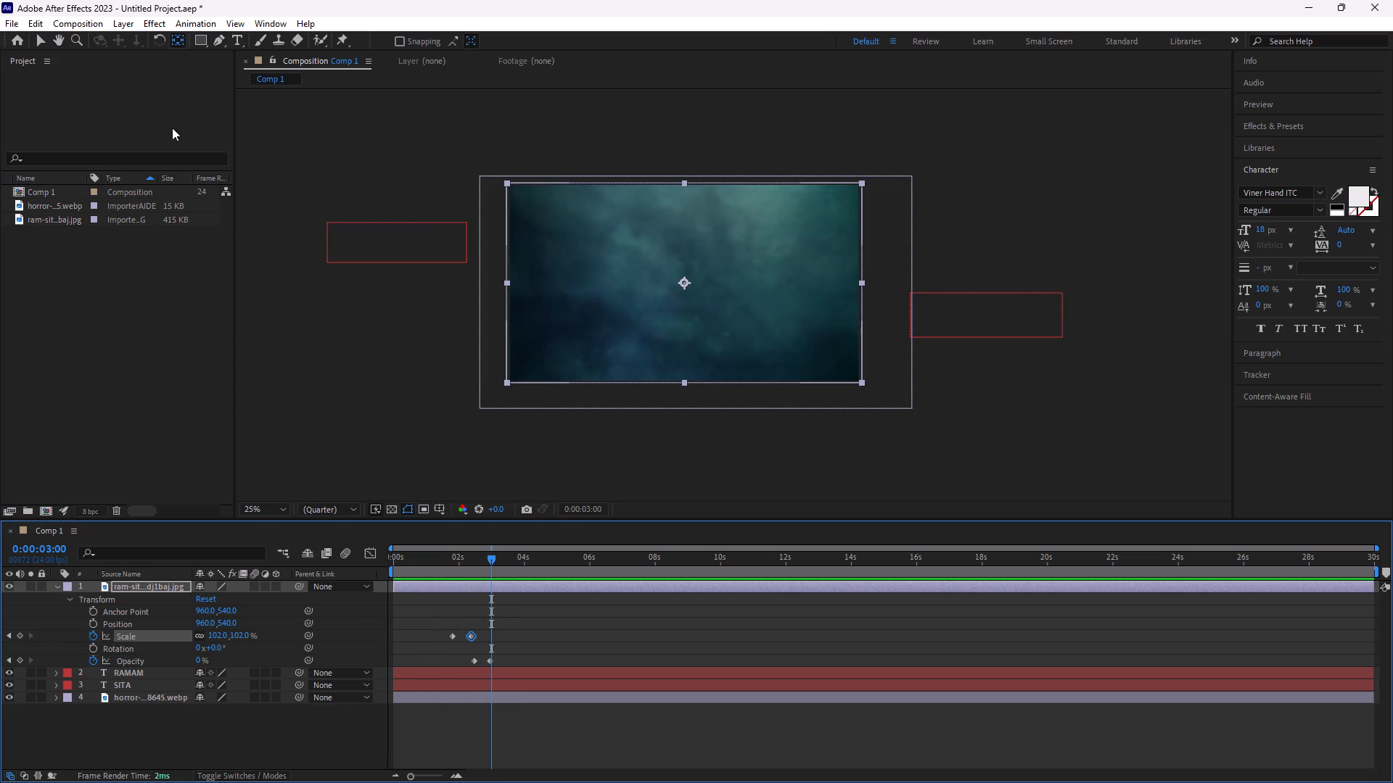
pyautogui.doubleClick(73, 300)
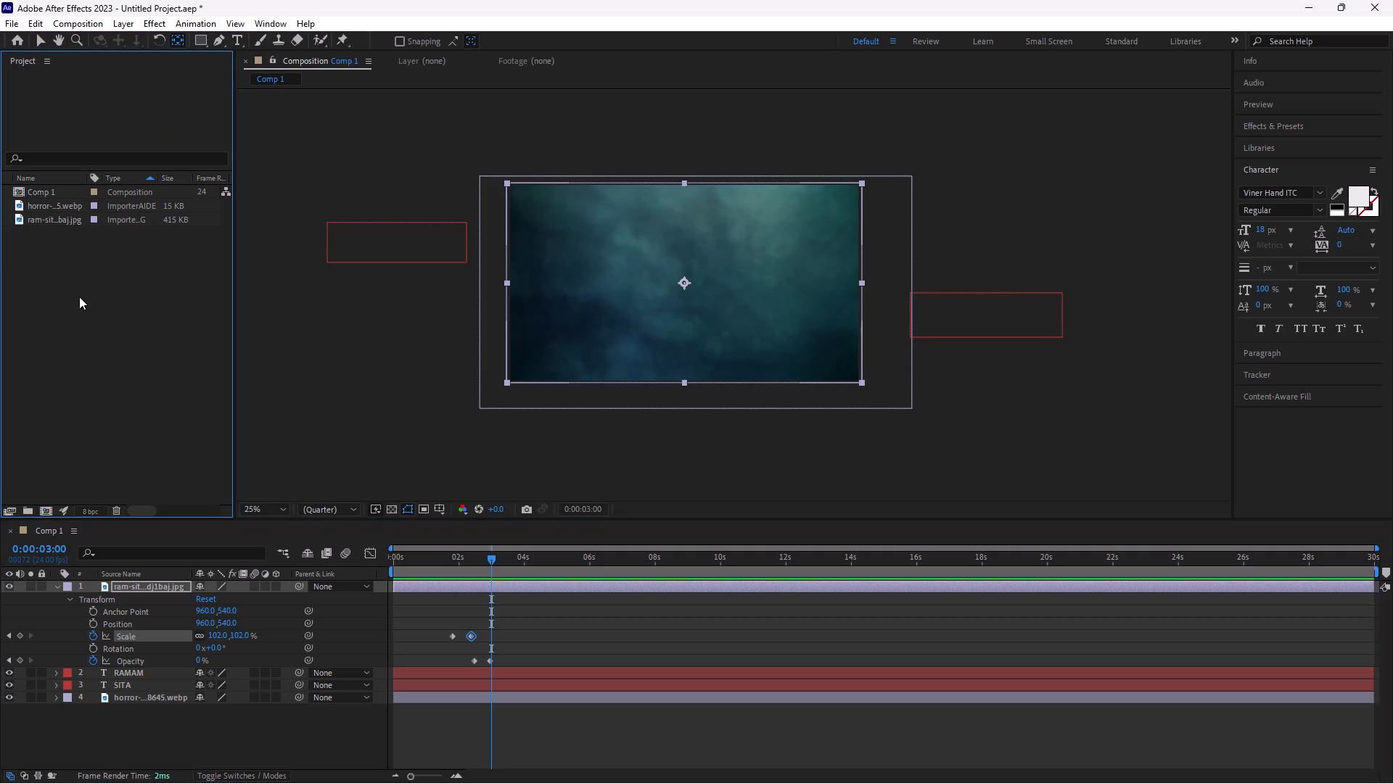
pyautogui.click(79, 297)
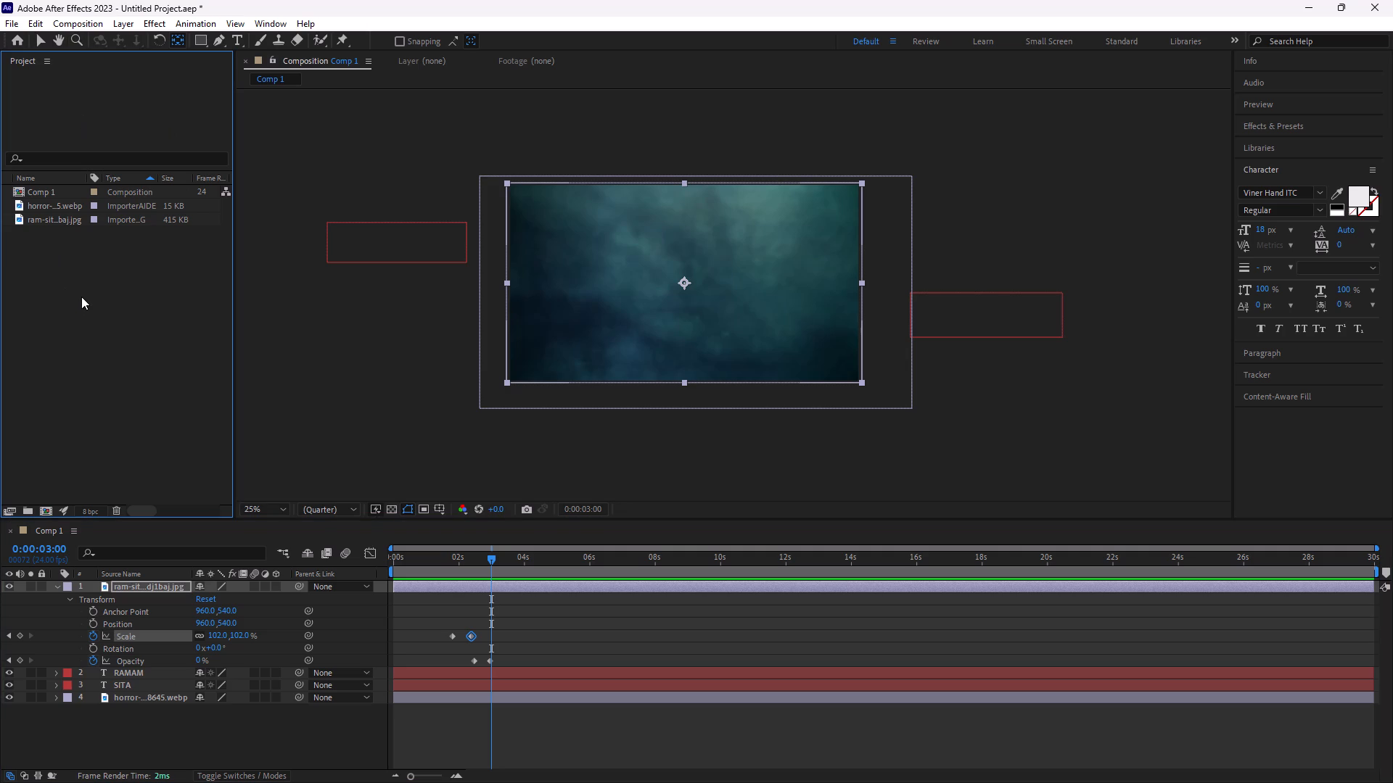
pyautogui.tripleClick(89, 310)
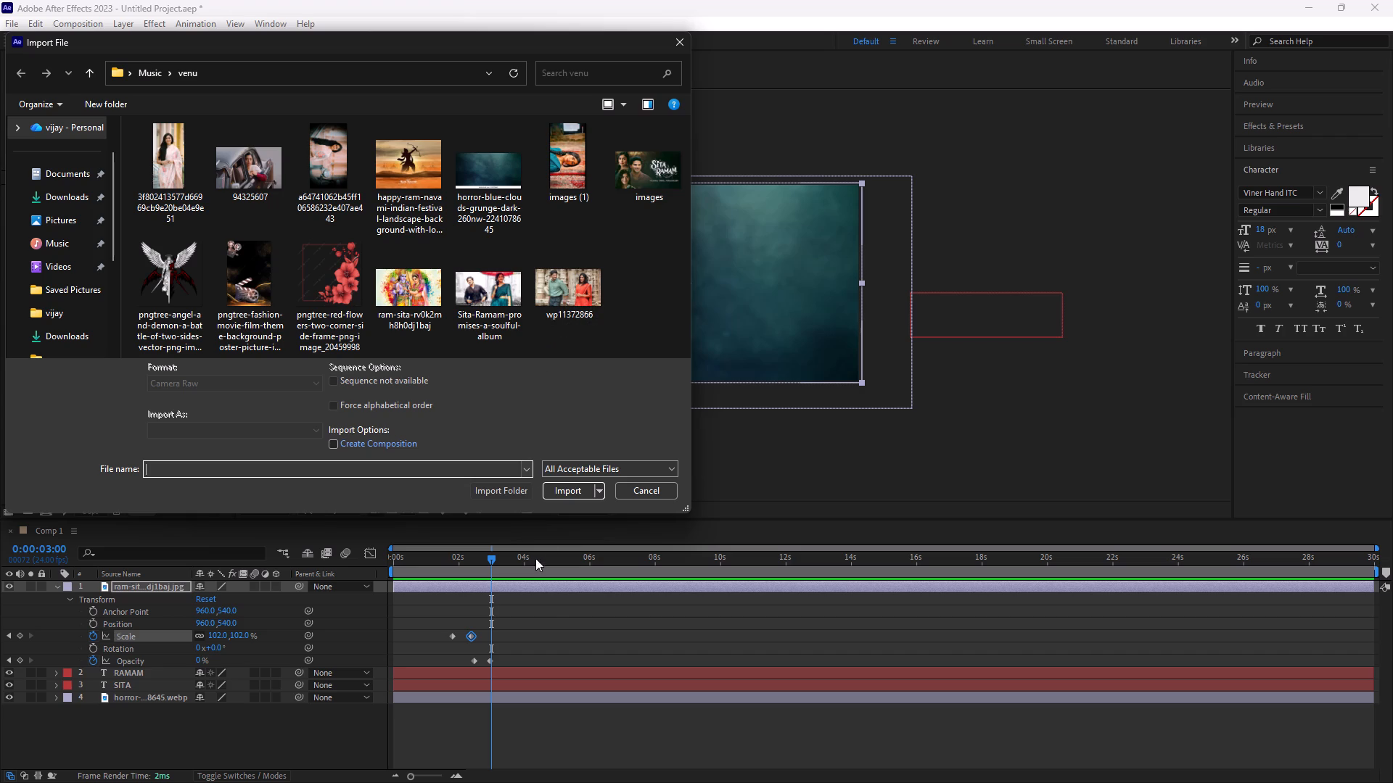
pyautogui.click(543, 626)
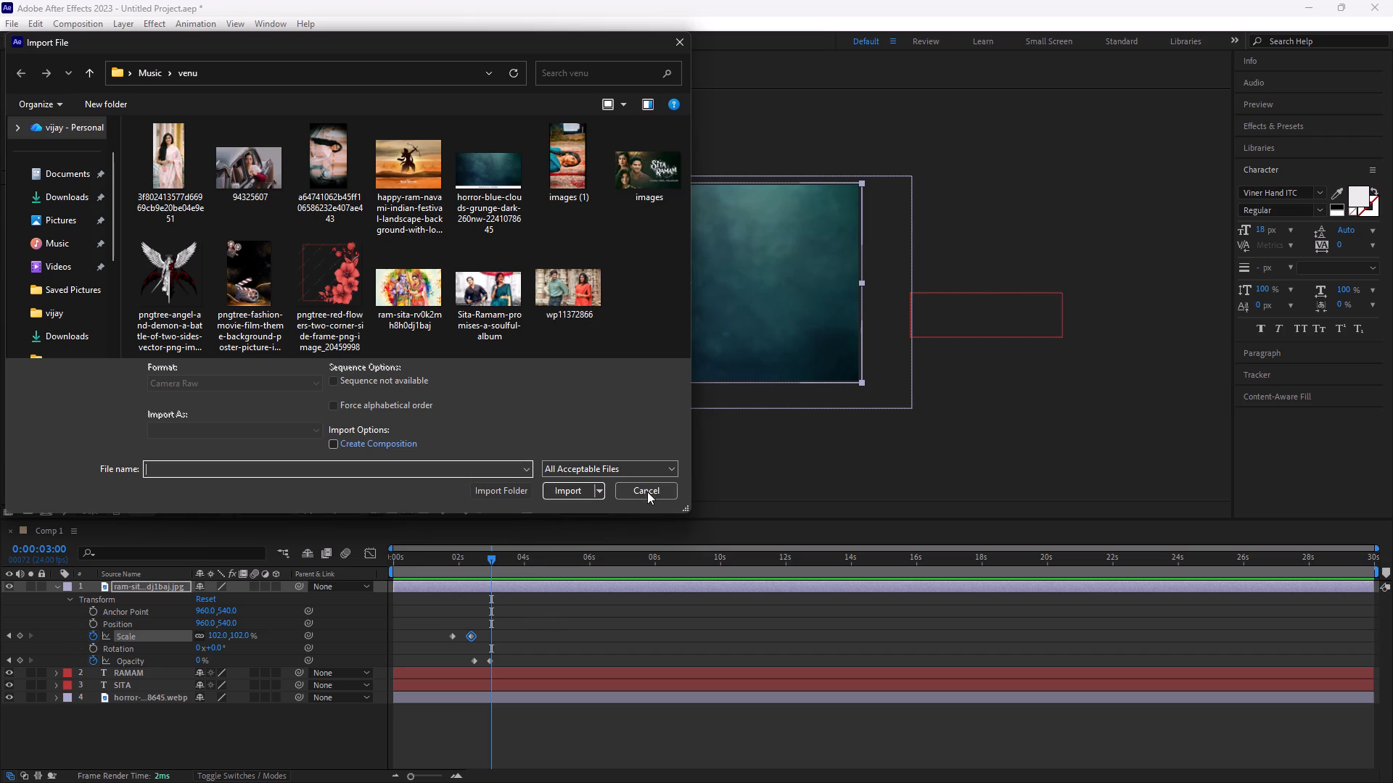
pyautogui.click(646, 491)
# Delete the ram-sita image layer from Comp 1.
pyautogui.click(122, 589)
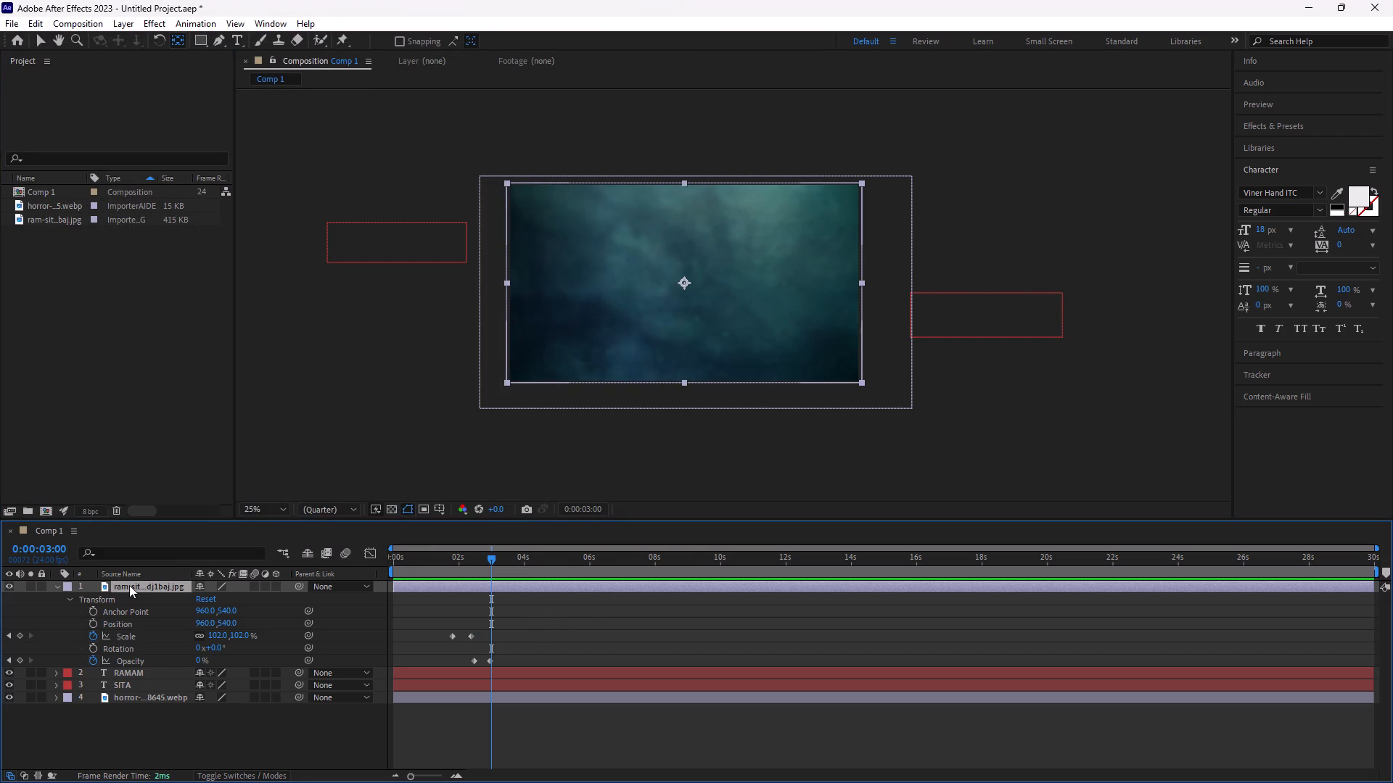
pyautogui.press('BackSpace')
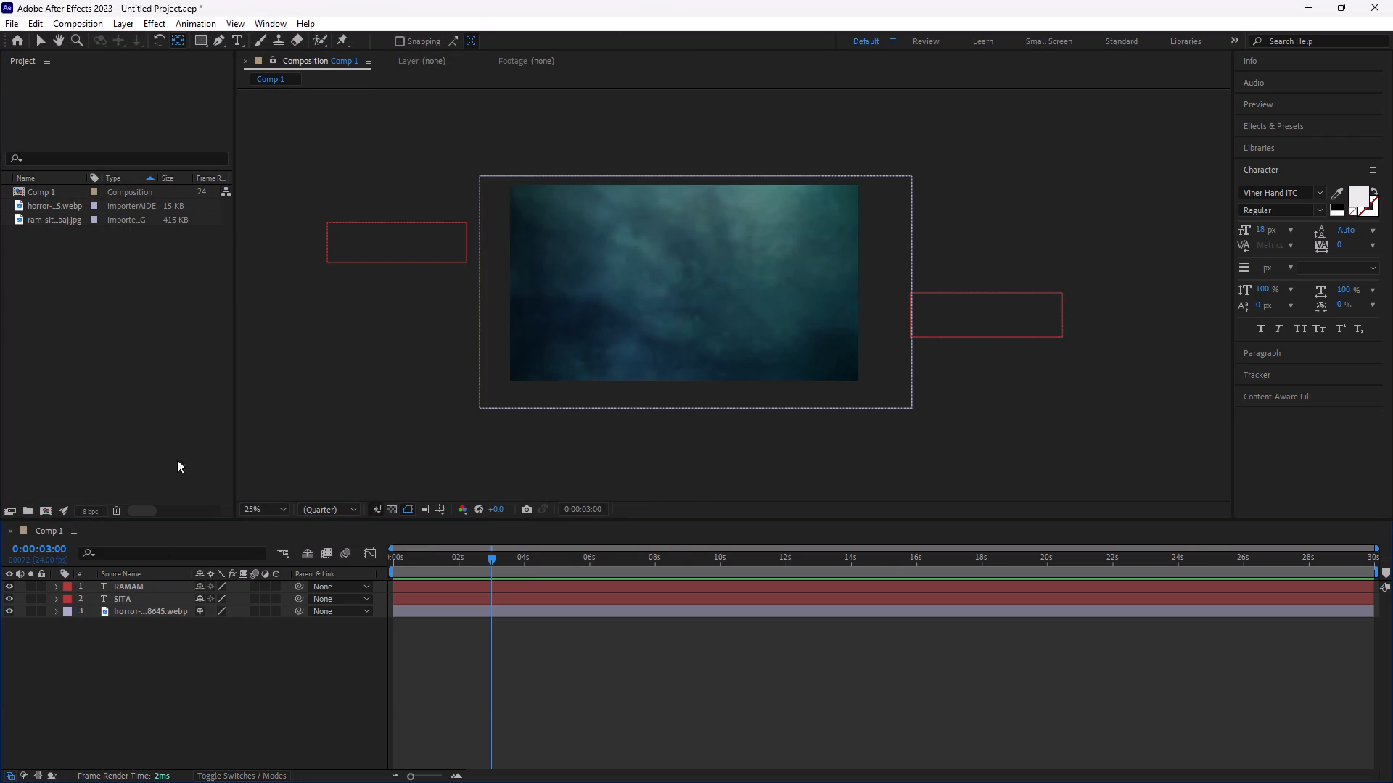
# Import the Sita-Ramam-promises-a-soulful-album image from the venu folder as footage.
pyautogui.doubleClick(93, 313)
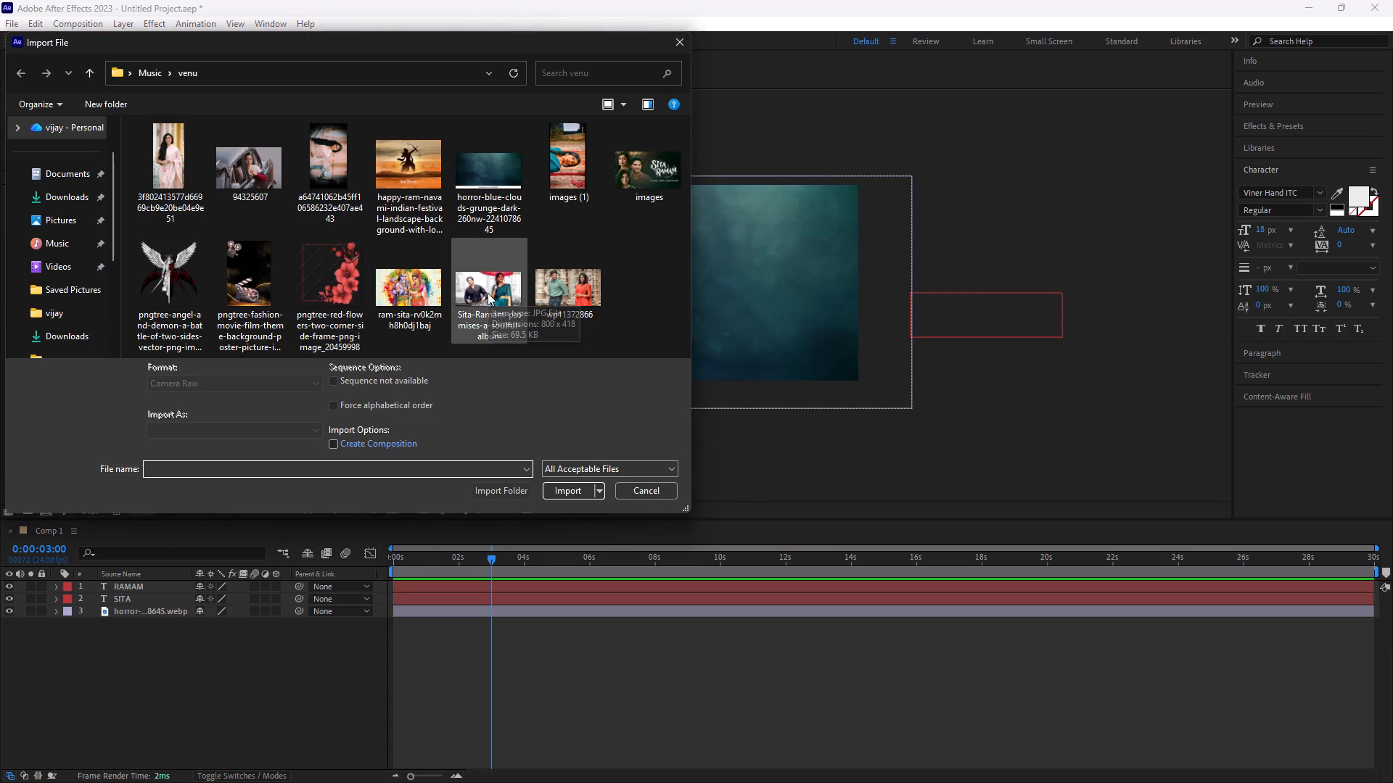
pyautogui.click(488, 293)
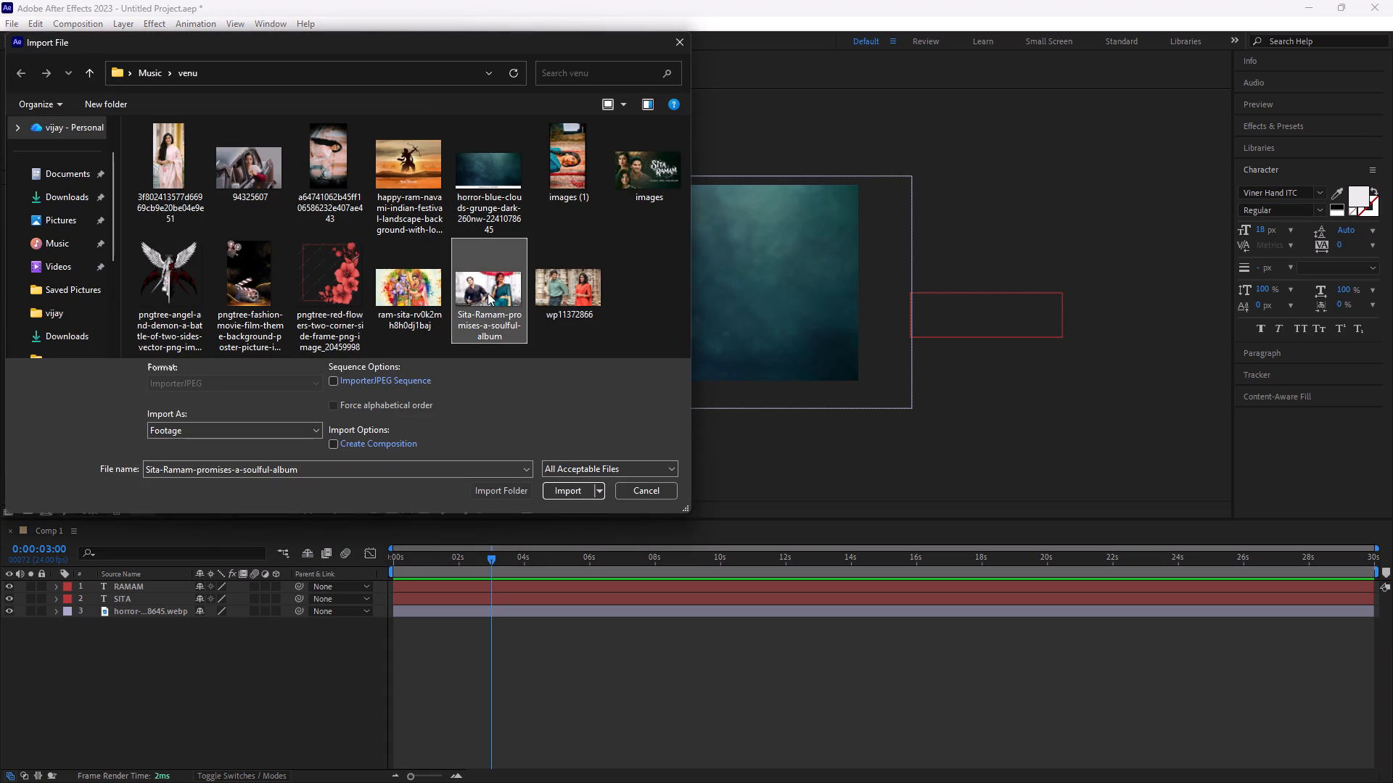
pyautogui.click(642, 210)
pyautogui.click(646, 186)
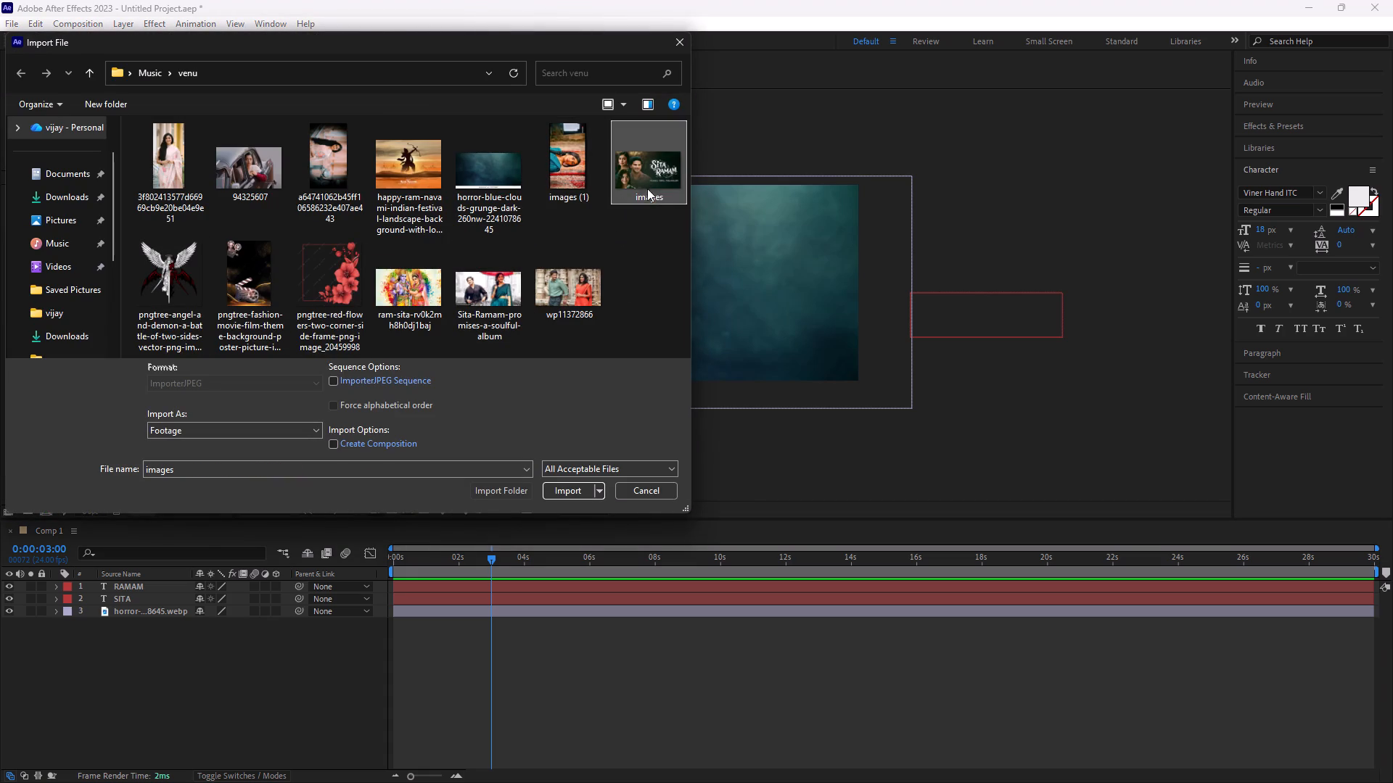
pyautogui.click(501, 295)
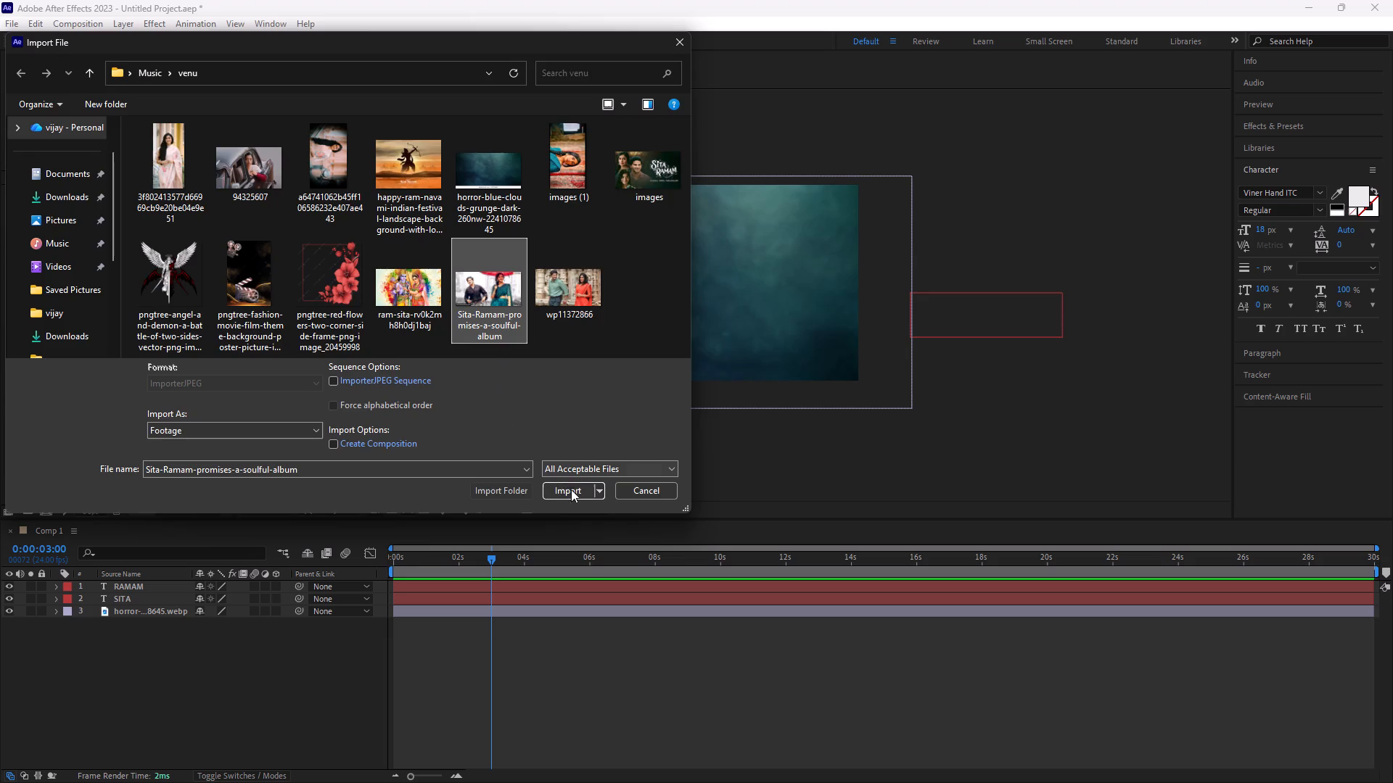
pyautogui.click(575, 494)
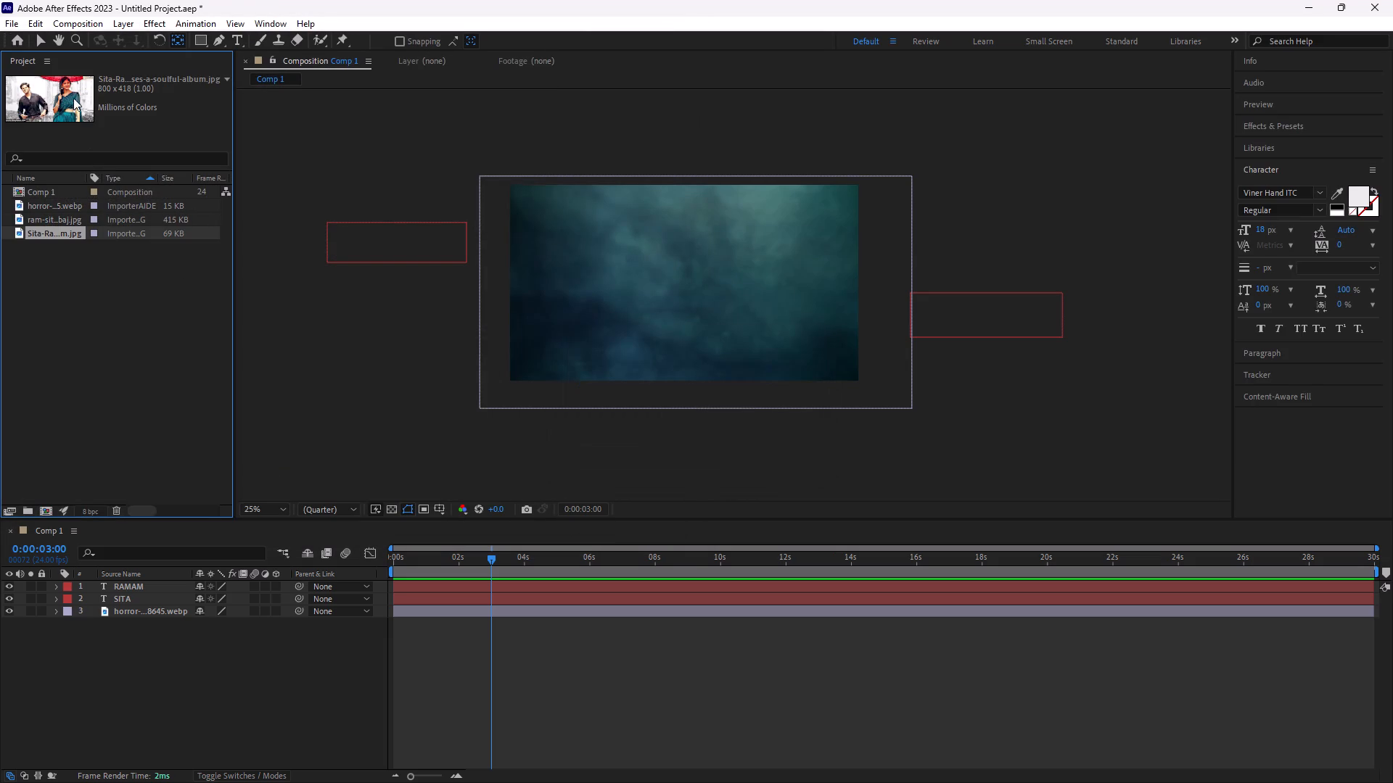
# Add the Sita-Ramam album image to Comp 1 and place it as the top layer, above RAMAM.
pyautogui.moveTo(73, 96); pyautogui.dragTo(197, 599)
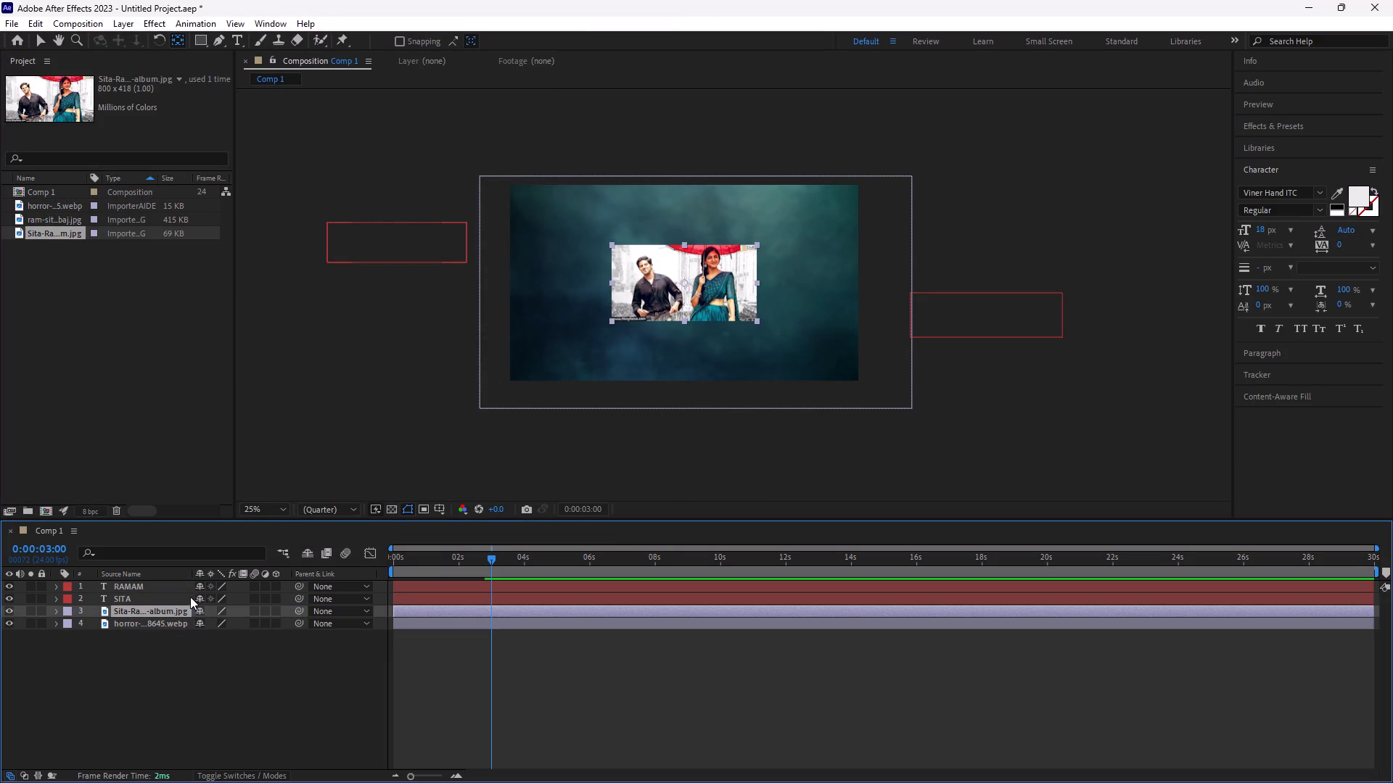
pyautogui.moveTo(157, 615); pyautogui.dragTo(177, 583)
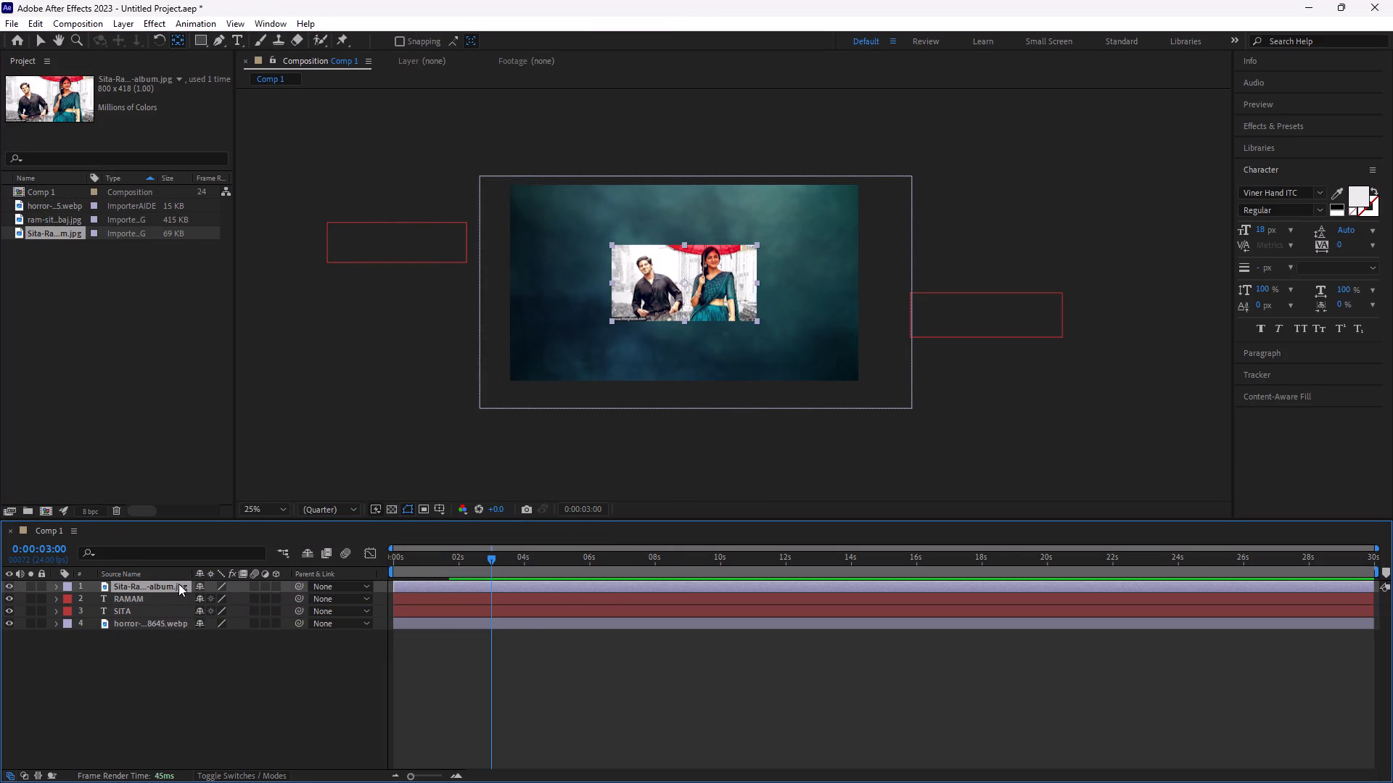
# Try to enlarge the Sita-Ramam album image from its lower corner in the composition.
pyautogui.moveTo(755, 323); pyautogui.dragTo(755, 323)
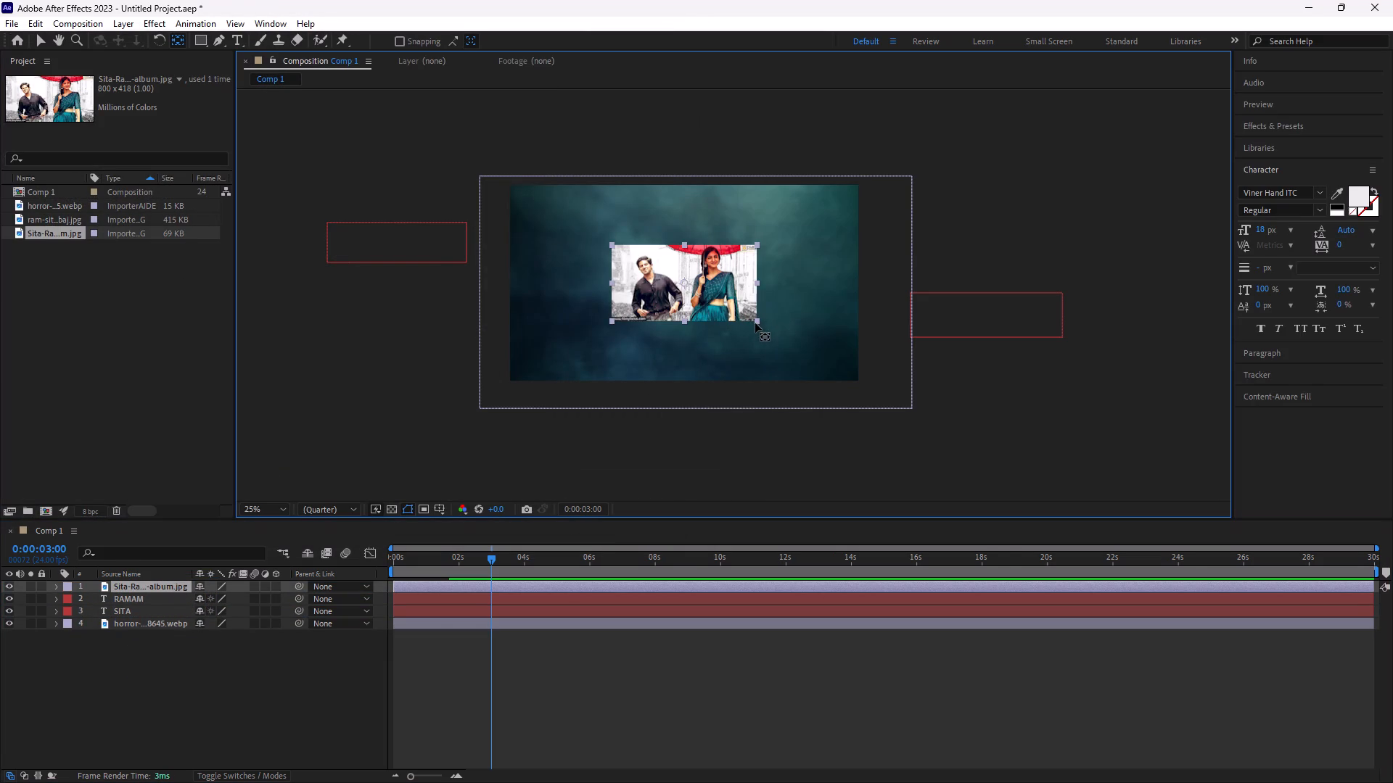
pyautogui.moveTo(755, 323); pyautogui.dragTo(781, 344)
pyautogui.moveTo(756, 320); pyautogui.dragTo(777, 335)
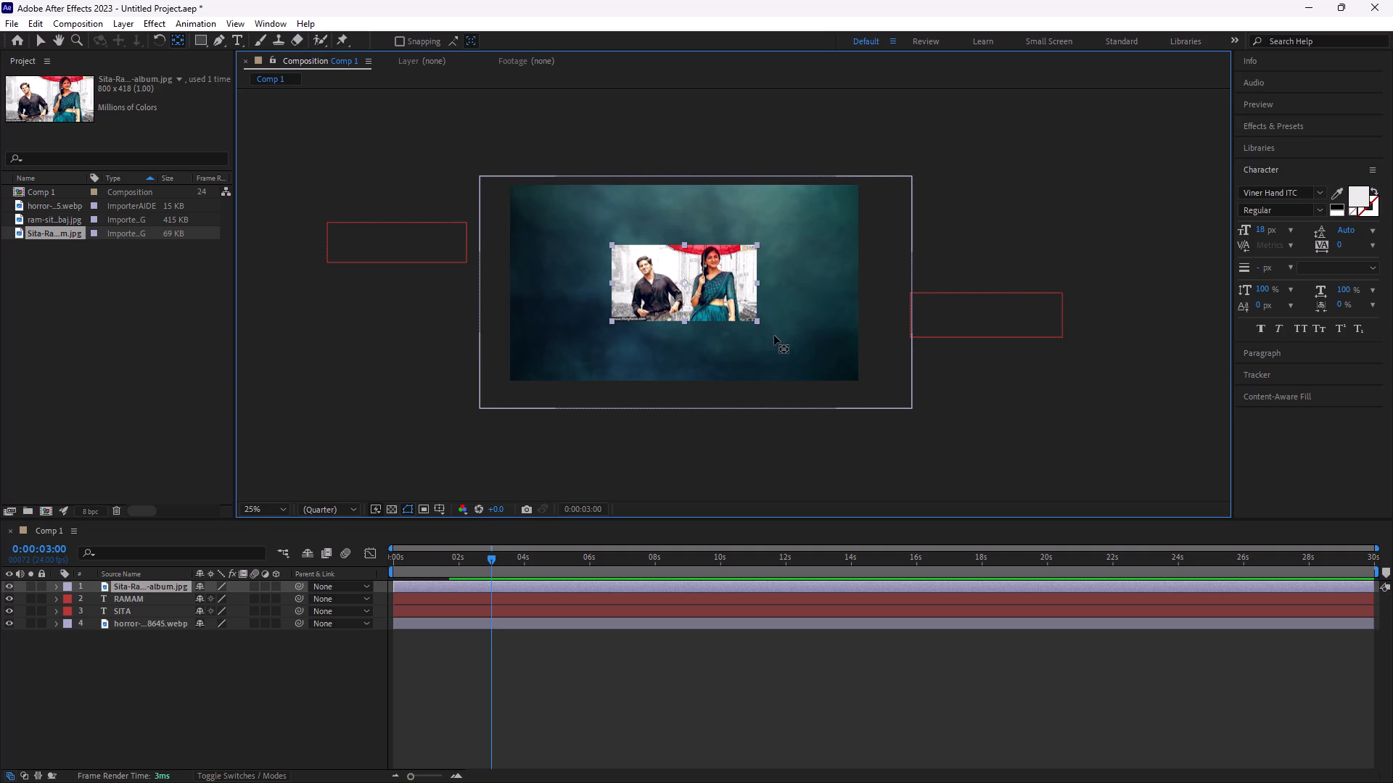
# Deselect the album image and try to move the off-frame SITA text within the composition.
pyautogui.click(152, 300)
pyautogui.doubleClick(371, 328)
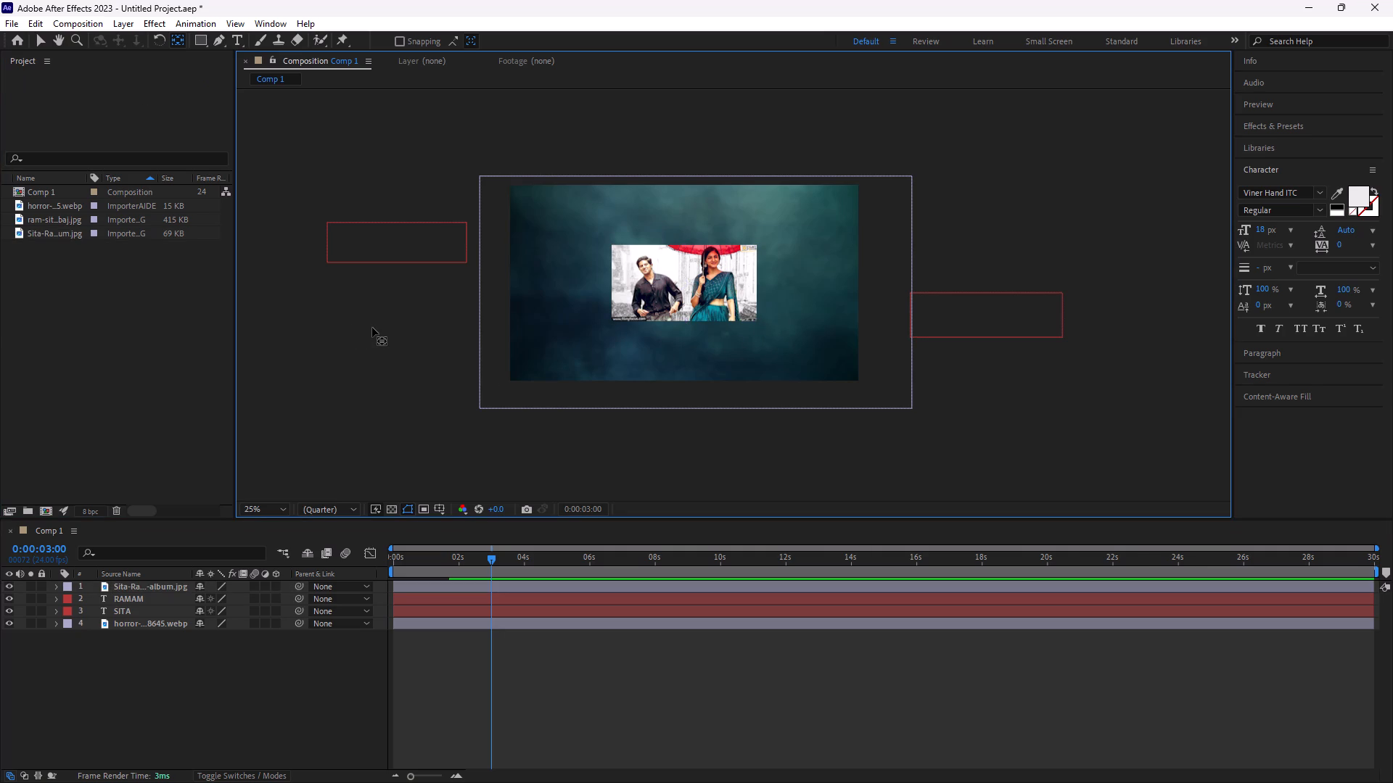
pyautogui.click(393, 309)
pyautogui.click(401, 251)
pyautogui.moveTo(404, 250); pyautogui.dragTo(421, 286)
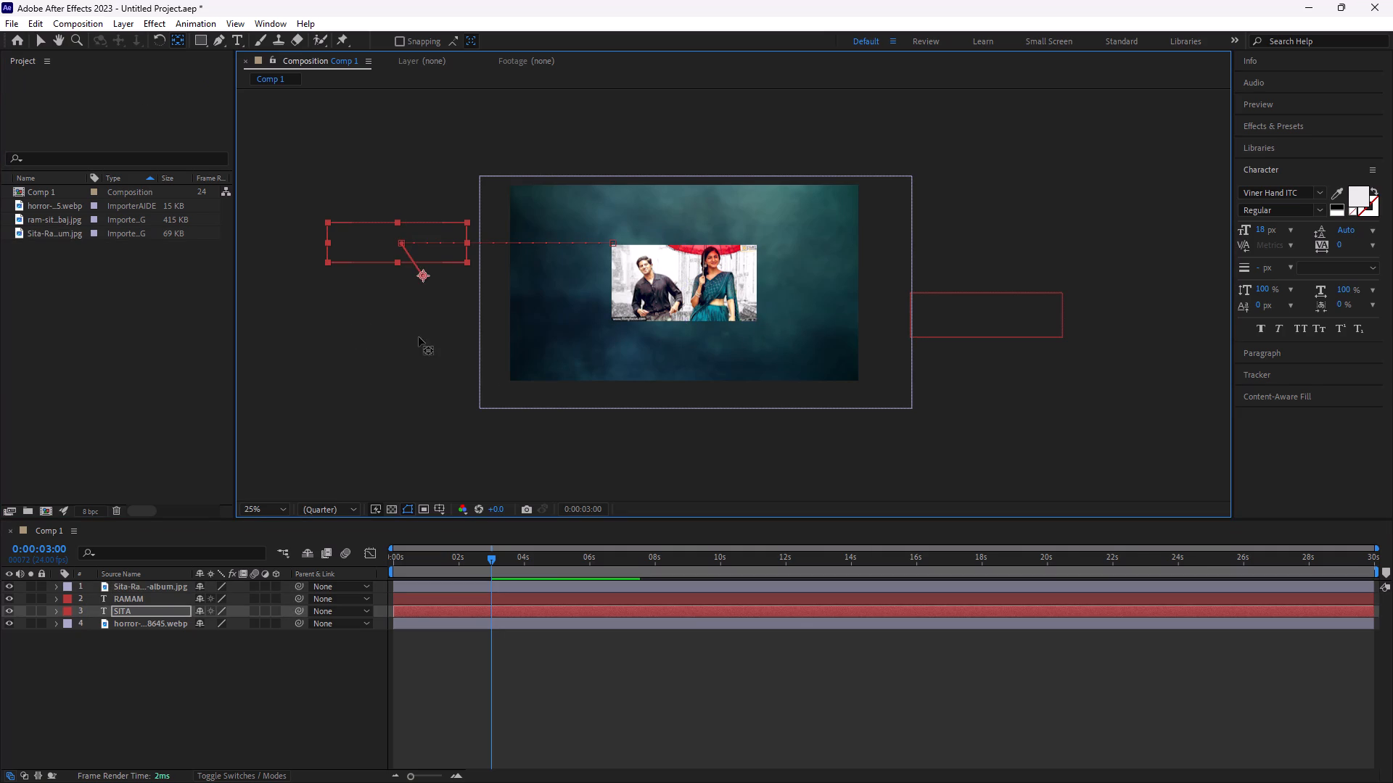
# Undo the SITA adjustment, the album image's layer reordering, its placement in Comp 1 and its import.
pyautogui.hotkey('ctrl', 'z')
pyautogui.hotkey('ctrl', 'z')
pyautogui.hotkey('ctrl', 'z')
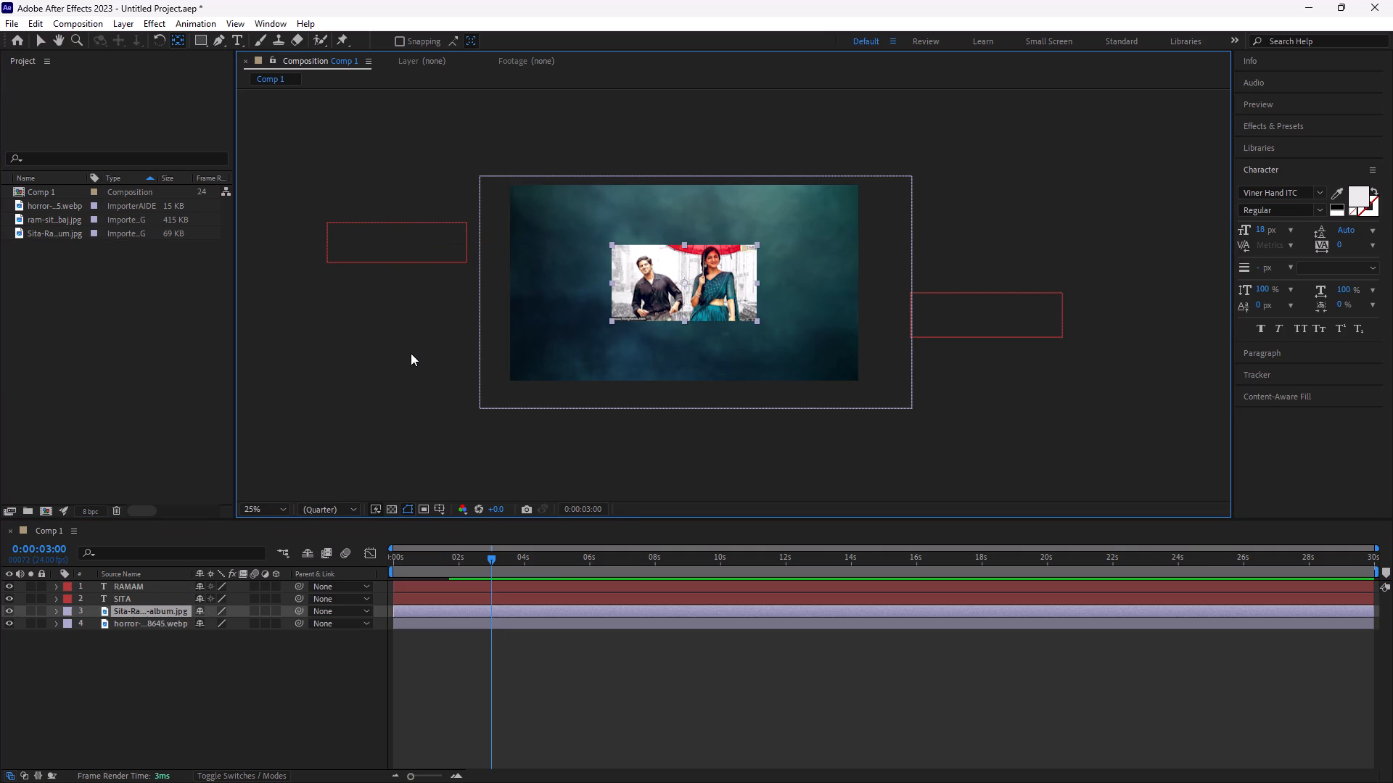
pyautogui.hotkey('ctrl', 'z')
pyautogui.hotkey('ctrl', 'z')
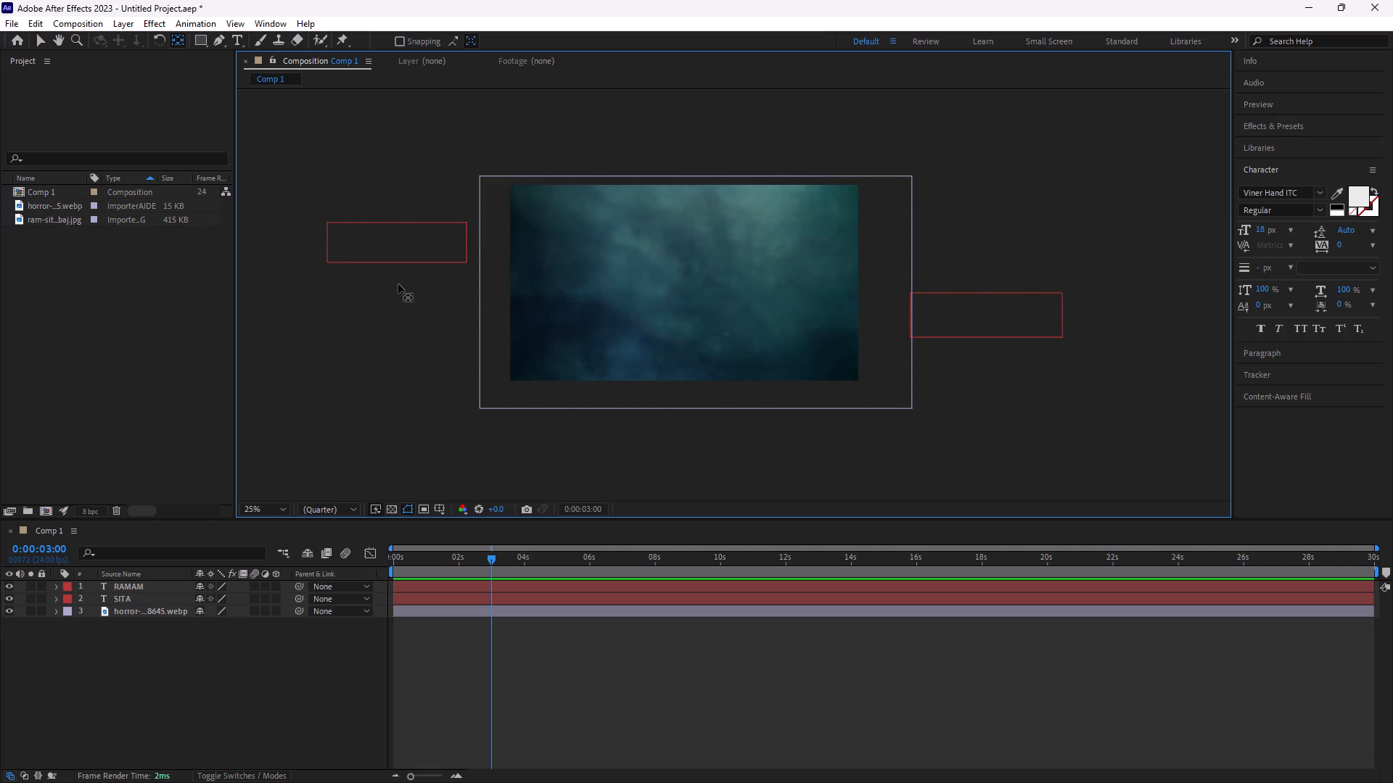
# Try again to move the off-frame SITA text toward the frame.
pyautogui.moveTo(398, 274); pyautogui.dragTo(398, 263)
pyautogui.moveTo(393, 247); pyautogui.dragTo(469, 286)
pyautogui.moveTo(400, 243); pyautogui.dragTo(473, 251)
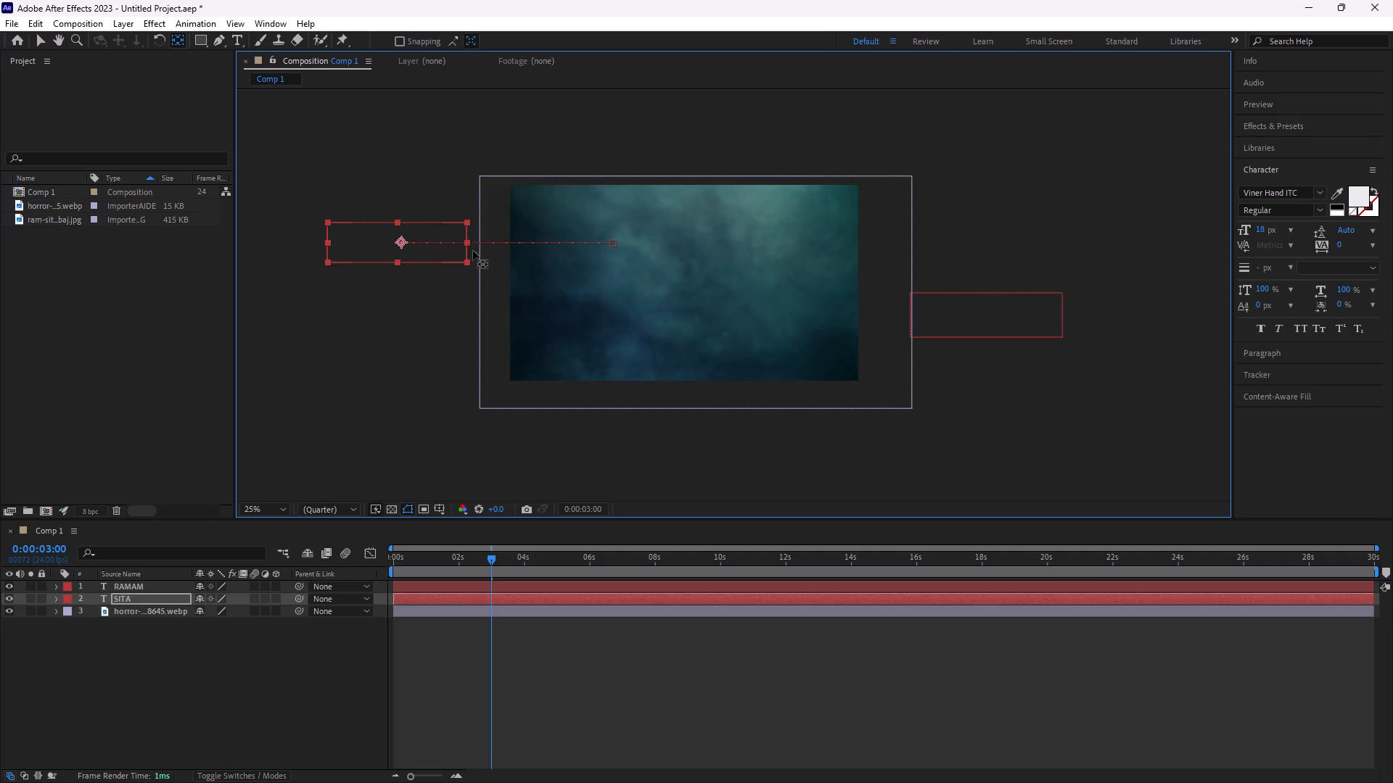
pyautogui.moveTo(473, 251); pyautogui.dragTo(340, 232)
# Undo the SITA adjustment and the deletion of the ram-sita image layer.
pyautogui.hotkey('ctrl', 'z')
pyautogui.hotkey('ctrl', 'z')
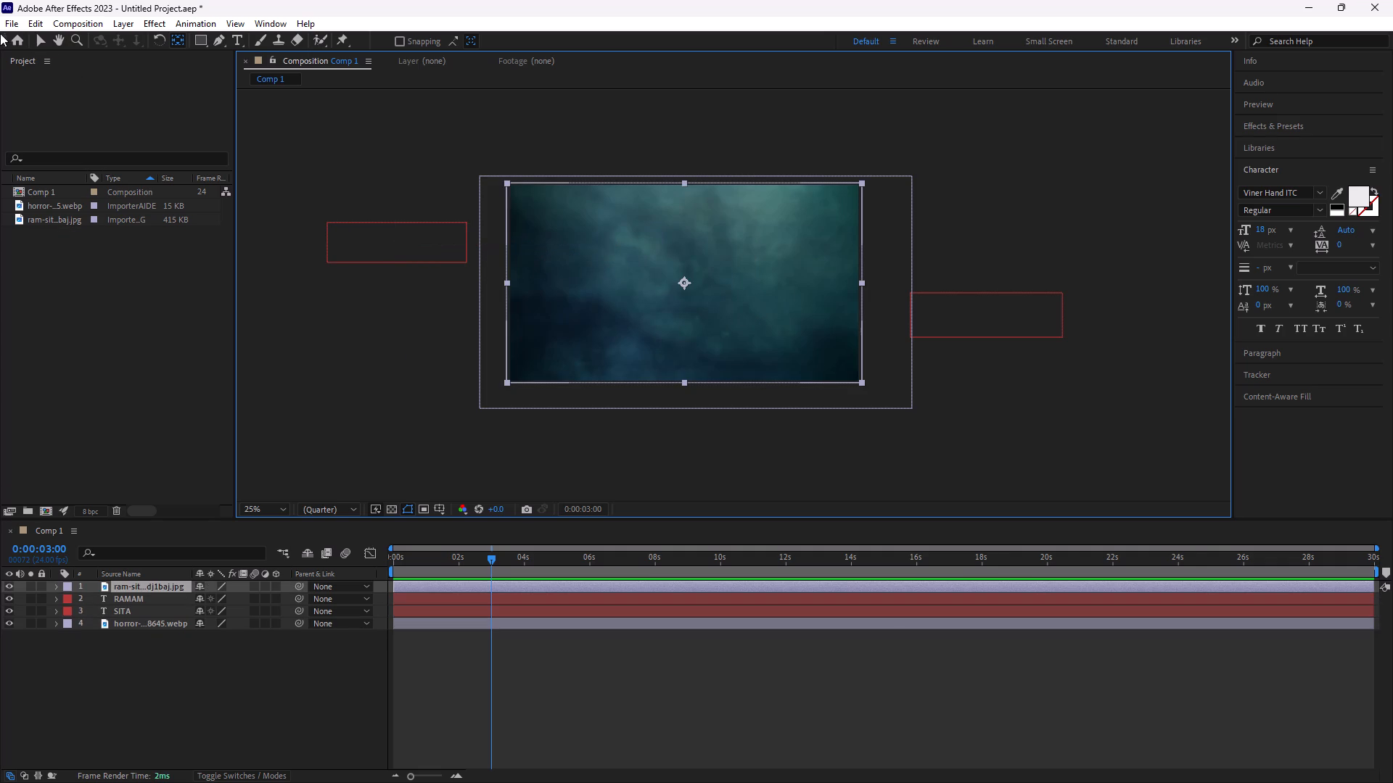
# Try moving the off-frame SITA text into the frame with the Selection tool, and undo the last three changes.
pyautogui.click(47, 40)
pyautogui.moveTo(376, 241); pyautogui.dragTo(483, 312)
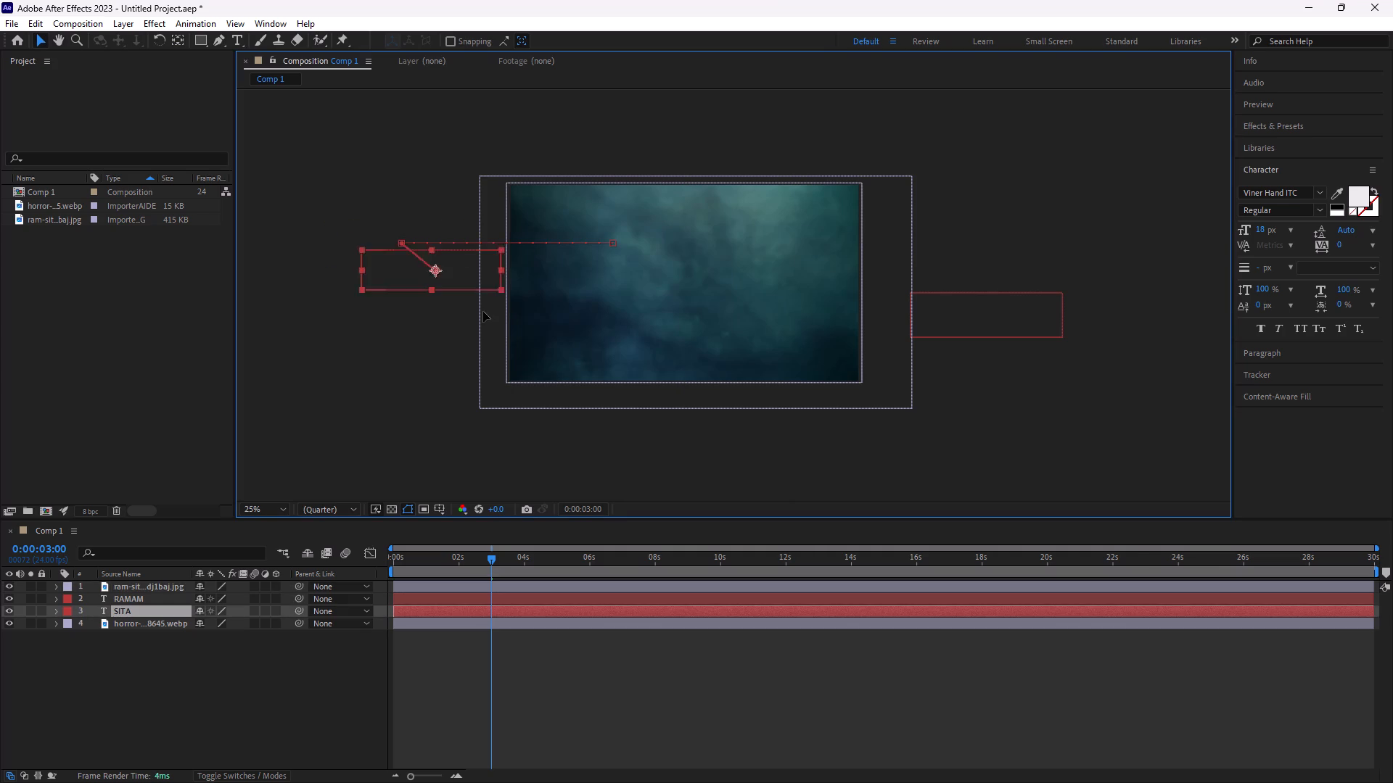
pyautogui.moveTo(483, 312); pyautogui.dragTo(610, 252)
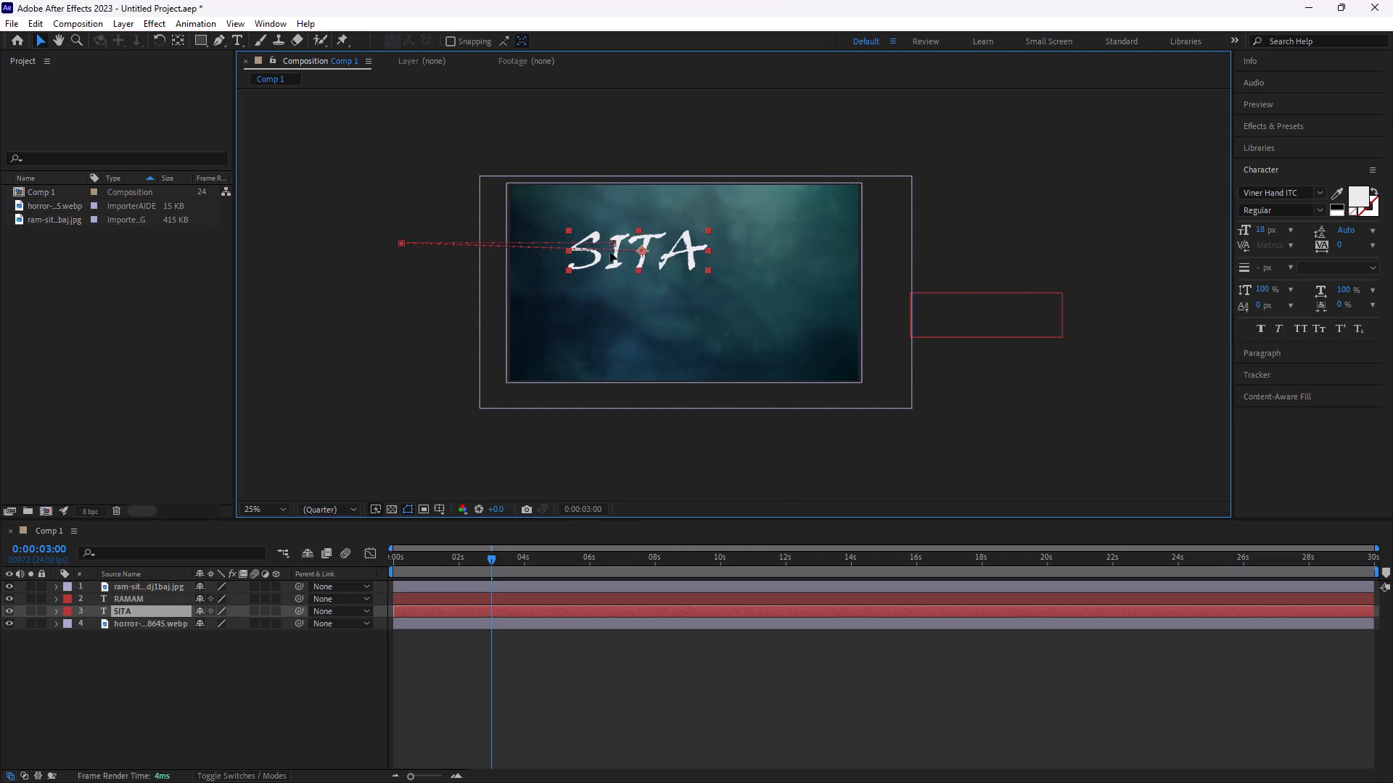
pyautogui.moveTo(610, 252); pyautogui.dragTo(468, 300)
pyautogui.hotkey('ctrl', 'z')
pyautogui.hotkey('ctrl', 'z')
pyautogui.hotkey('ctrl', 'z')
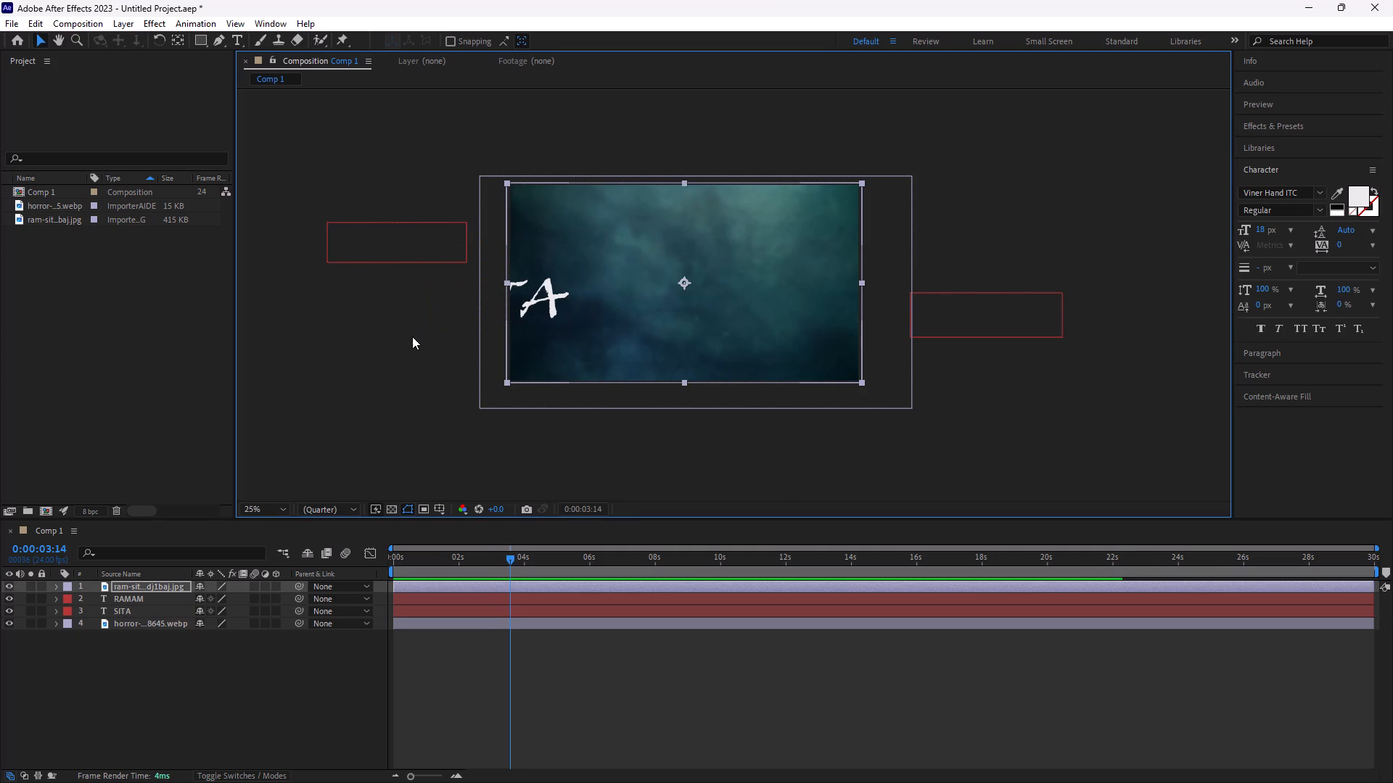
# Undo the last two changes and delete the ram-sita image layer from Comp 1.
pyautogui.click(155, 581)
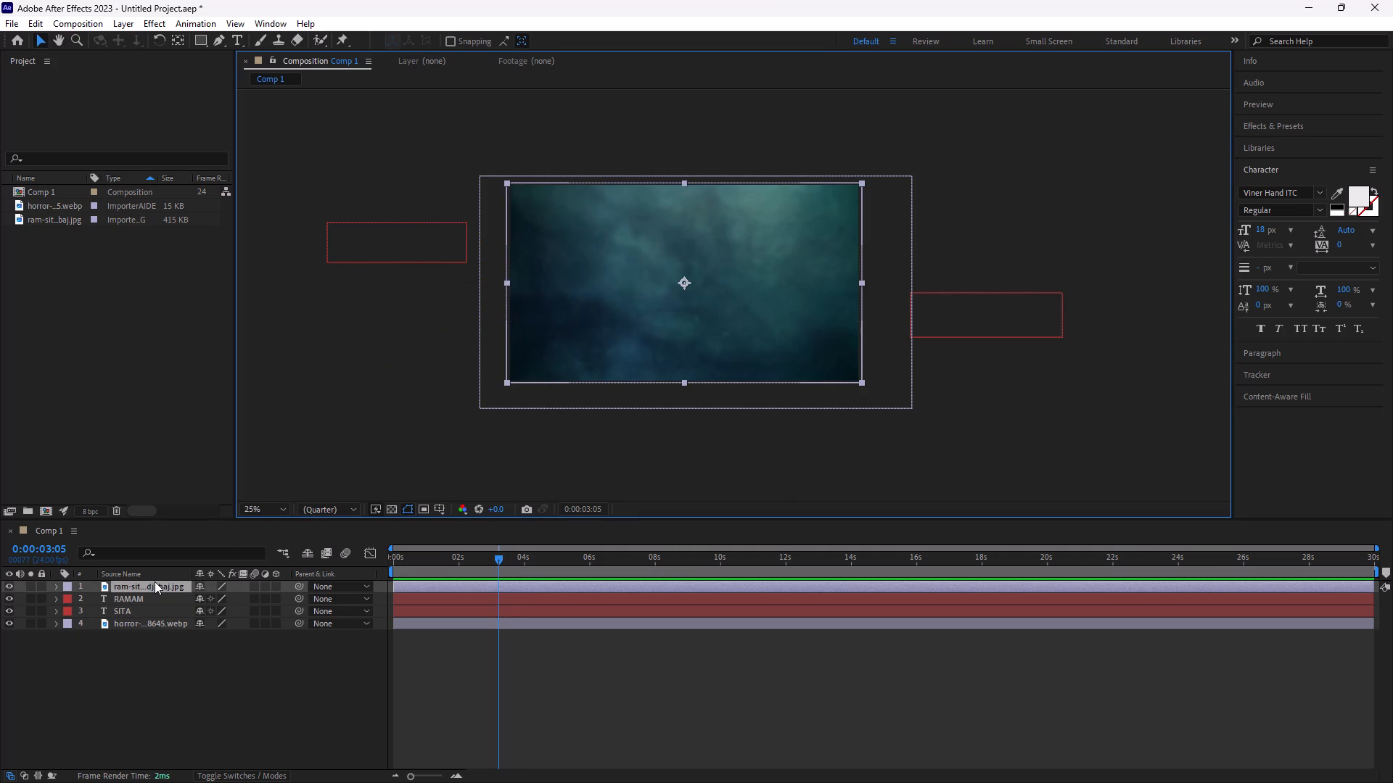
pyautogui.click(153, 582)
pyautogui.click(153, 582)
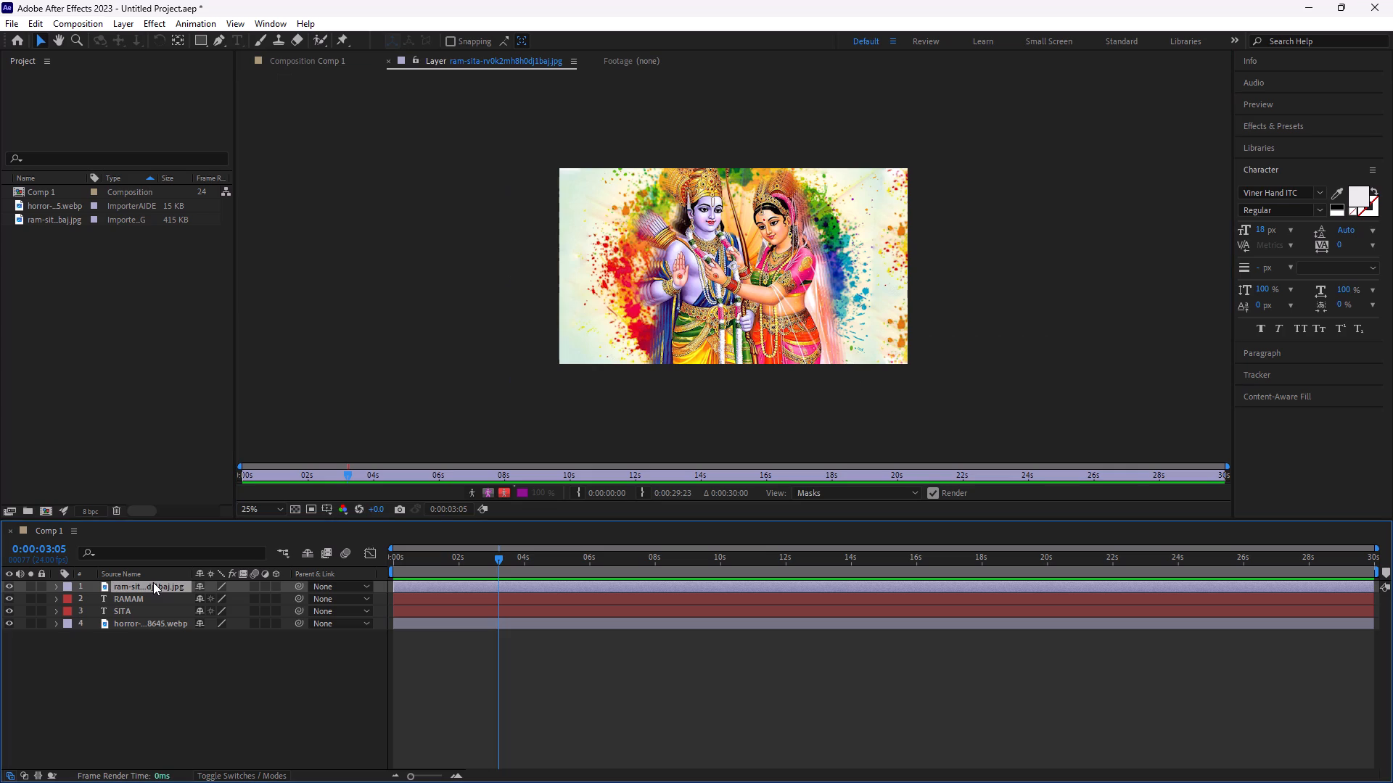
pyautogui.hotkey('ctrl', 'z')
pyautogui.hotkey('ctrl', 'z')
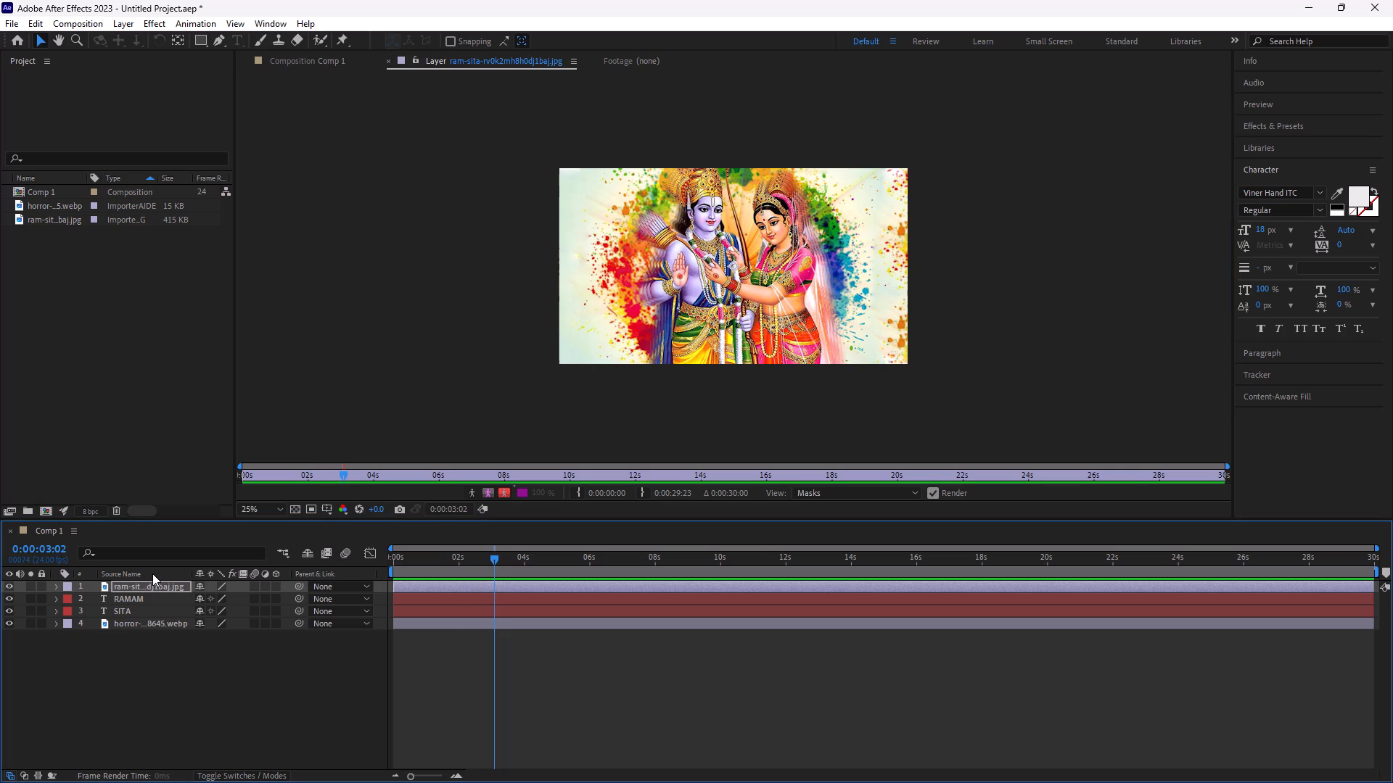
pyautogui.press('BackSpace')
pyautogui.press('BackSpace')
pyautogui.press('BackSpace')
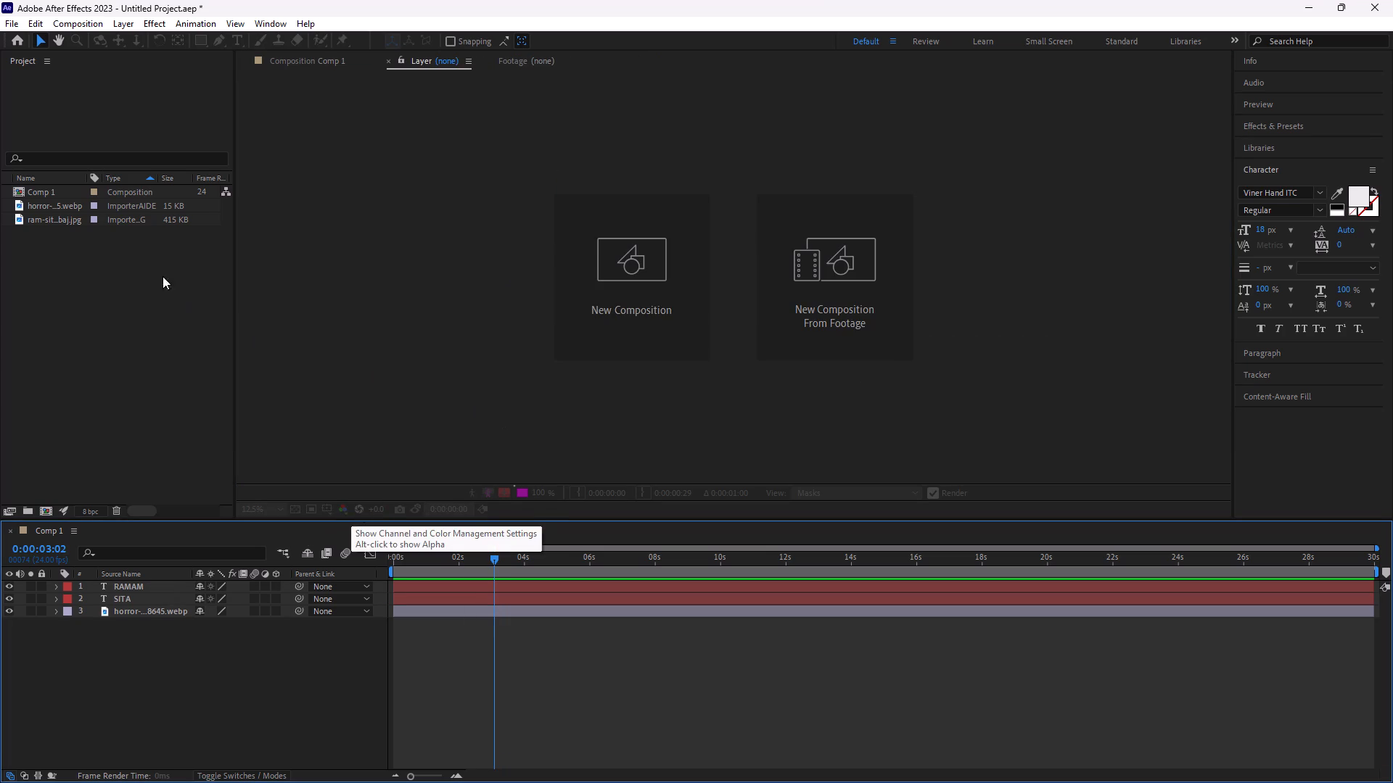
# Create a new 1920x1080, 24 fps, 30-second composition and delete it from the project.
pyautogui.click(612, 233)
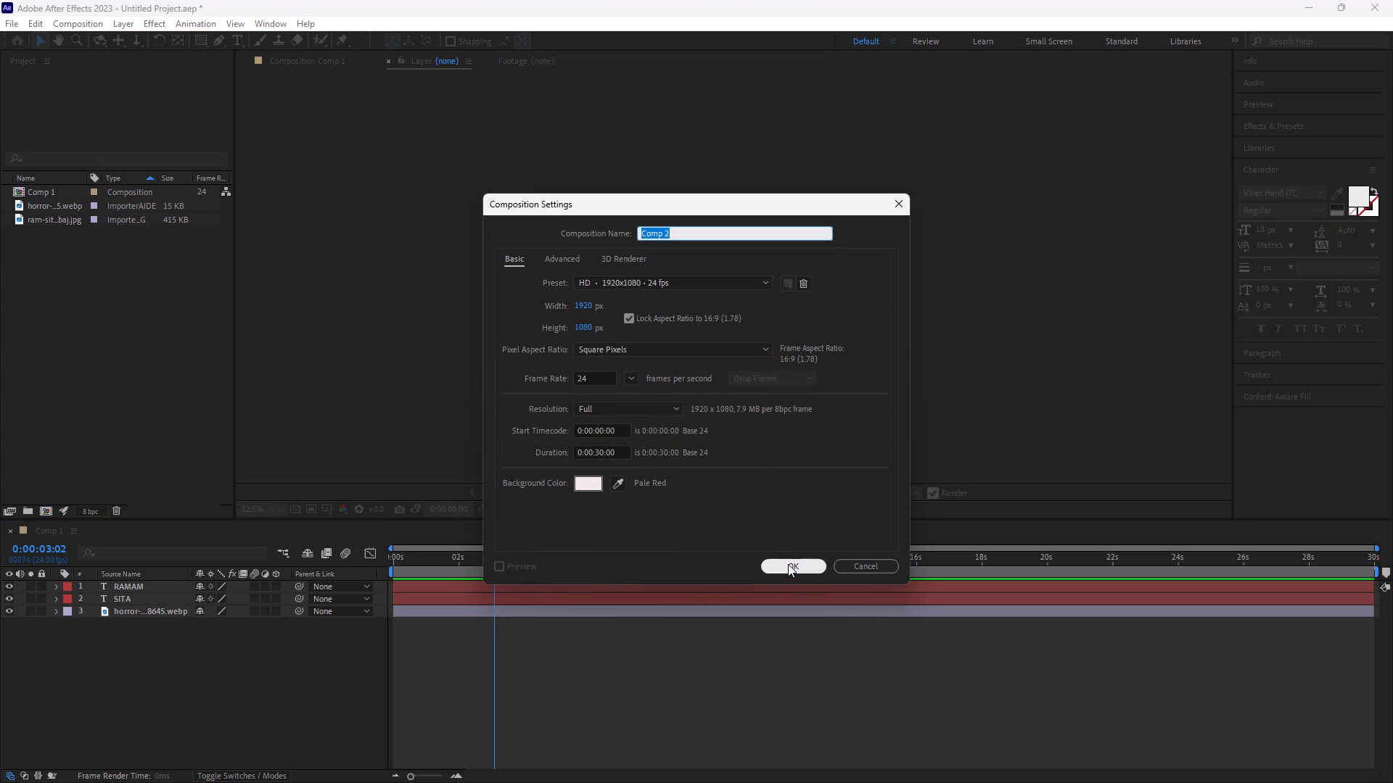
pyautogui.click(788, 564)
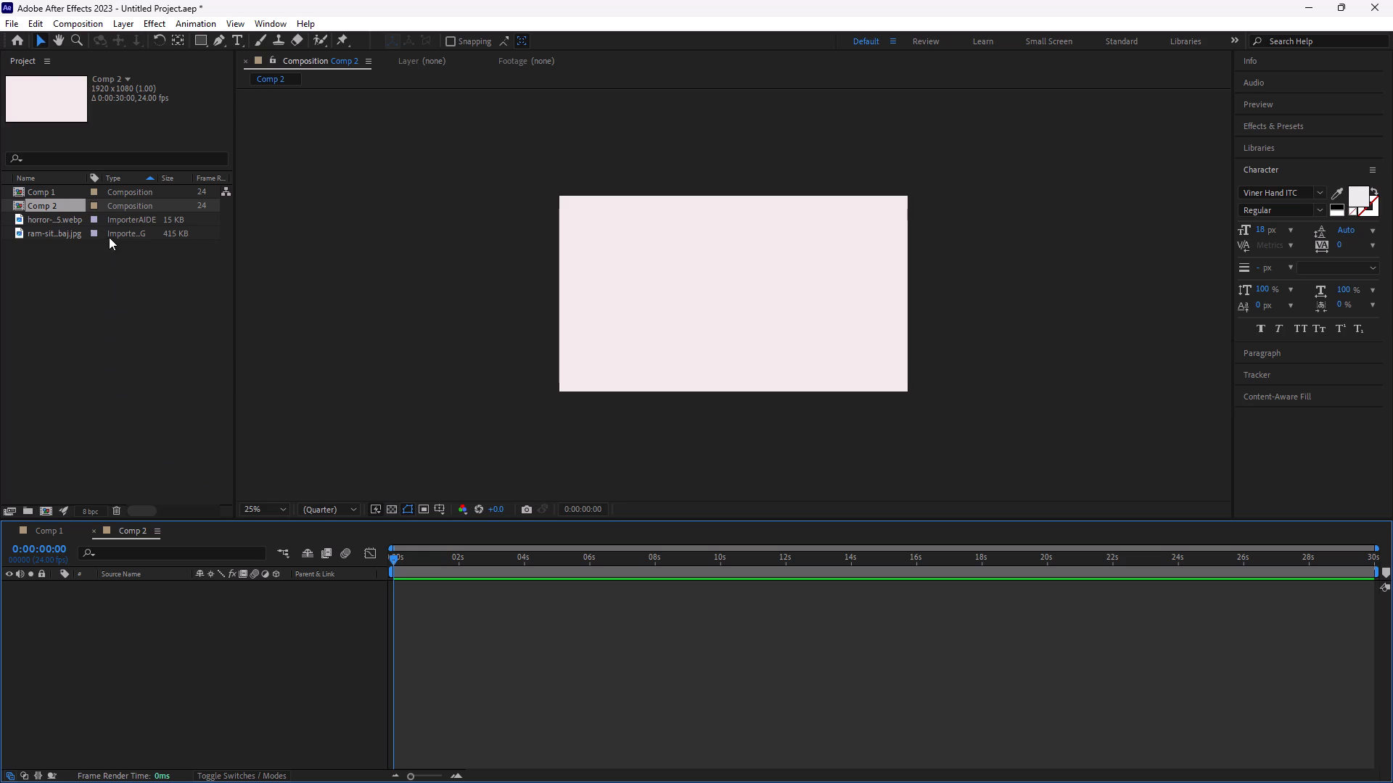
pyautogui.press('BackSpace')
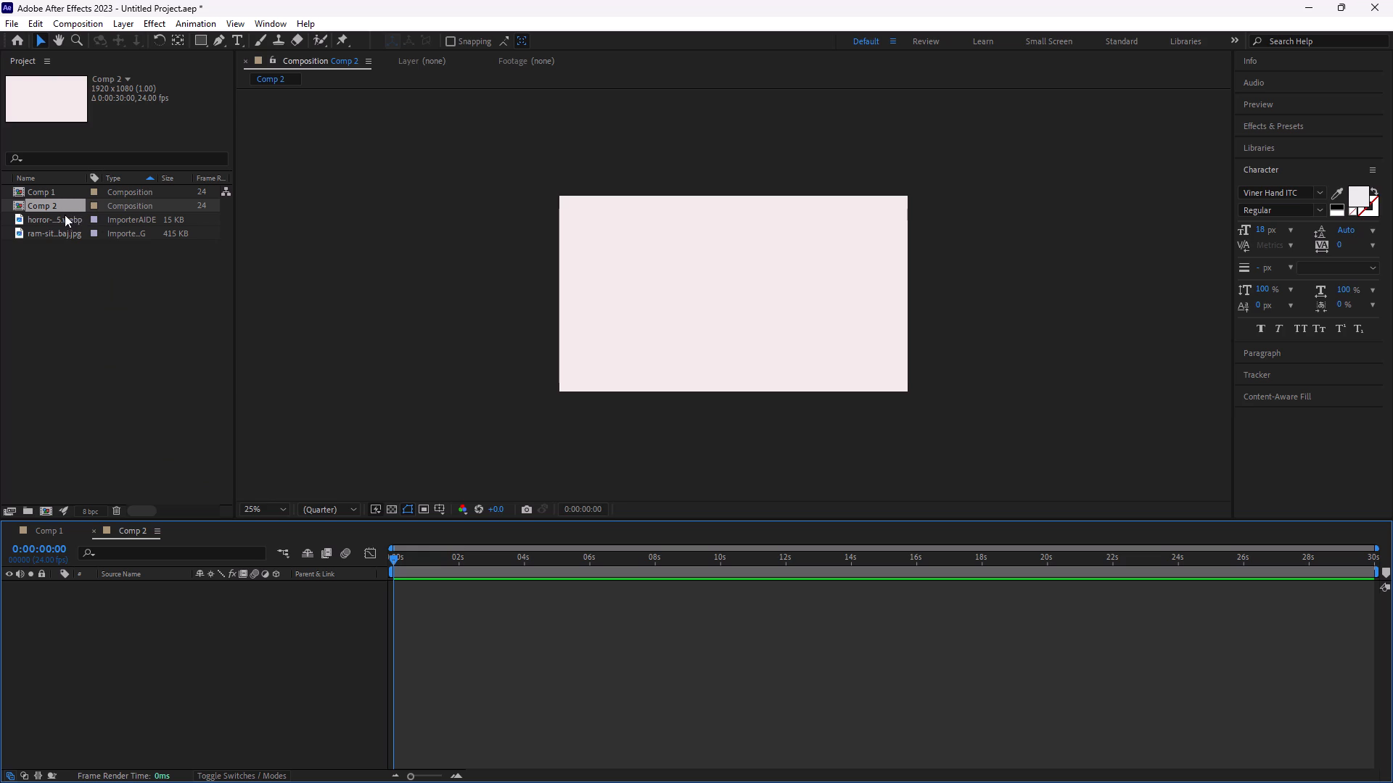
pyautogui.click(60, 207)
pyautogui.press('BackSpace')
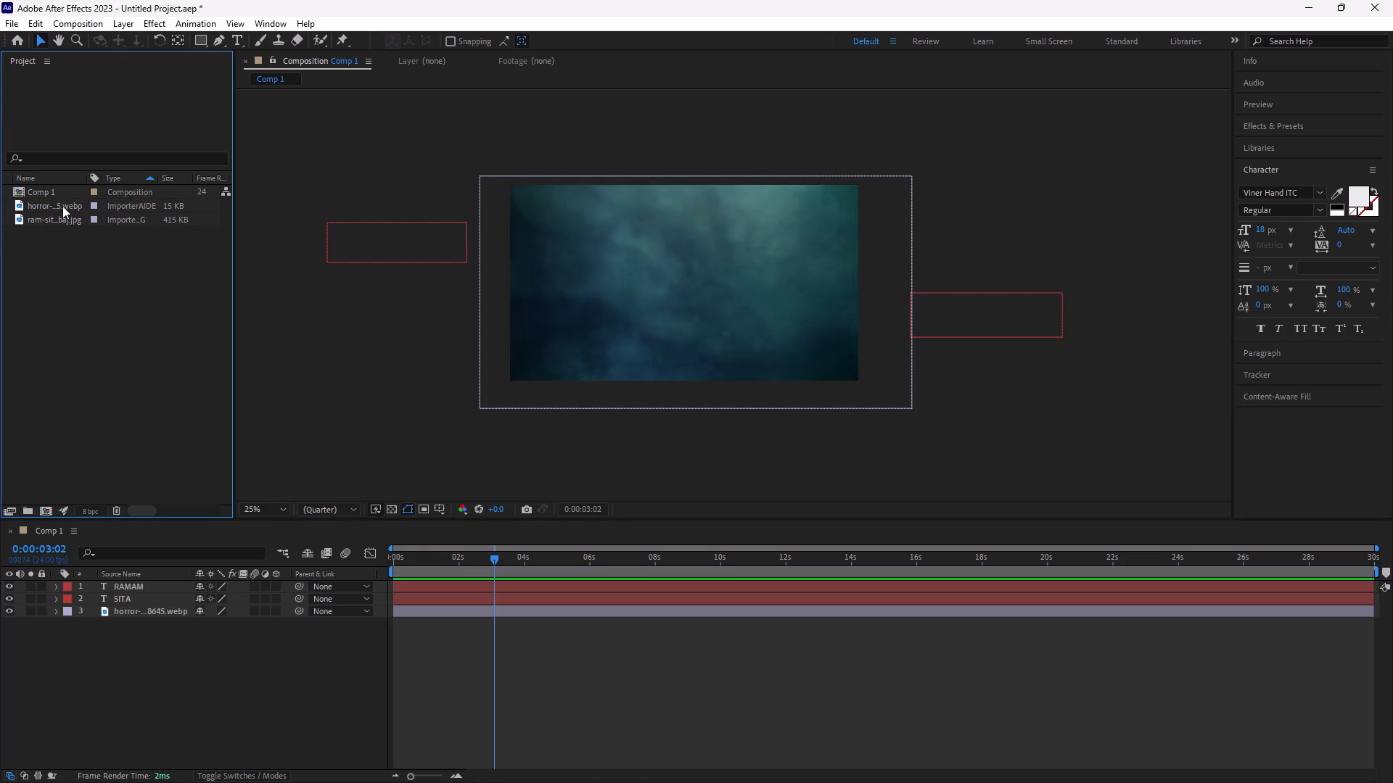
# Preview the SITA and RAMAM title animation in Comp 1 from the start.
pyautogui.click(65, 207)
pyautogui.click(76, 219)
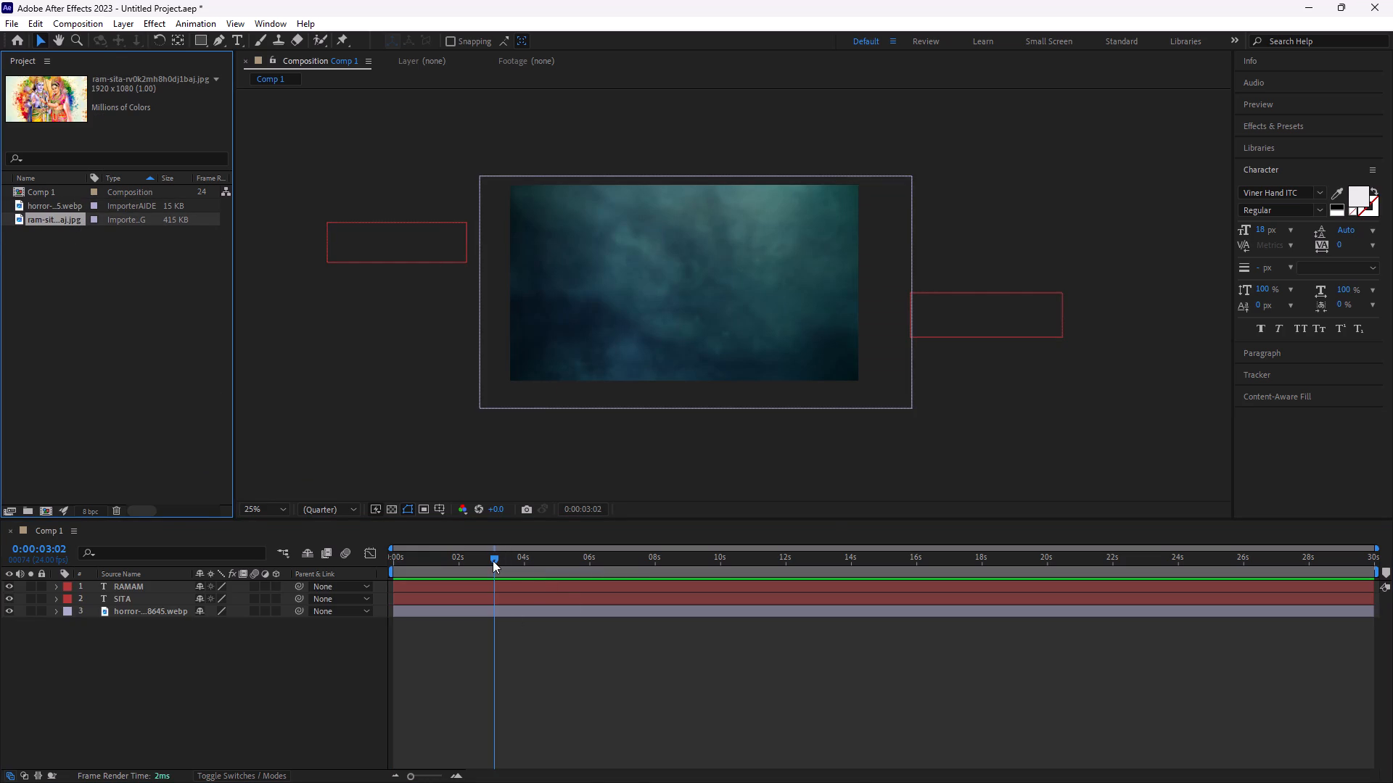
pyautogui.moveTo(493, 562); pyautogui.dragTo(205, 604)
pyautogui.press('space')
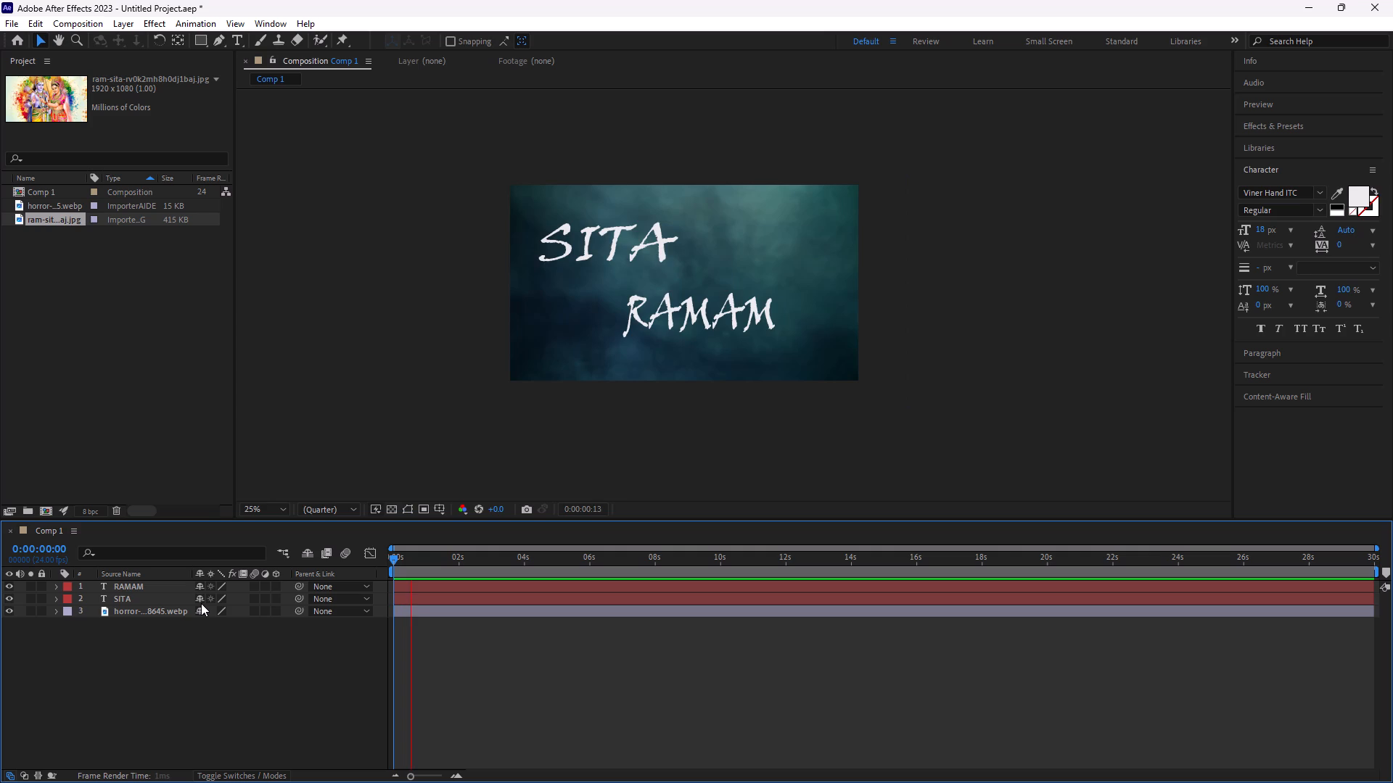
pyautogui.press('space')
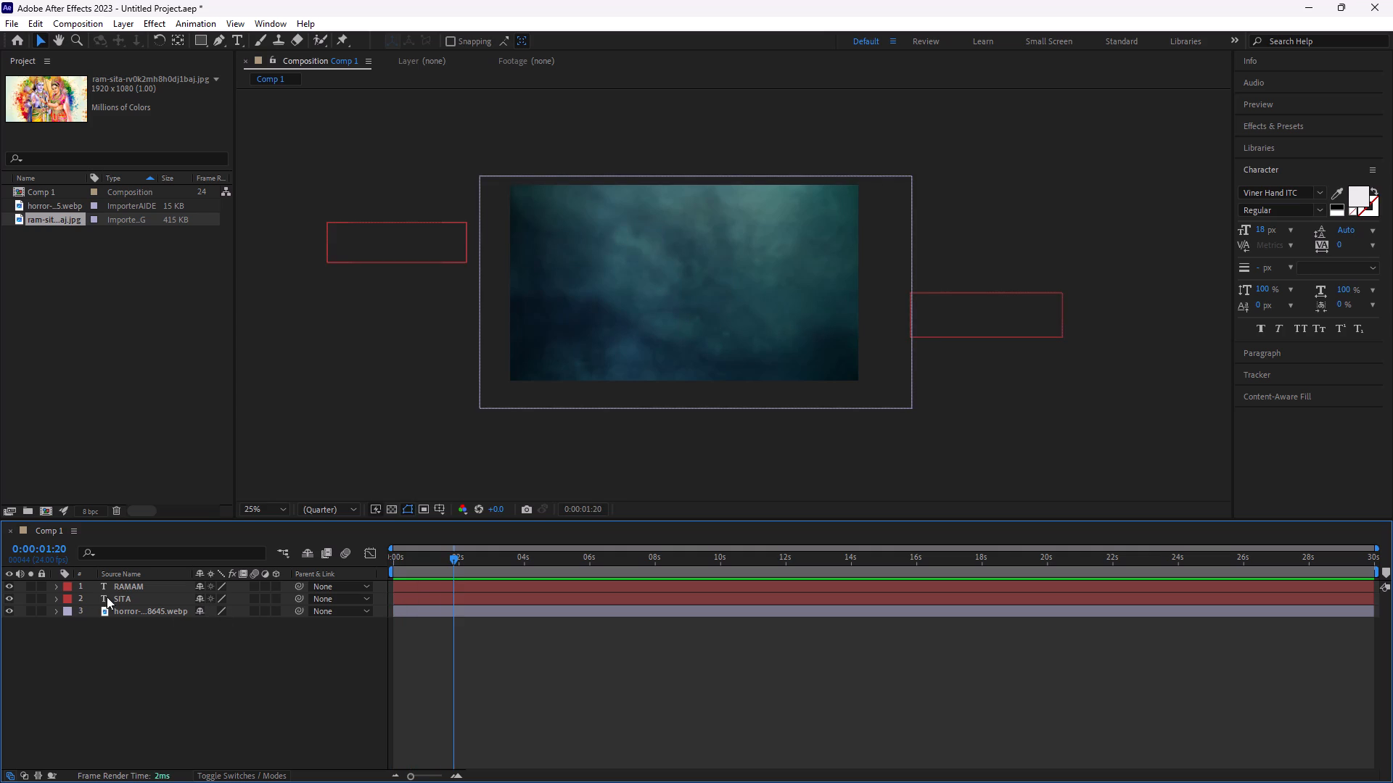
# Reveal the RAMAM layer's transform keyframes and move the current time to 0:00:01:18, by its last Position keyframe.
pyautogui.click(59, 584)
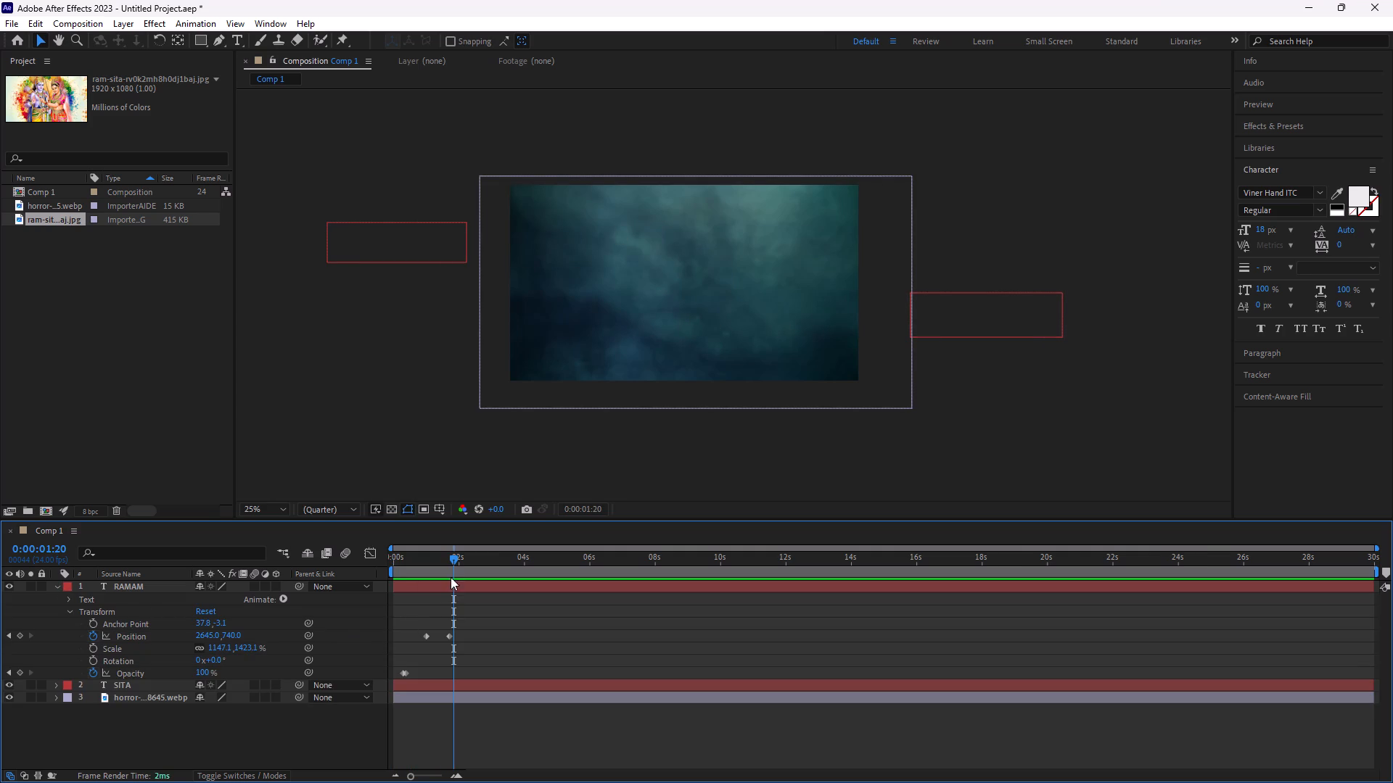
pyautogui.moveTo(454, 554); pyautogui.dragTo(451, 566)
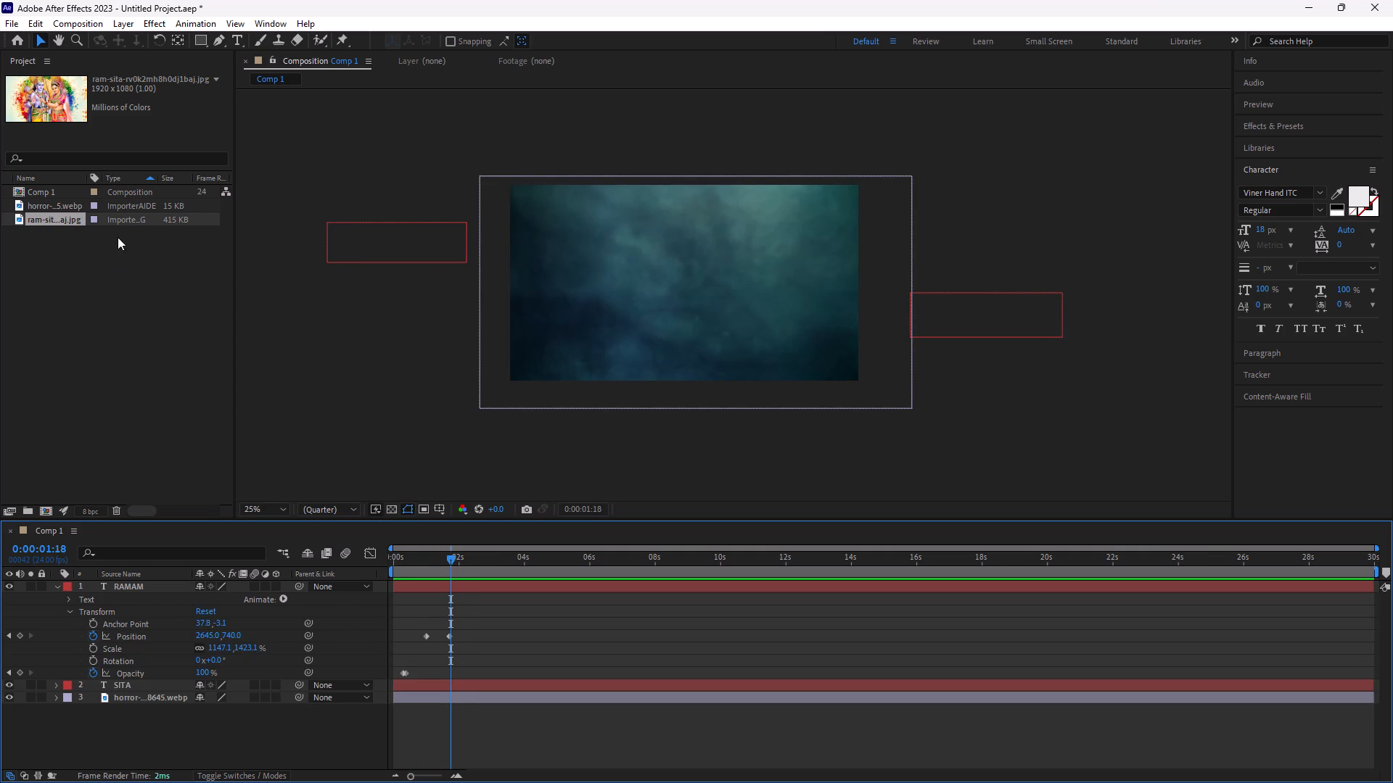
# Delete the ram-sita image footage from the project.
pyautogui.press('BackSpace')
pyautogui.click(67, 222)
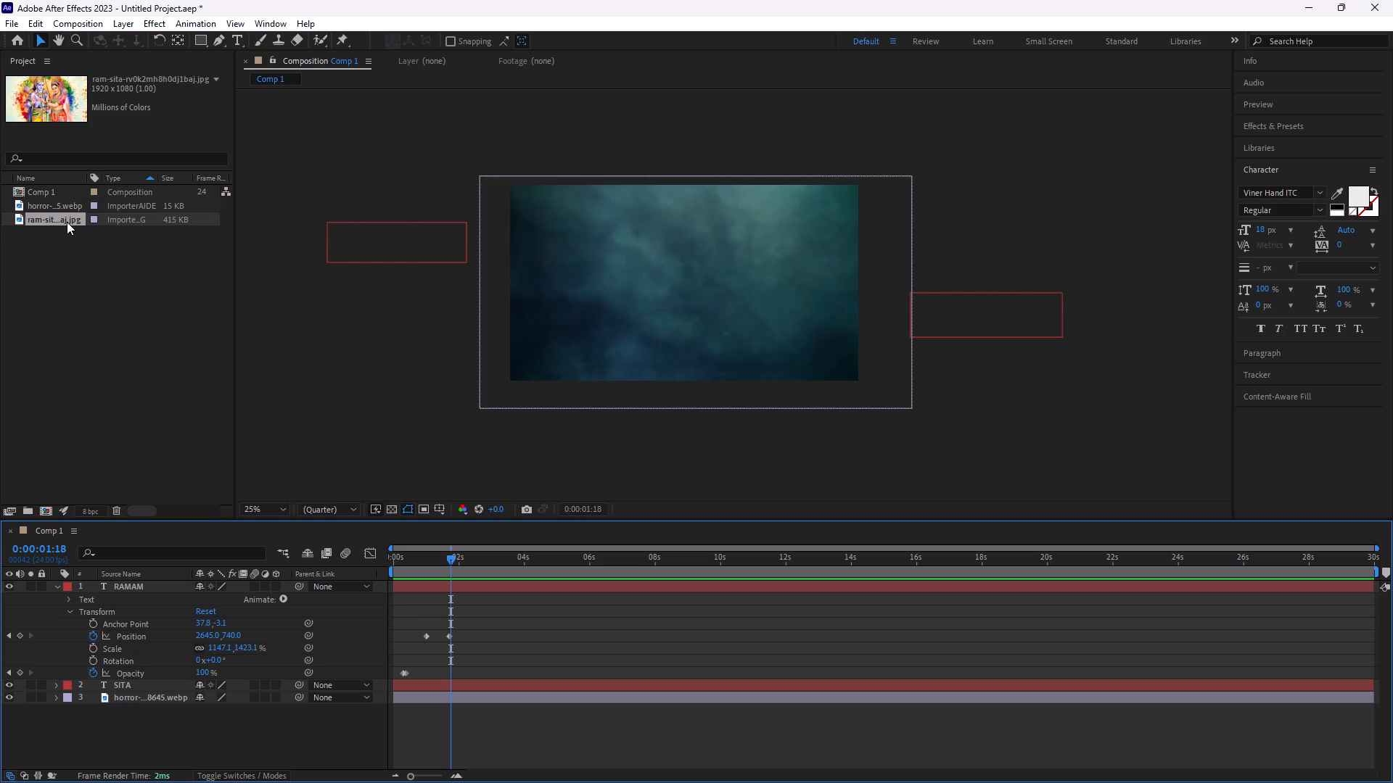
pyautogui.click(66, 220)
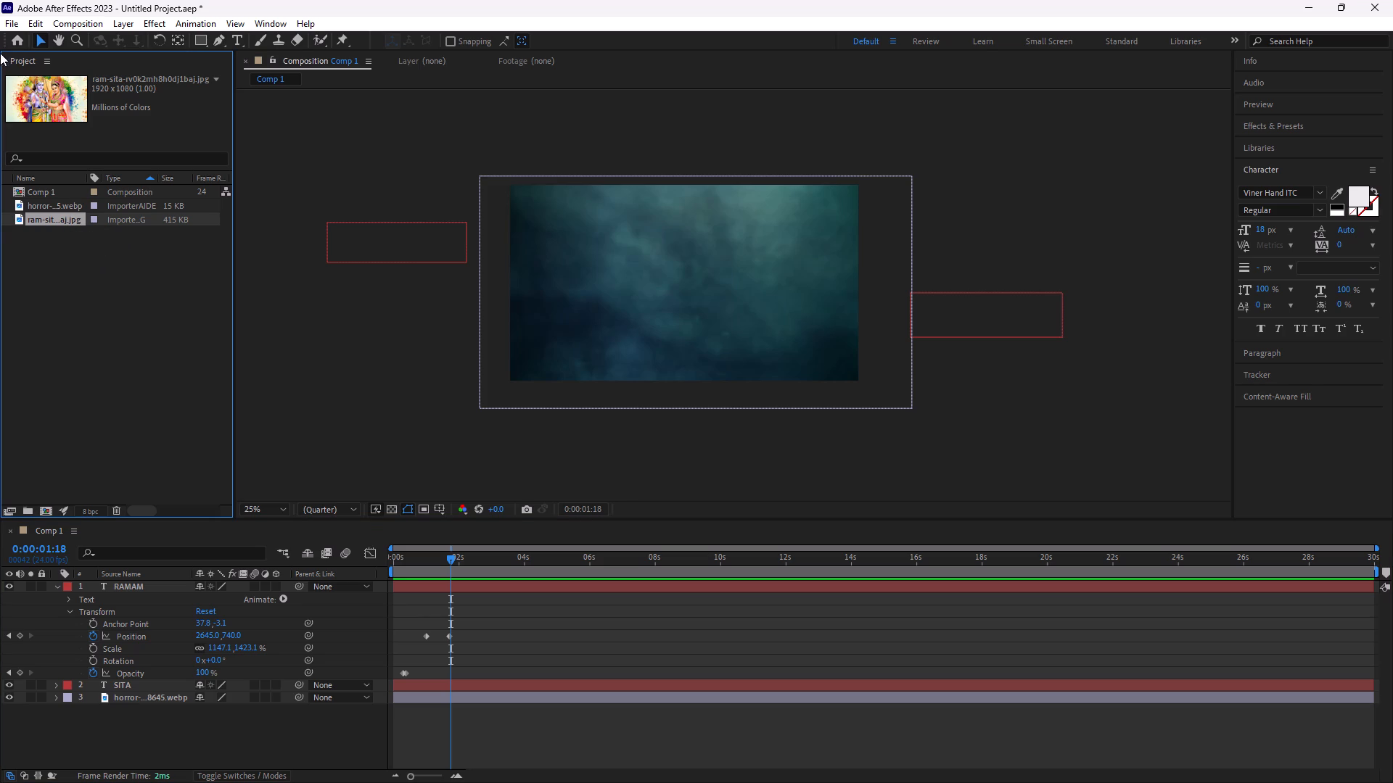
pyautogui.press('BackSpace')
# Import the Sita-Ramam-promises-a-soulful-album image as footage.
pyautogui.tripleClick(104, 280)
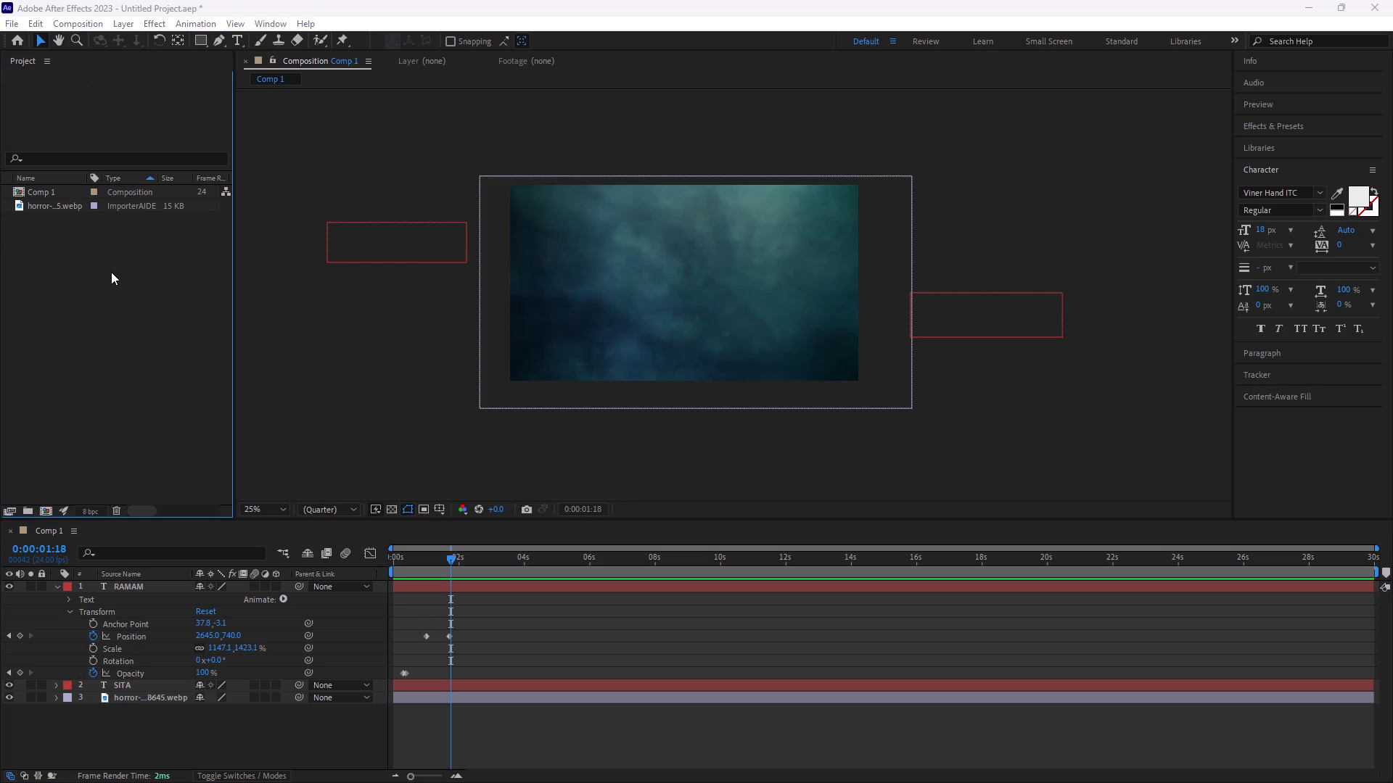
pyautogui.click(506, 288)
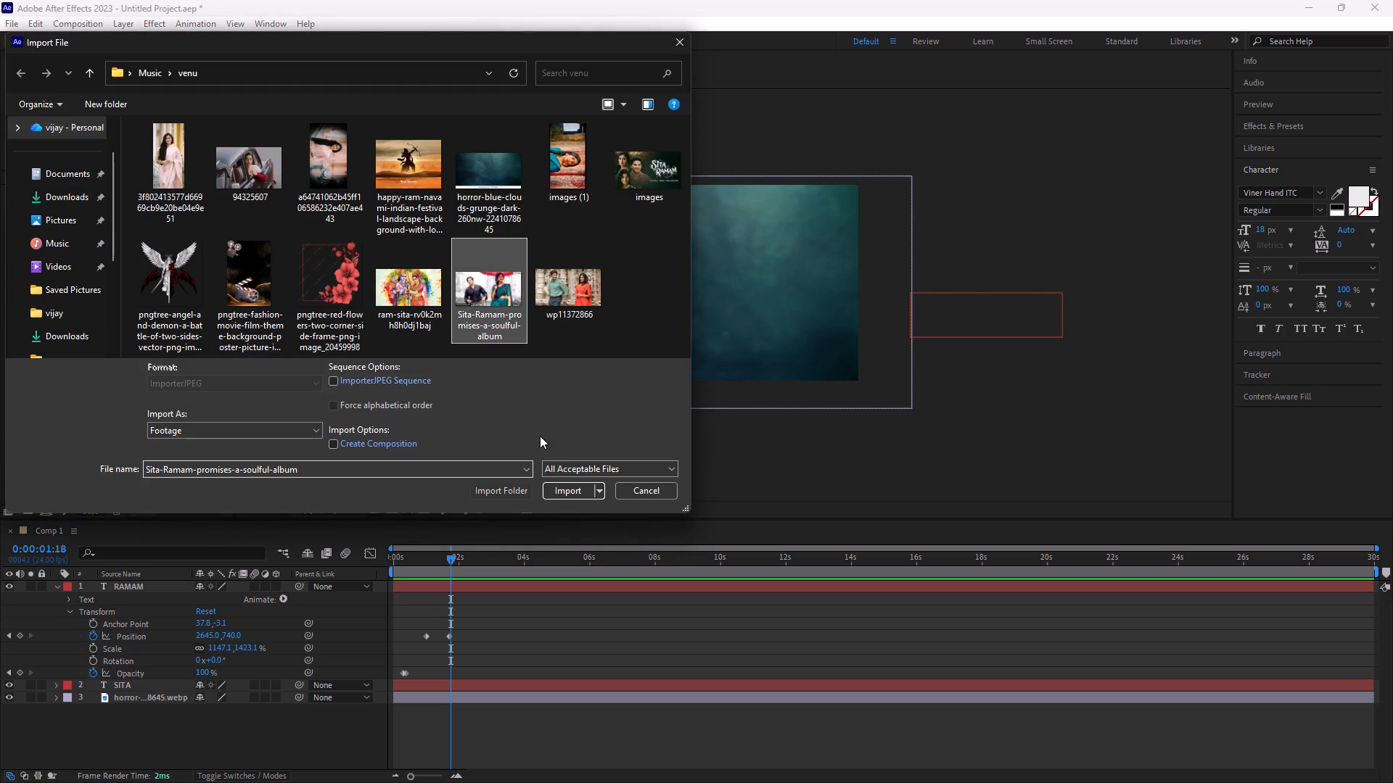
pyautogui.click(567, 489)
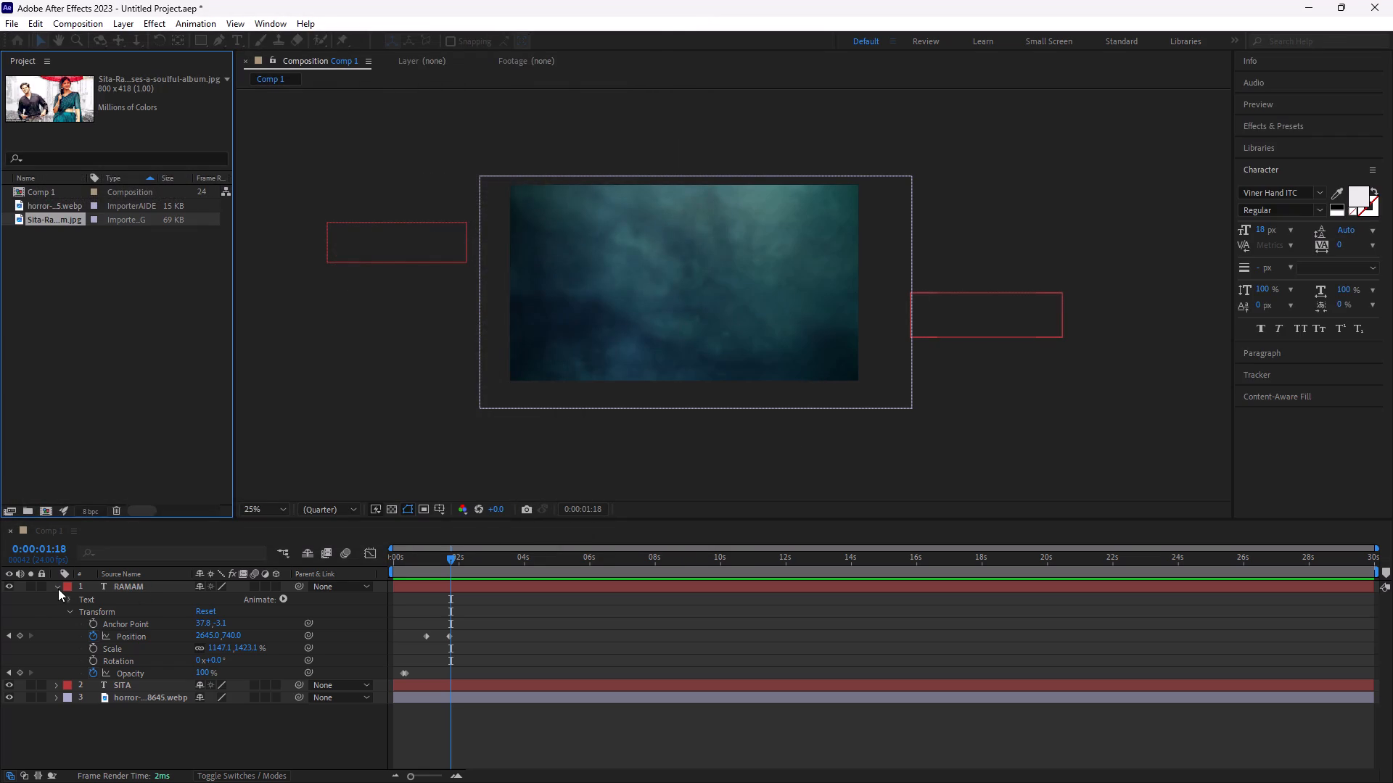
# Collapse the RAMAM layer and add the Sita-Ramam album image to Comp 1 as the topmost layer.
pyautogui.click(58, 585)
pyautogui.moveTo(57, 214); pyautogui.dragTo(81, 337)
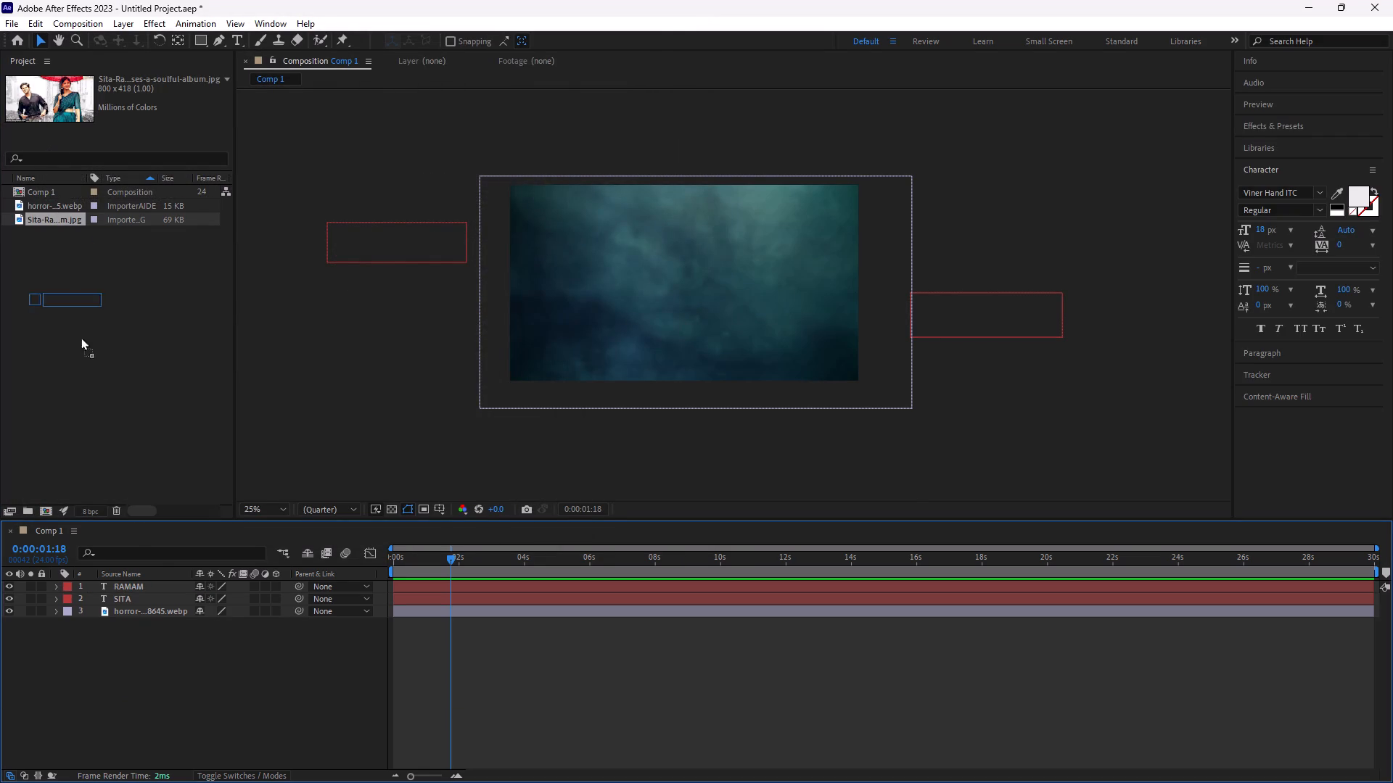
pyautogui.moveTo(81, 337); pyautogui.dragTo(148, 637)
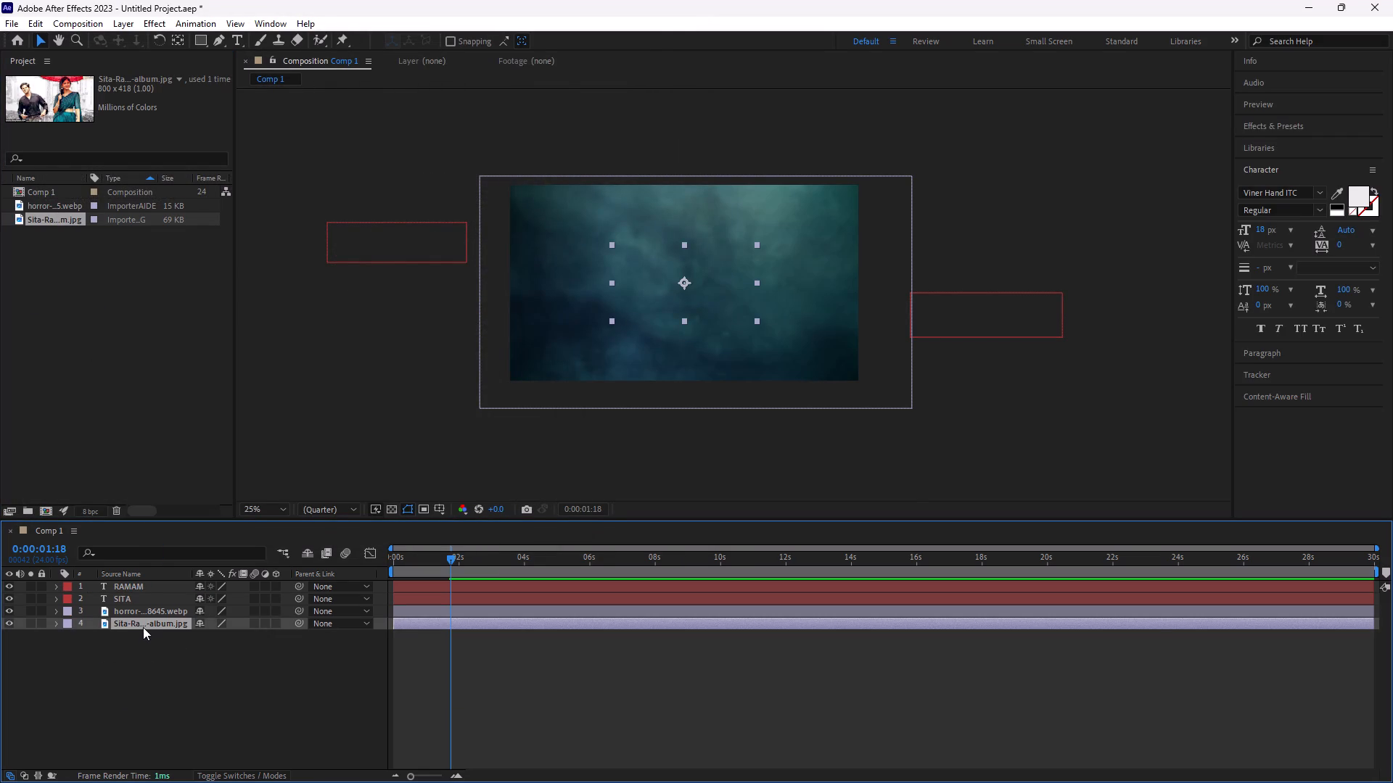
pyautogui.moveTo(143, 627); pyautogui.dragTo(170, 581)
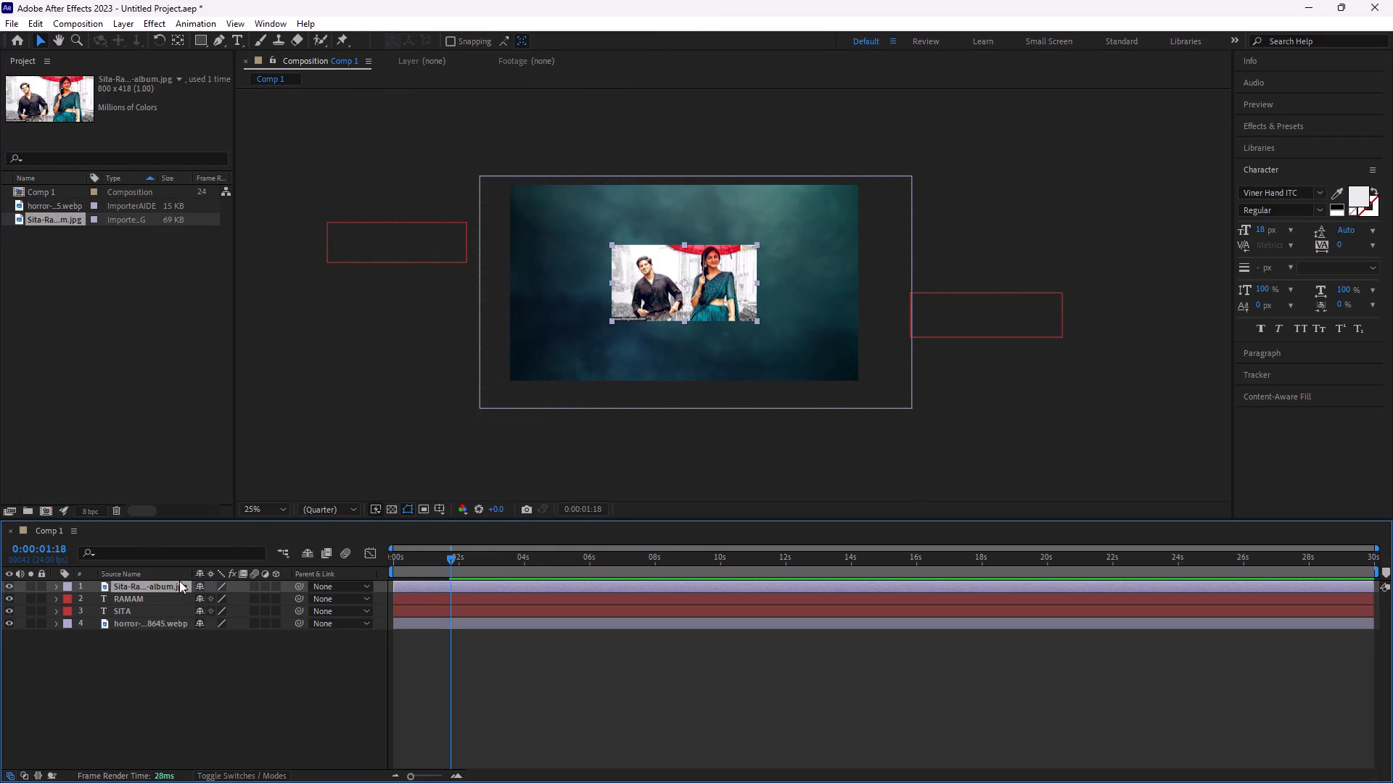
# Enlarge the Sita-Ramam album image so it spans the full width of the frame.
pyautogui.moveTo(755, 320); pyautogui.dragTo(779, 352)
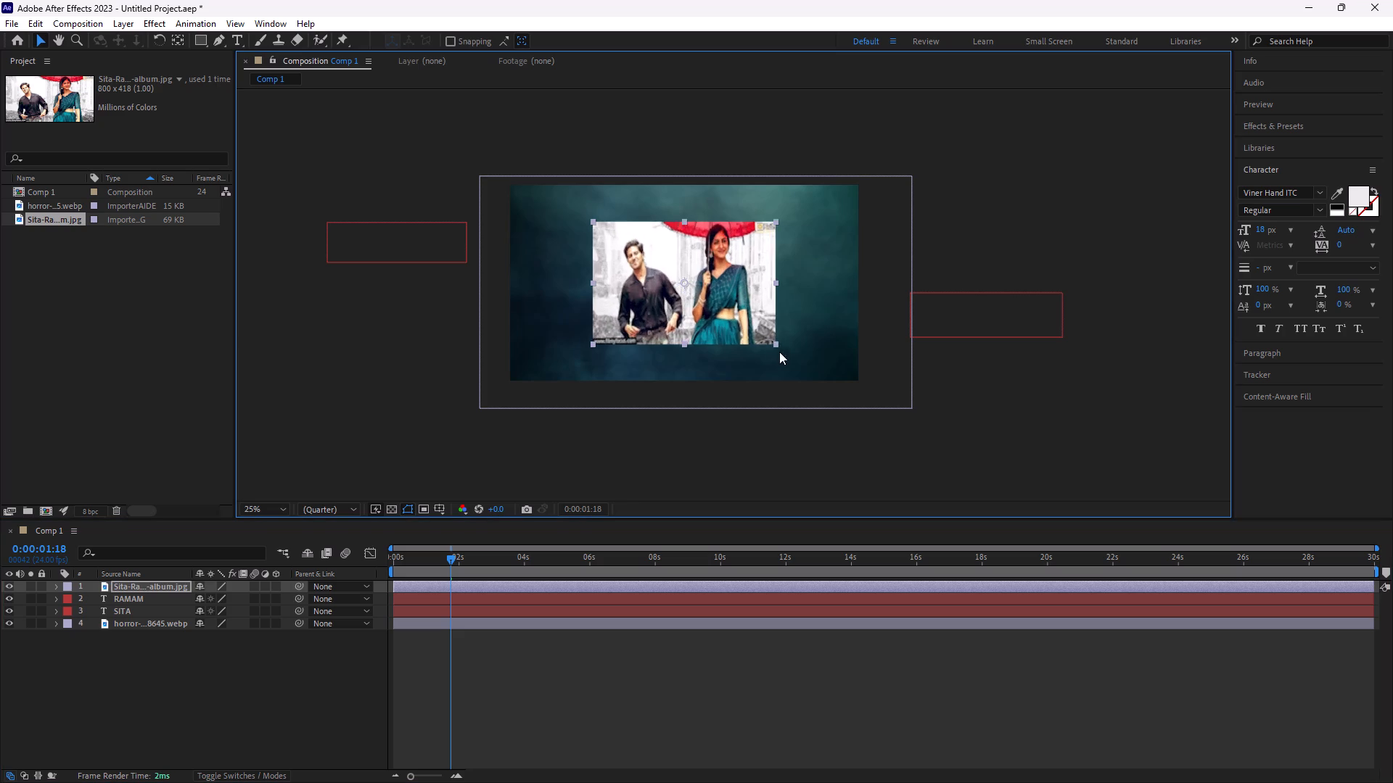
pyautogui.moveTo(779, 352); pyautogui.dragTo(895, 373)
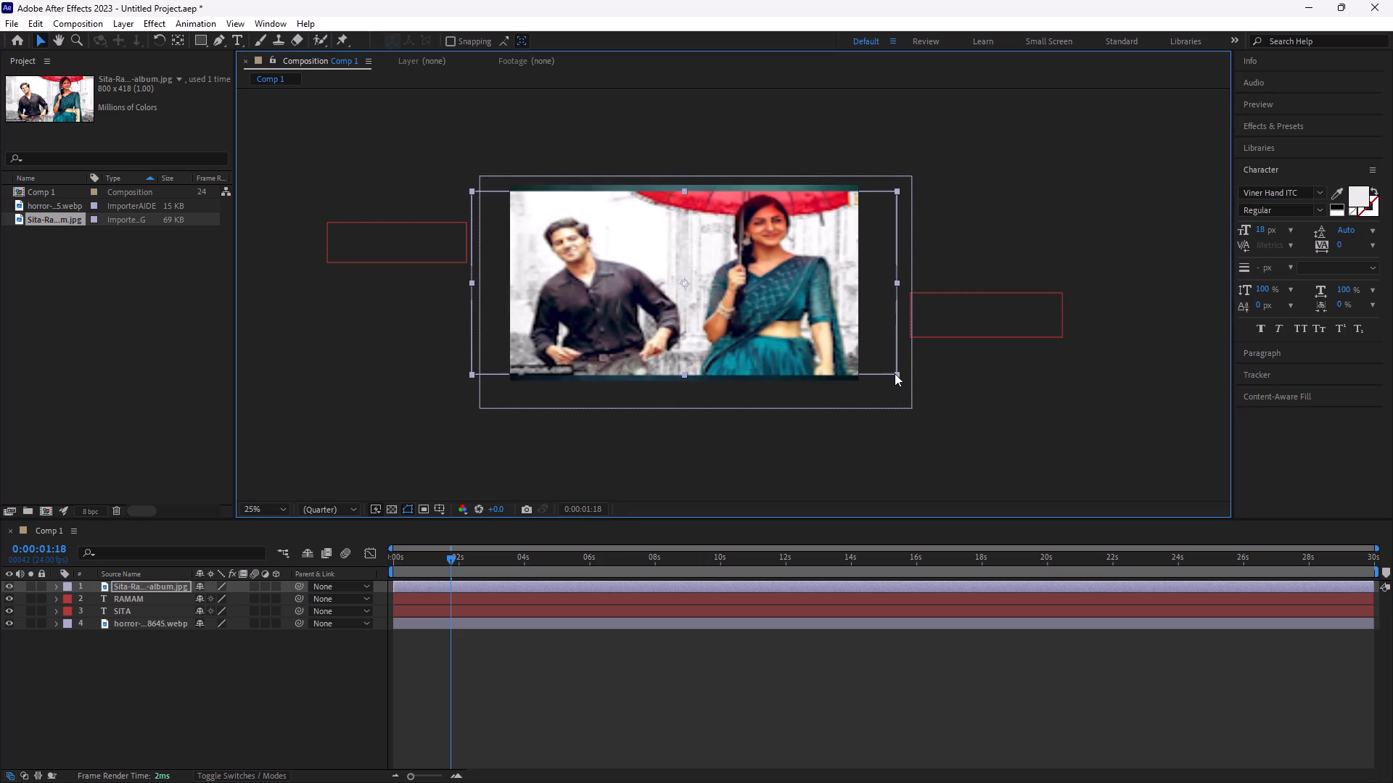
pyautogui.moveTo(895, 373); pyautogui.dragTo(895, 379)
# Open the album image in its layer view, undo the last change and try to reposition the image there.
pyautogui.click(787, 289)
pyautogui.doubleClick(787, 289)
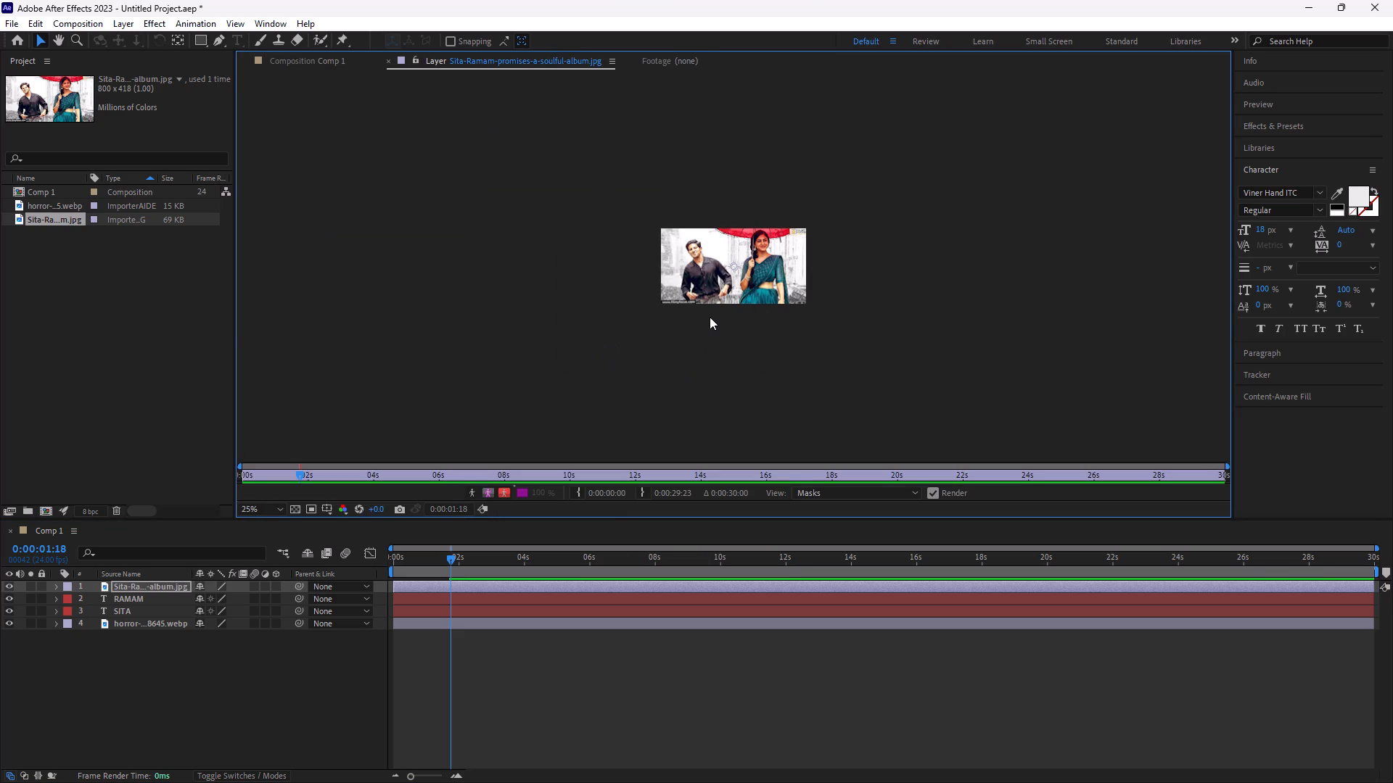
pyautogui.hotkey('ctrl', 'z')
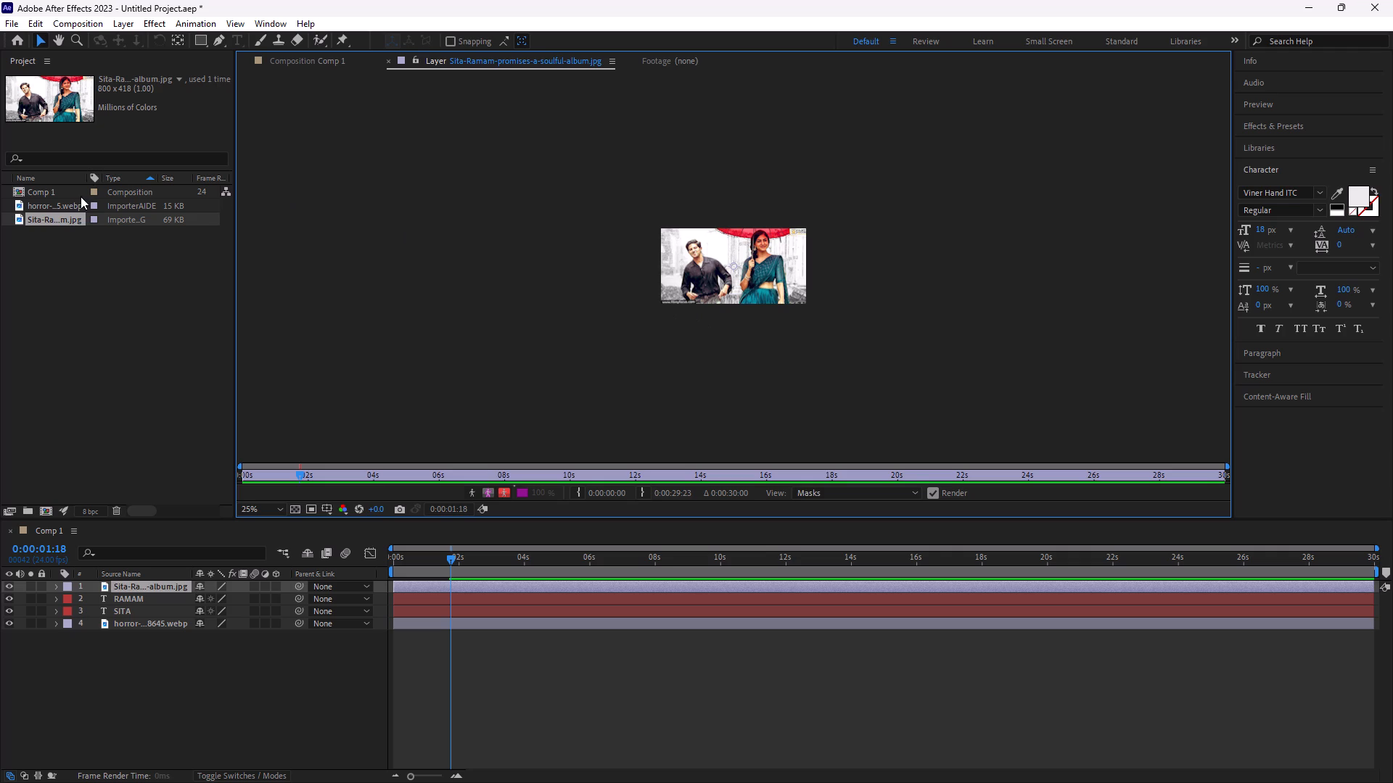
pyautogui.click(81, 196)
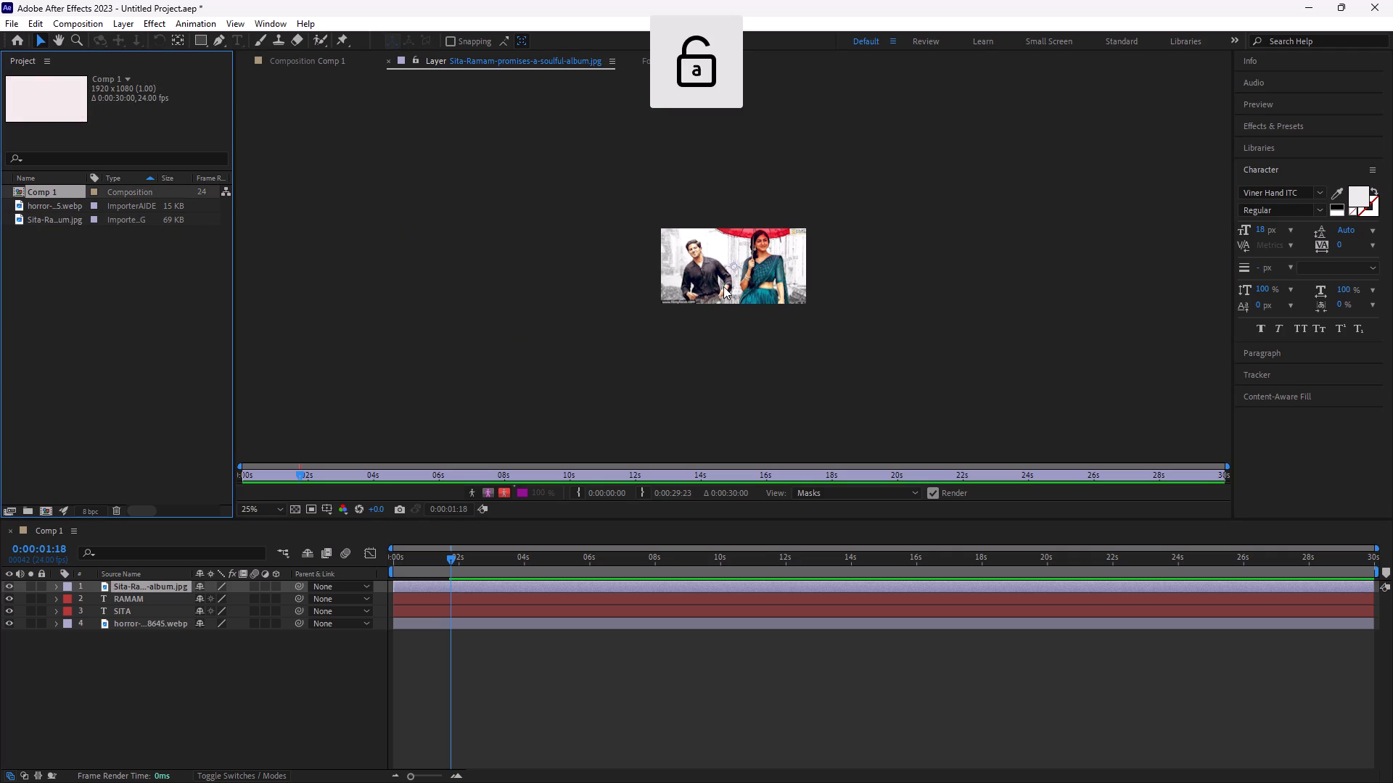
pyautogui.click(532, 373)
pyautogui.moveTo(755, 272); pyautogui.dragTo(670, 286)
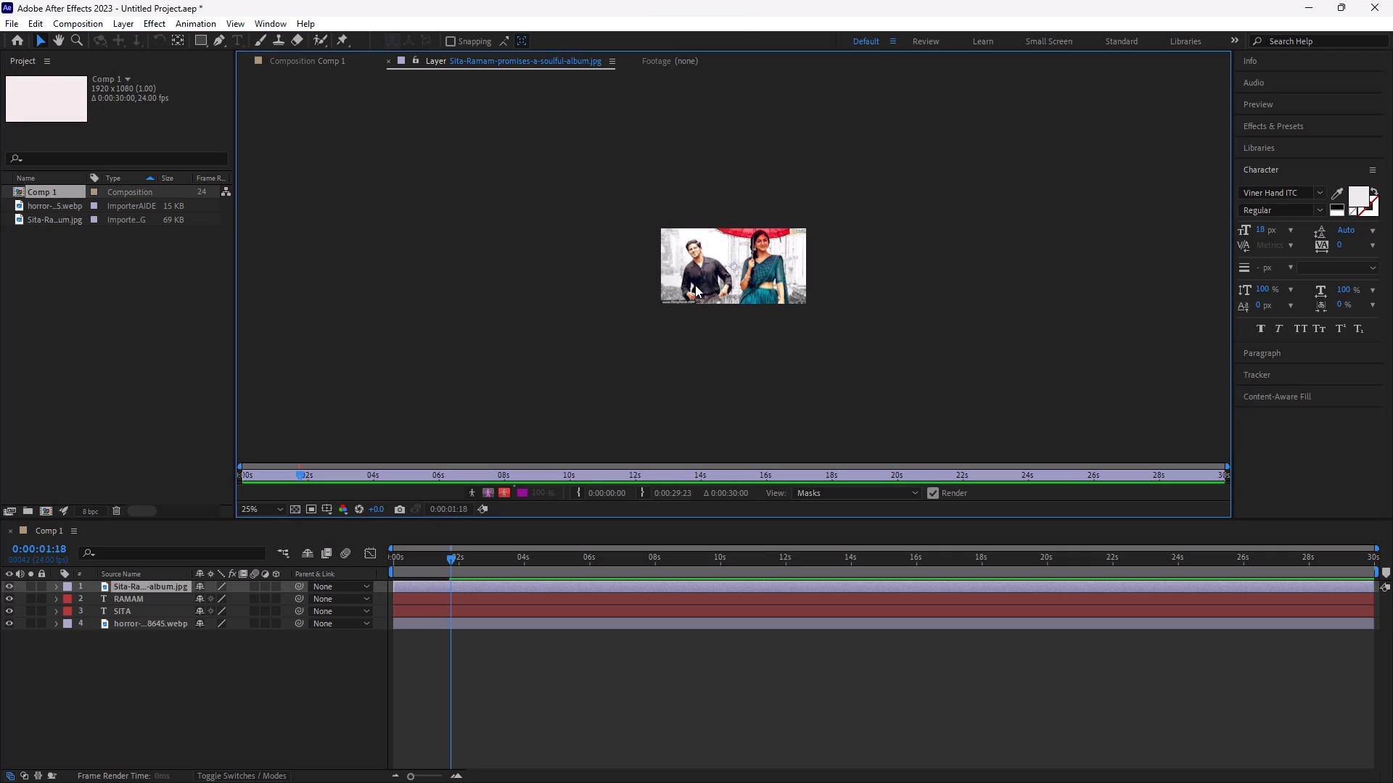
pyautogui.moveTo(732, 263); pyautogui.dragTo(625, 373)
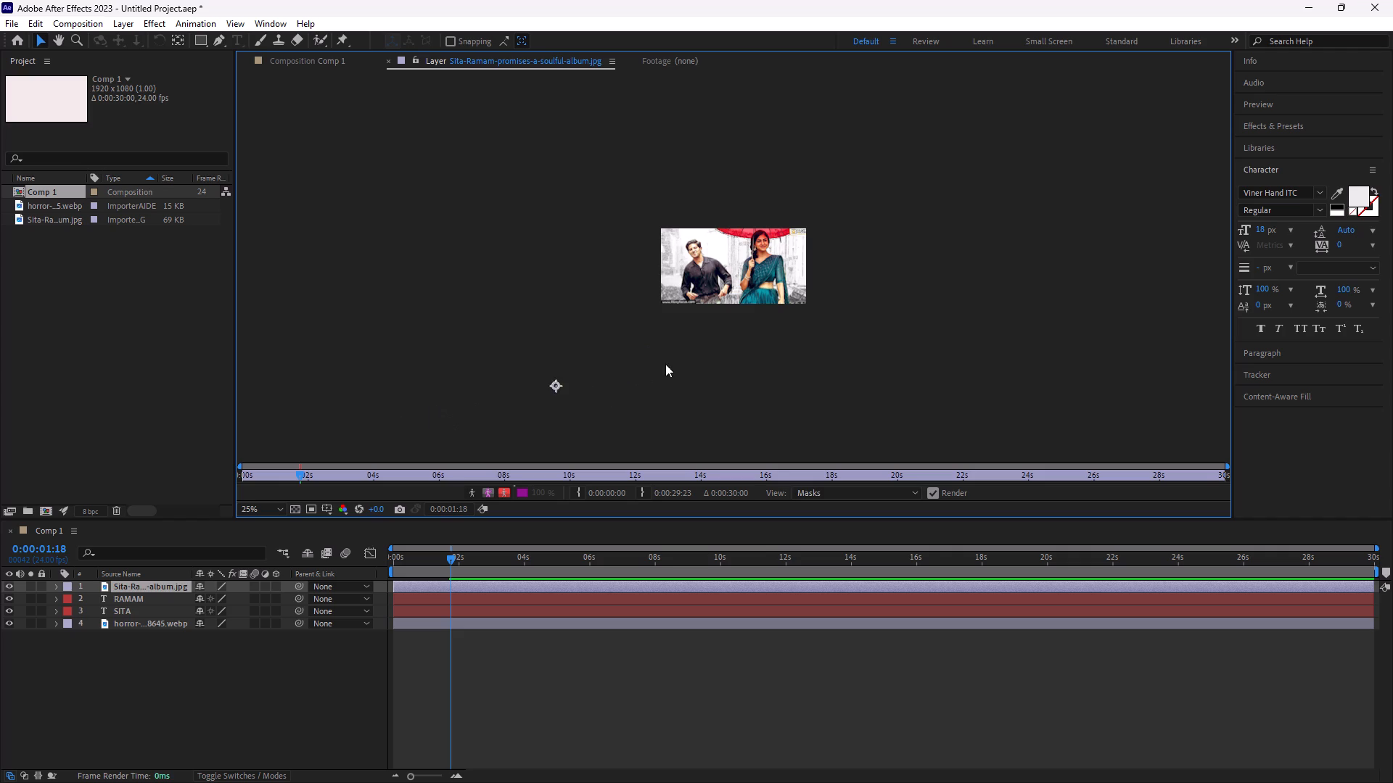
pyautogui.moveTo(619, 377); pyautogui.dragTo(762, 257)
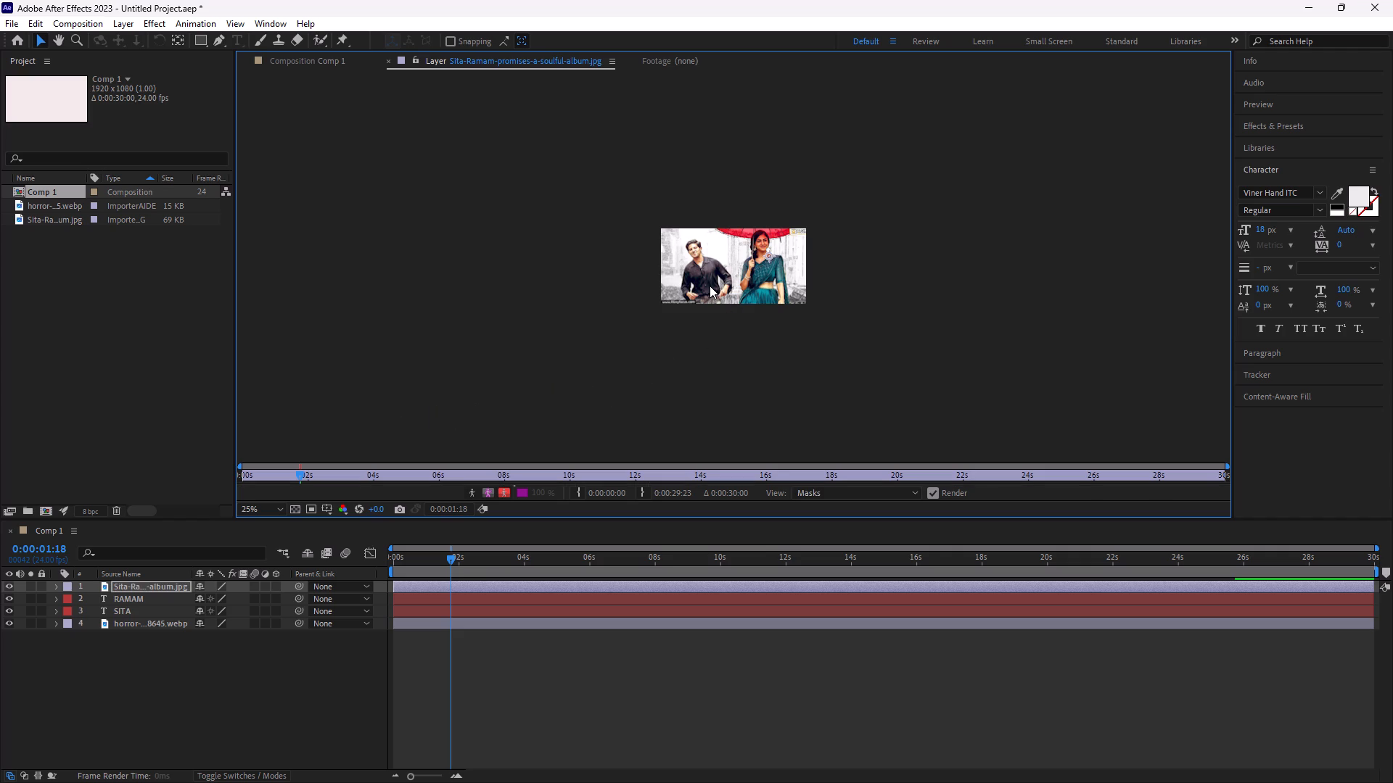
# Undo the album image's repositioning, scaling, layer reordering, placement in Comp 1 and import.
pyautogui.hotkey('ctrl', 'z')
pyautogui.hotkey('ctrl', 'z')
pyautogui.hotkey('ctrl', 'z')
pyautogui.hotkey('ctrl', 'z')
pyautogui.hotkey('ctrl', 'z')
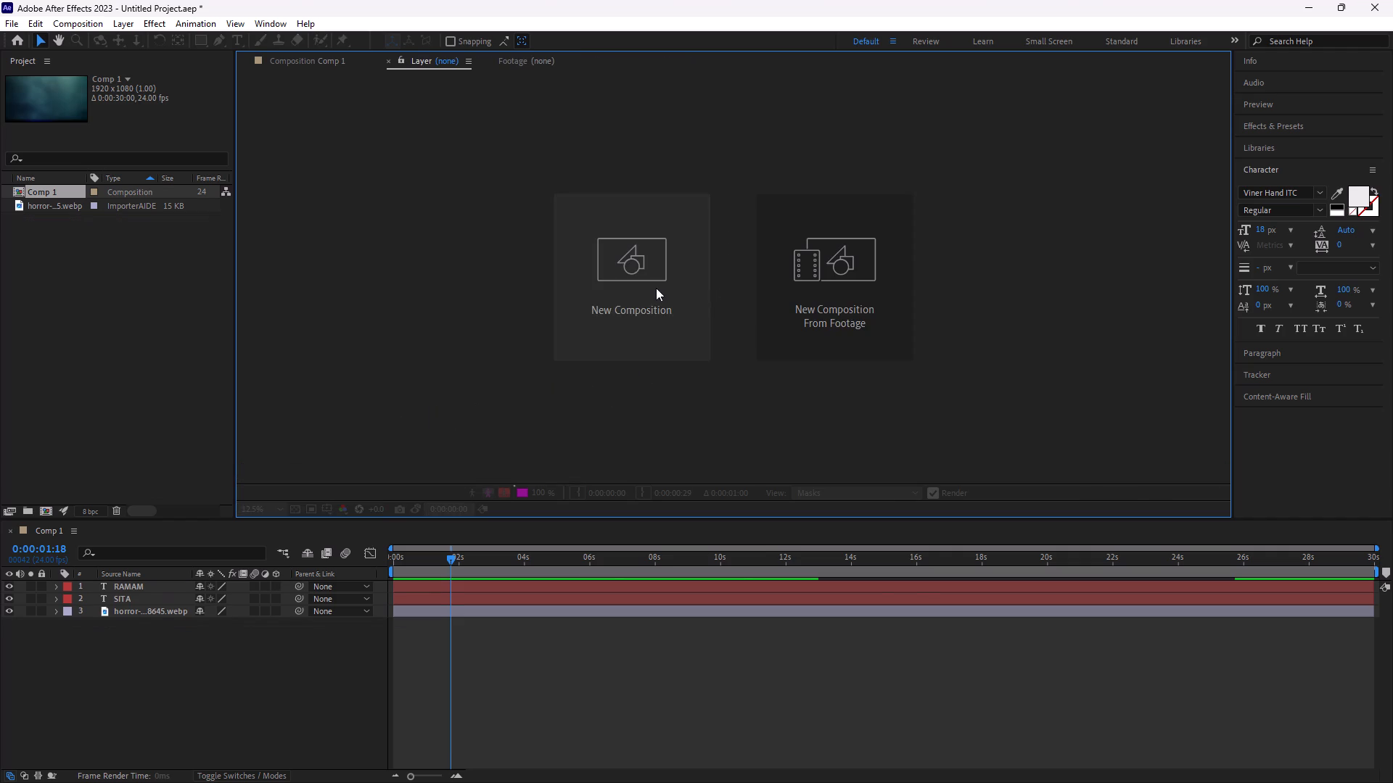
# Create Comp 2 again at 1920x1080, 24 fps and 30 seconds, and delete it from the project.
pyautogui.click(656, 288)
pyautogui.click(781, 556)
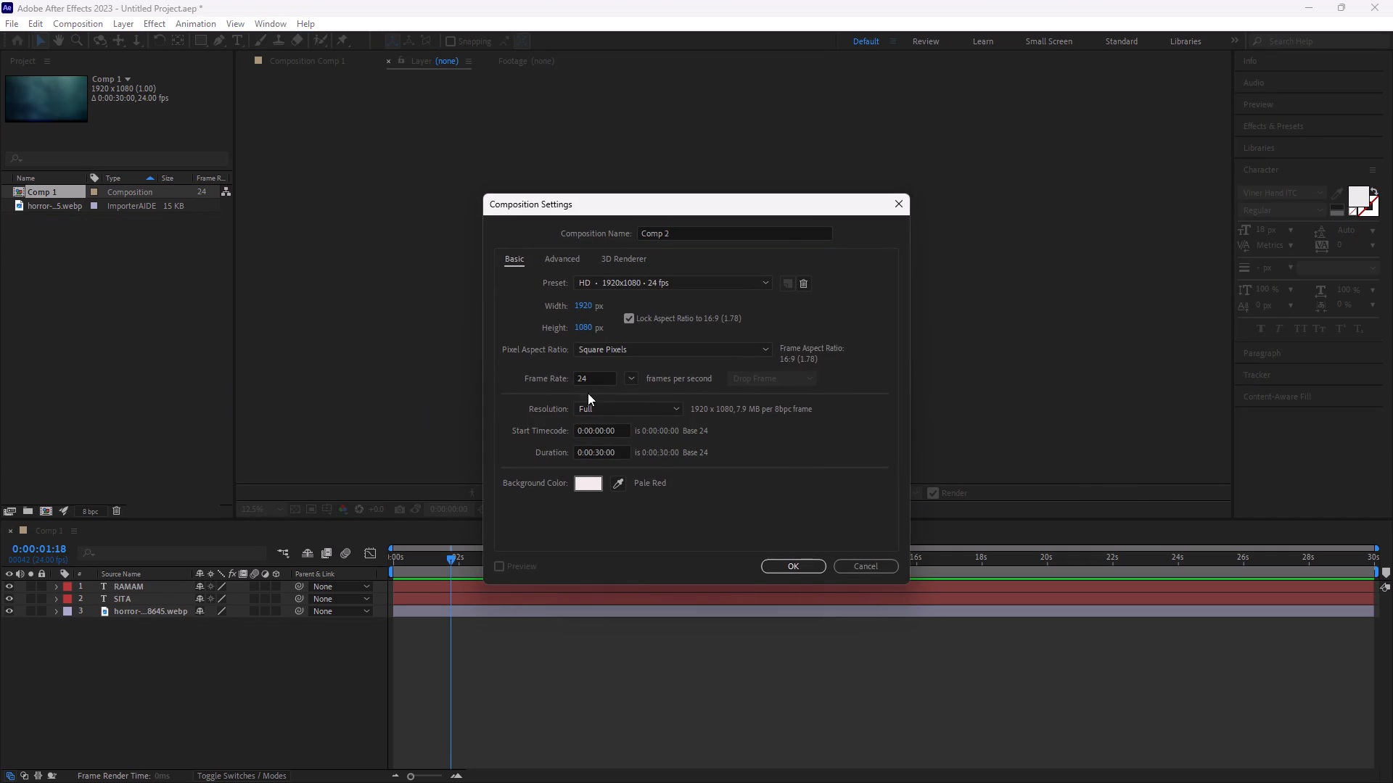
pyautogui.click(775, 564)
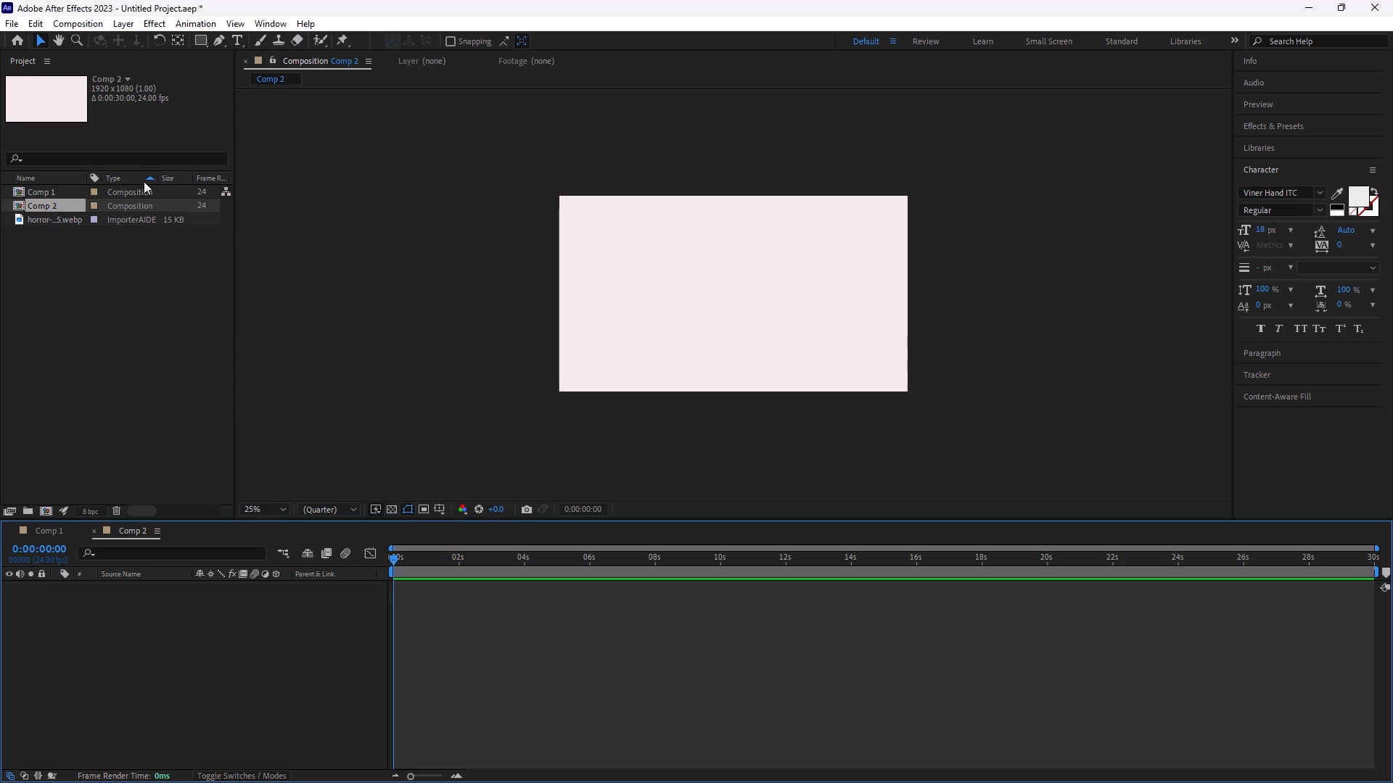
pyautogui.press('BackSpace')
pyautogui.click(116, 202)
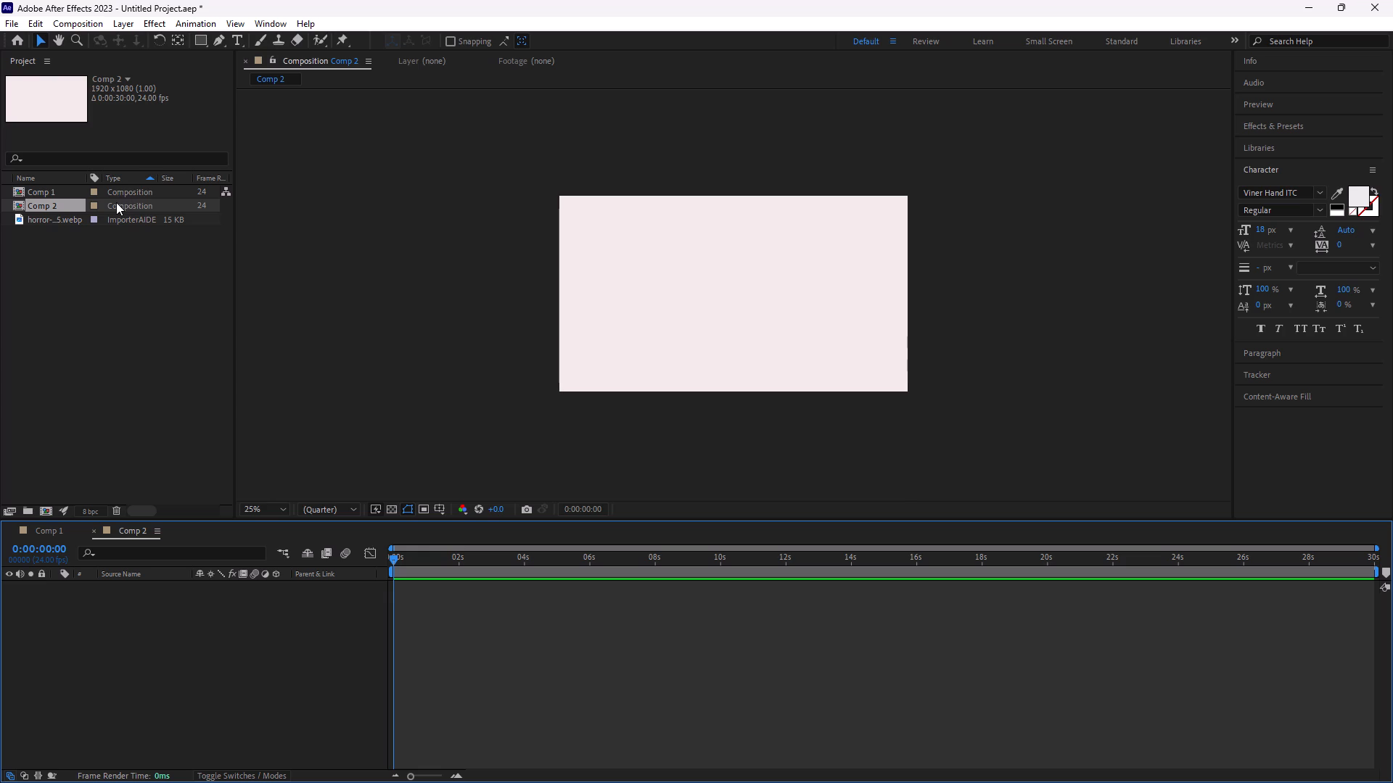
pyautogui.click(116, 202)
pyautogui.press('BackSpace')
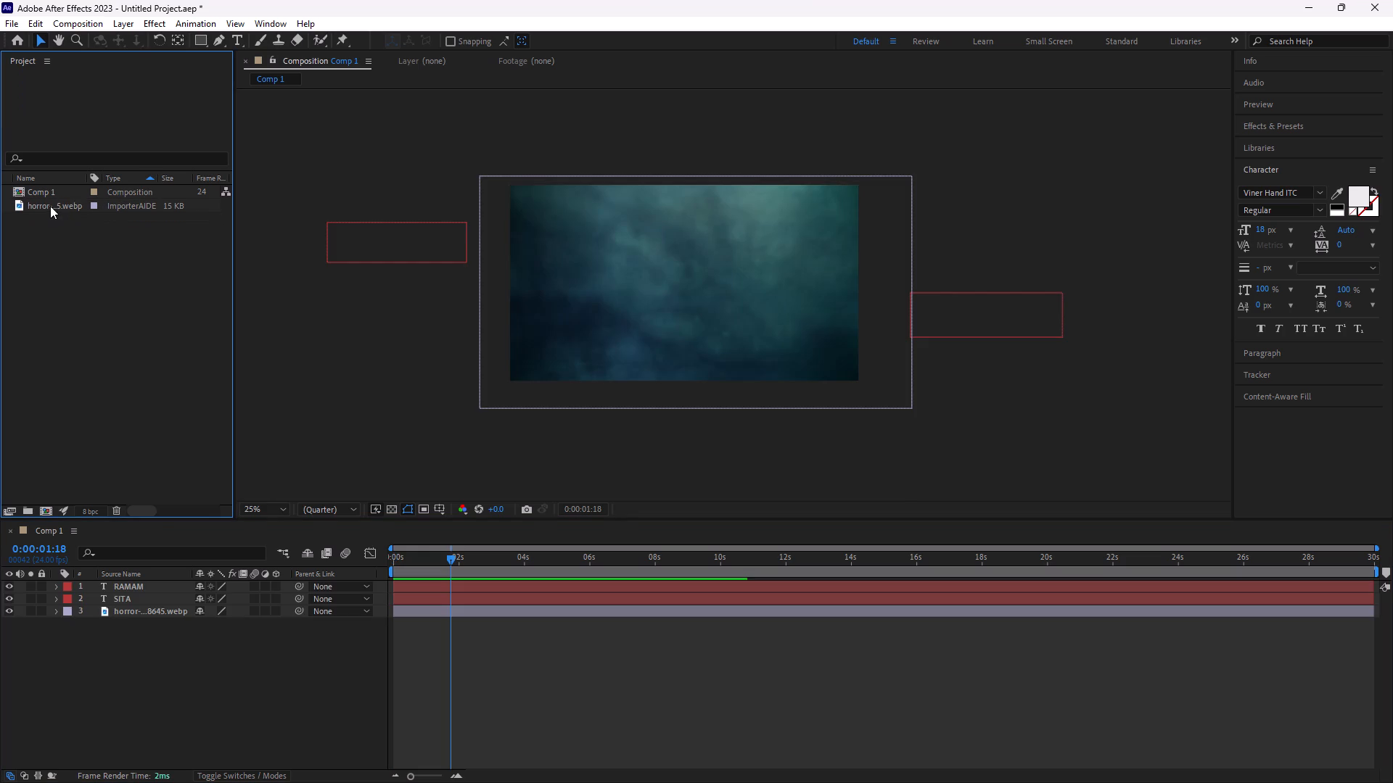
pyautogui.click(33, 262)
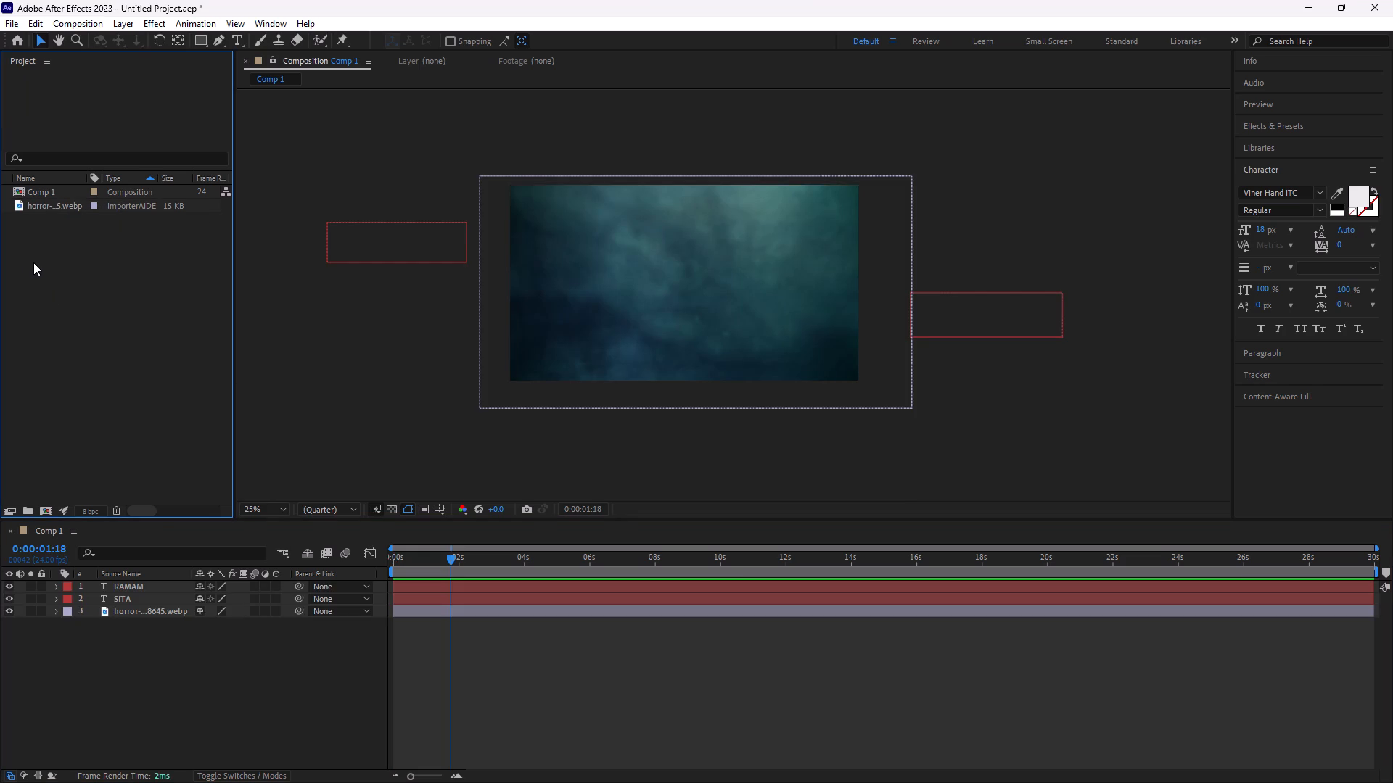
# Import the wp11372866 image of the couple from the venu folder into the project.
pyautogui.rightClick(33, 262)
pyautogui.click(88, 225)
pyautogui.doubleClick(77, 253)
pyautogui.doubleClick(144, 290)
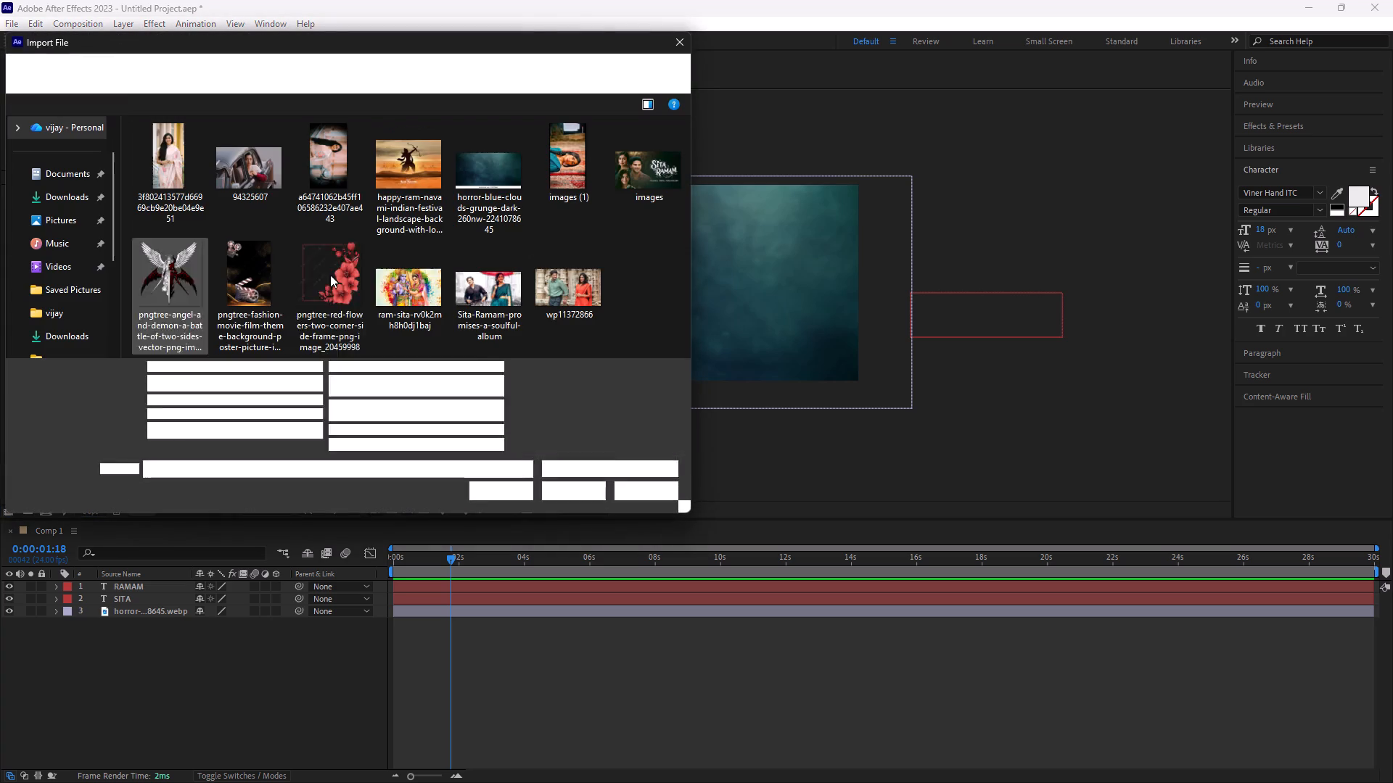
pyautogui.click(554, 304)
pyautogui.click(574, 491)
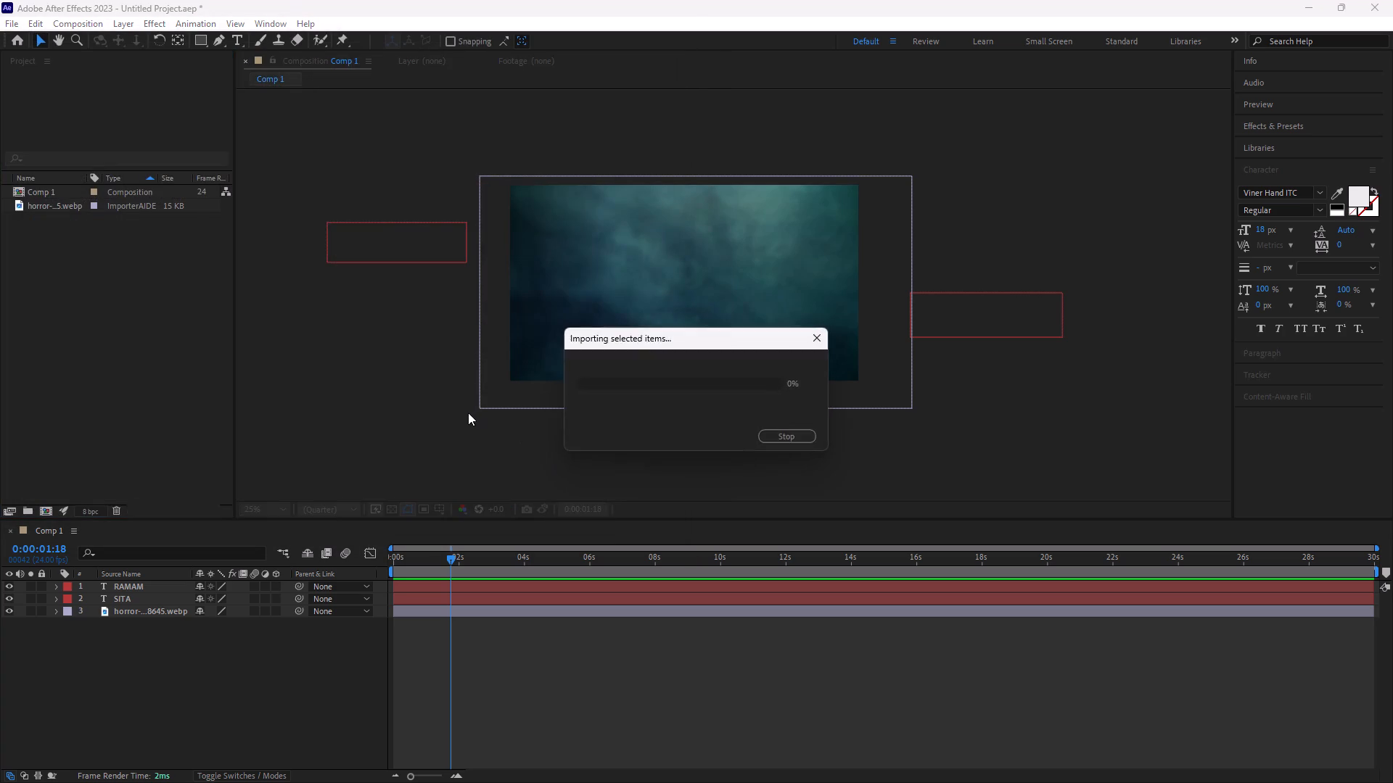
# Add the wp11372866 image to Comp 1 and place it as the top layer above RAMAM.
pyautogui.moveTo(52, 217); pyautogui.dragTo(128, 636)
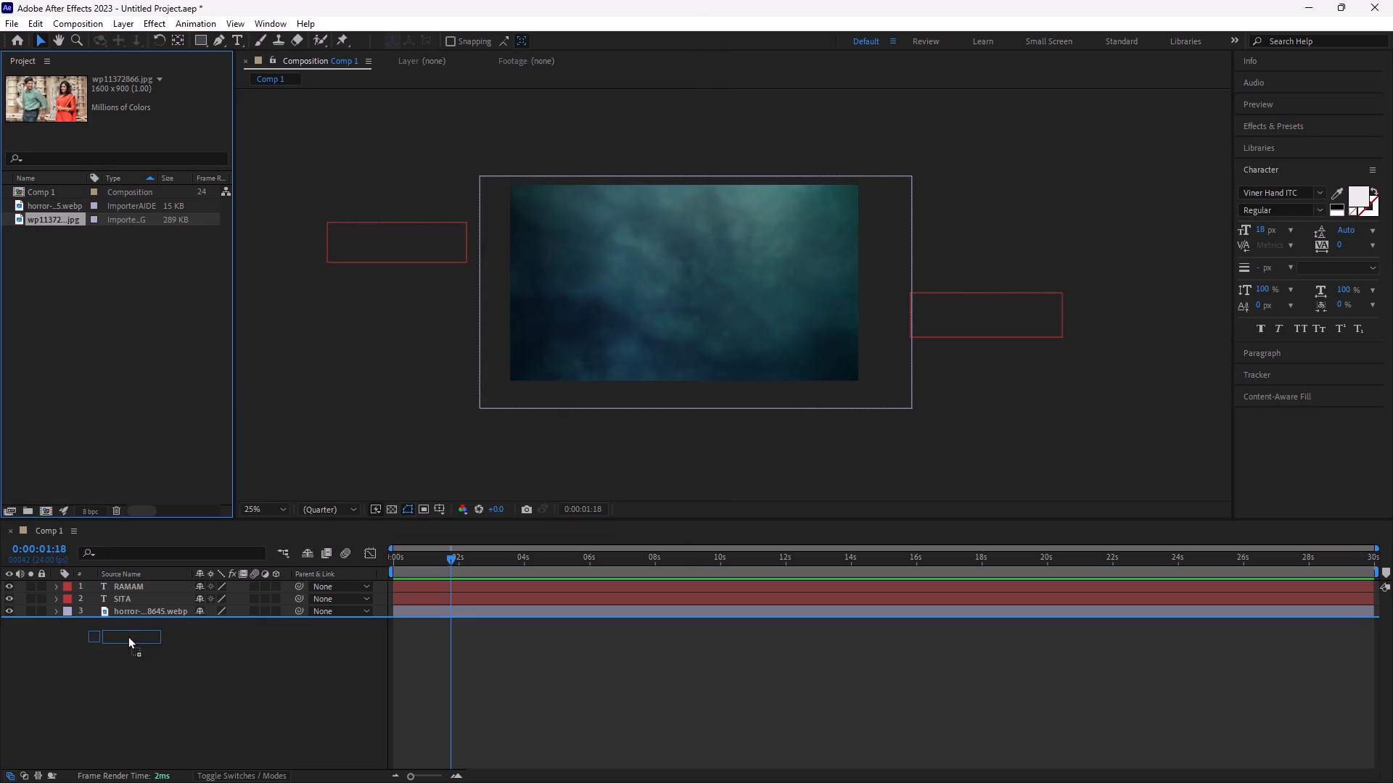
pyautogui.moveTo(128, 636); pyautogui.dragTo(129, 638)
pyautogui.moveTo(136, 621); pyautogui.dragTo(159, 571)
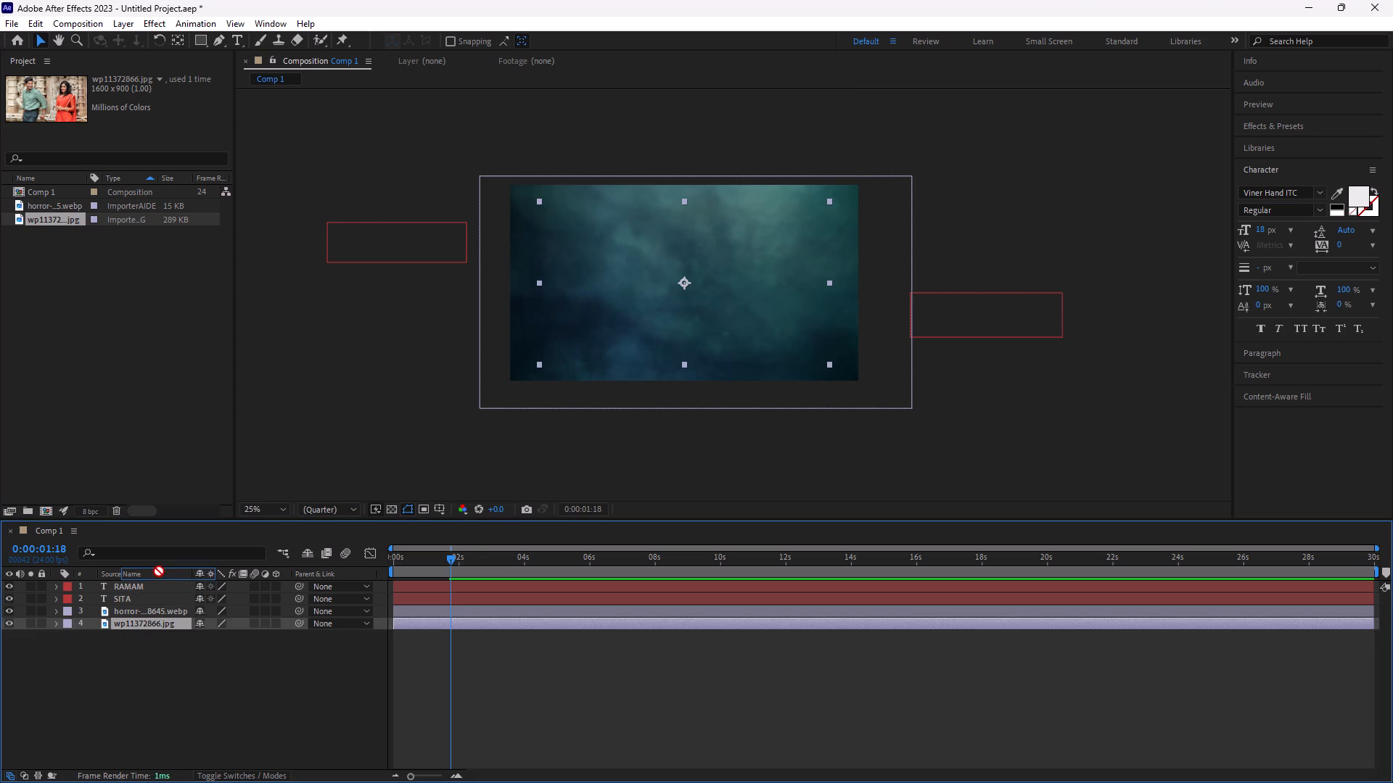
pyautogui.moveTo(159, 571); pyautogui.dragTo(158, 581)
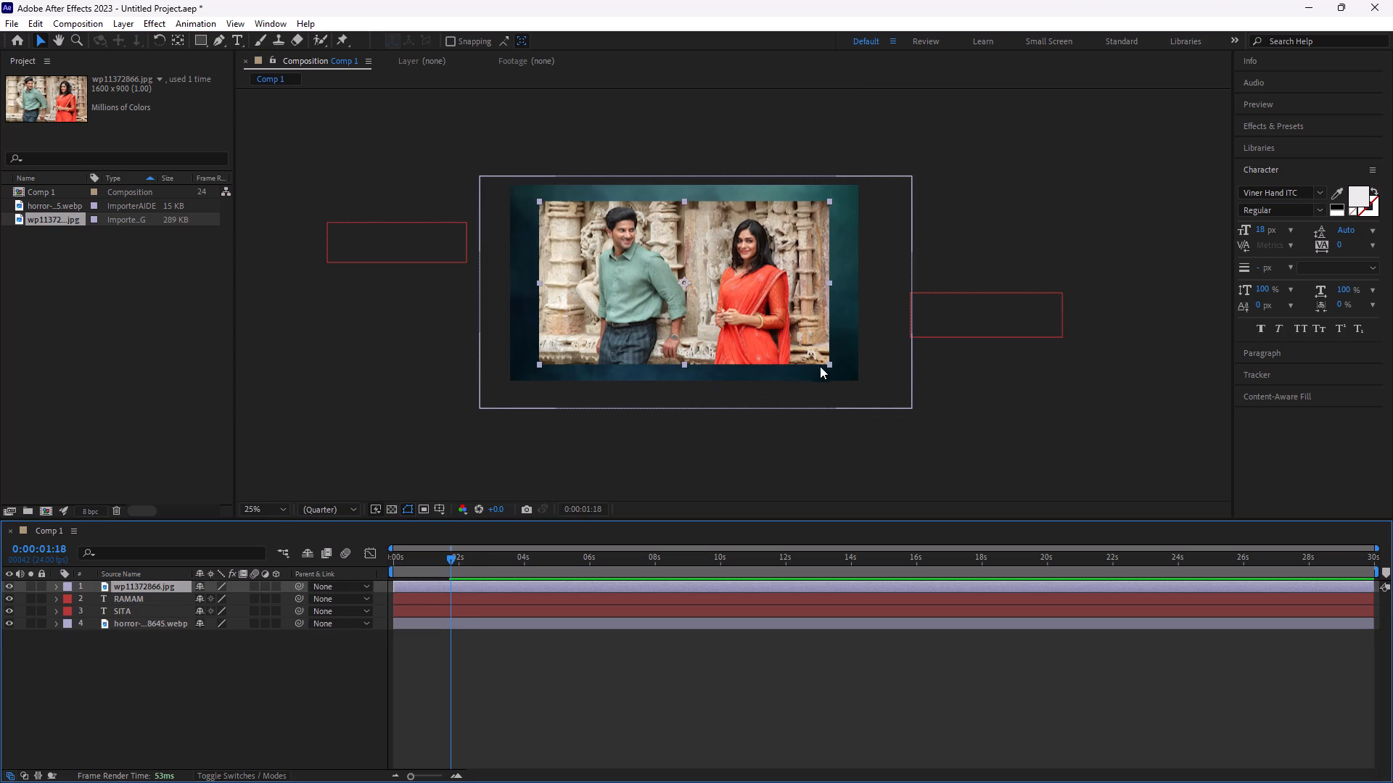
# Enlarge the wp11372866 image so it covers the whole composition frame.
pyautogui.moveTo(832, 363); pyautogui.dragTo(869, 389)
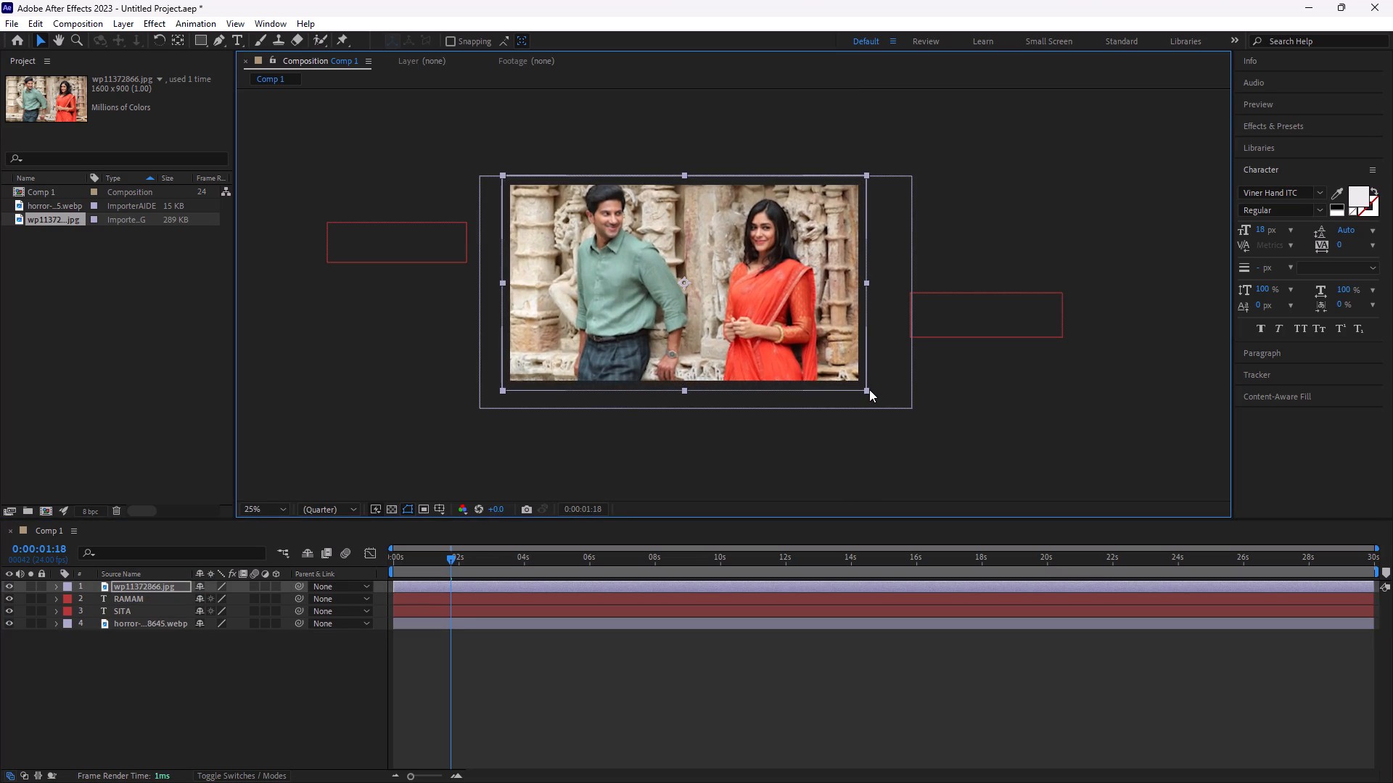
pyautogui.moveTo(869, 389); pyautogui.dragTo(871, 381)
# Reveal the wp11372866 layer's Position and move the image out past the frame's left edge, to about X -1216.
pyautogui.click(214, 349)
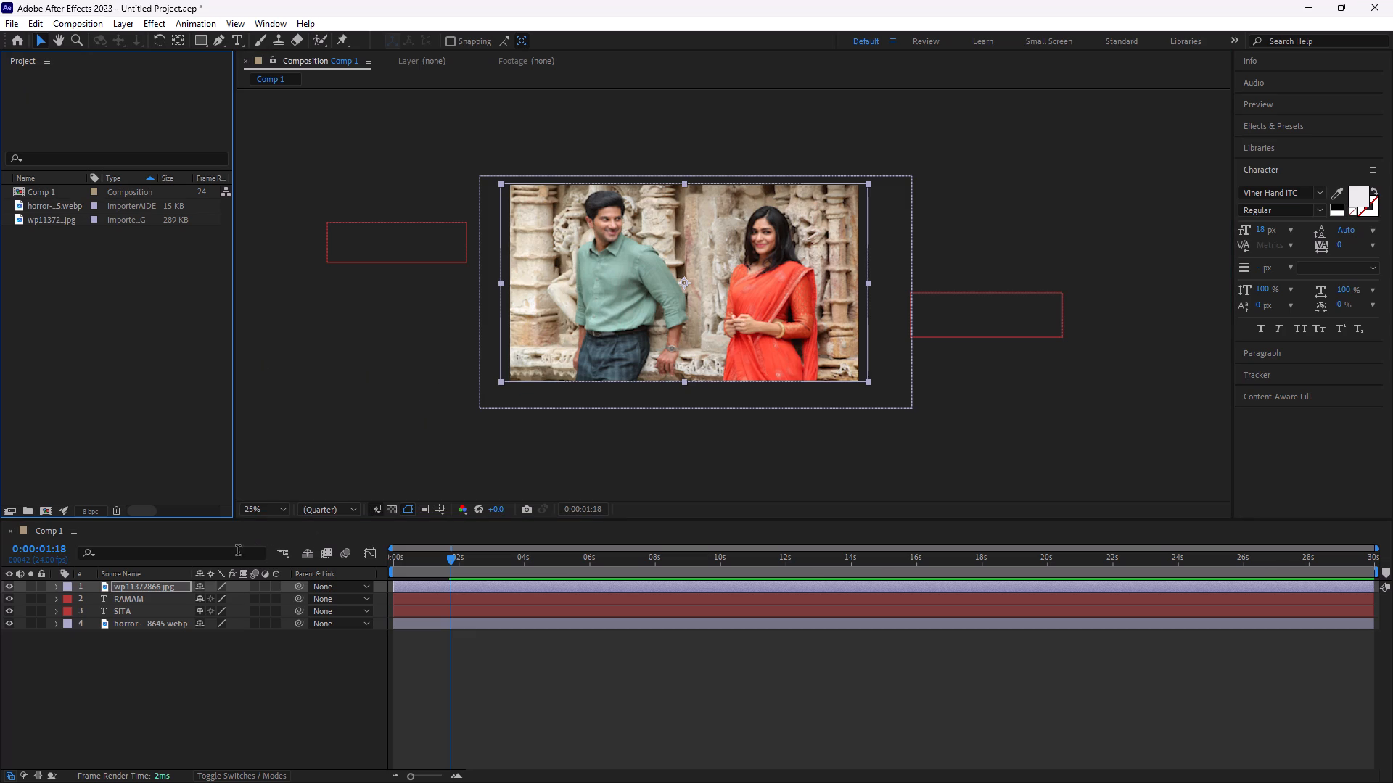
pyautogui.press('p')
pyautogui.press('p')
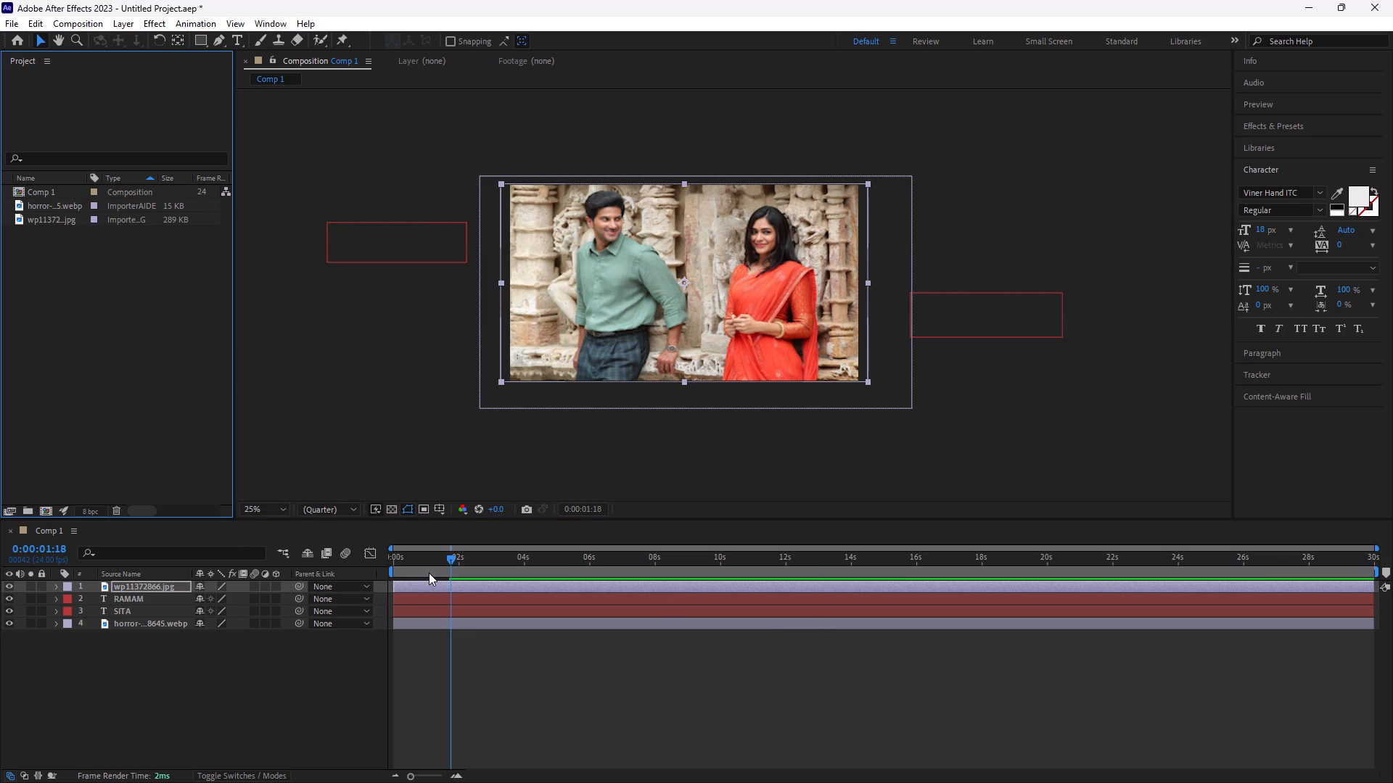
pyautogui.click(129, 585)
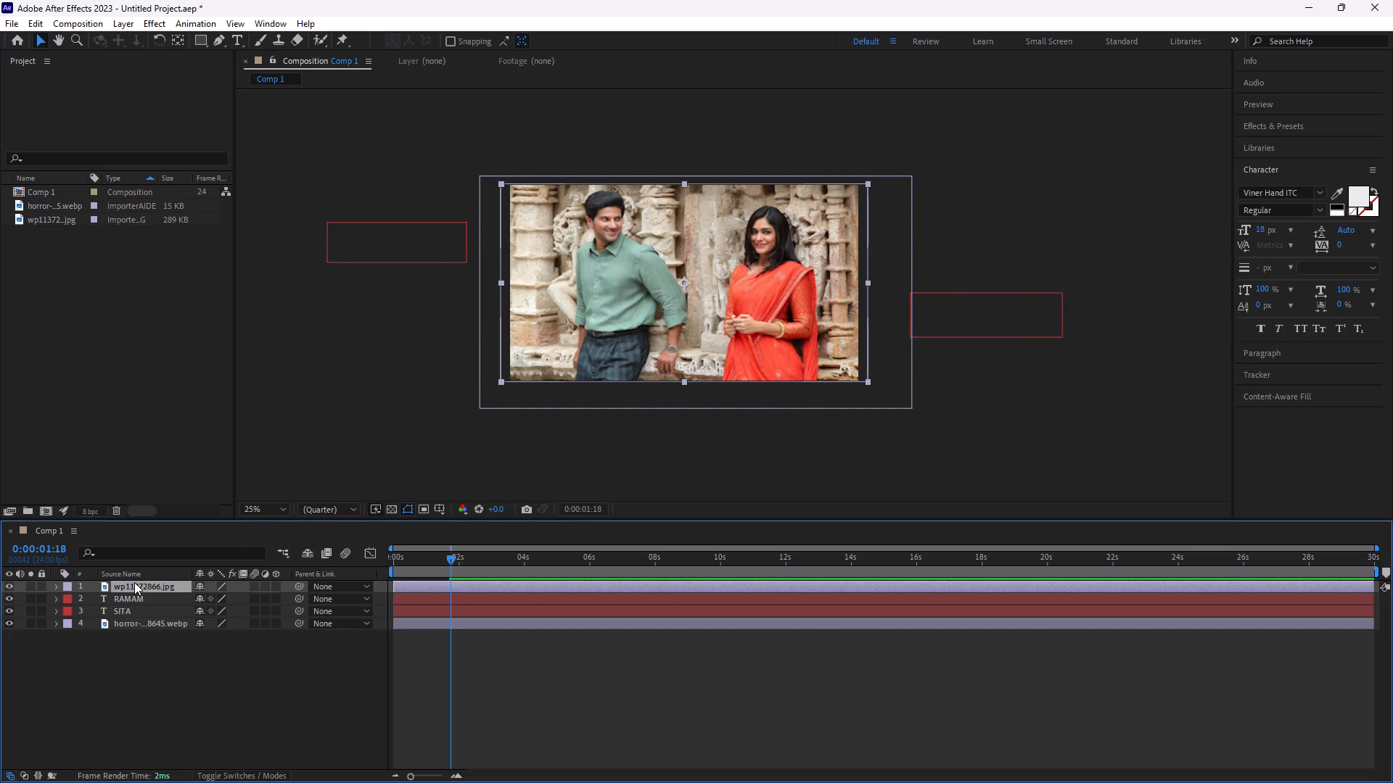
pyautogui.press('p')
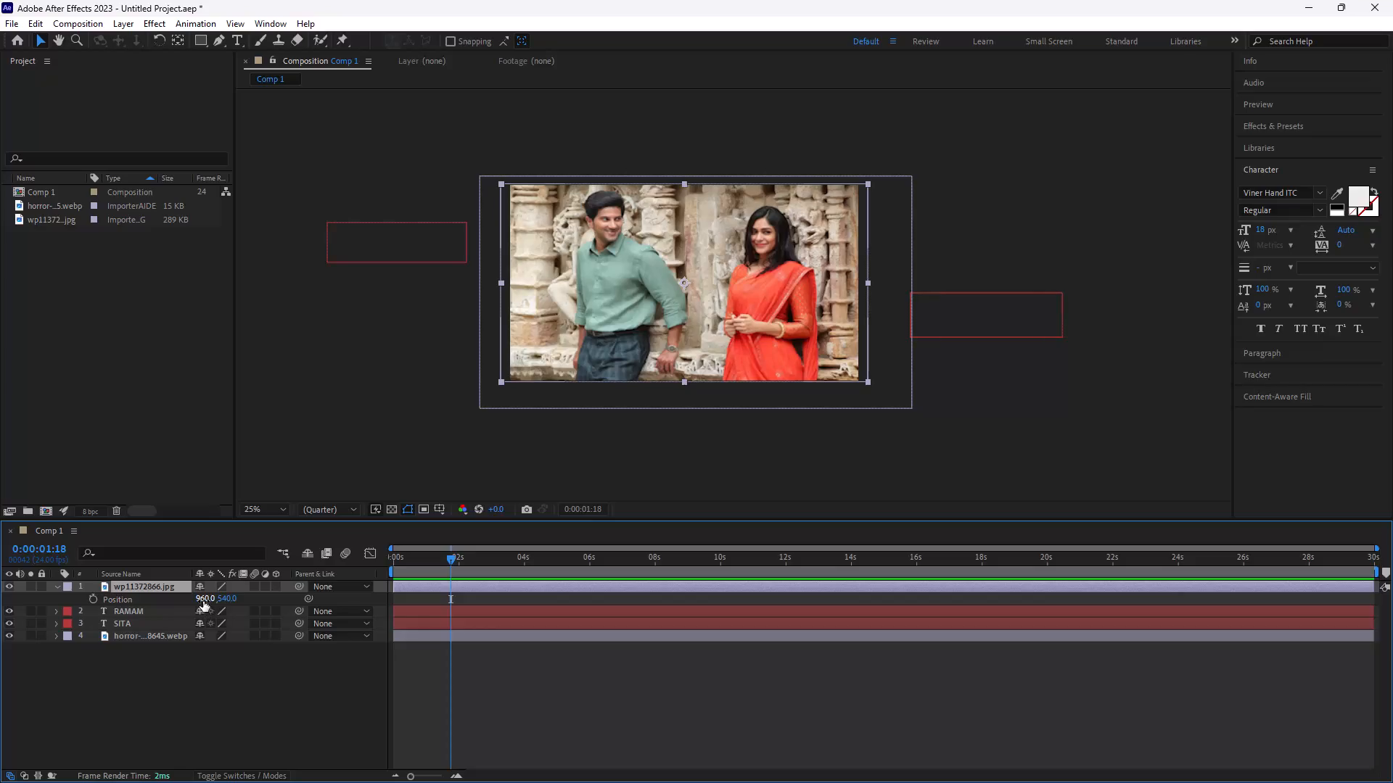
pyautogui.moveTo(203, 601); pyautogui.dragTo(0, 669)
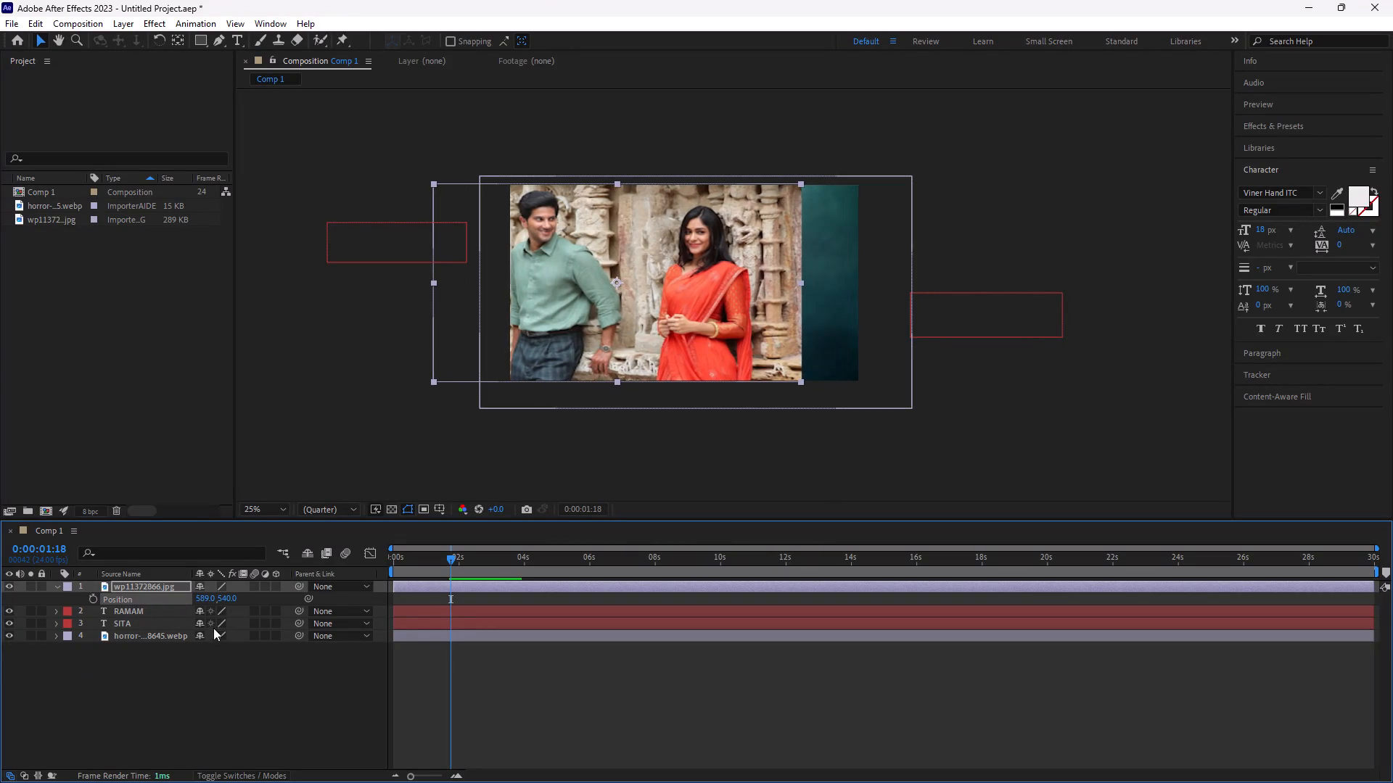
pyautogui.moveTo(207, 598); pyautogui.dragTo(1, 663)
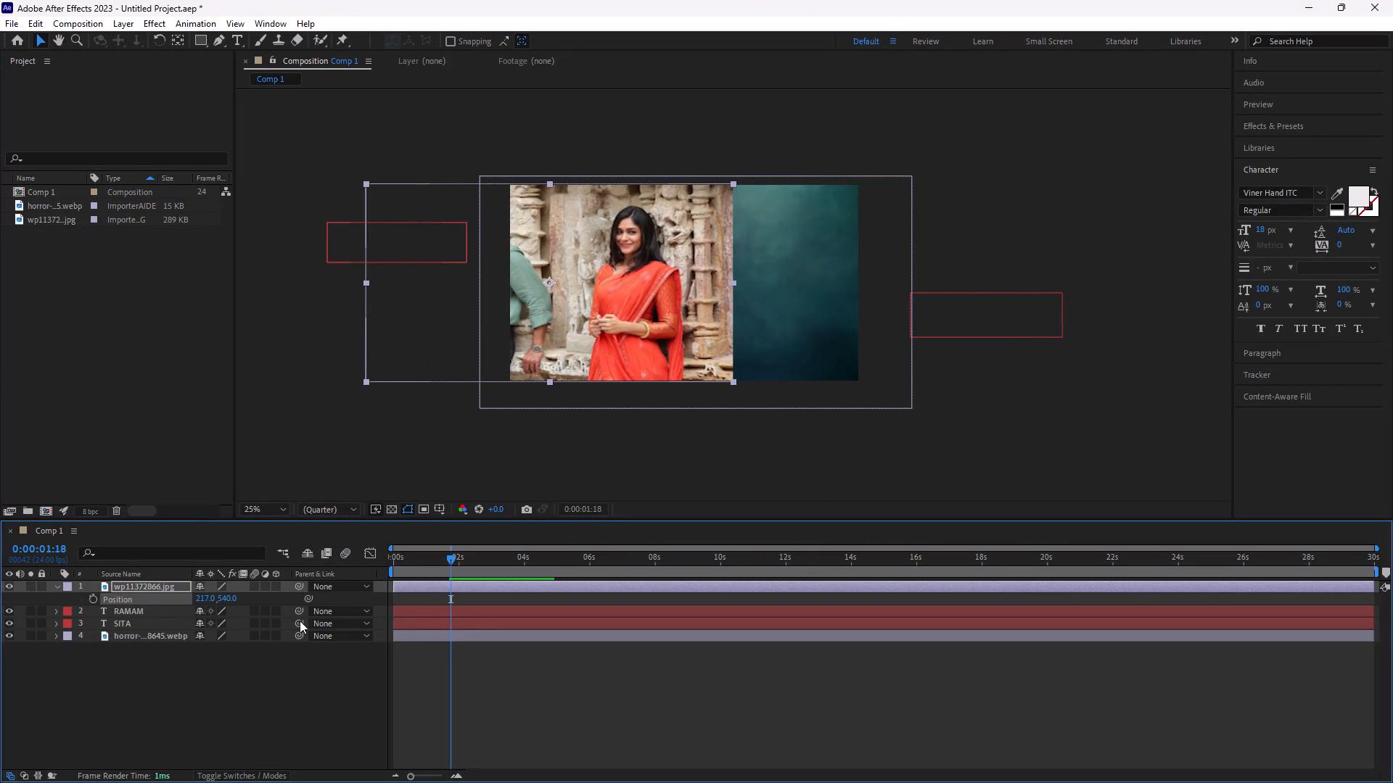
pyautogui.moveTo(199, 598); pyautogui.dragTo(0, 618)
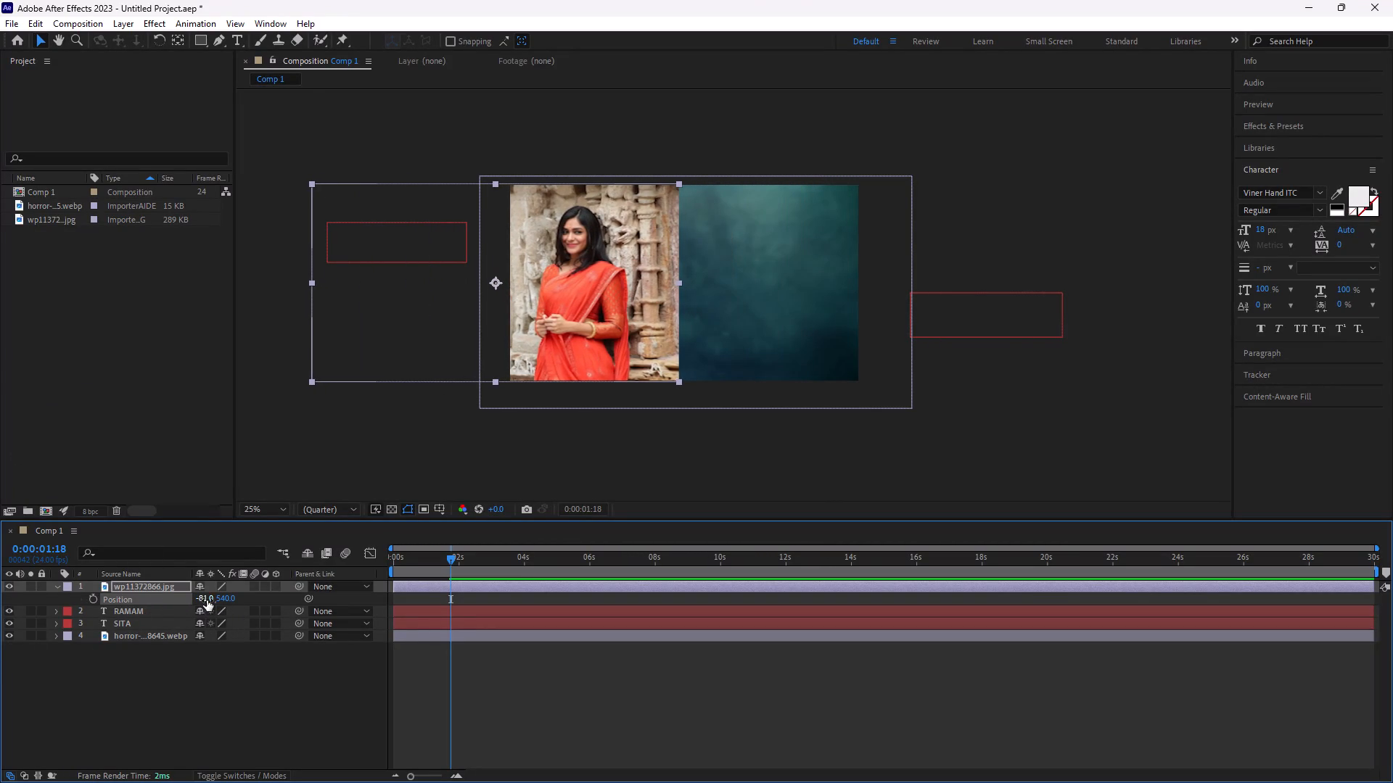
pyautogui.moveTo(207, 600); pyautogui.dragTo(0, 651)
pyautogui.moveTo(209, 597); pyautogui.dragTo(0, 645)
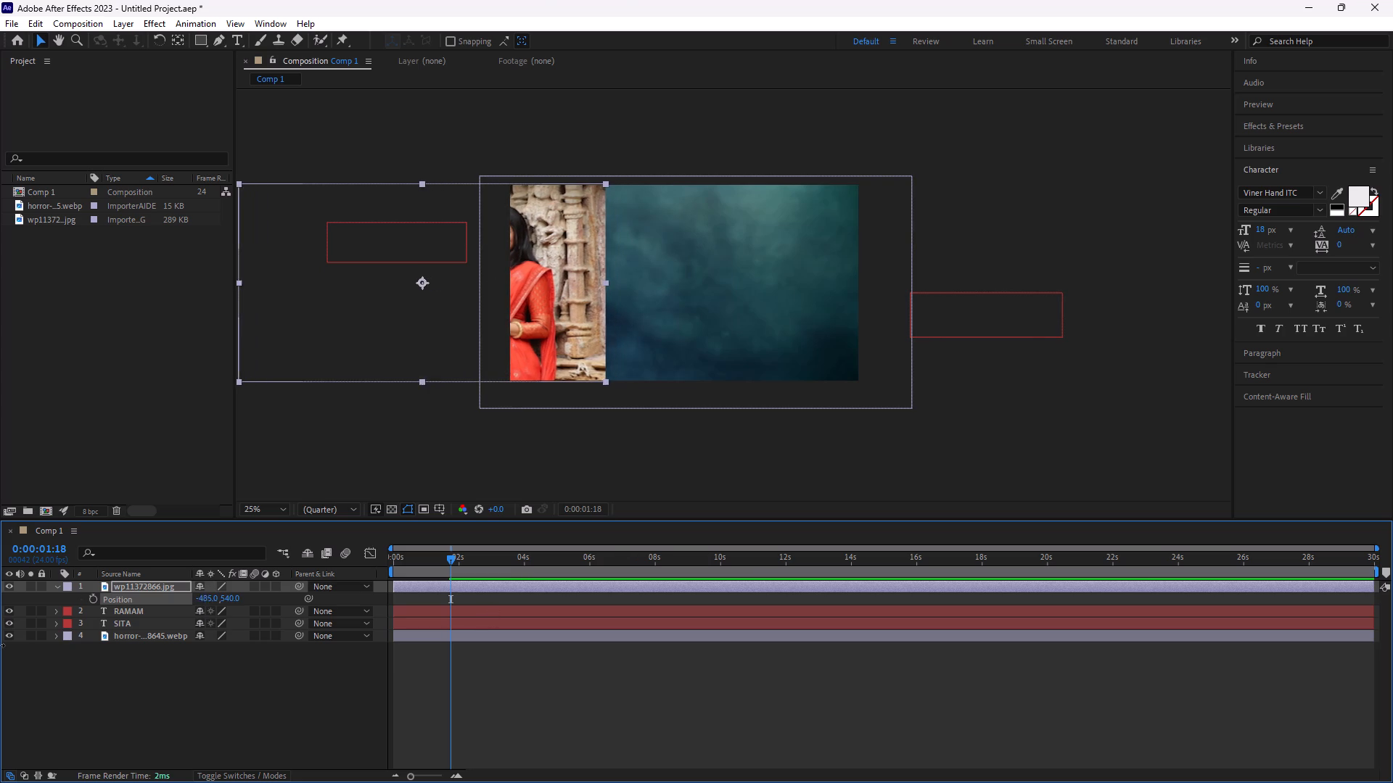
pyautogui.moveTo(0, 645); pyautogui.dragTo(1, 705)
pyautogui.moveTo(203, 600); pyautogui.dragTo(0, 652)
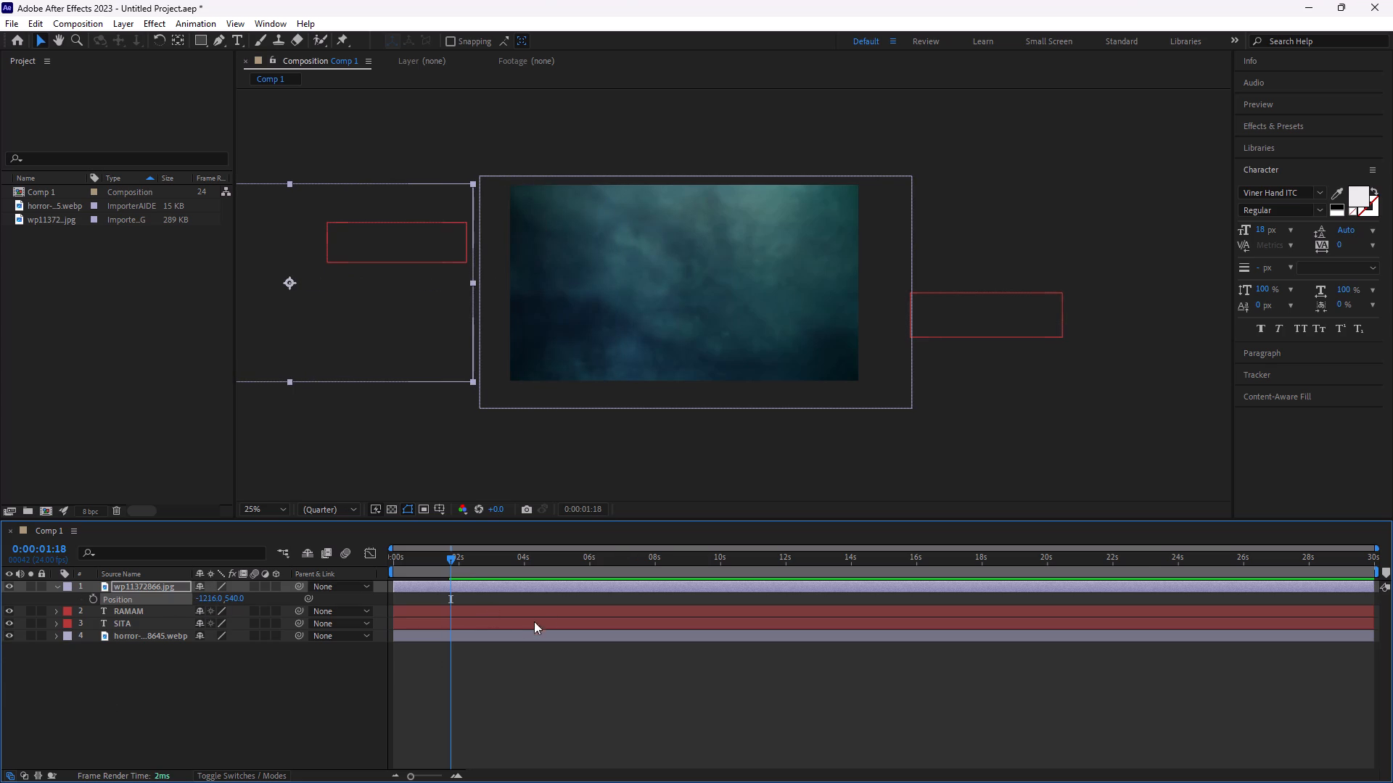
# Play the title animation and add a Position keyframe to the wp11372866 layer at 0:00:01:17, aligned with RAMAM's last Position keyframe.
pyautogui.moveTo(450, 556); pyautogui.dragTo(152, 621)
pyautogui.press('space')
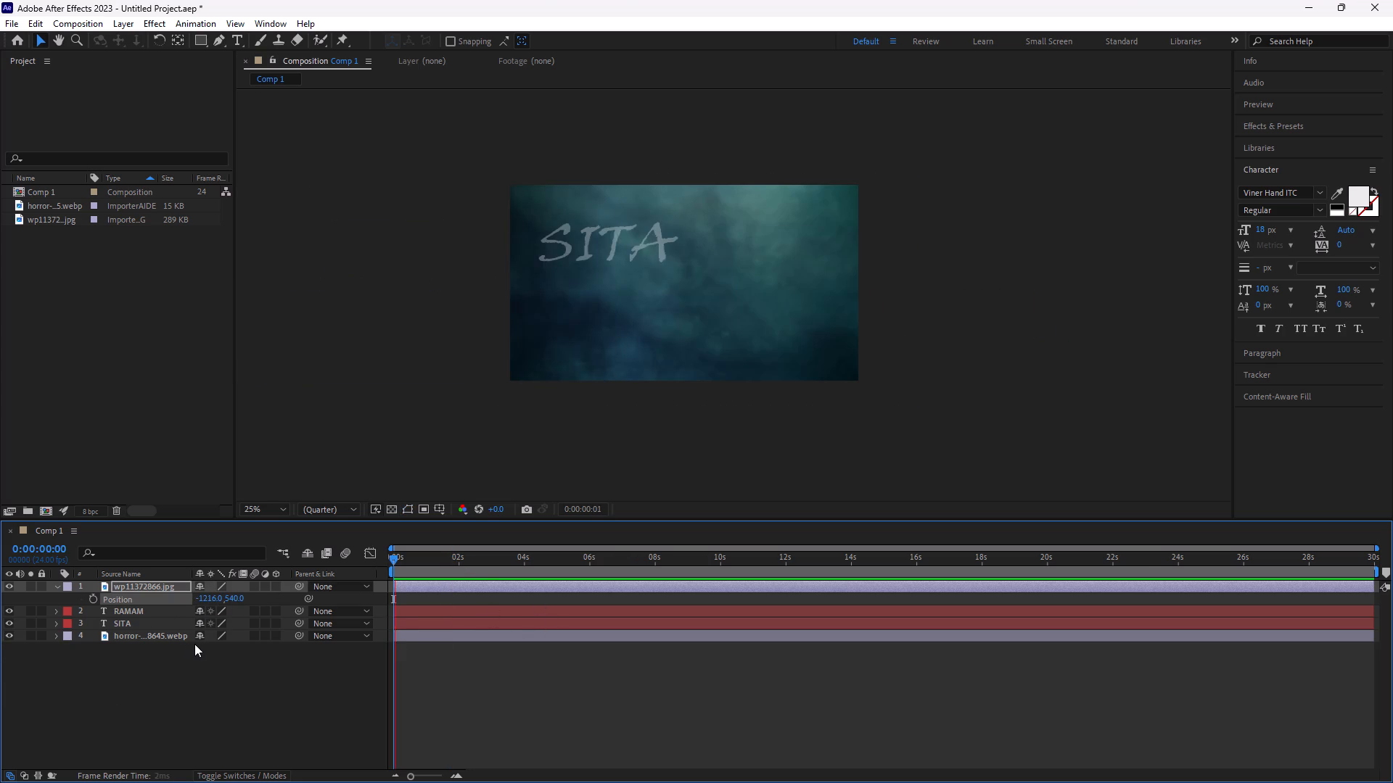
pyautogui.press('space')
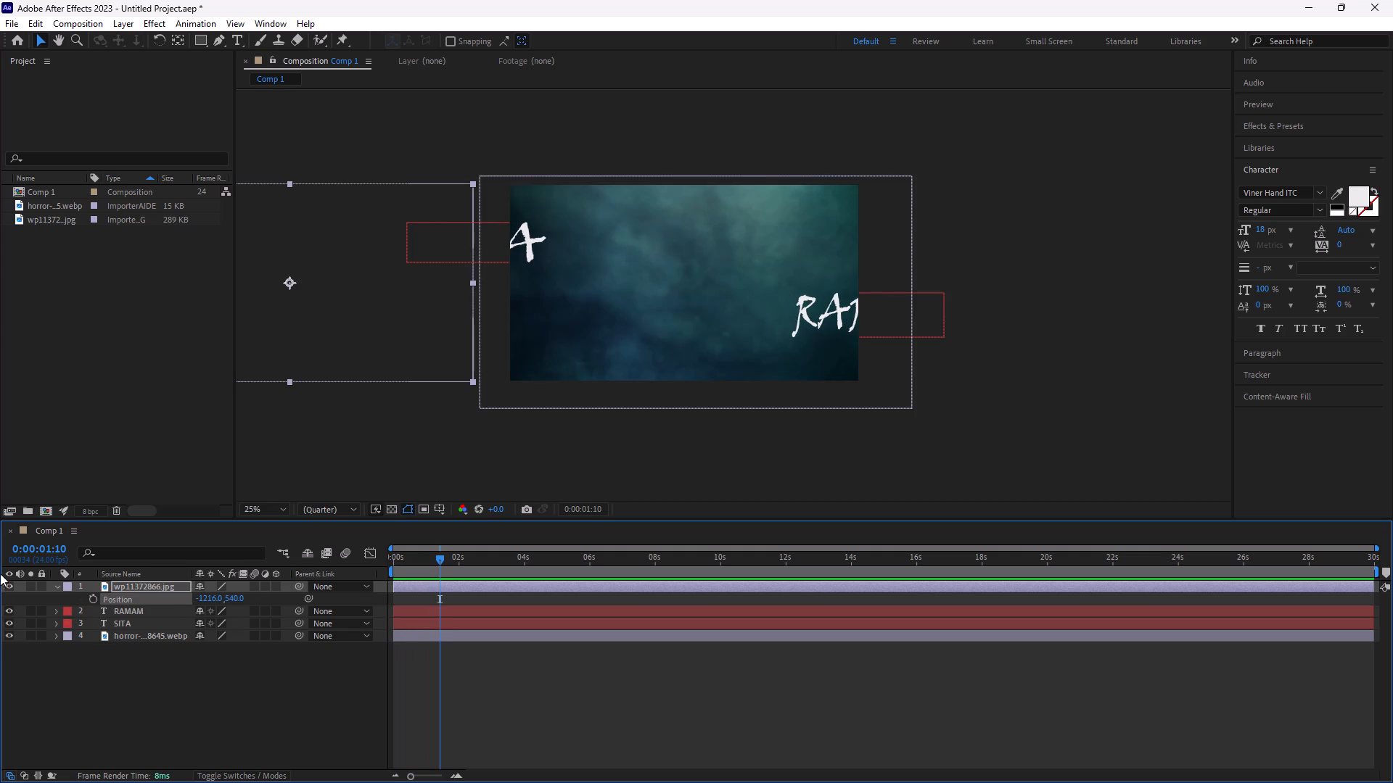
pyautogui.click(53, 613)
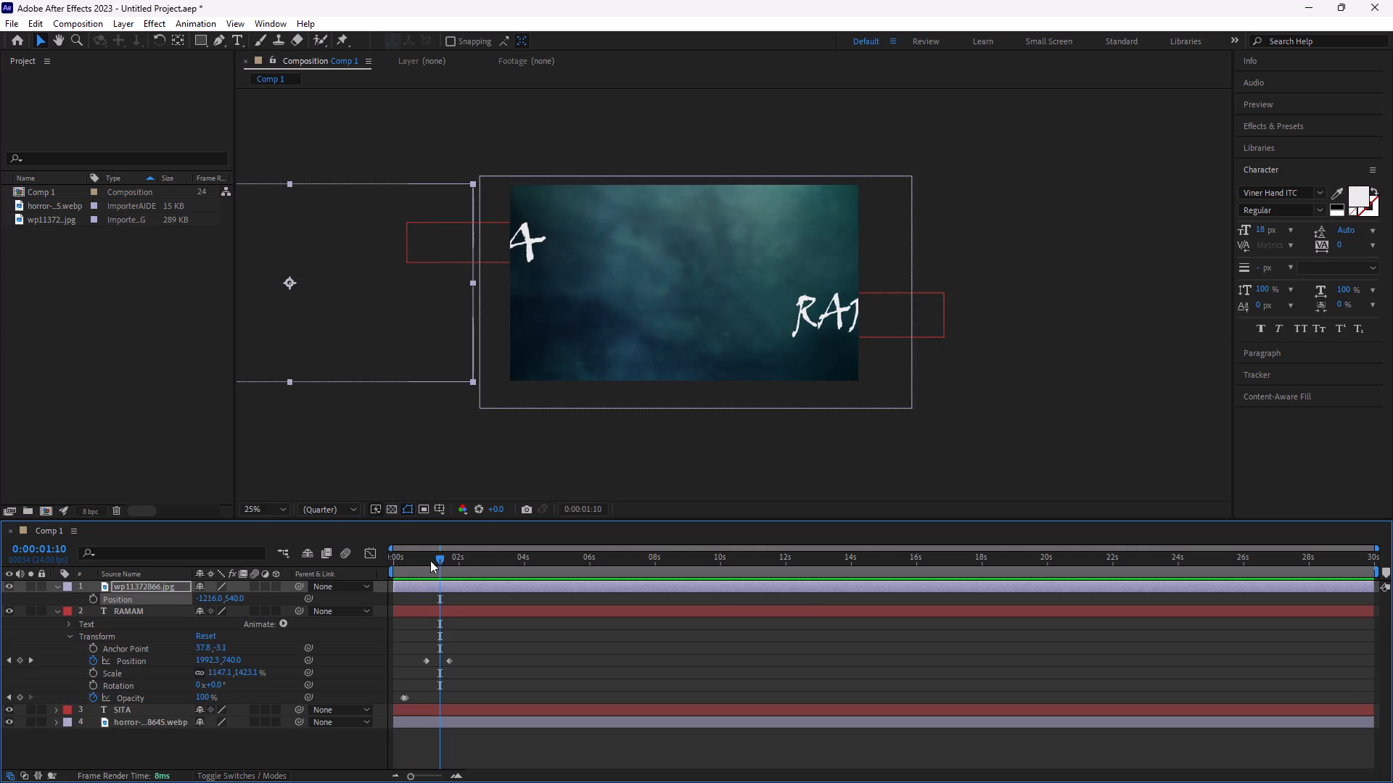
pyautogui.moveTo(437, 556); pyautogui.dragTo(446, 565)
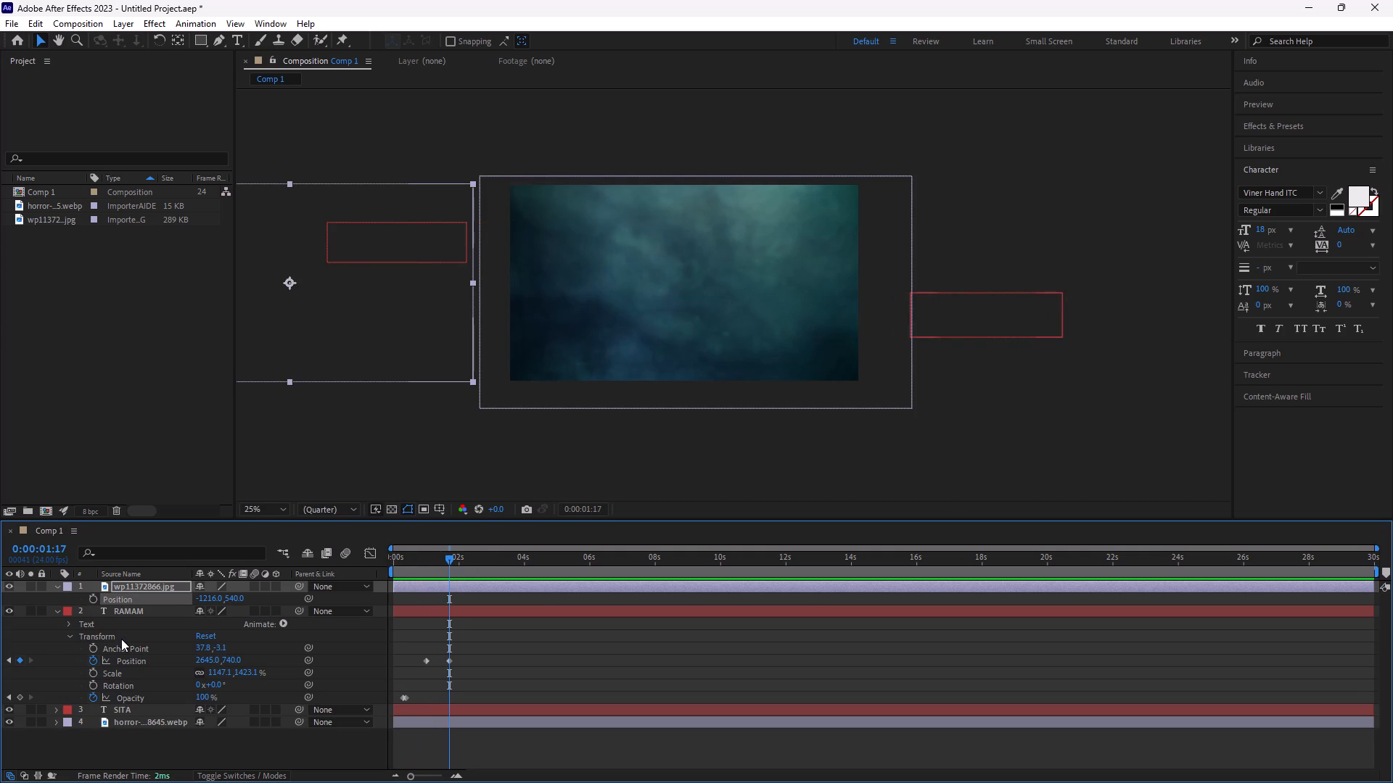
pyautogui.click(91, 598)
# At 0:00:02:14, slide the wp11372866 image back into the frame with a Position keyframe at 935, 540.
pyautogui.moveTo(449, 558); pyautogui.dragTo(478, 577)
pyautogui.moveTo(206, 602); pyautogui.dragTo(384, 633)
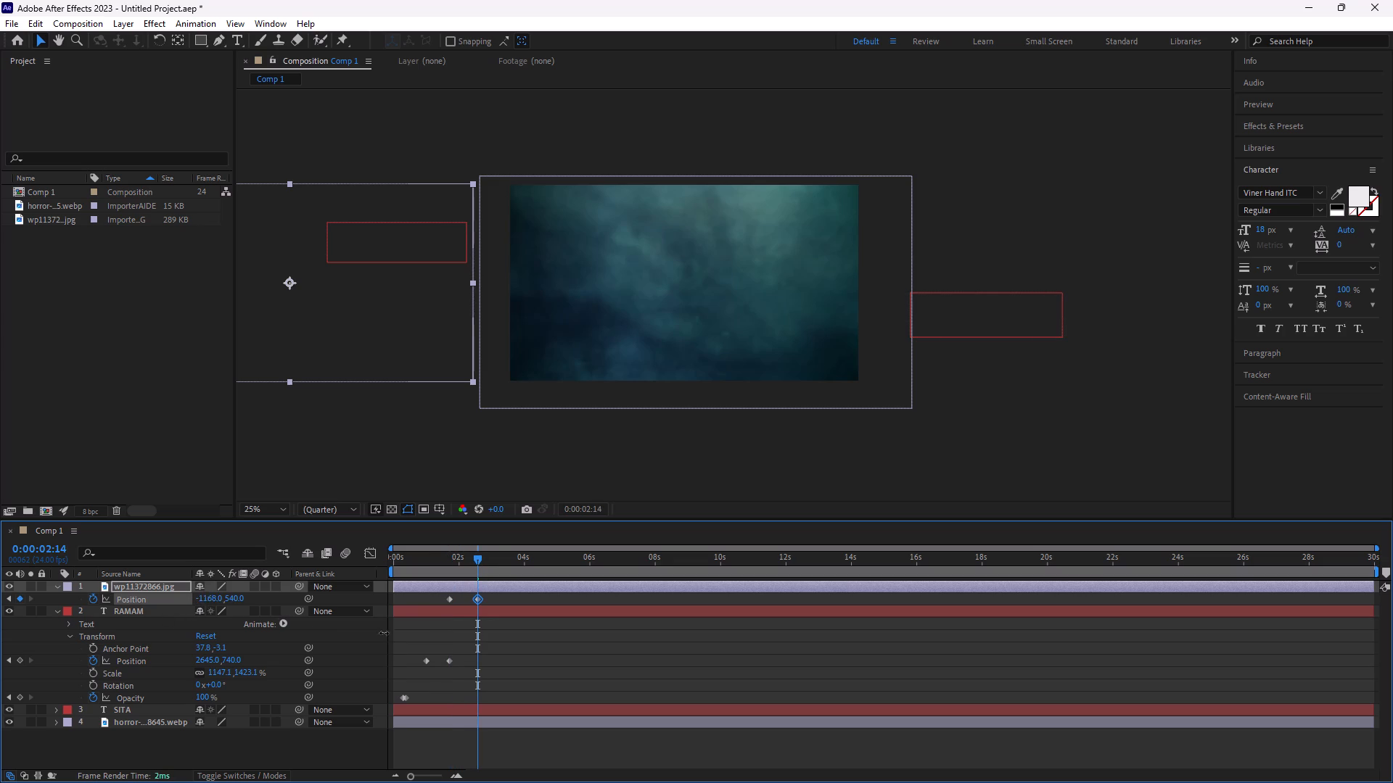
pyautogui.moveTo(384, 633); pyautogui.dragTo(1387, 763)
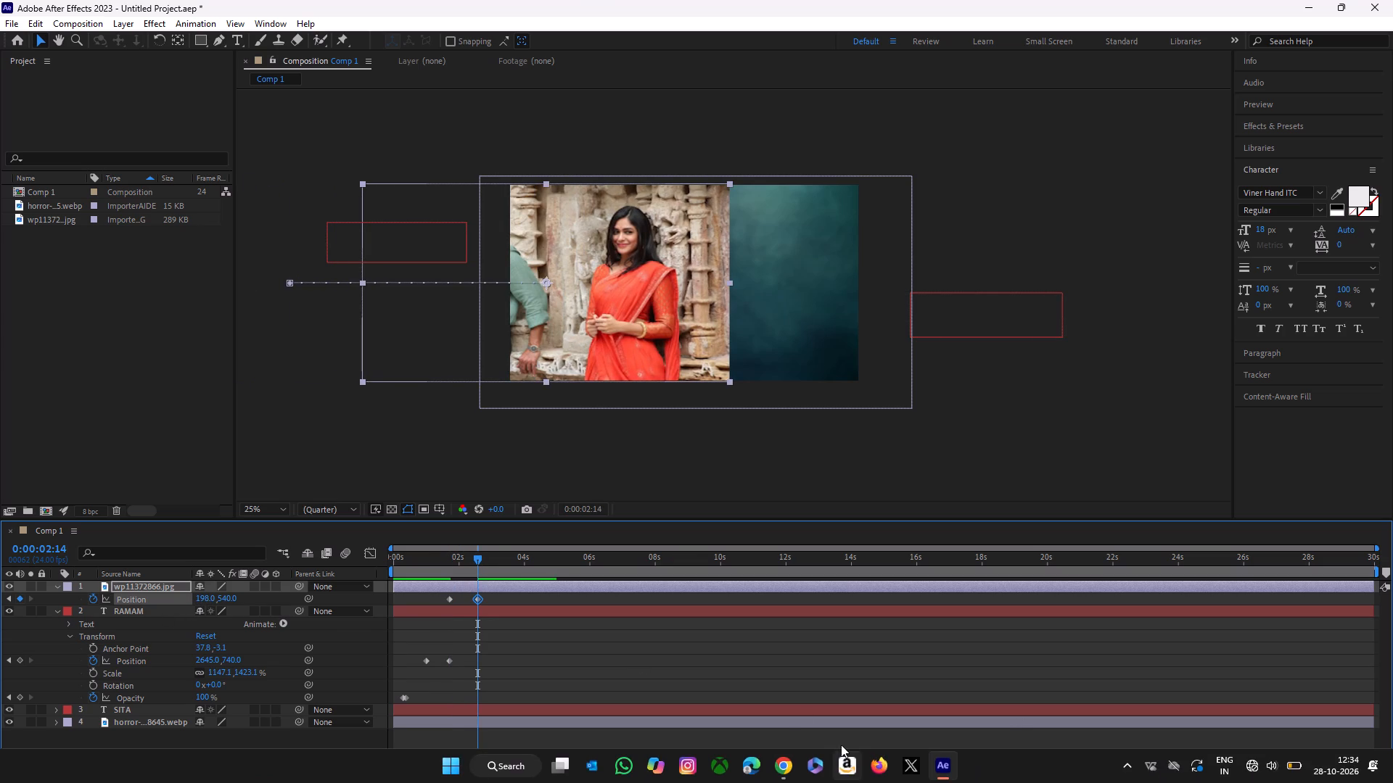
pyautogui.moveTo(202, 601); pyautogui.dragTo(324, 632)
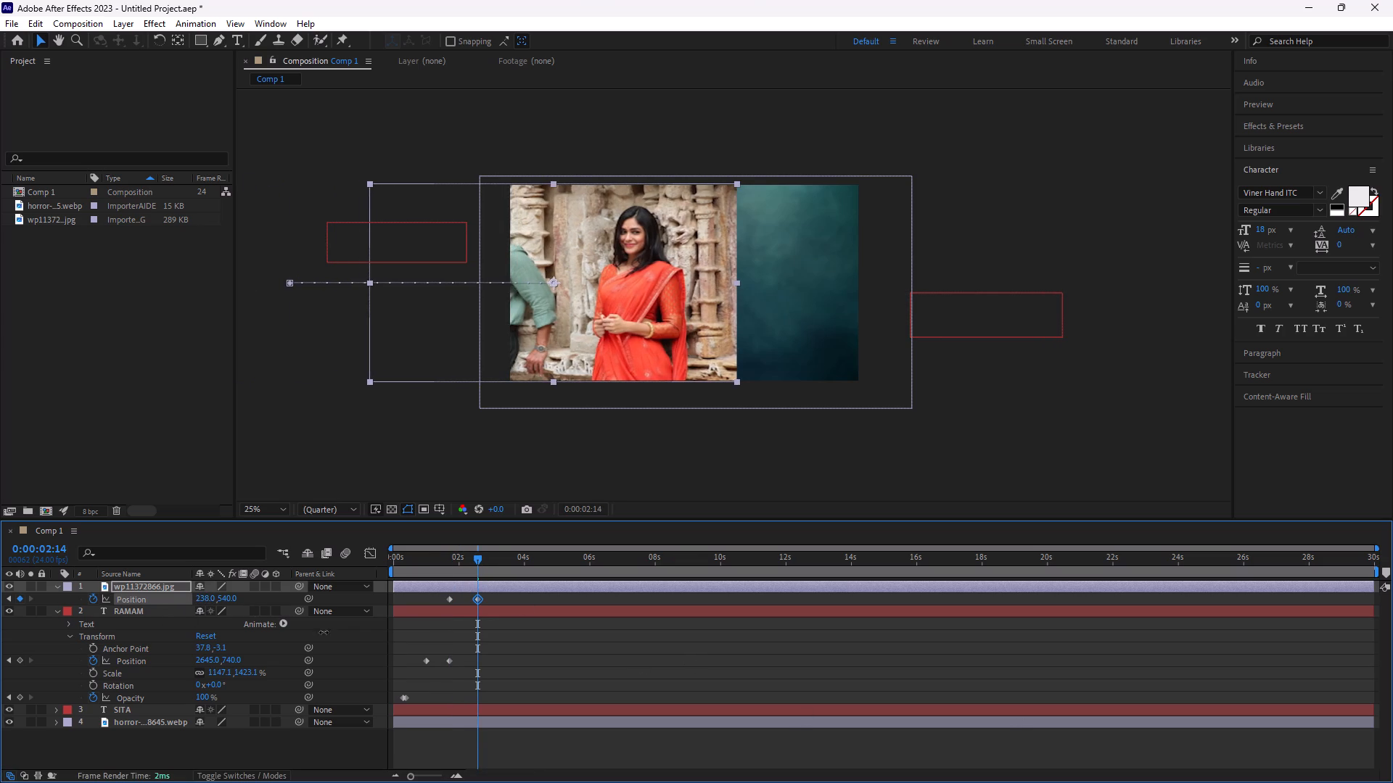
pyautogui.moveTo(324, 632); pyautogui.dragTo(832, 696)
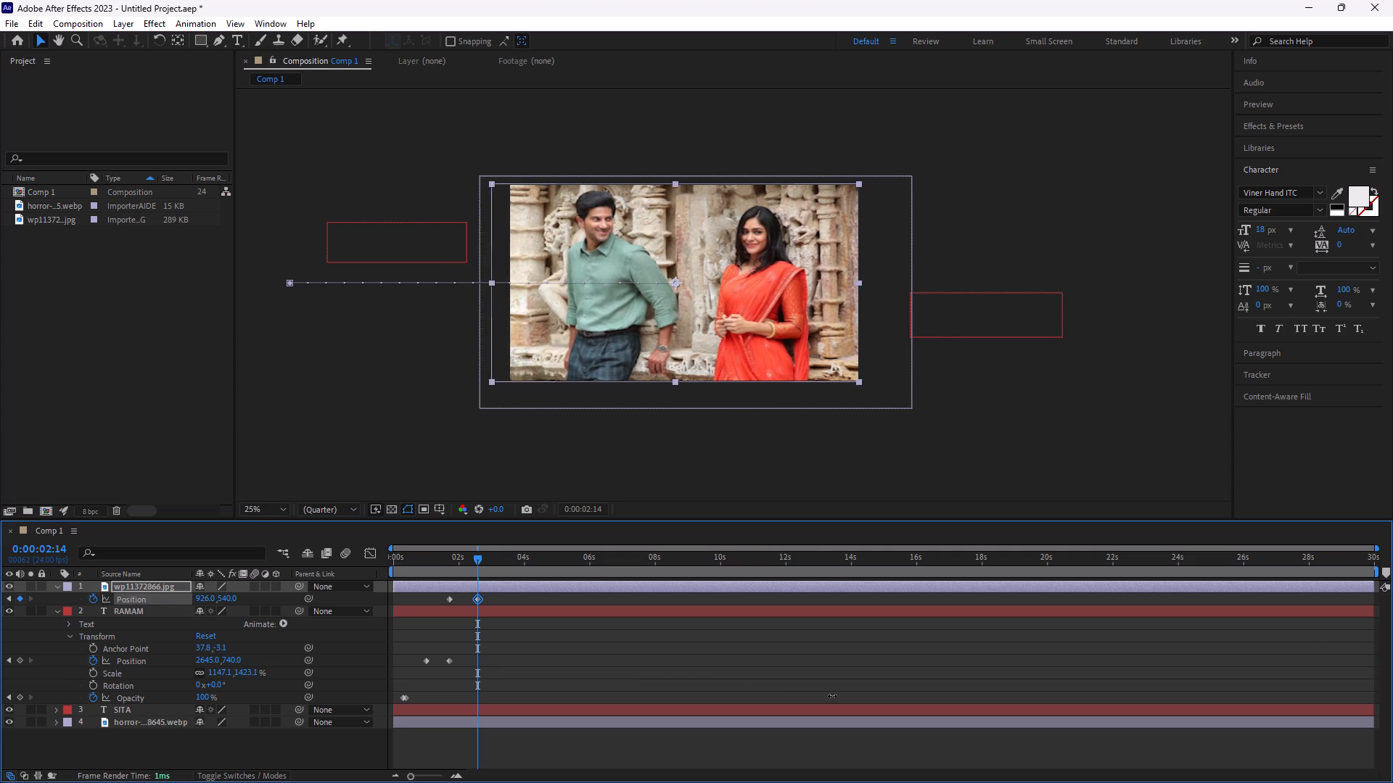
pyautogui.moveTo(832, 696); pyautogui.dragTo(833, 698)
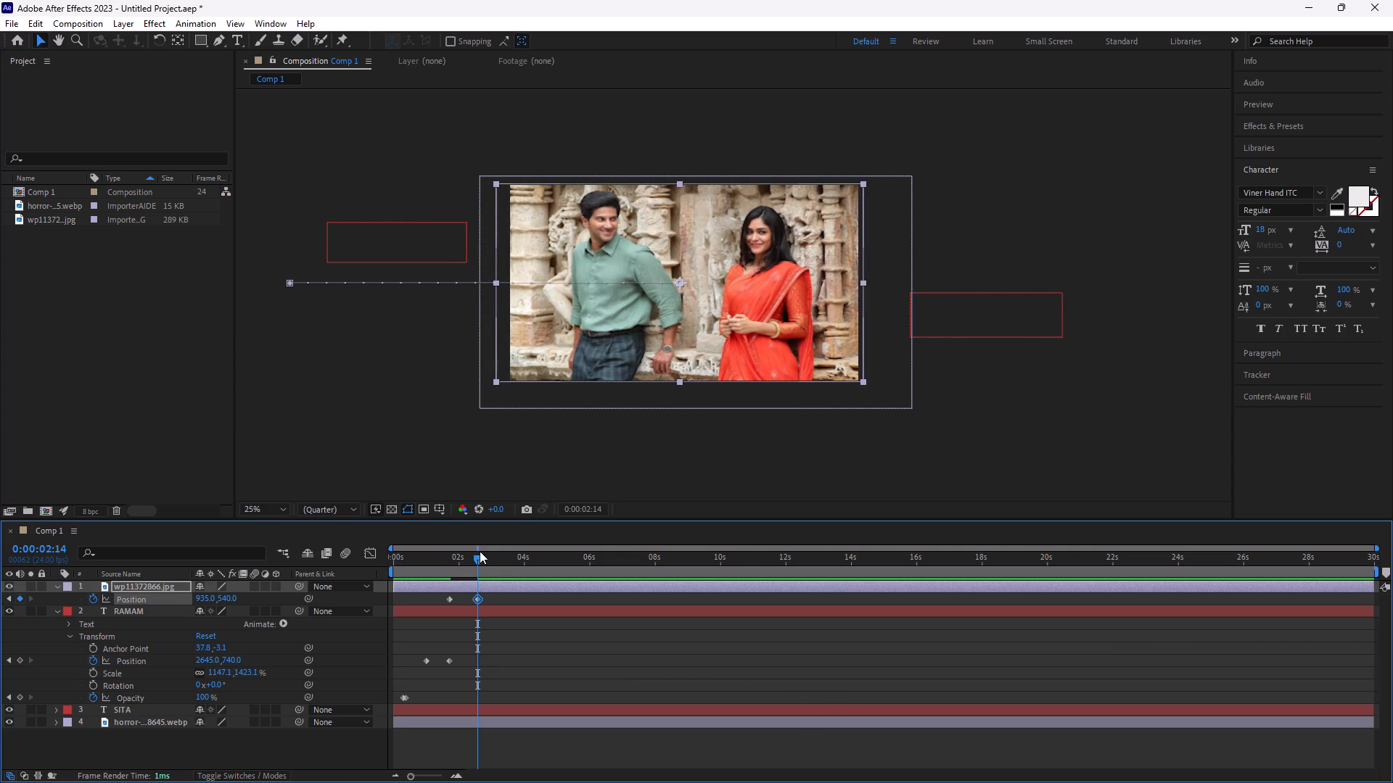
# Preview the sequence from the start to check the title exit and the image's slide-in, ending at 0:00:02:14.
pyautogui.moveTo(480, 551); pyautogui.dragTo(393, 597)
pyautogui.moveTo(479, 555); pyautogui.dragTo(440, 571)
pyautogui.moveTo(440, 571); pyautogui.dragTo(170, 640)
pyautogui.press('space')
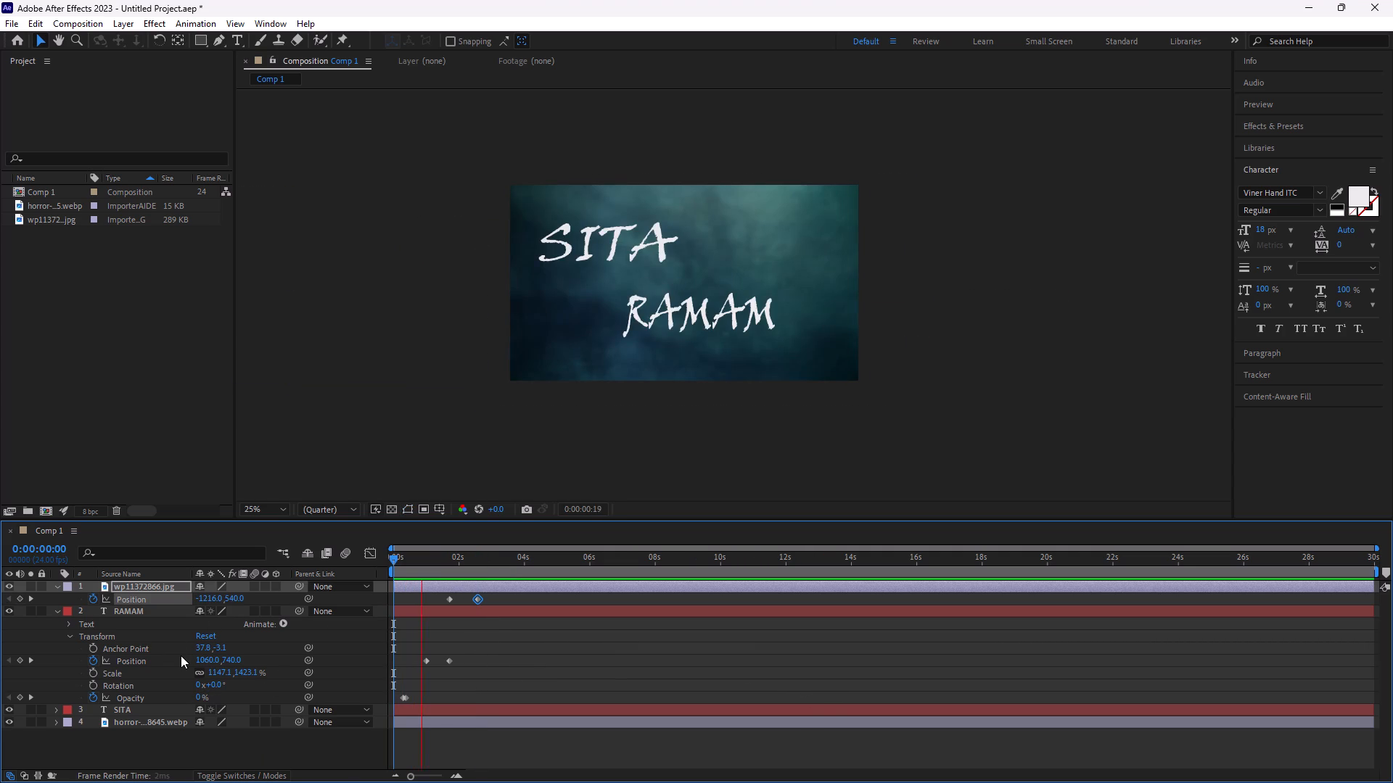
pyautogui.press('space')
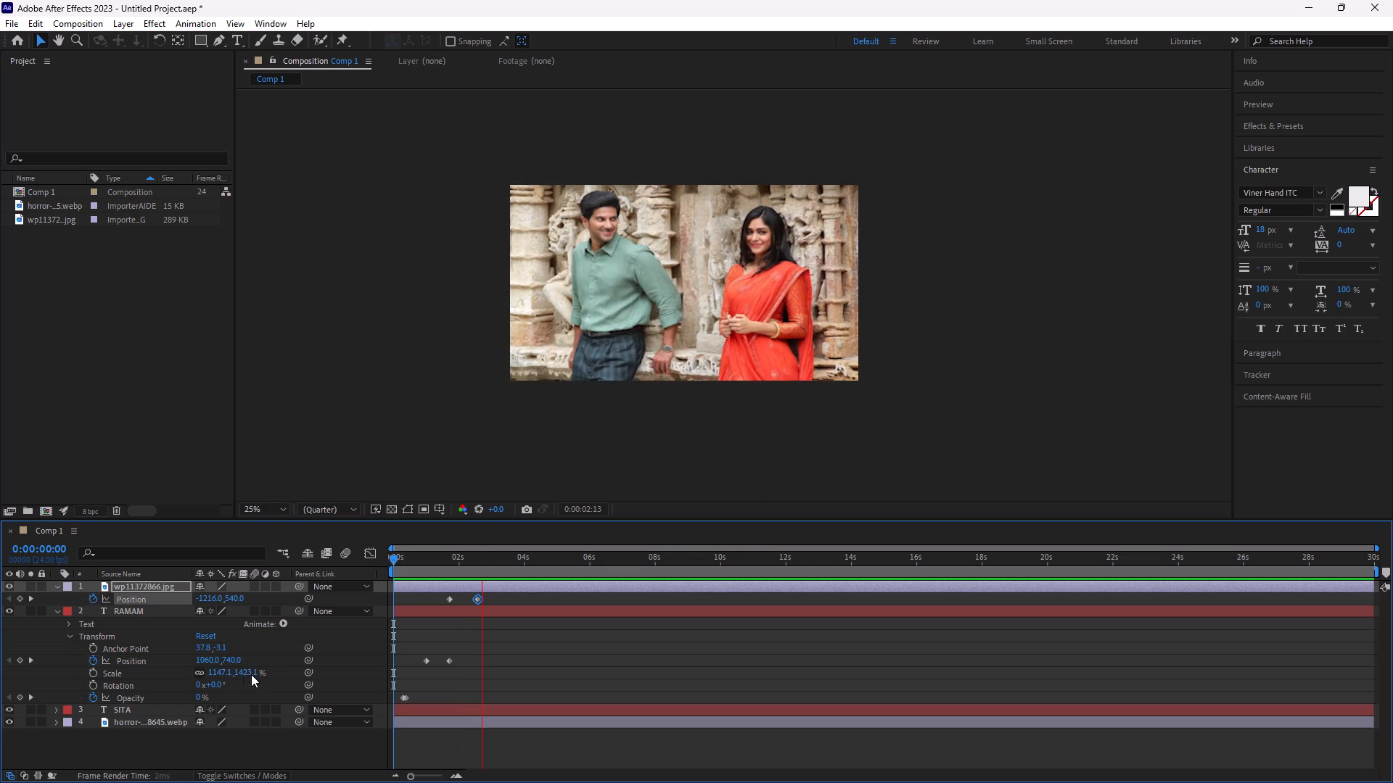
pyautogui.moveTo(482, 556); pyautogui.dragTo(413, 572)
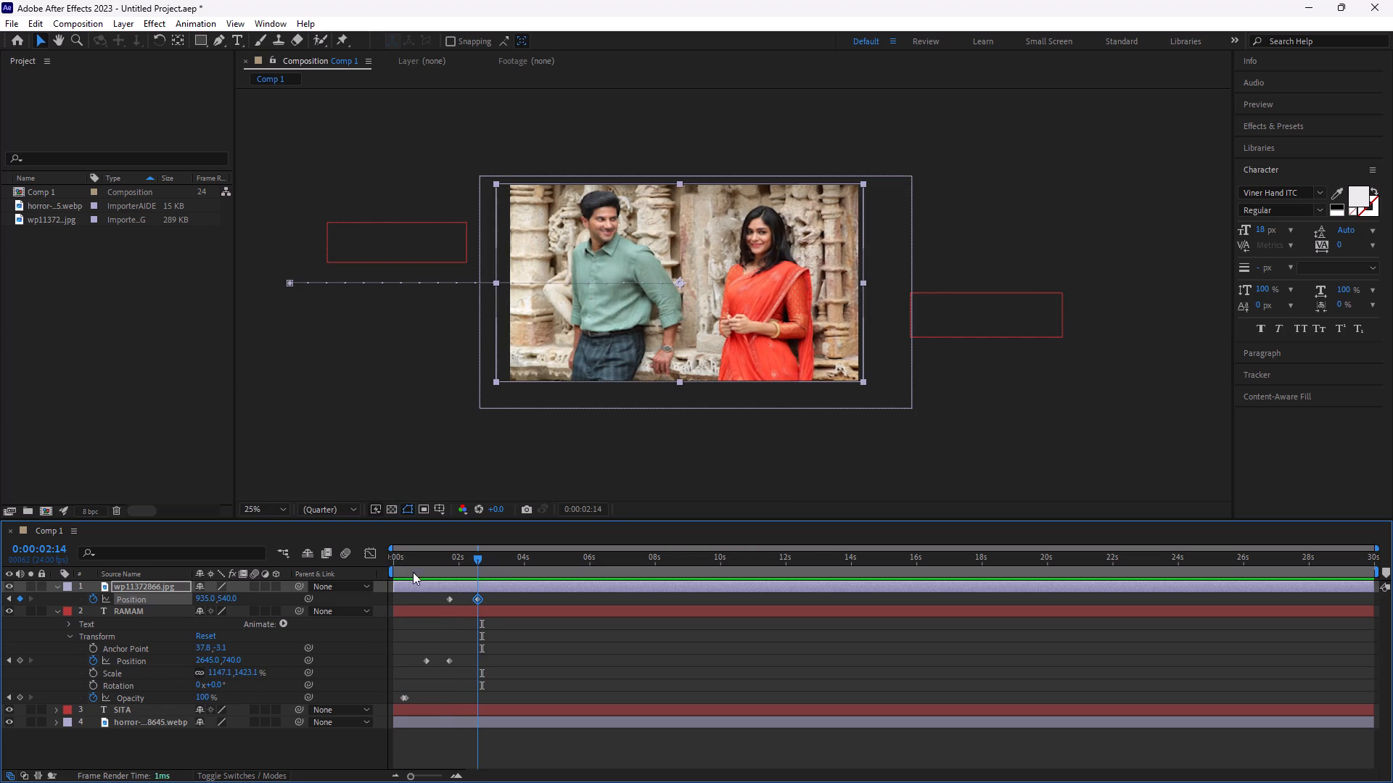
pyautogui.moveTo(413, 572); pyautogui.dragTo(0, 695)
pyautogui.press('space')
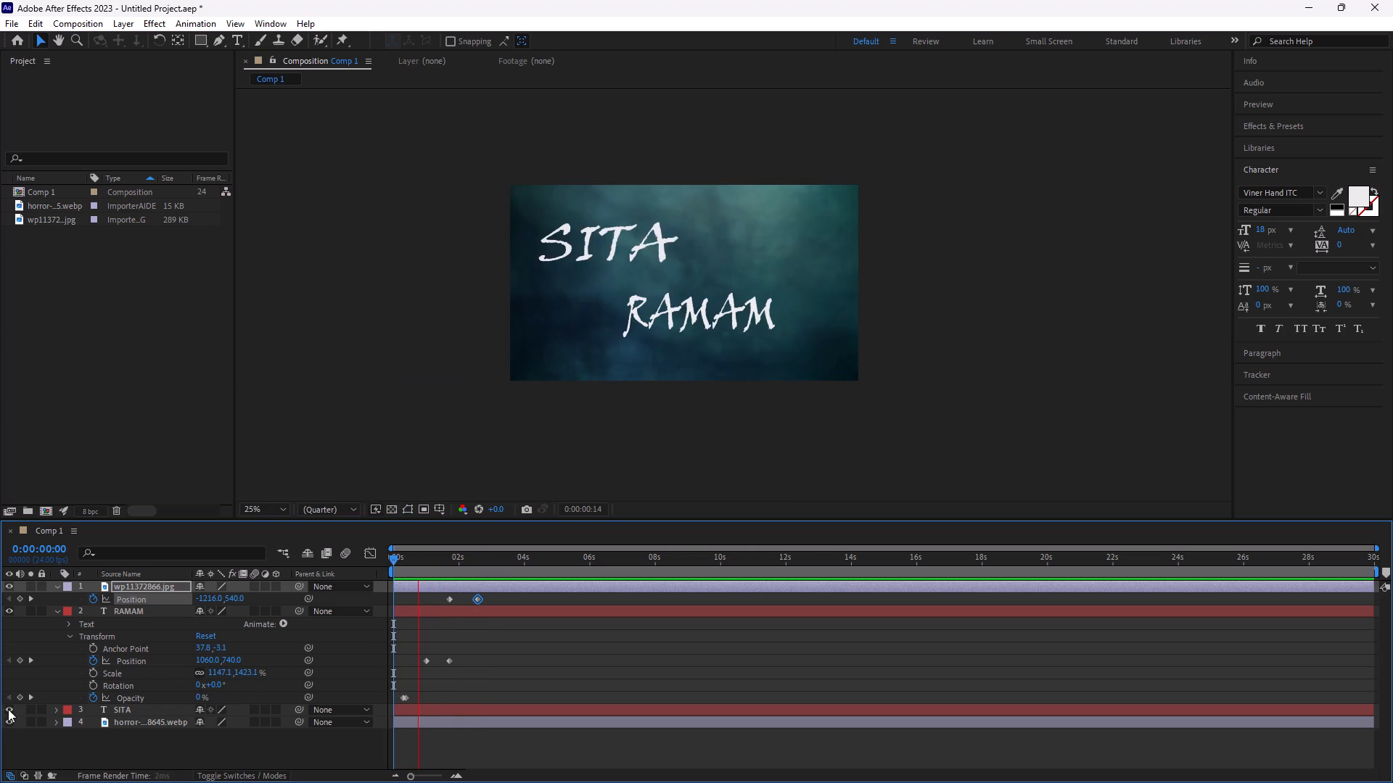
pyautogui.press('space')
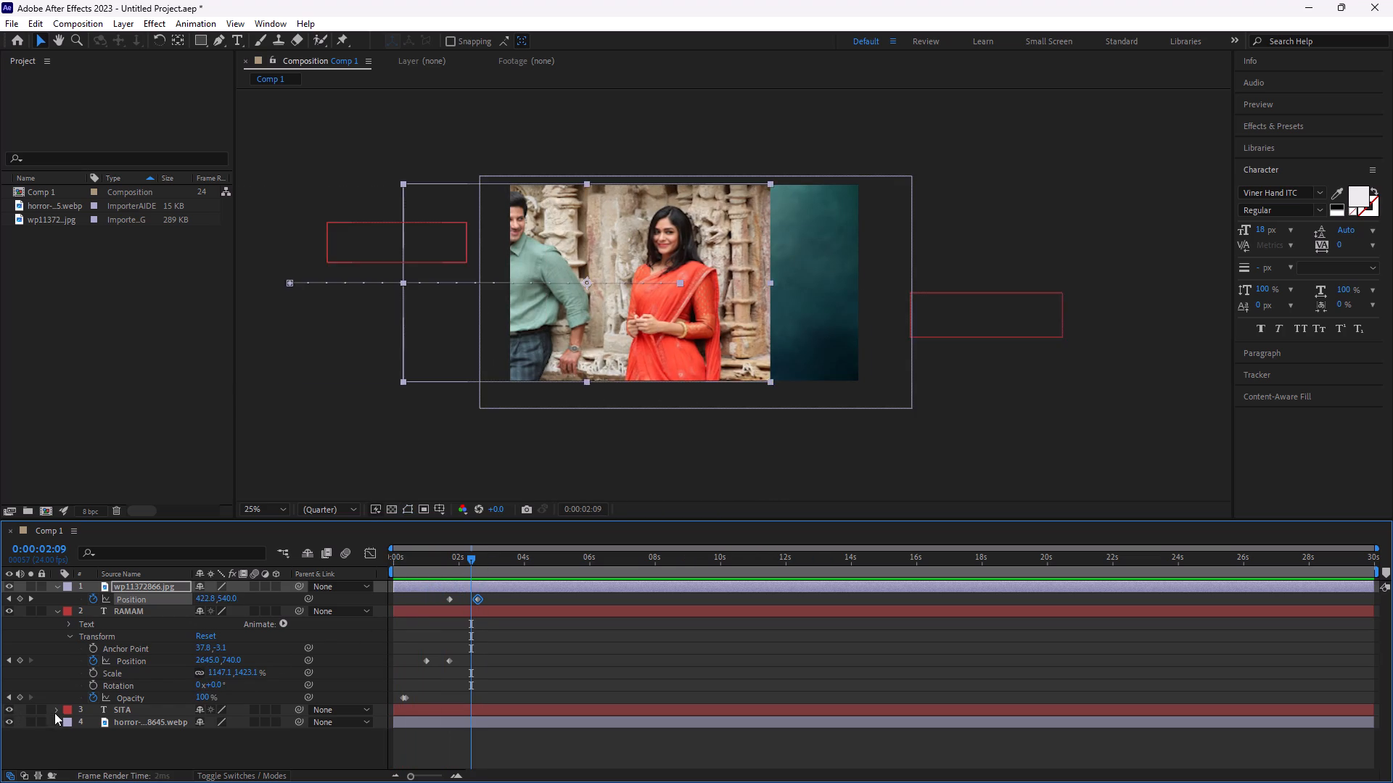
pyautogui.press('space')
pyautogui.press('space')
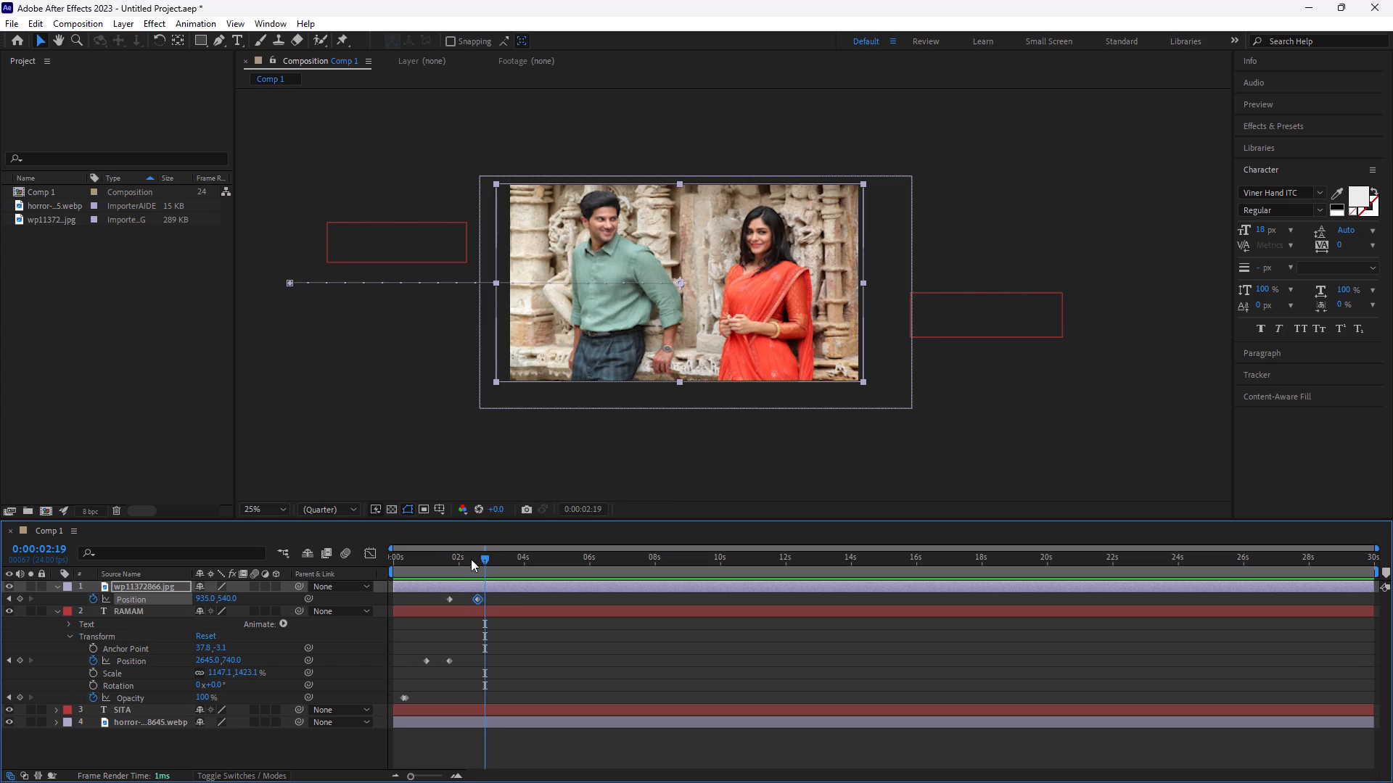
pyautogui.moveTo(485, 557); pyautogui.dragTo(479, 569)
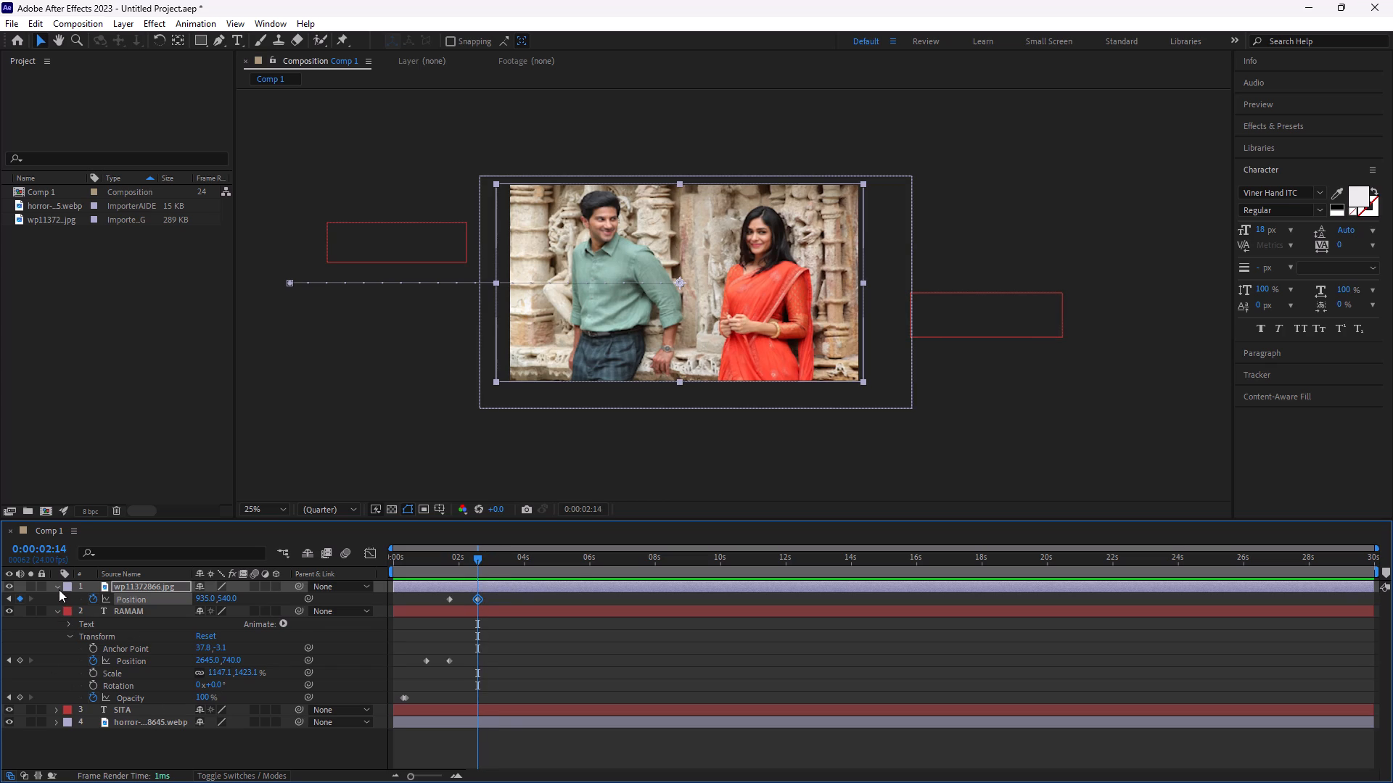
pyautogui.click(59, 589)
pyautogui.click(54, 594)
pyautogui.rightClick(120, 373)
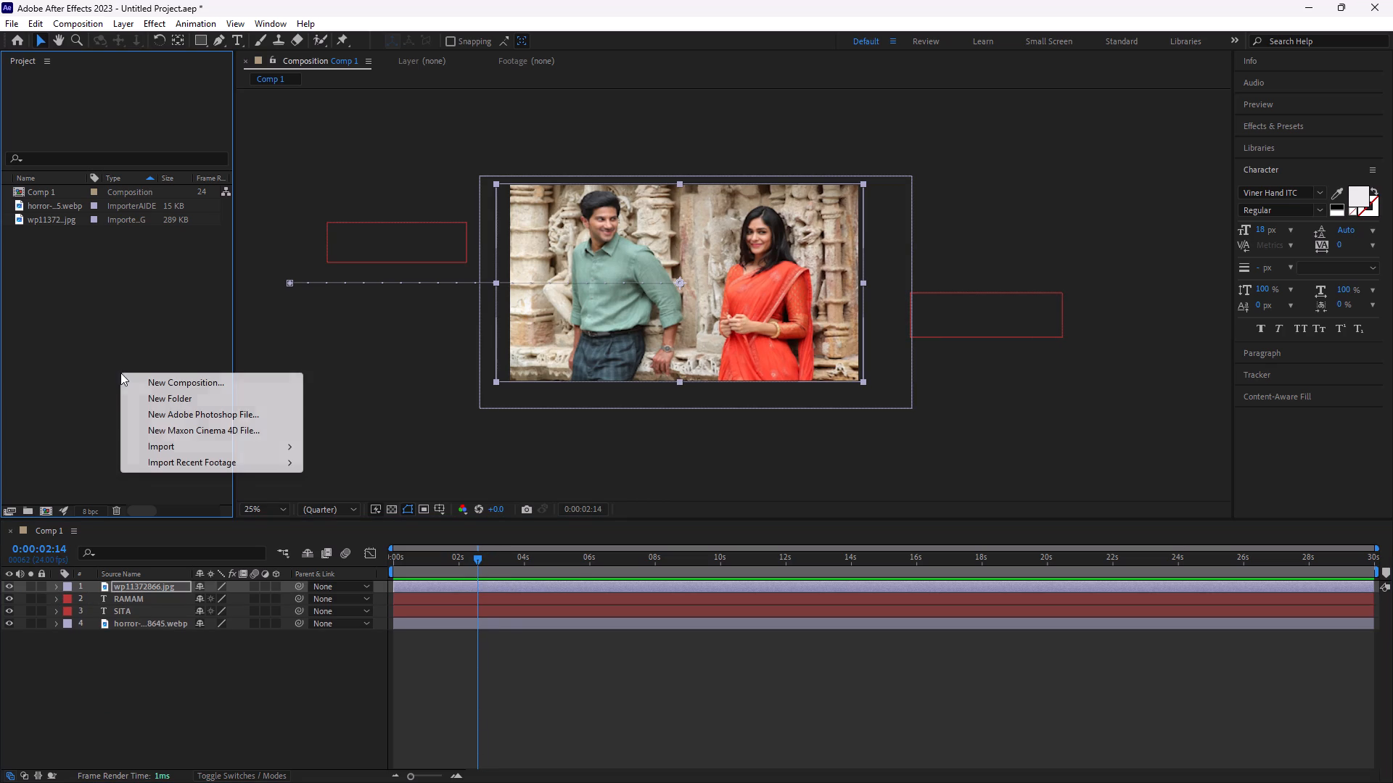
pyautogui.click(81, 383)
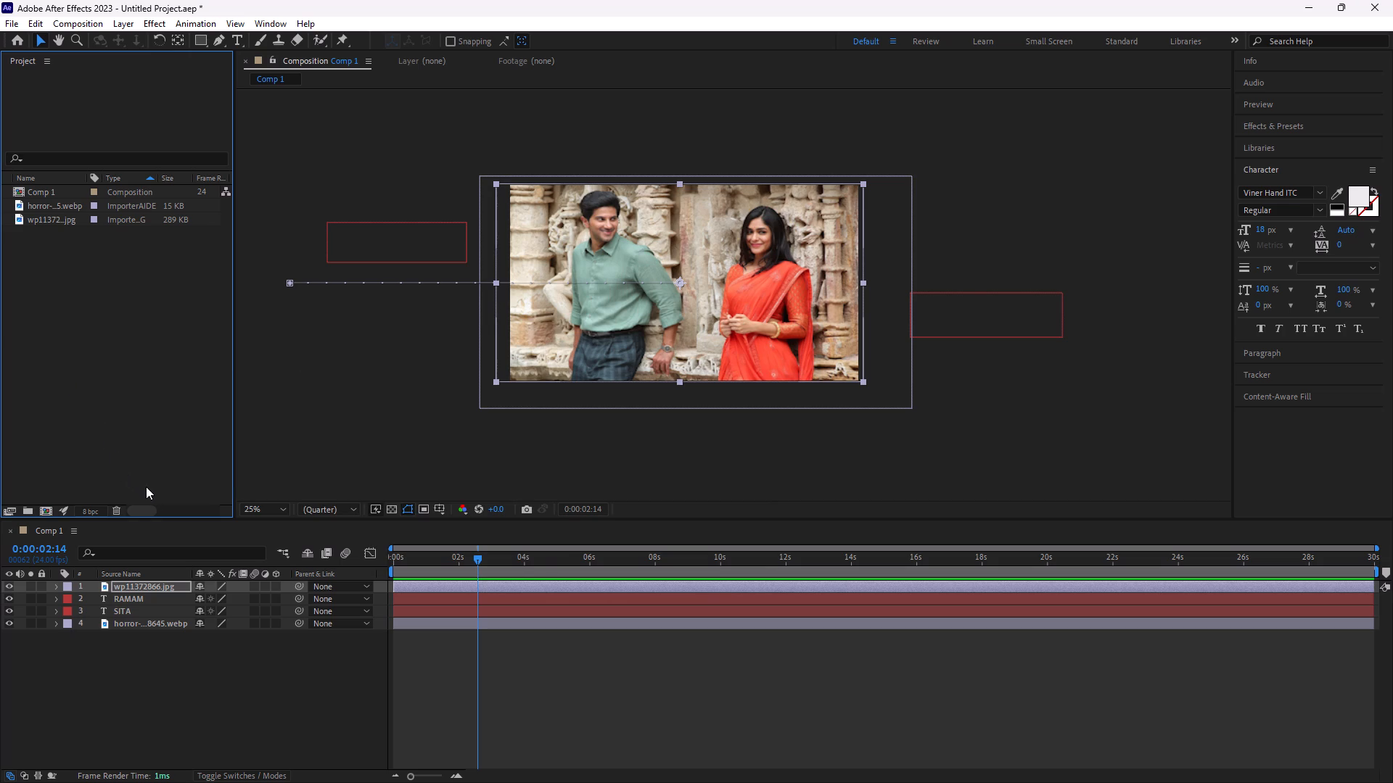
# Move the wp11372866 layer's two Position keyframes to about 10 s and 12 s on the timeline.
pyautogui.click(56, 587)
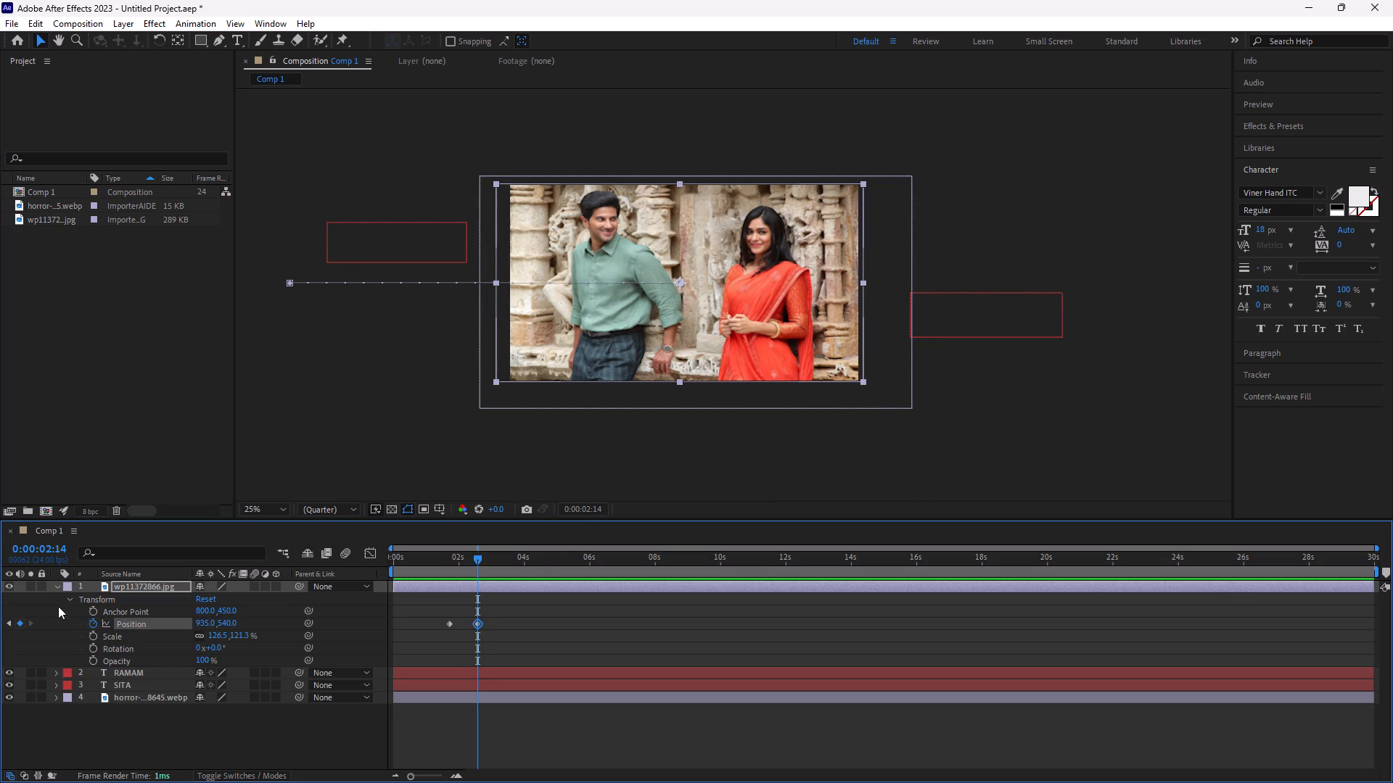
pyautogui.click(57, 674)
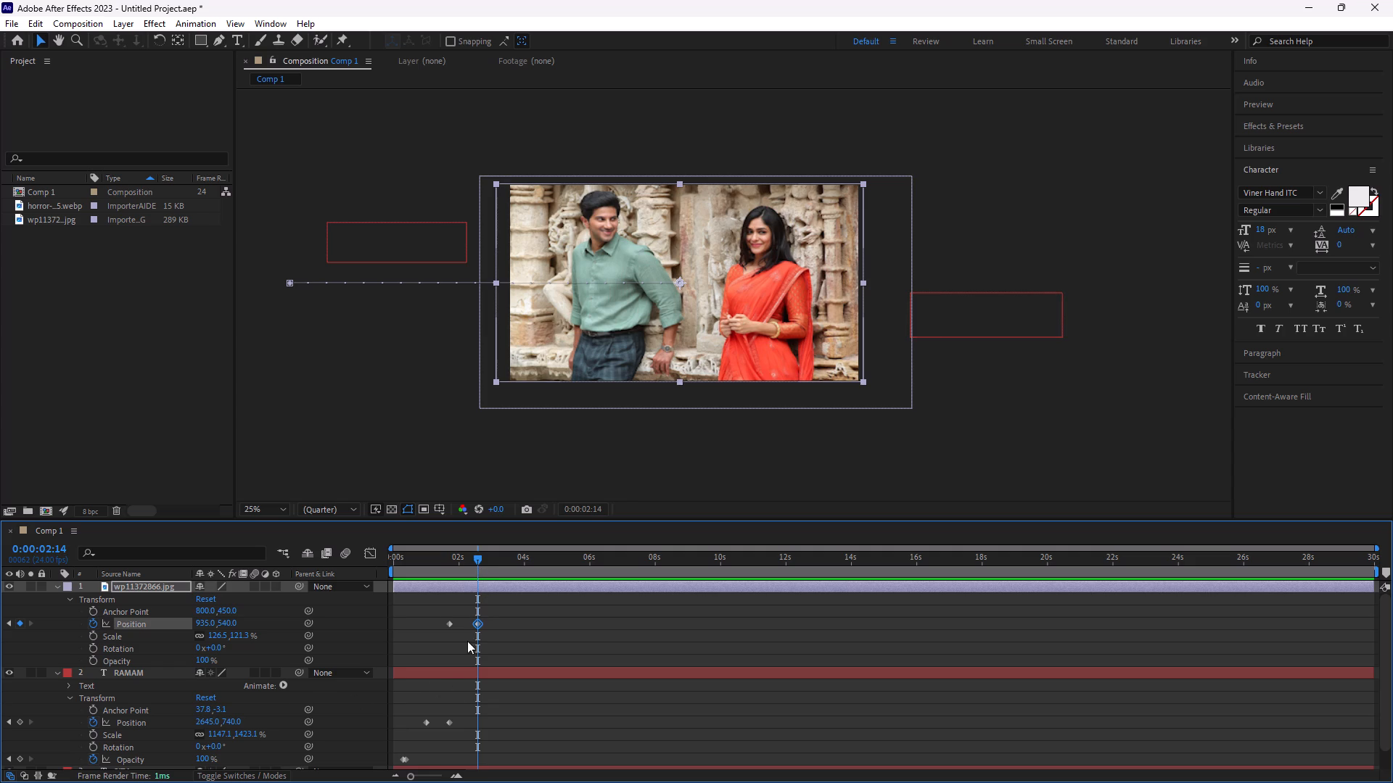
pyautogui.moveTo(479, 621); pyautogui.dragTo(682, 652)
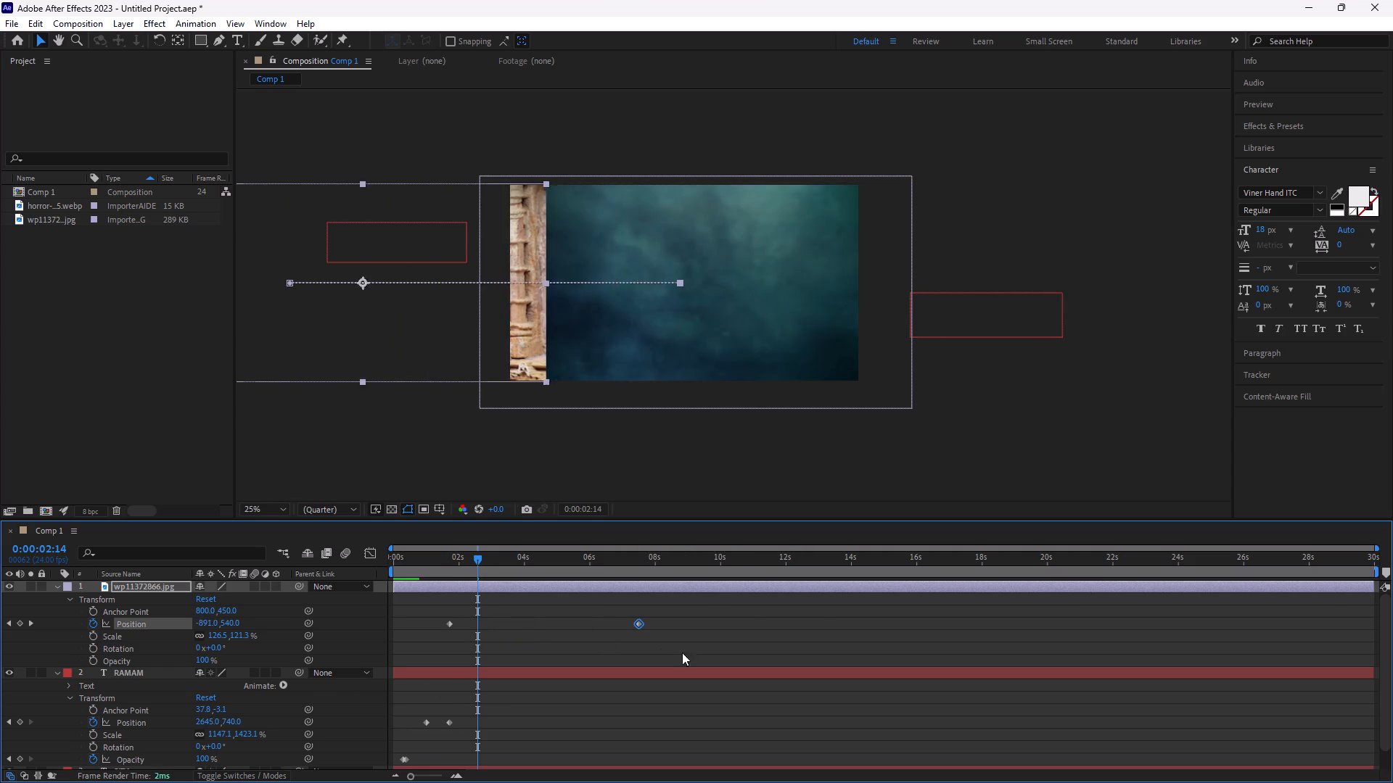
pyautogui.moveTo(682, 652); pyautogui.dragTo(857, 645)
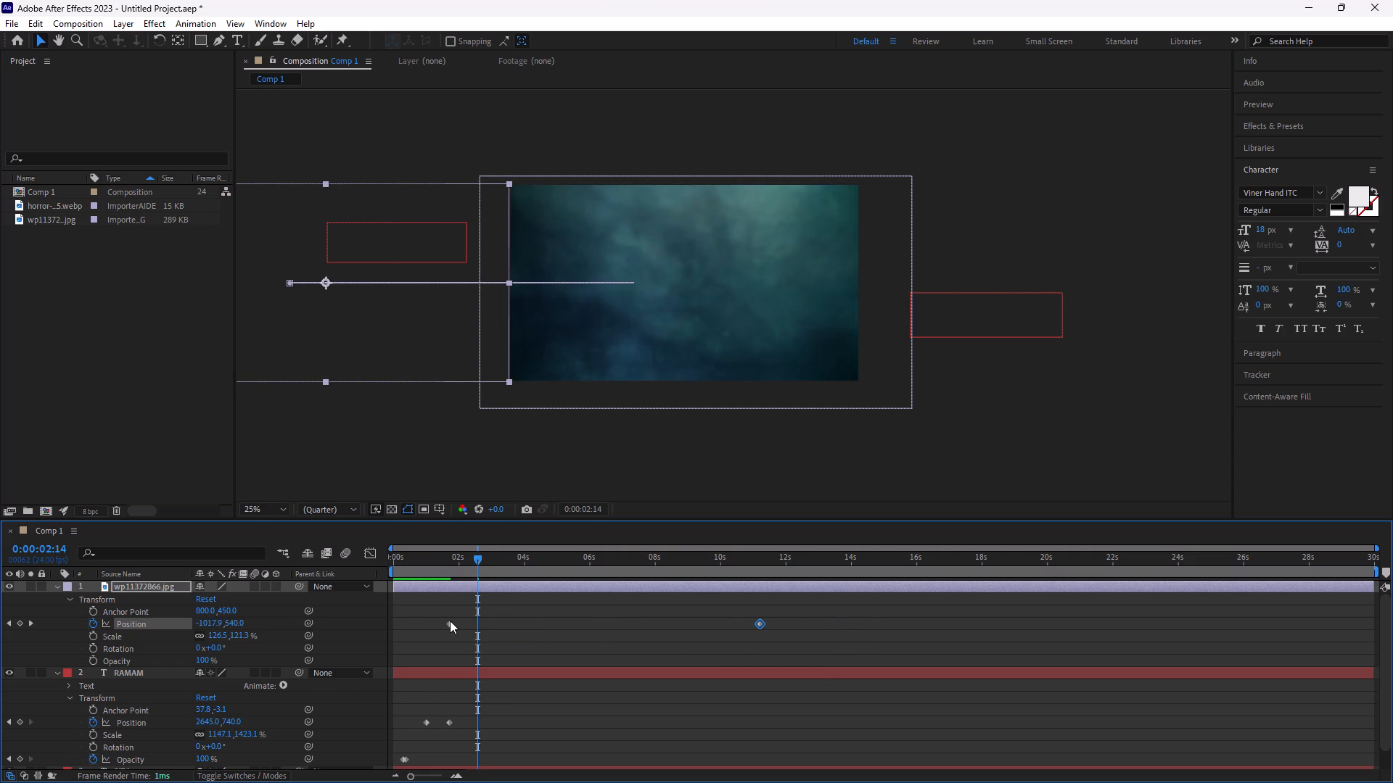
pyautogui.moveTo(447, 621); pyautogui.dragTo(712, 668)
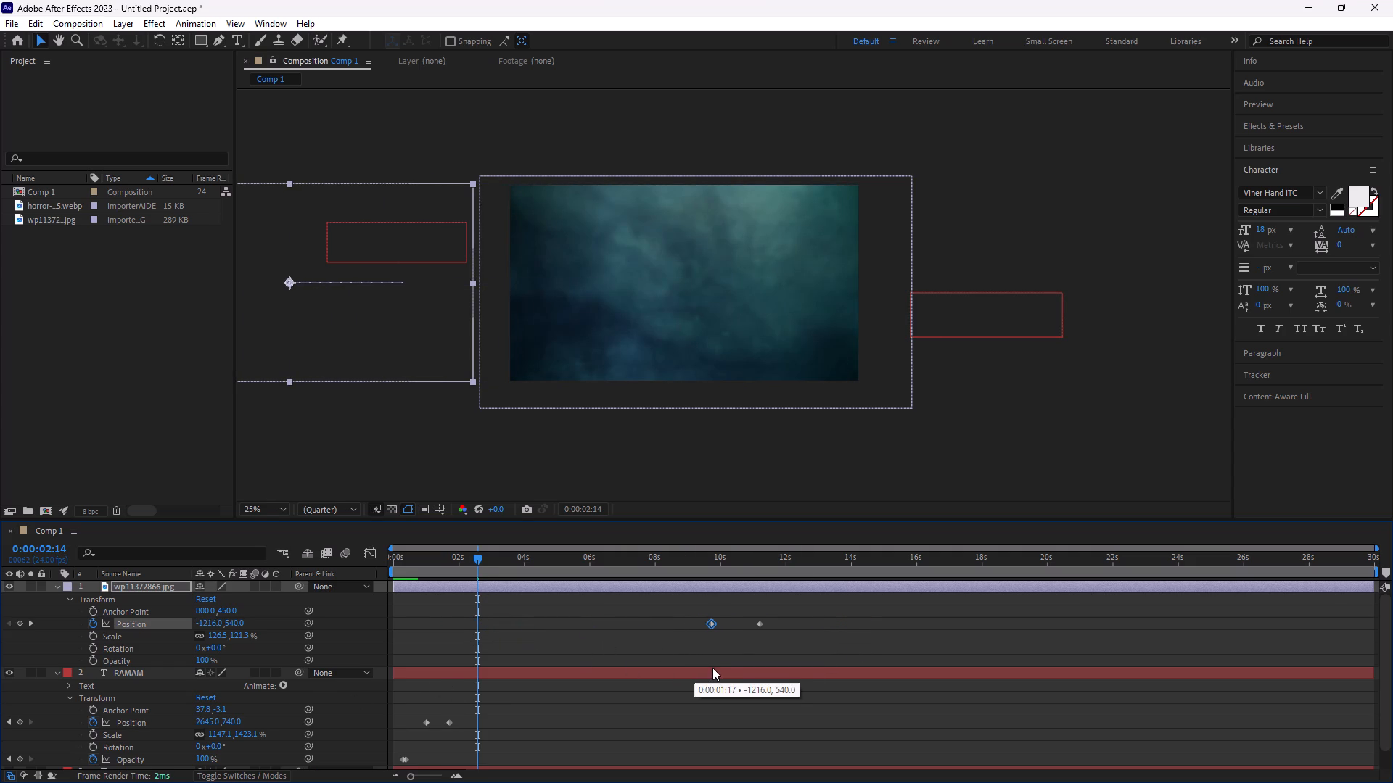
pyautogui.moveTo(712, 668); pyautogui.dragTo(720, 666)
pyautogui.moveTo(760, 621); pyautogui.dragTo(761, 621)
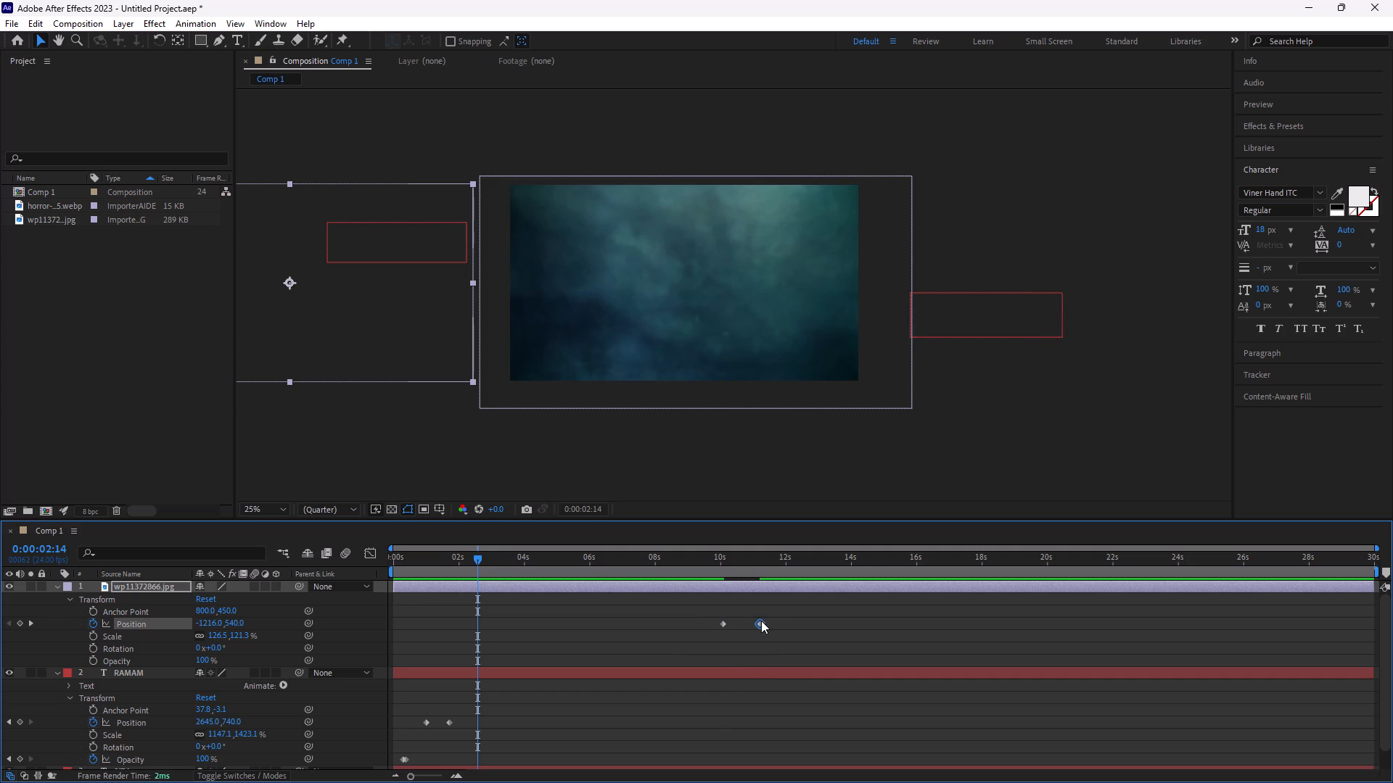
pyautogui.moveTo(761, 621); pyautogui.dragTo(783, 620)
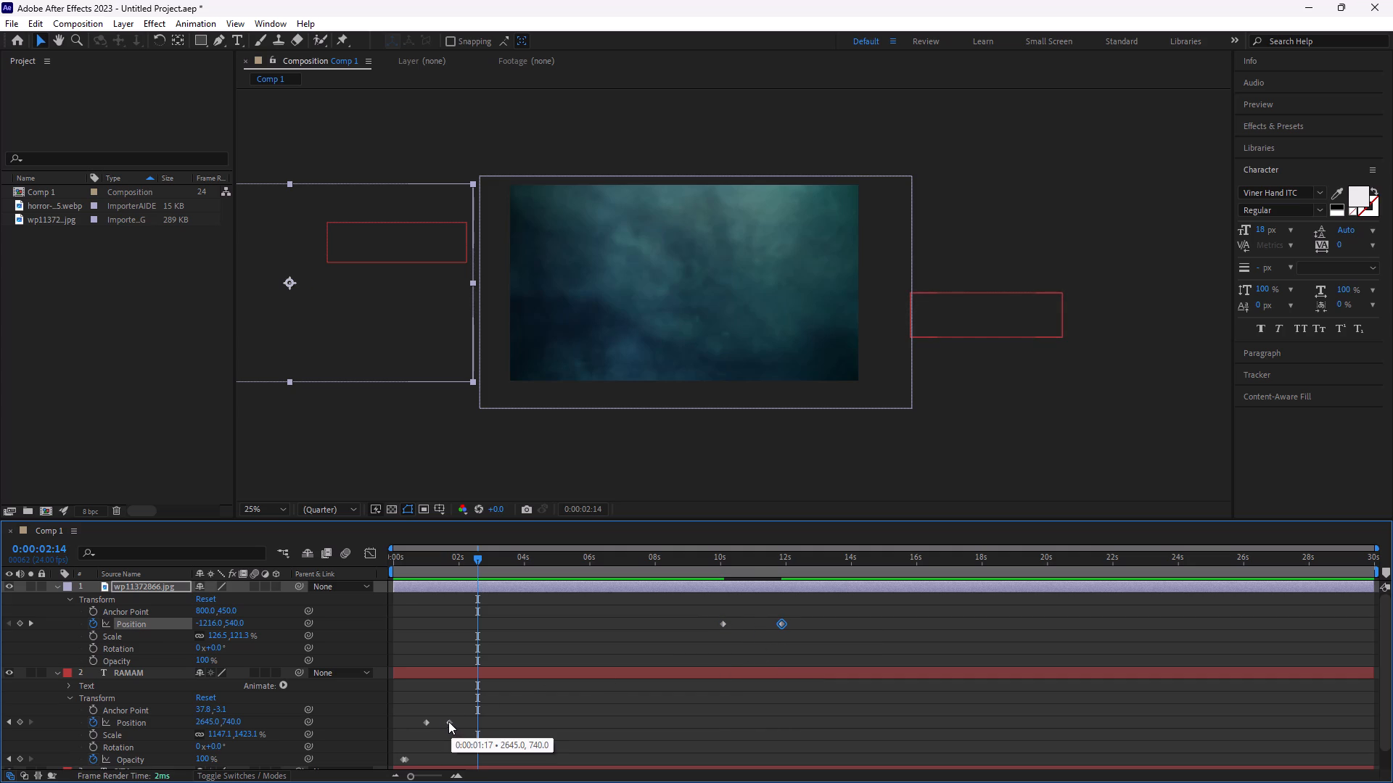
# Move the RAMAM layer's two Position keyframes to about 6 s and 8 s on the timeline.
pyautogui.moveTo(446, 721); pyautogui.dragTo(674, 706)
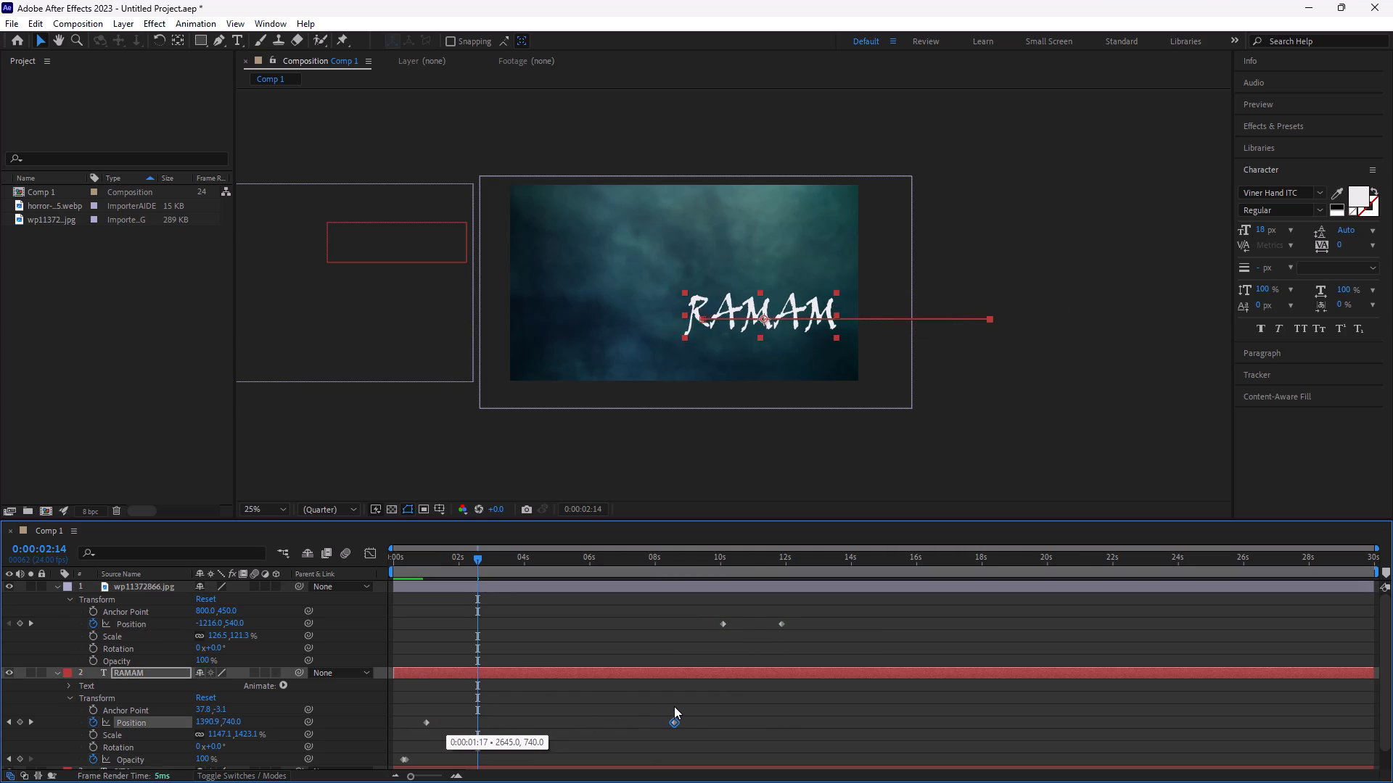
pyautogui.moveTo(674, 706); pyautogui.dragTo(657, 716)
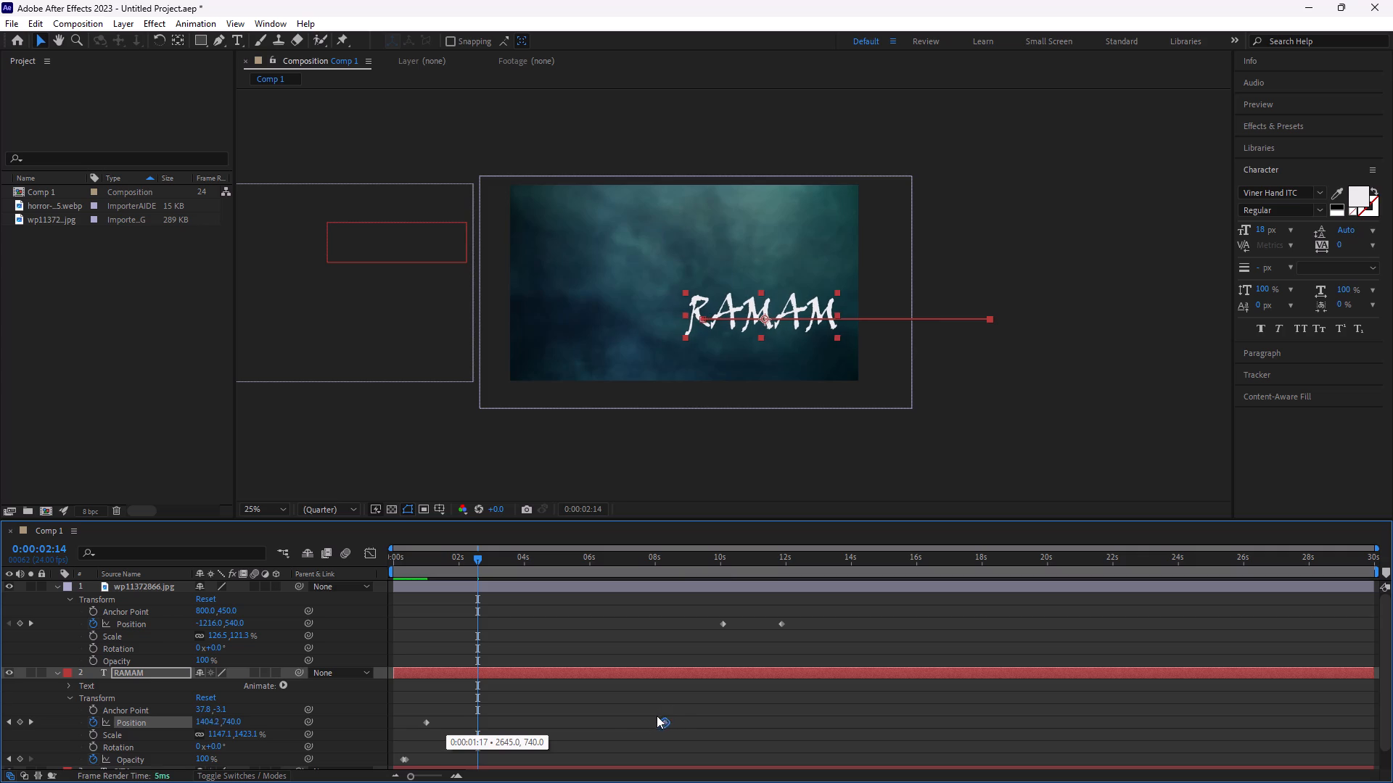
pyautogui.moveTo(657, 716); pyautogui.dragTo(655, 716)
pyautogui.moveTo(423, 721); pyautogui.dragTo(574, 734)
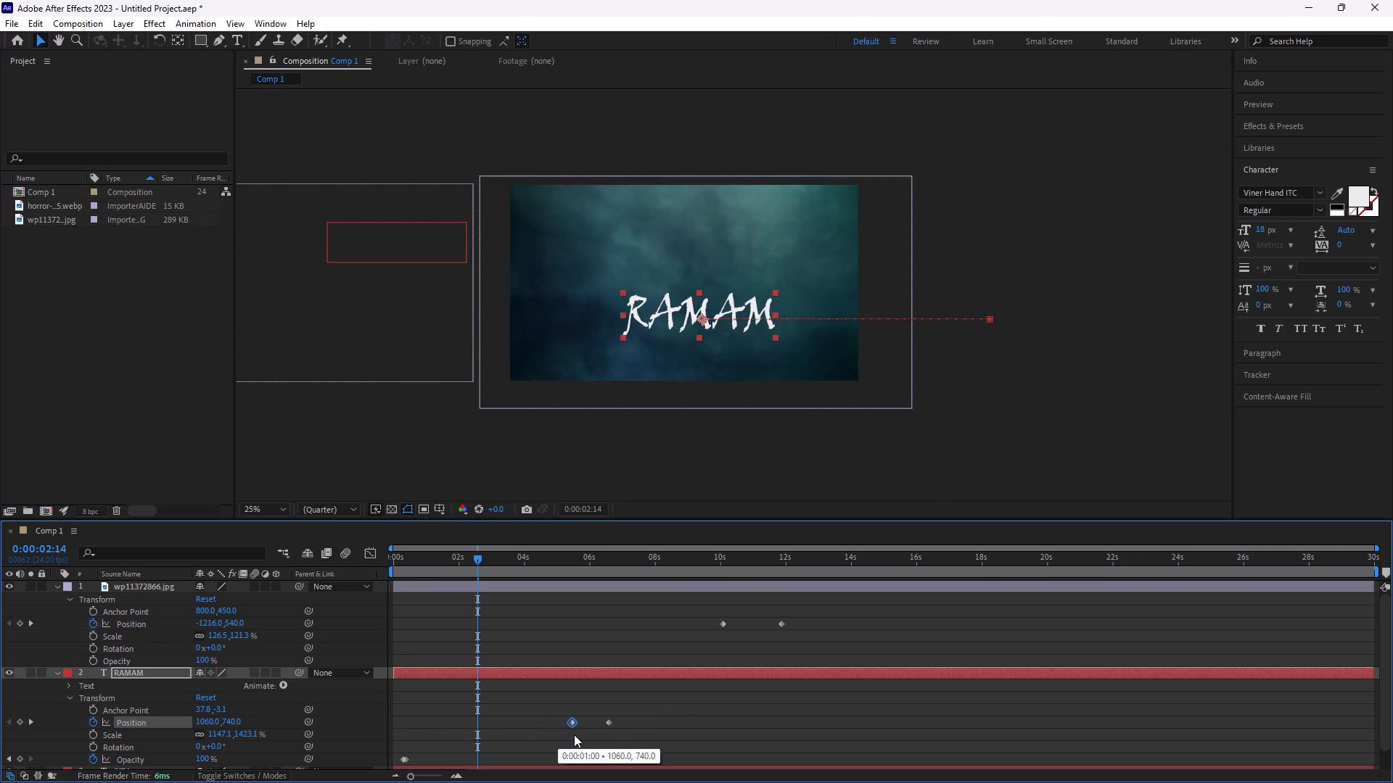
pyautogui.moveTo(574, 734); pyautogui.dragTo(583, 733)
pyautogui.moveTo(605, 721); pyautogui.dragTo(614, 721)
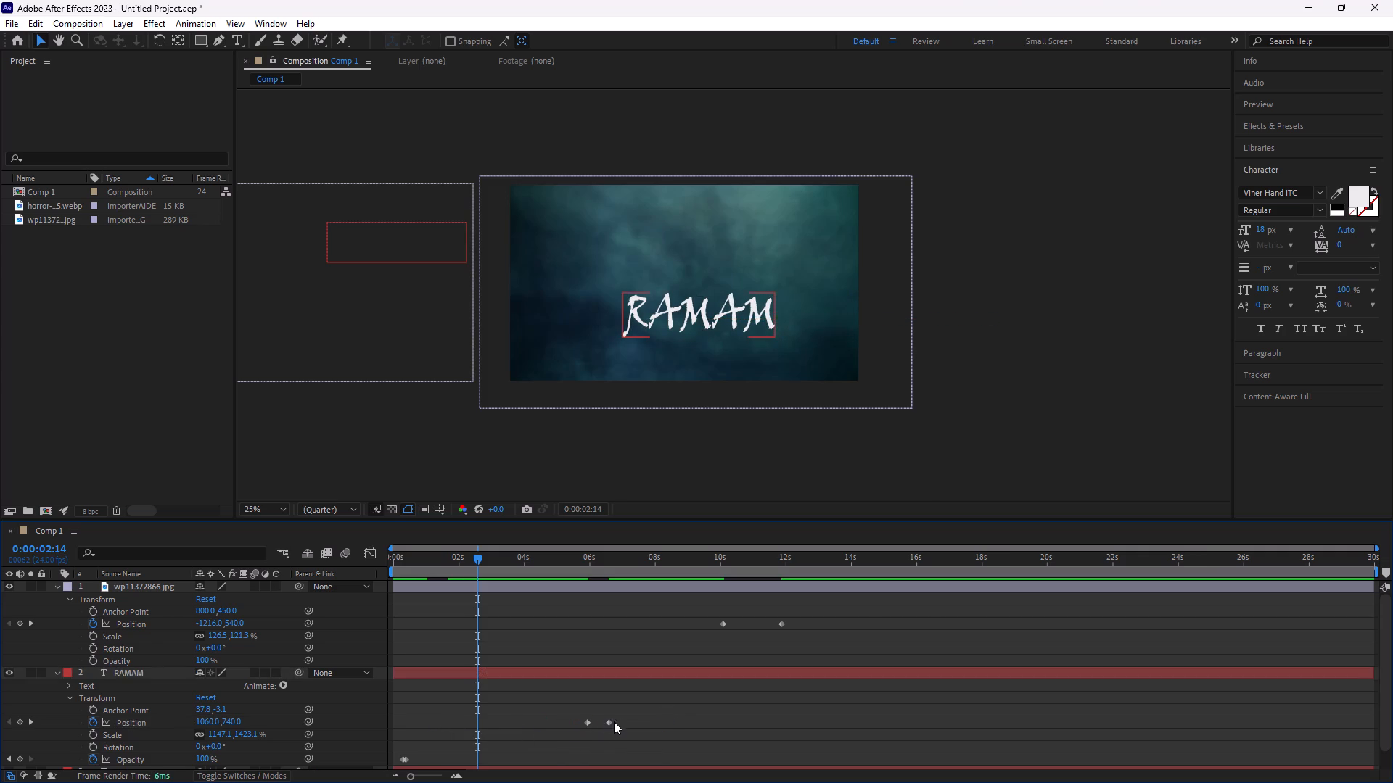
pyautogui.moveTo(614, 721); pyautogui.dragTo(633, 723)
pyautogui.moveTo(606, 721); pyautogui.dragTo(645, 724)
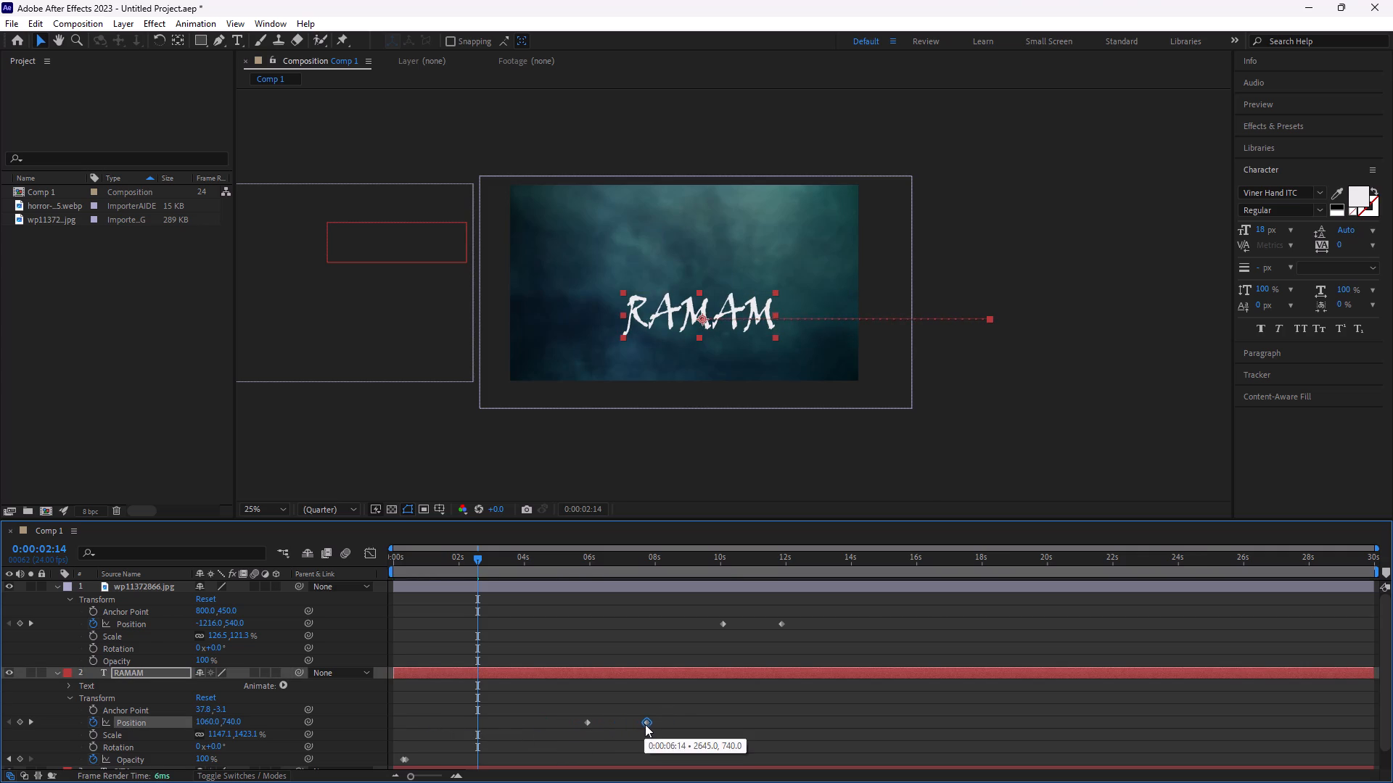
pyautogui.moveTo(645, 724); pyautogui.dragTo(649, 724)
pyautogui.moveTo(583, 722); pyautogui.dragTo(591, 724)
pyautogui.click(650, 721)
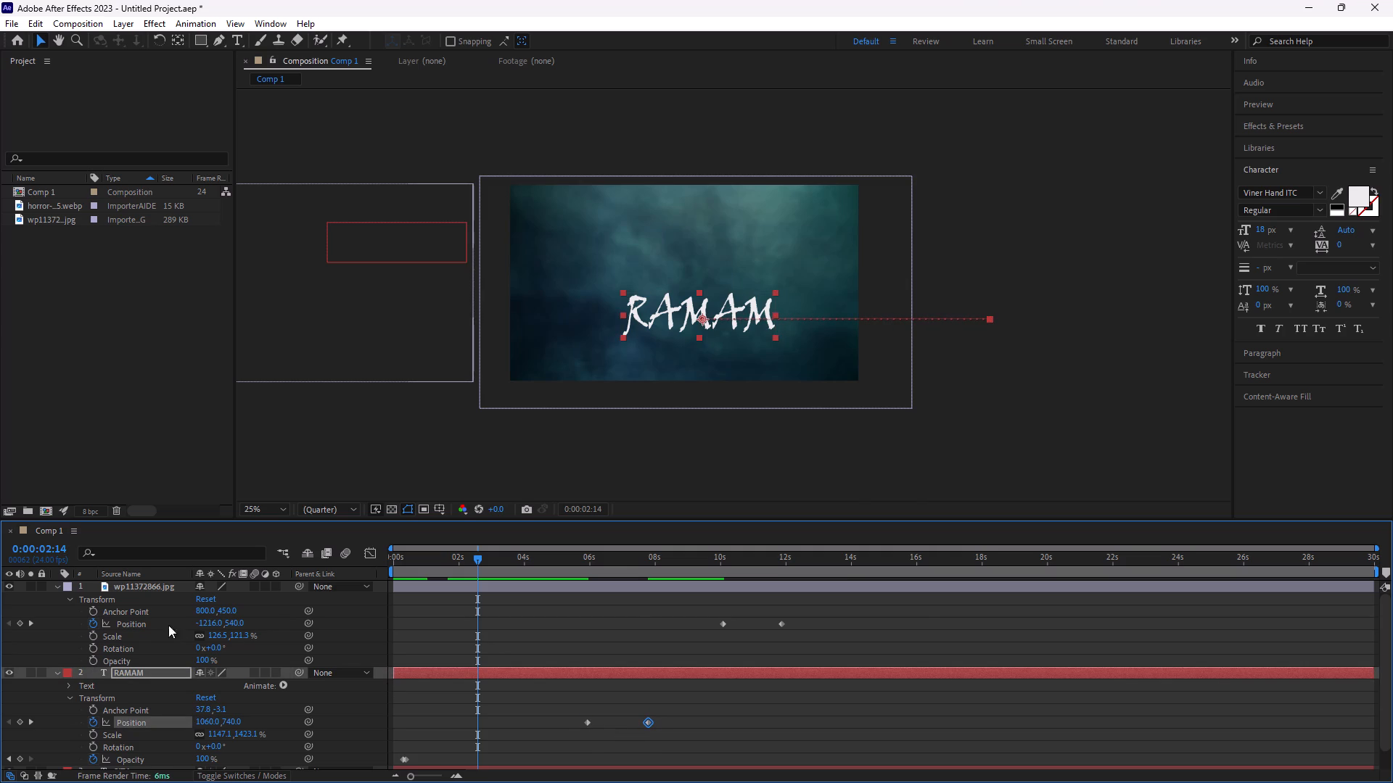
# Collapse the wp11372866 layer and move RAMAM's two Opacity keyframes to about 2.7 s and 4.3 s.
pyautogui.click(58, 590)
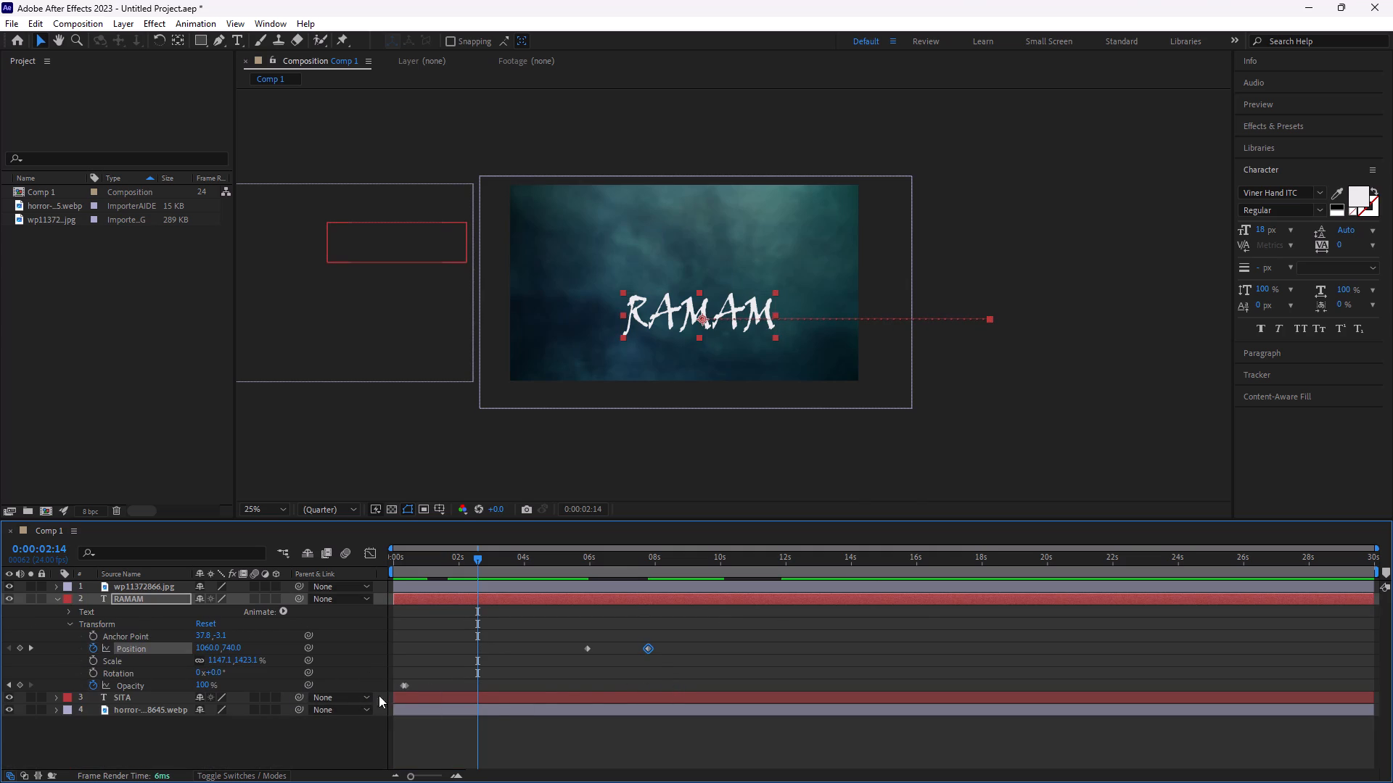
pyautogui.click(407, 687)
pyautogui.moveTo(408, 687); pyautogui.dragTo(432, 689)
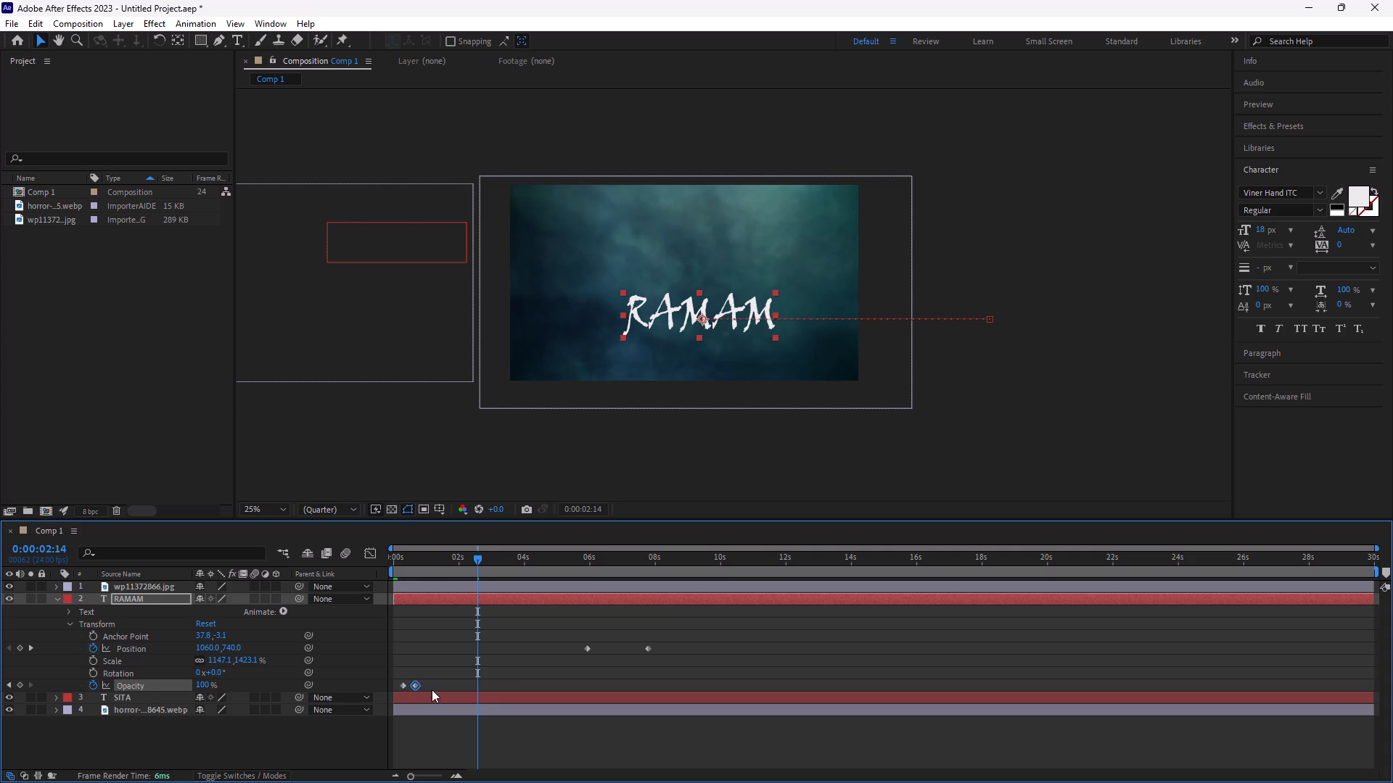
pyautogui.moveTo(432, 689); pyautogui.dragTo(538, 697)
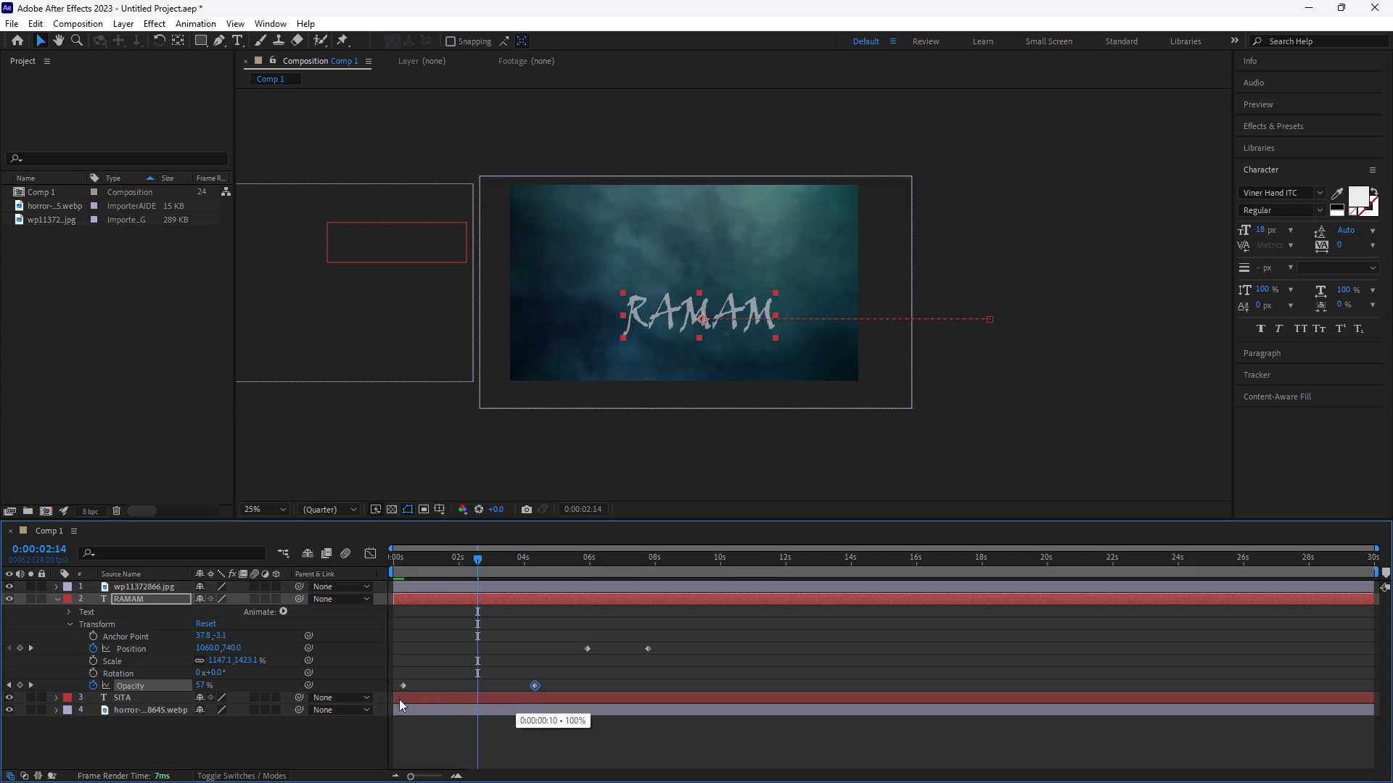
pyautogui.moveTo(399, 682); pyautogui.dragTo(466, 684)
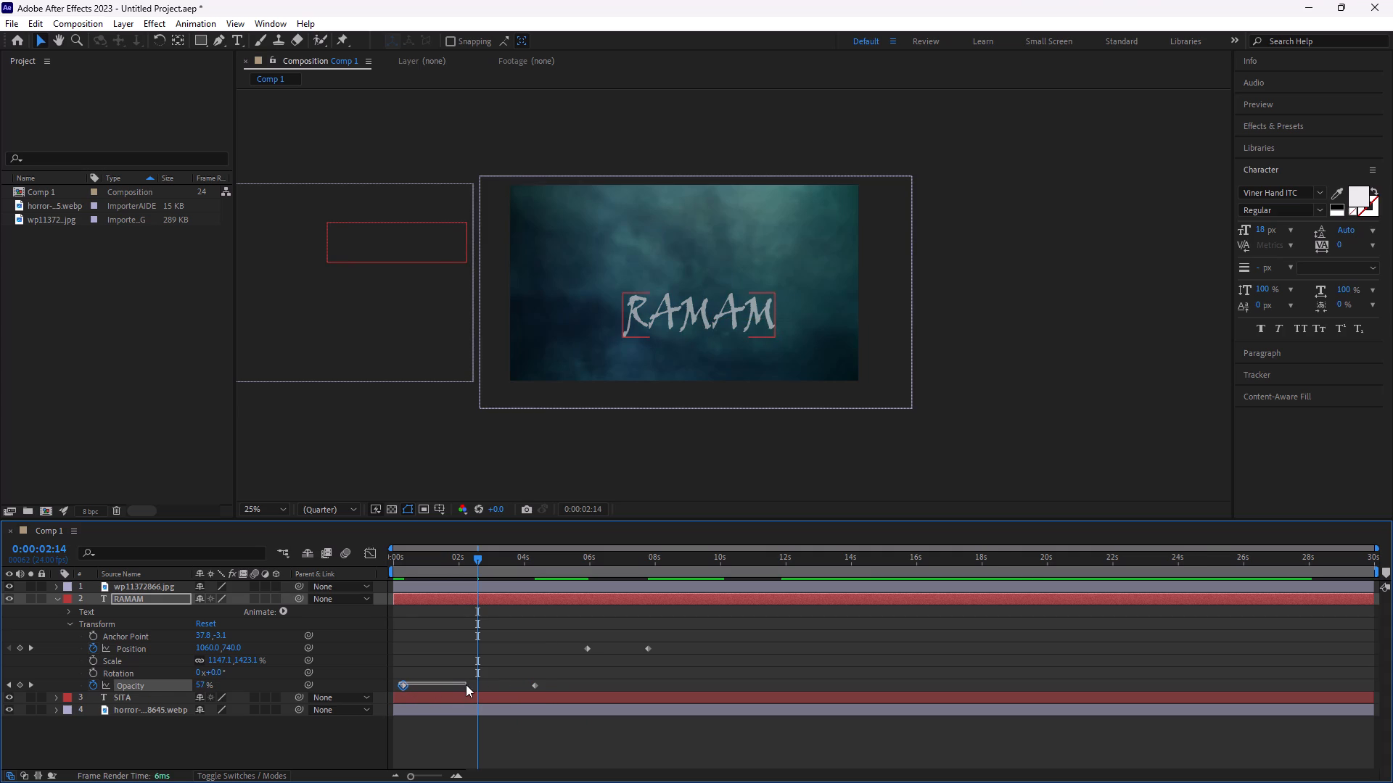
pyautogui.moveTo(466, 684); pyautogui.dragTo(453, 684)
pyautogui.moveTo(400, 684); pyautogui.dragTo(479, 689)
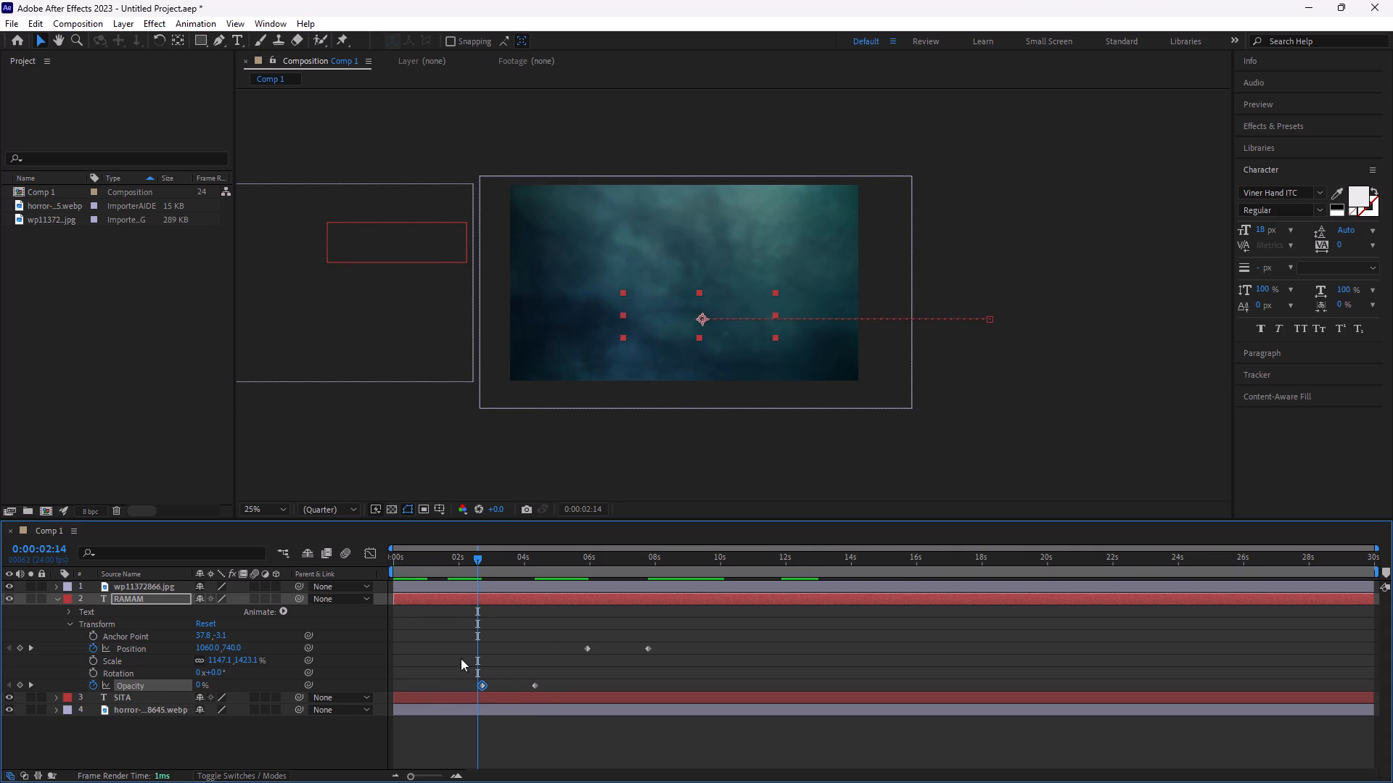
# Play the title from the start and move RAMAM's two Opacity keyframes to about 0.6 s and 1.6 s.
pyautogui.moveTo(477, 560); pyautogui.dragTo(296, 634)
pyautogui.press('space')
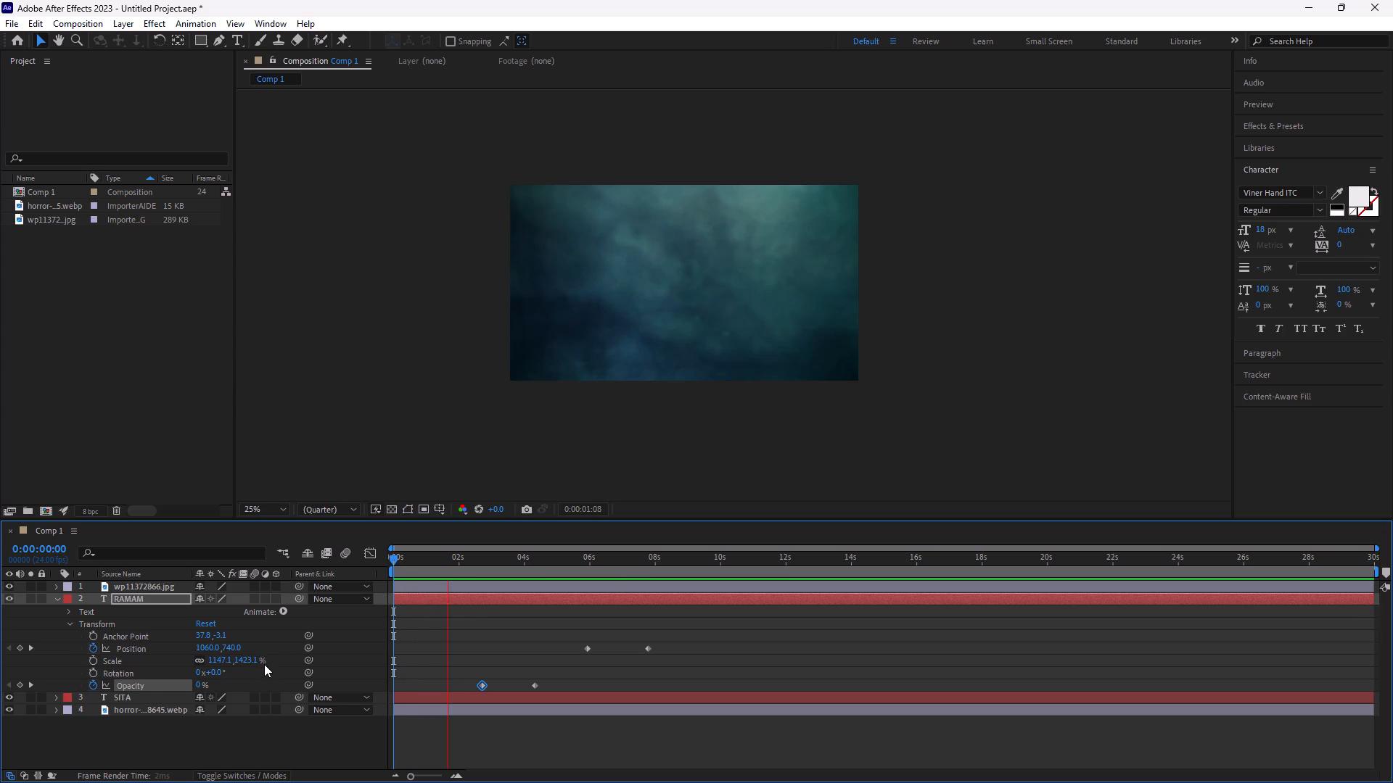
pyautogui.press('space')
pyautogui.moveTo(481, 680); pyautogui.dragTo(445, 681)
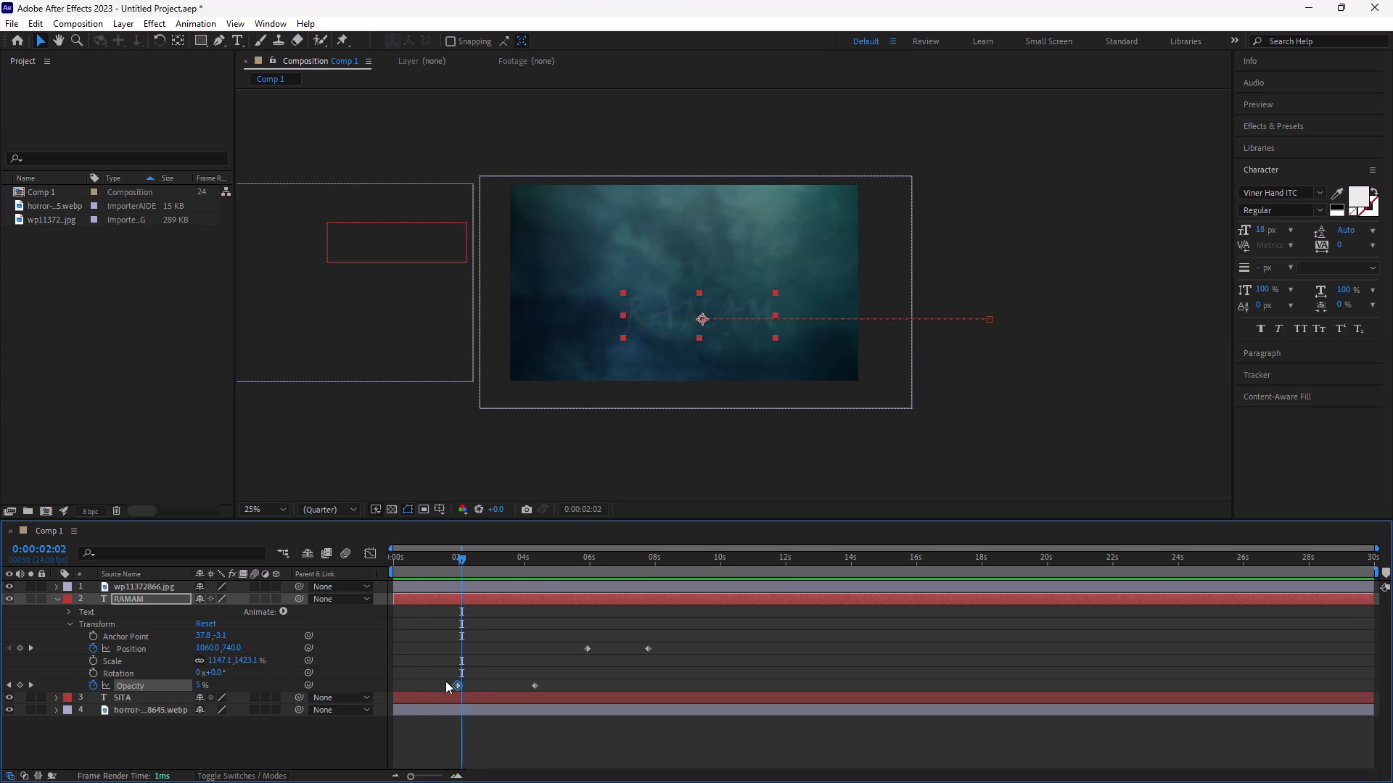
pyautogui.moveTo(445, 681); pyautogui.dragTo(414, 684)
pyautogui.moveTo(531, 682); pyautogui.dragTo(521, 684)
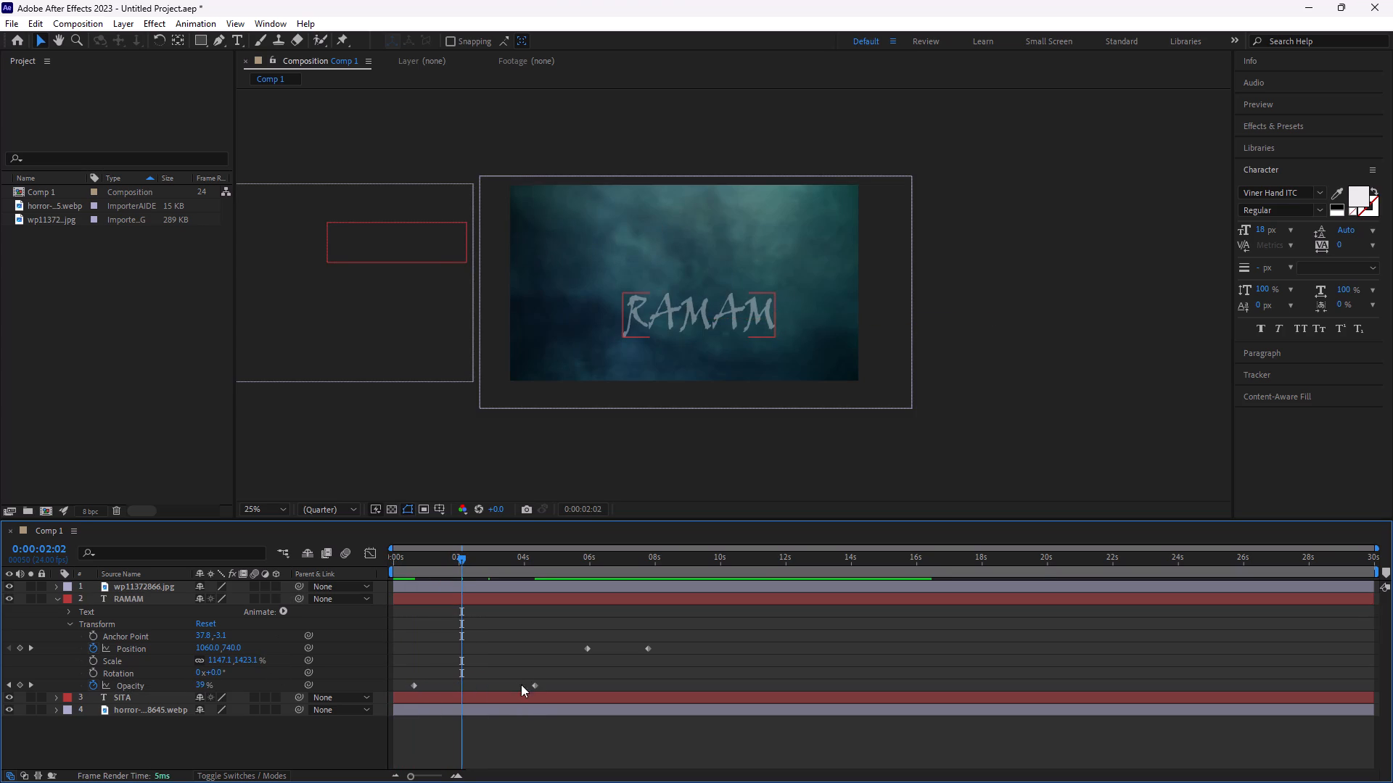
pyautogui.moveTo(521, 684); pyautogui.dragTo(467, 695)
pyautogui.click(533, 684)
pyautogui.moveTo(533, 684); pyautogui.dragTo(464, 689)
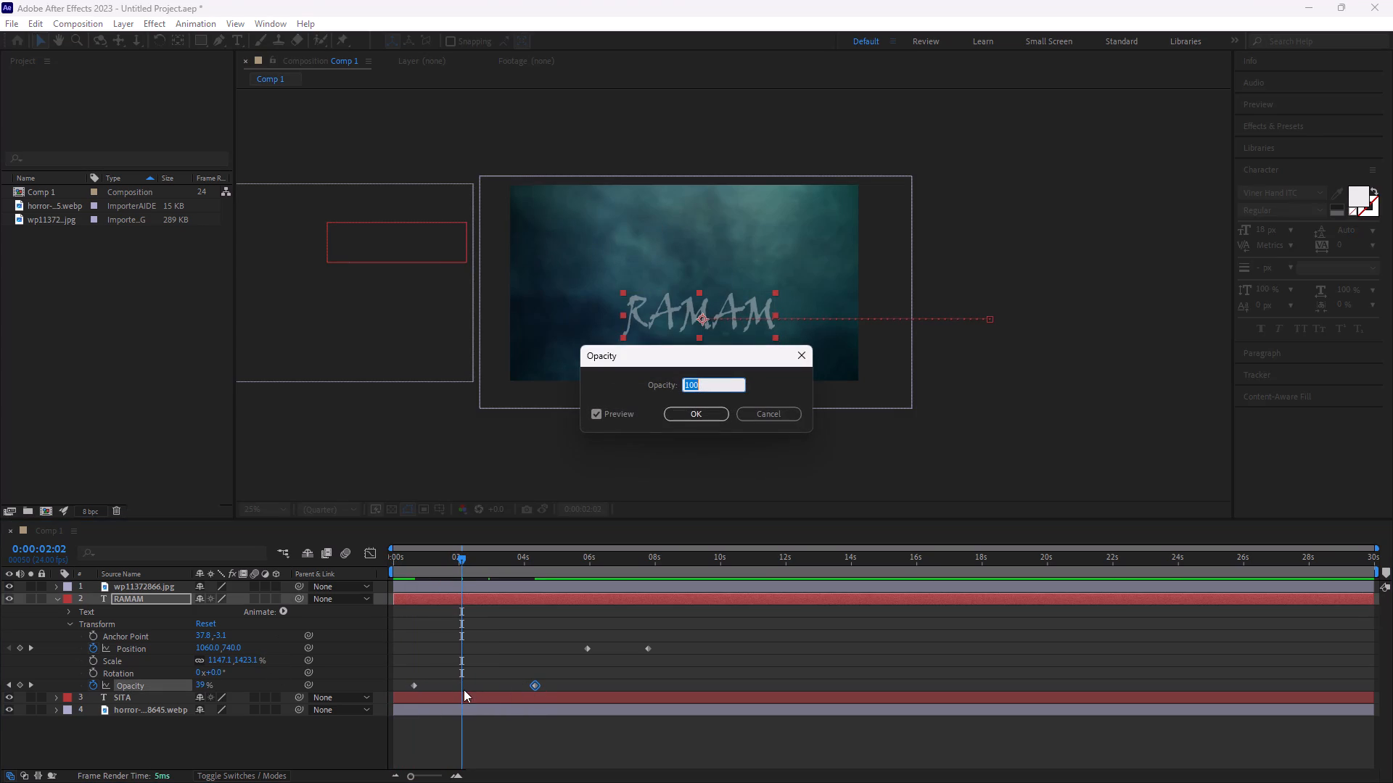
pyautogui.moveTo(464, 689); pyautogui.dragTo(470, 692)
pyautogui.click(771, 417)
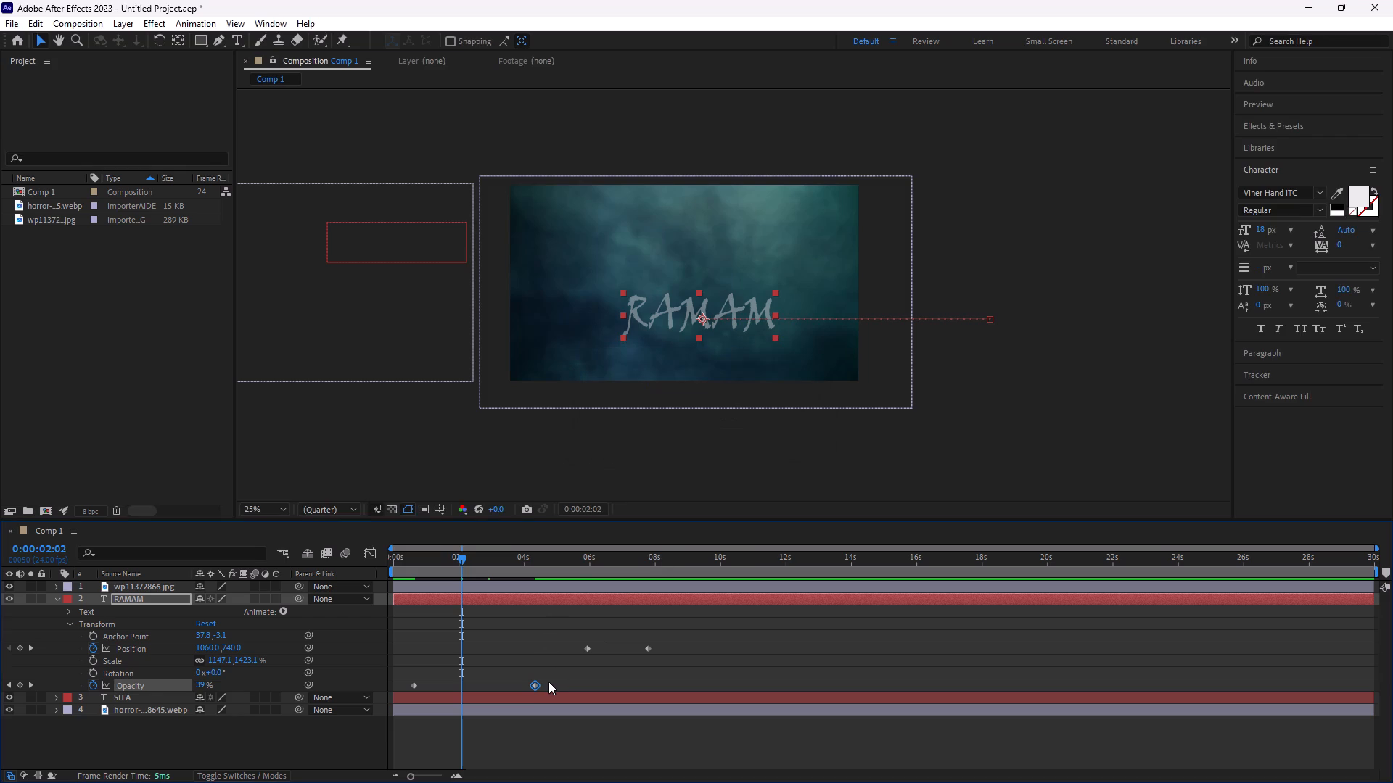
pyautogui.moveTo(535, 682); pyautogui.dragTo(445, 695)
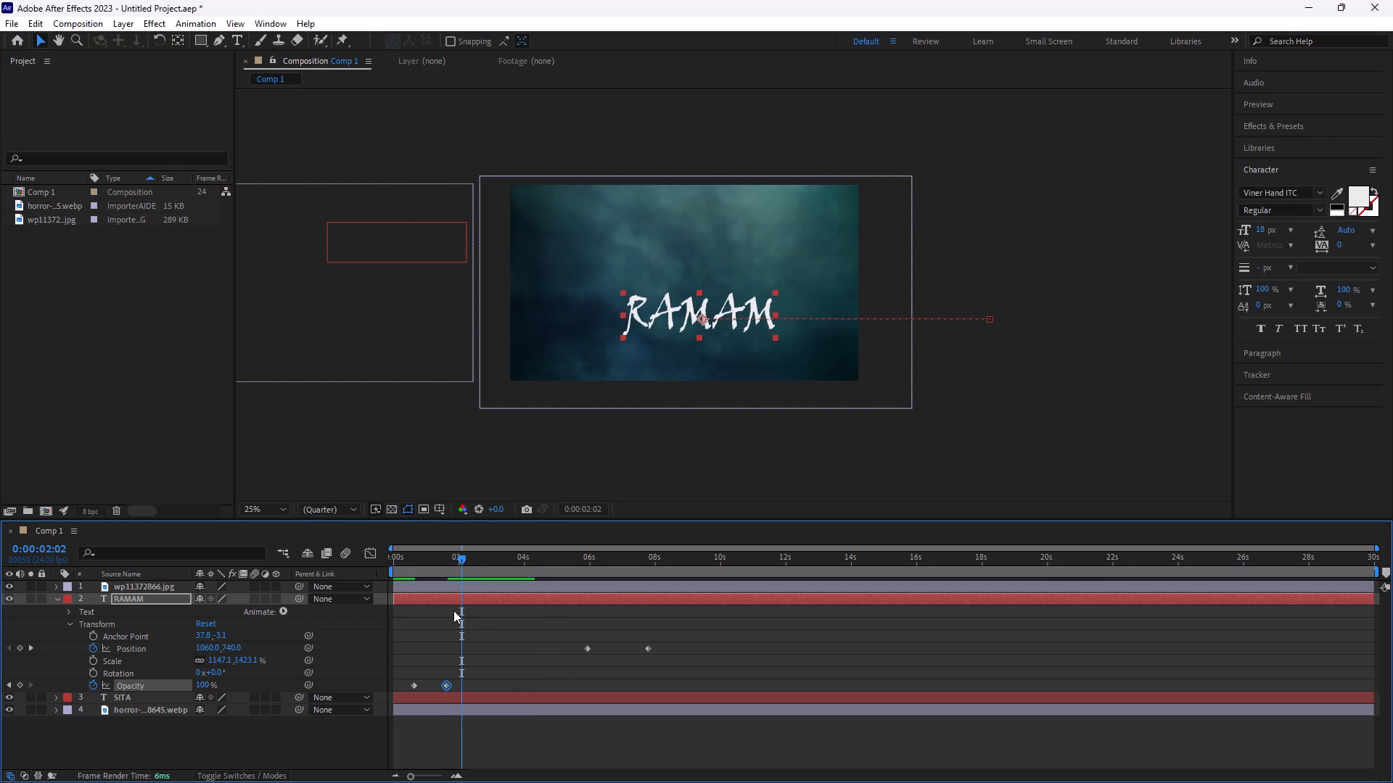
# Play the RAMAM fade-in from the start and move its two Position keyframes to about 2.2 s and 2.7 s.
pyautogui.moveTo(458, 558); pyautogui.dragTo(195, 649)
pyautogui.press('space')
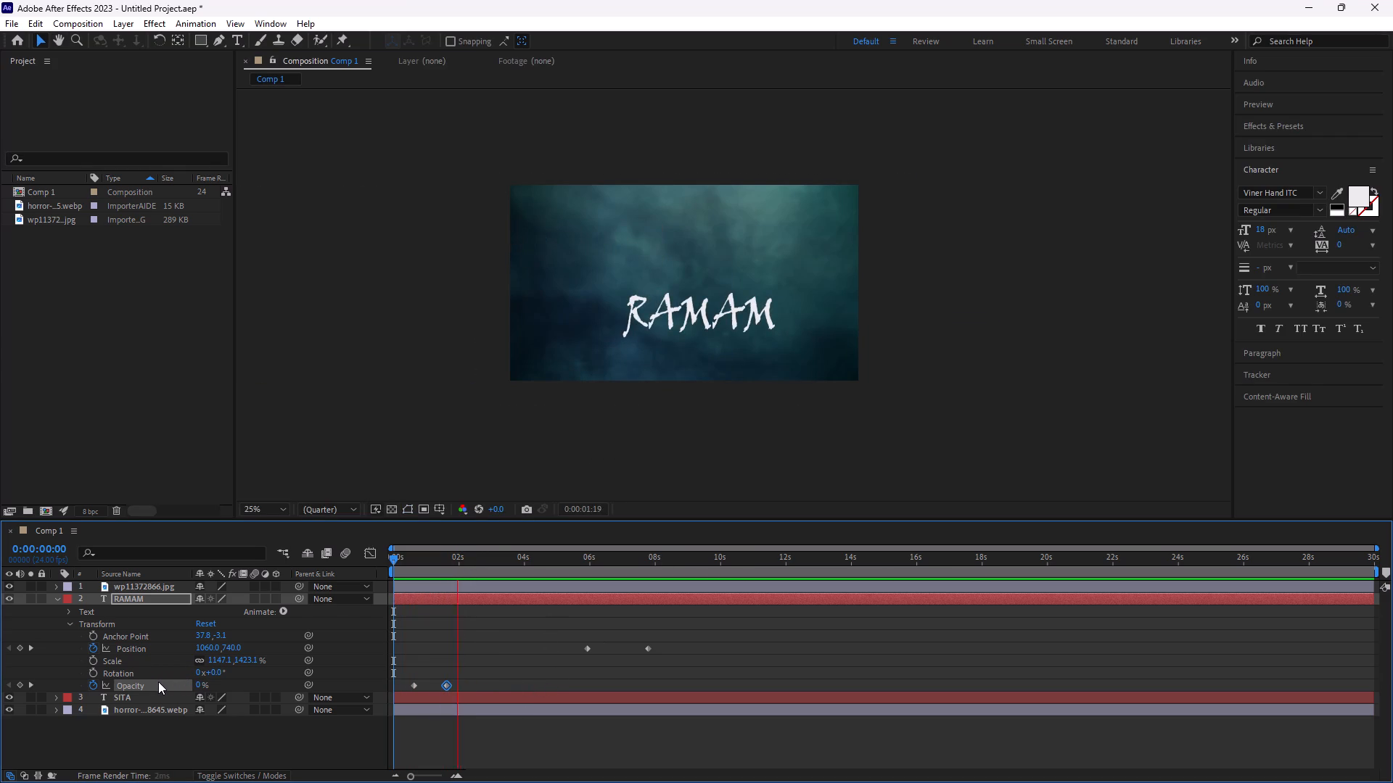
pyautogui.press('space')
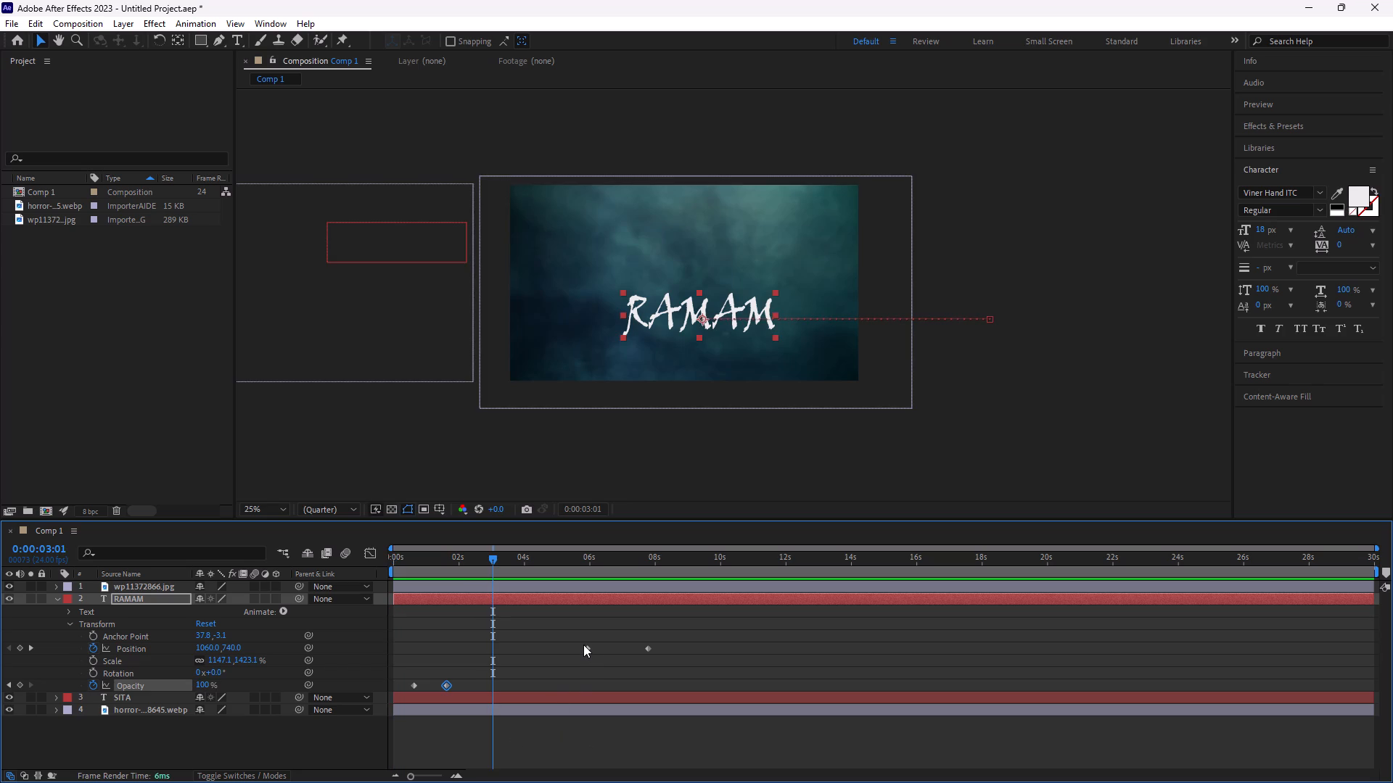
pyautogui.moveTo(587, 647); pyautogui.dragTo(473, 659)
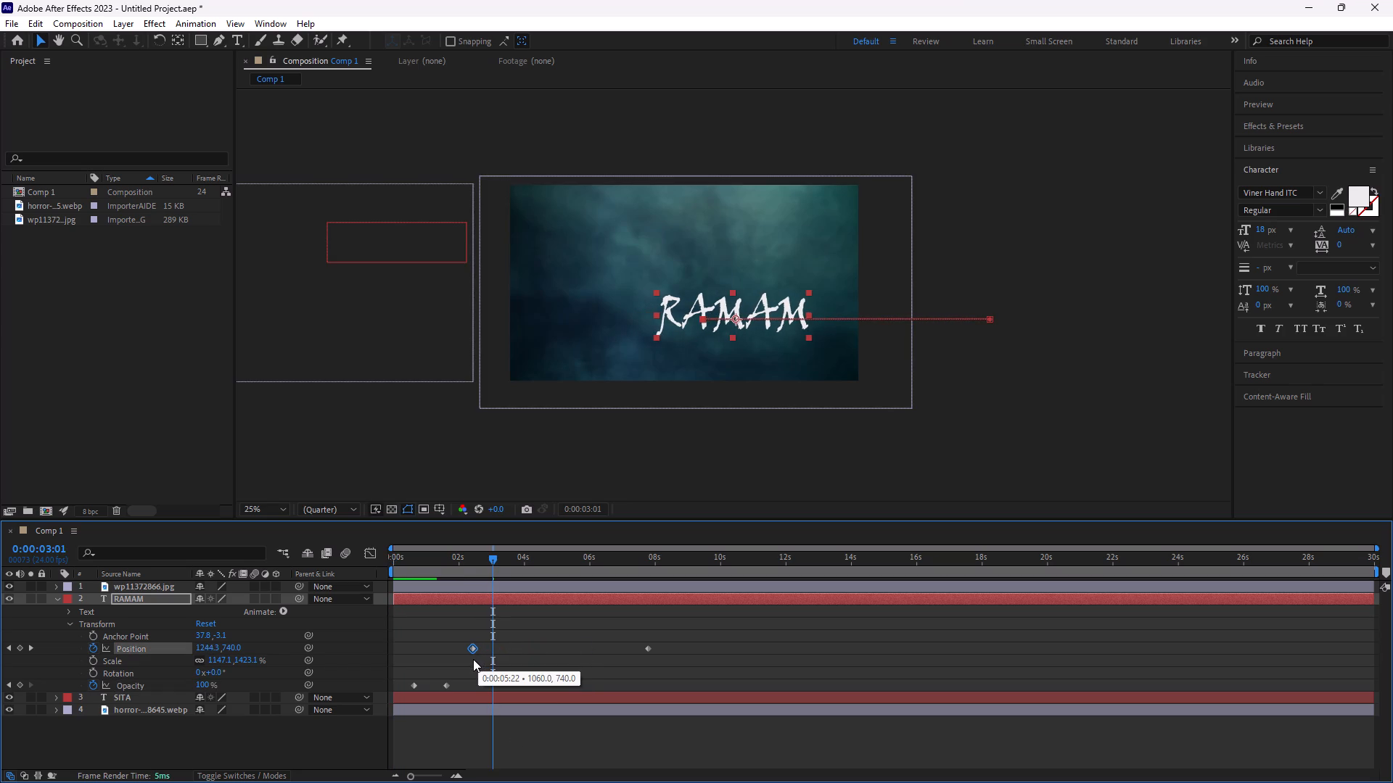
pyautogui.moveTo(473, 659); pyautogui.dragTo(464, 672)
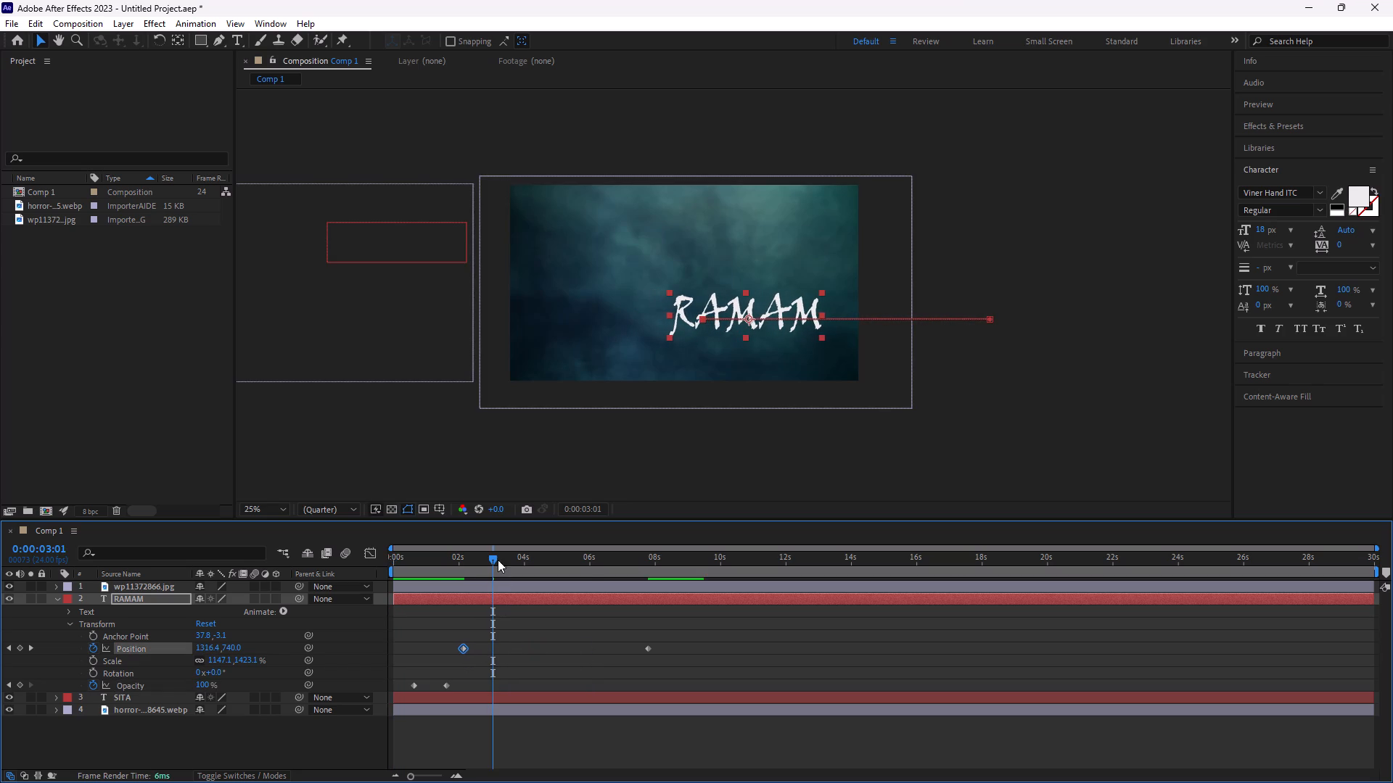
pyautogui.moveTo(493, 557); pyautogui.dragTo(168, 710)
pyautogui.press('space')
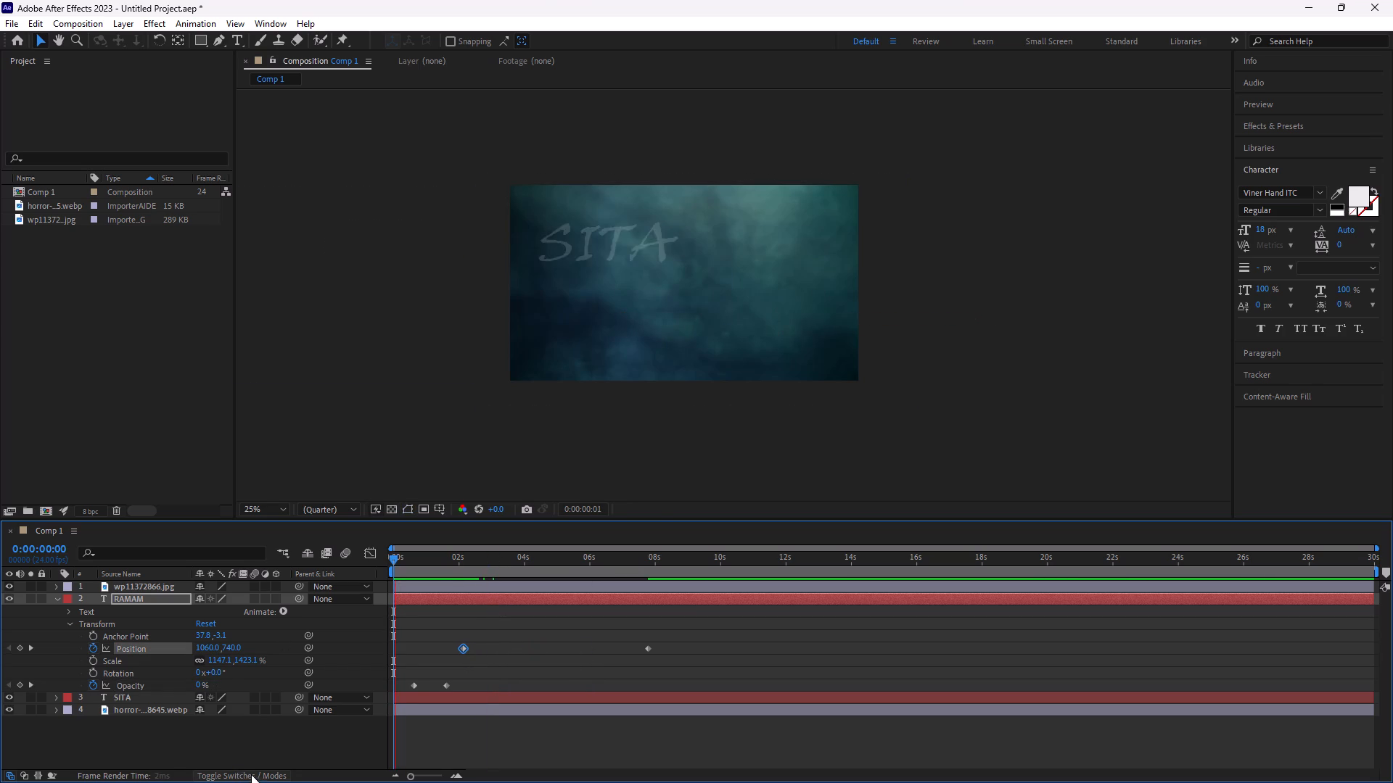
pyautogui.moveTo(649, 643); pyautogui.dragTo(484, 655)
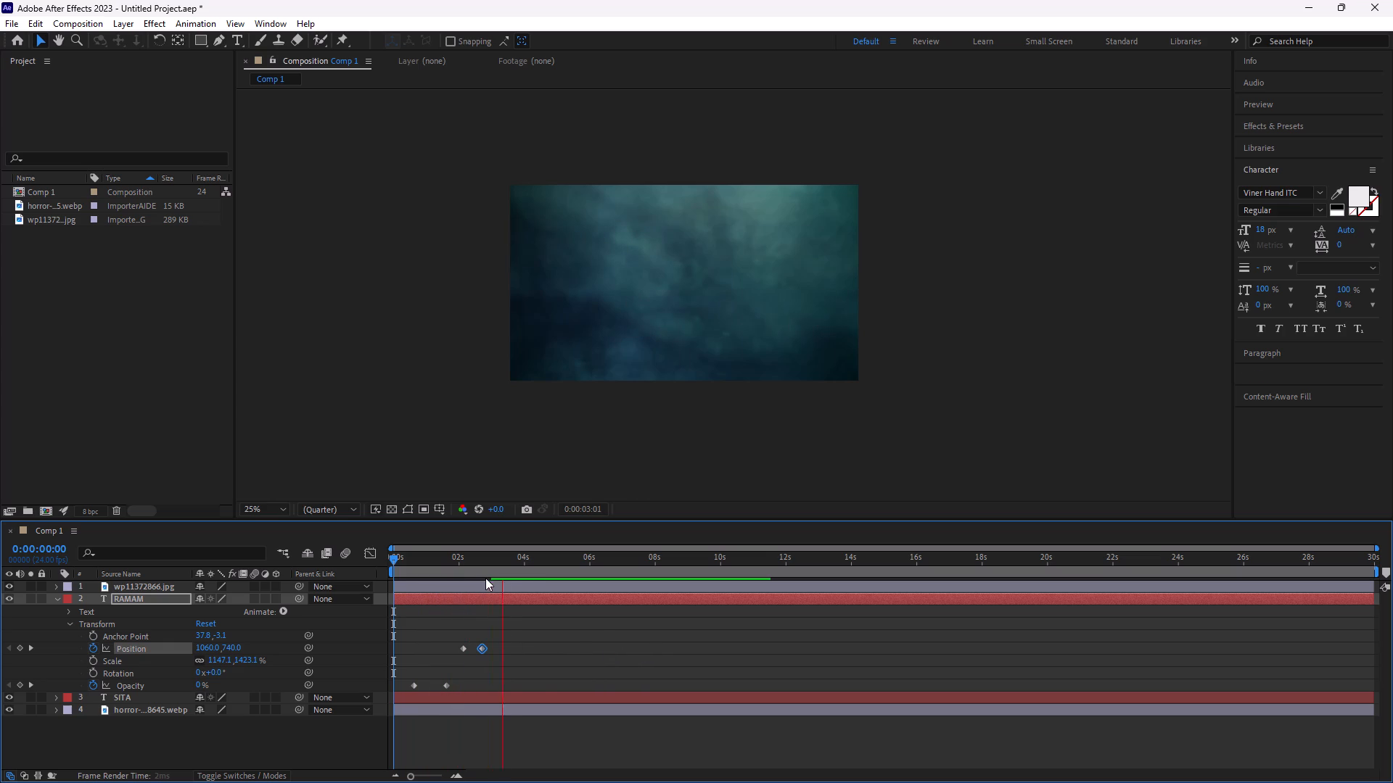
pyautogui.press('space')
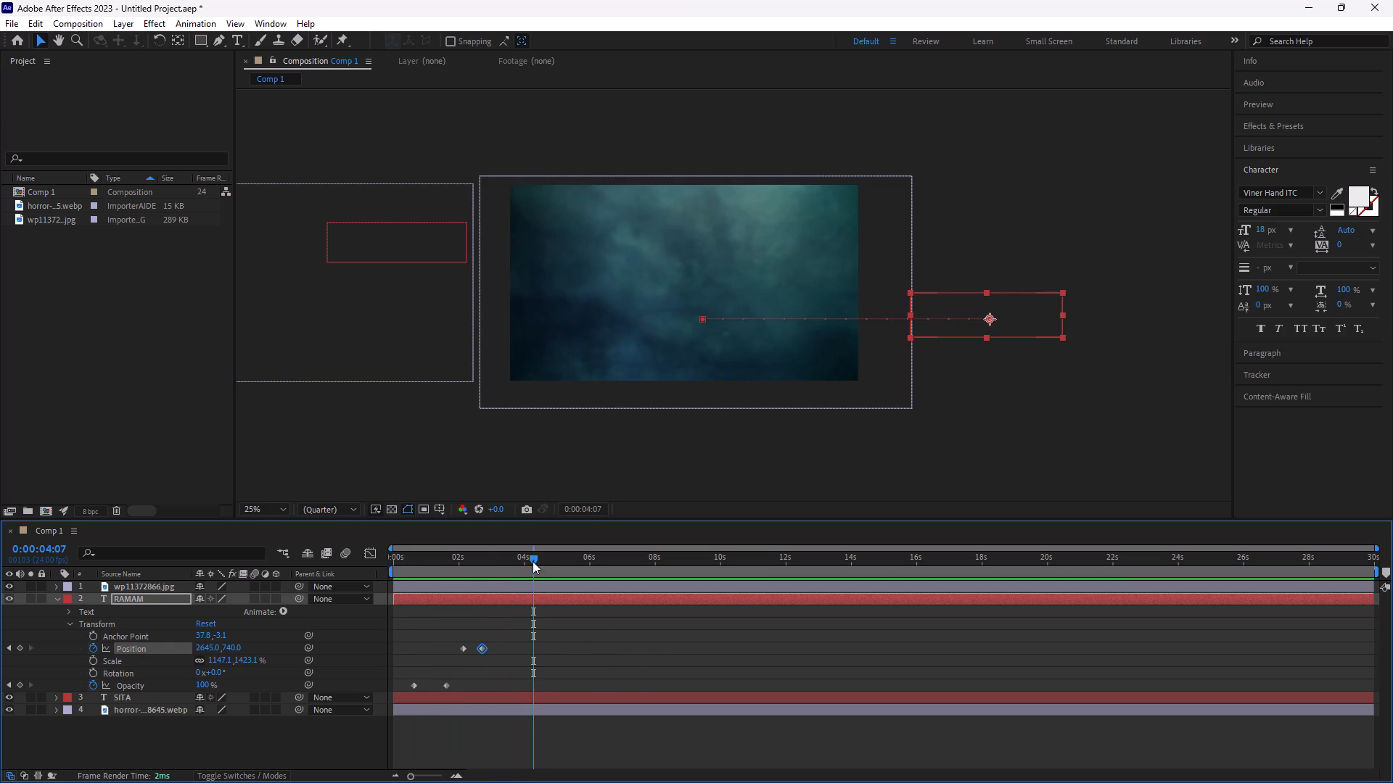
# Preview RAMAM's exit, move its first Position keyframe to about 1.8 s, and return to the start of the timeline.
pyautogui.moveTo(530, 552); pyautogui.dragTo(251, 621)
pyautogui.press('space')
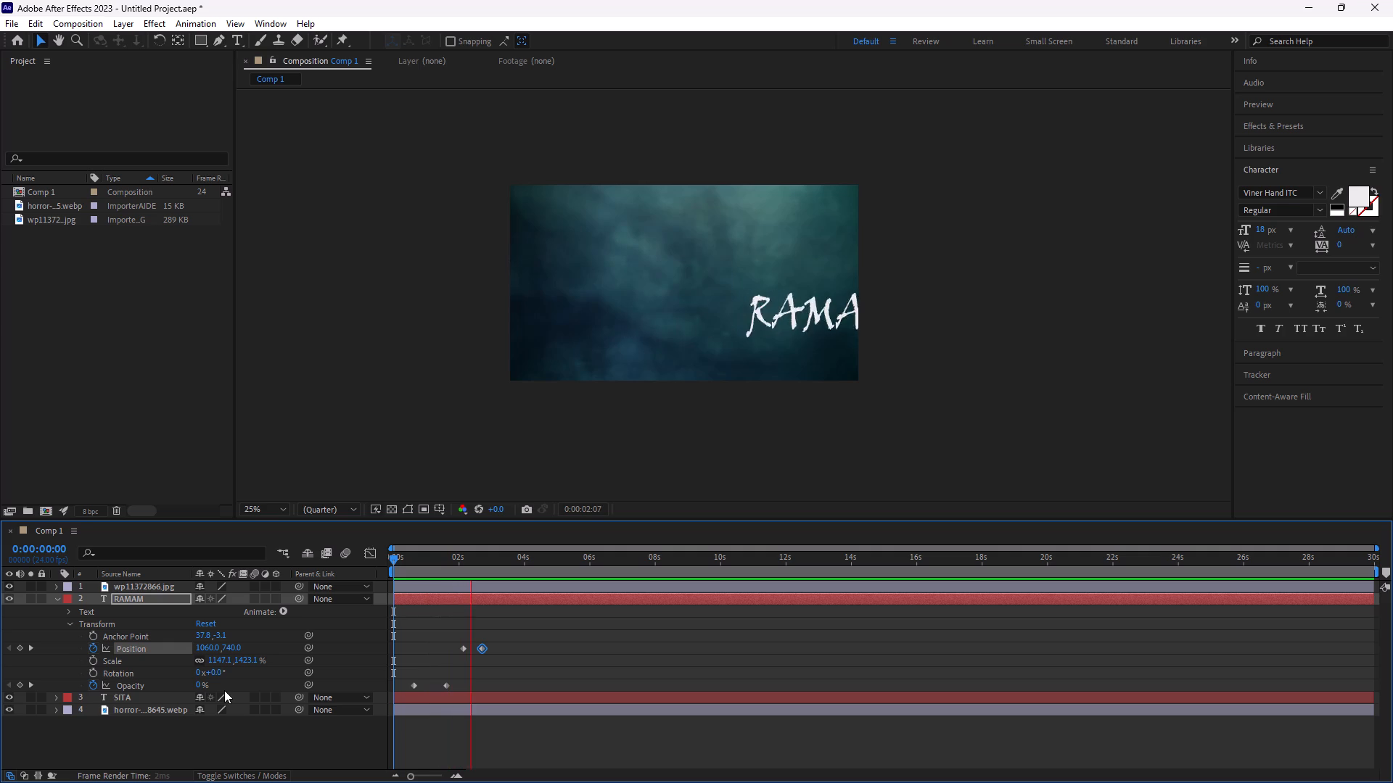
pyautogui.press('space')
pyautogui.moveTo(461, 646); pyautogui.dragTo(448, 652)
pyautogui.moveTo(478, 557); pyautogui.dragTo(237, 629)
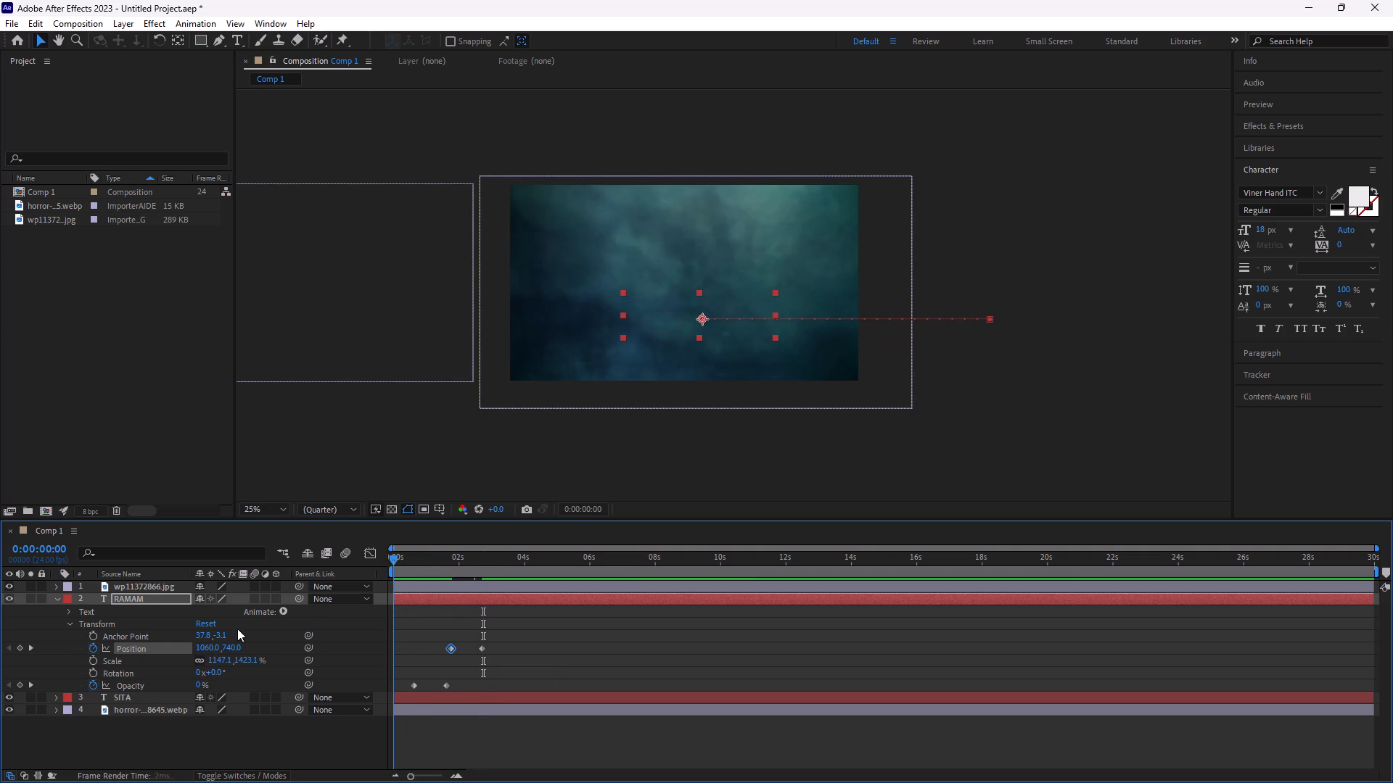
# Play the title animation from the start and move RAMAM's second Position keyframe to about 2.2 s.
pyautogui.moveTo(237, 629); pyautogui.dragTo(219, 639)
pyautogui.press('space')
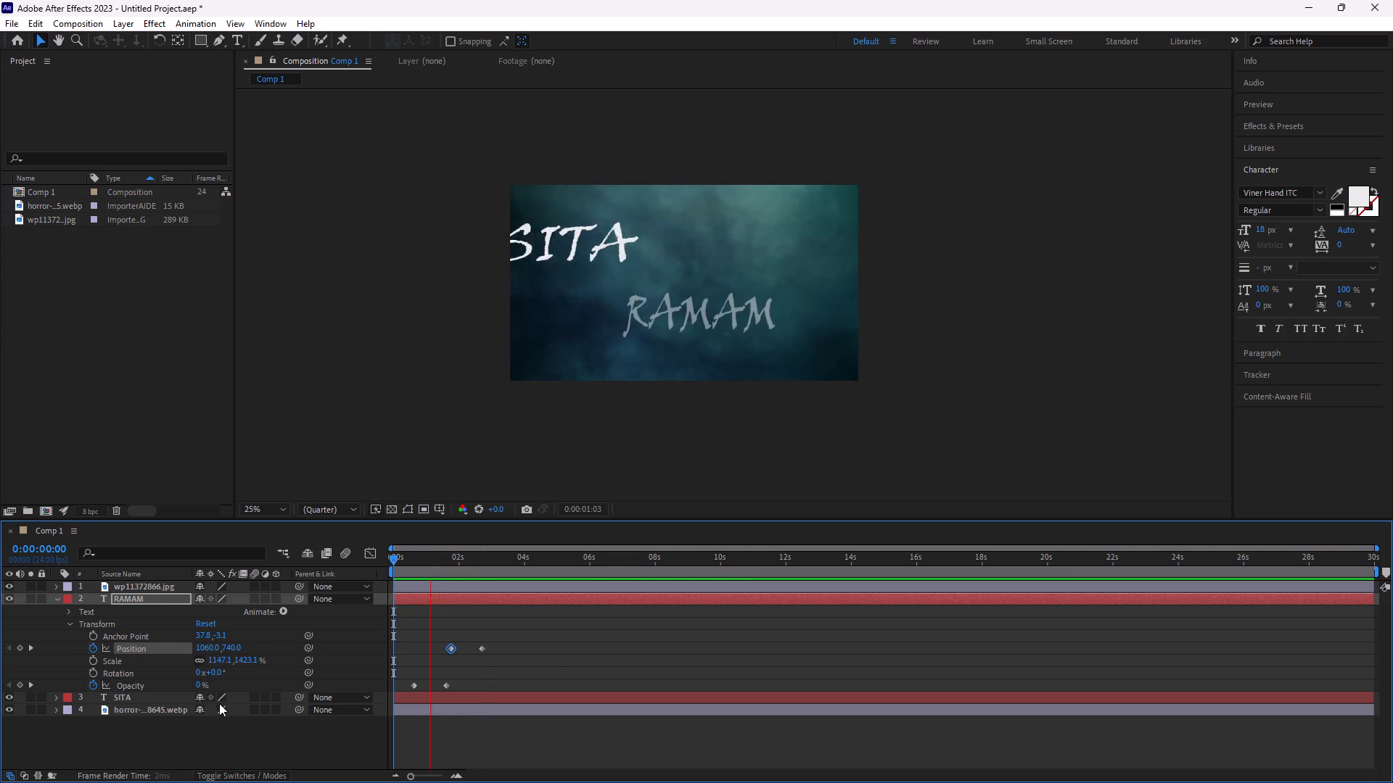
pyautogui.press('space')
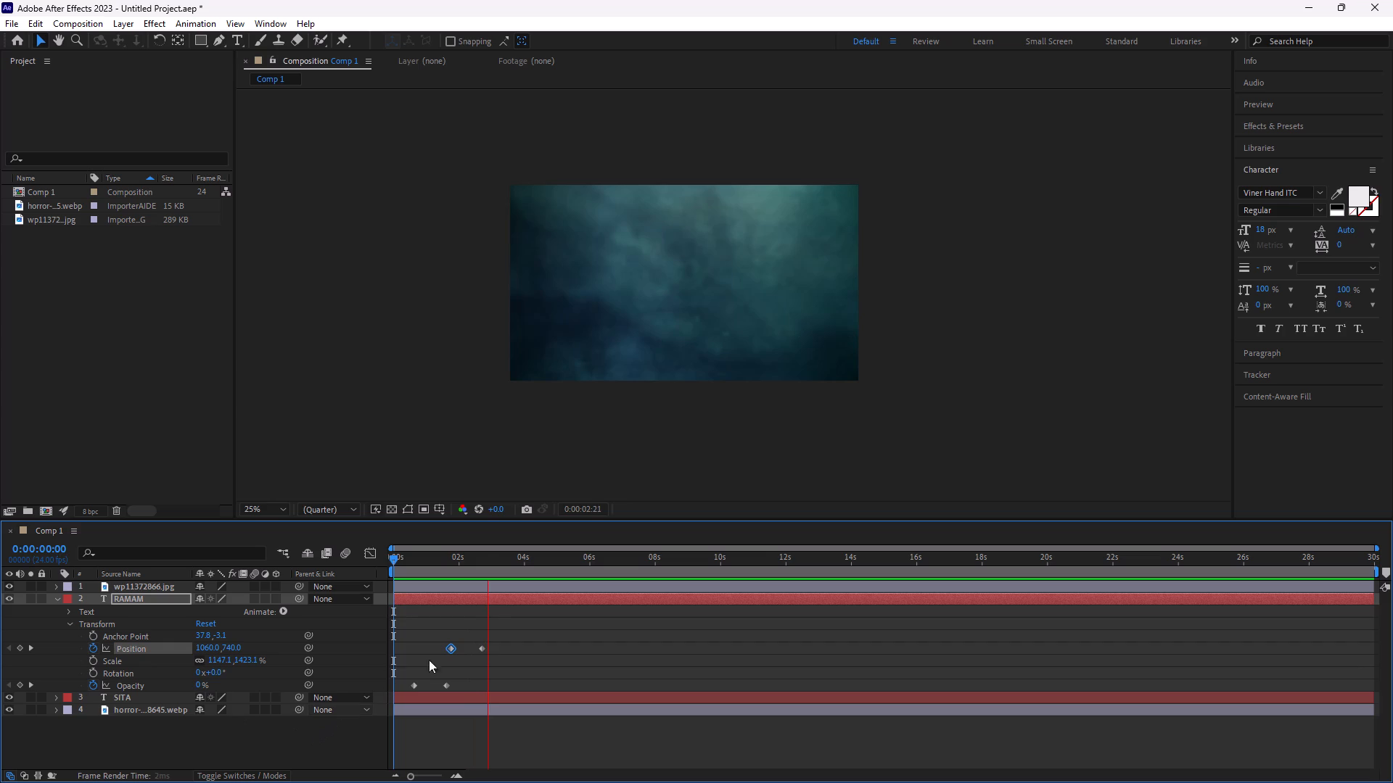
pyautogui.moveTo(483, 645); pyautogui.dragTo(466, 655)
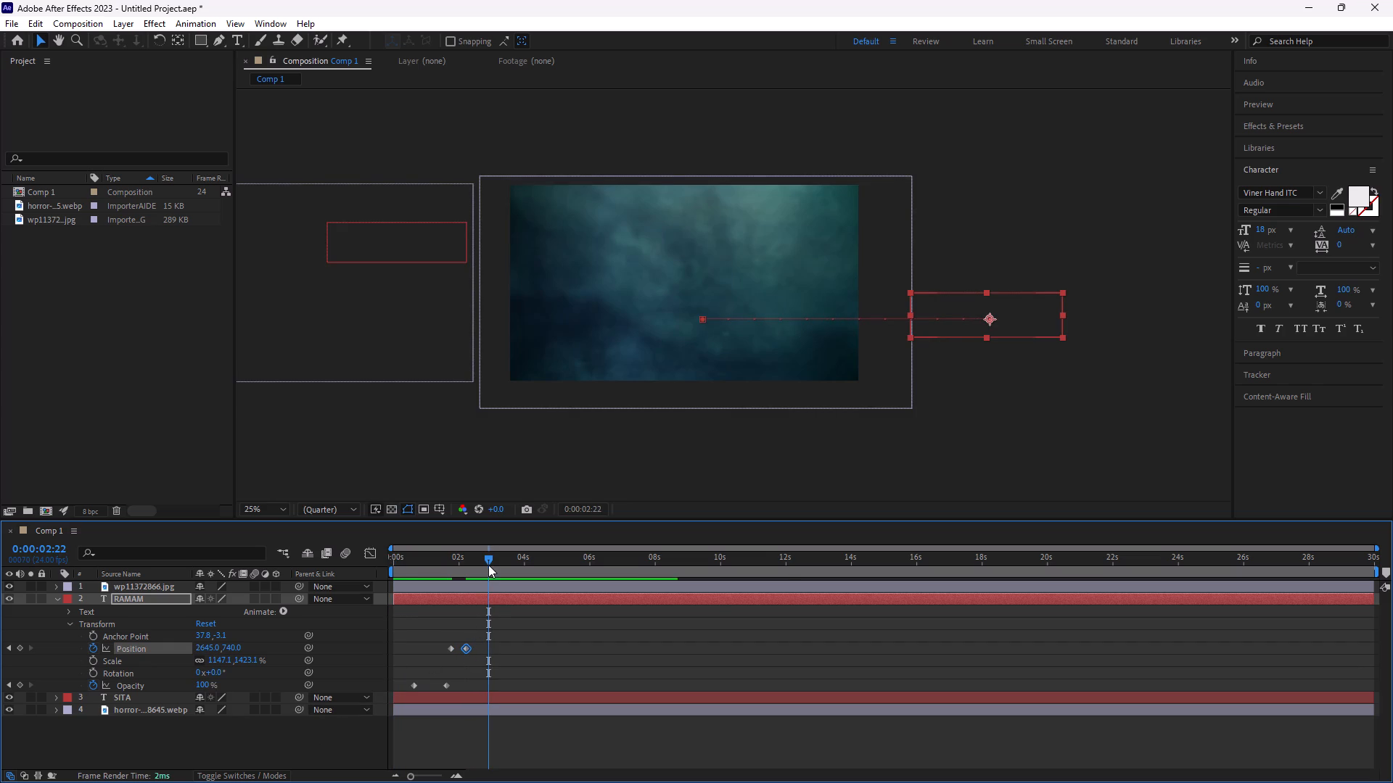
# Preview the title from the start and move RAMAM's second Opacity keyframe to about 1 s.
pyautogui.moveTo(488, 558); pyautogui.dragTo(218, 689)
pyautogui.press('space')
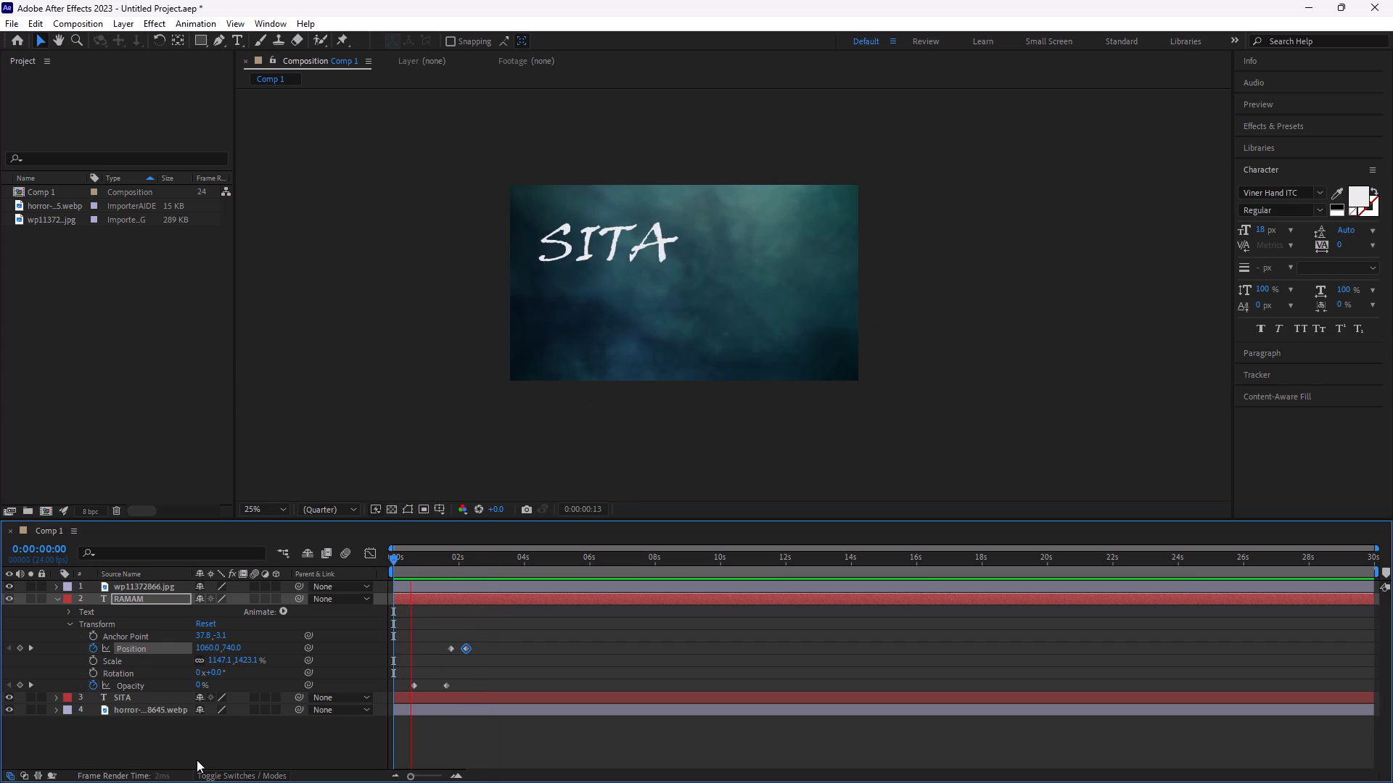
pyautogui.press('space')
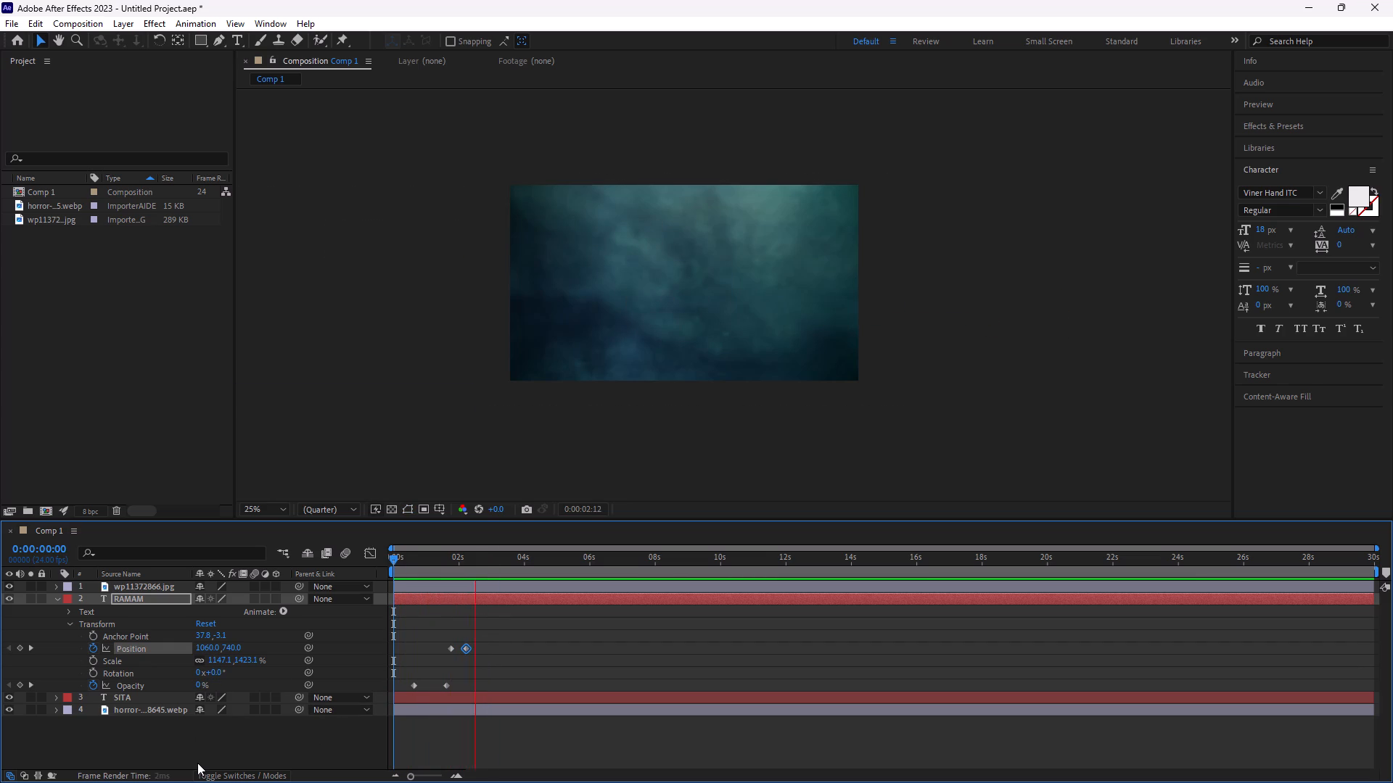
pyautogui.moveTo(445, 682); pyautogui.dragTo(429, 685)
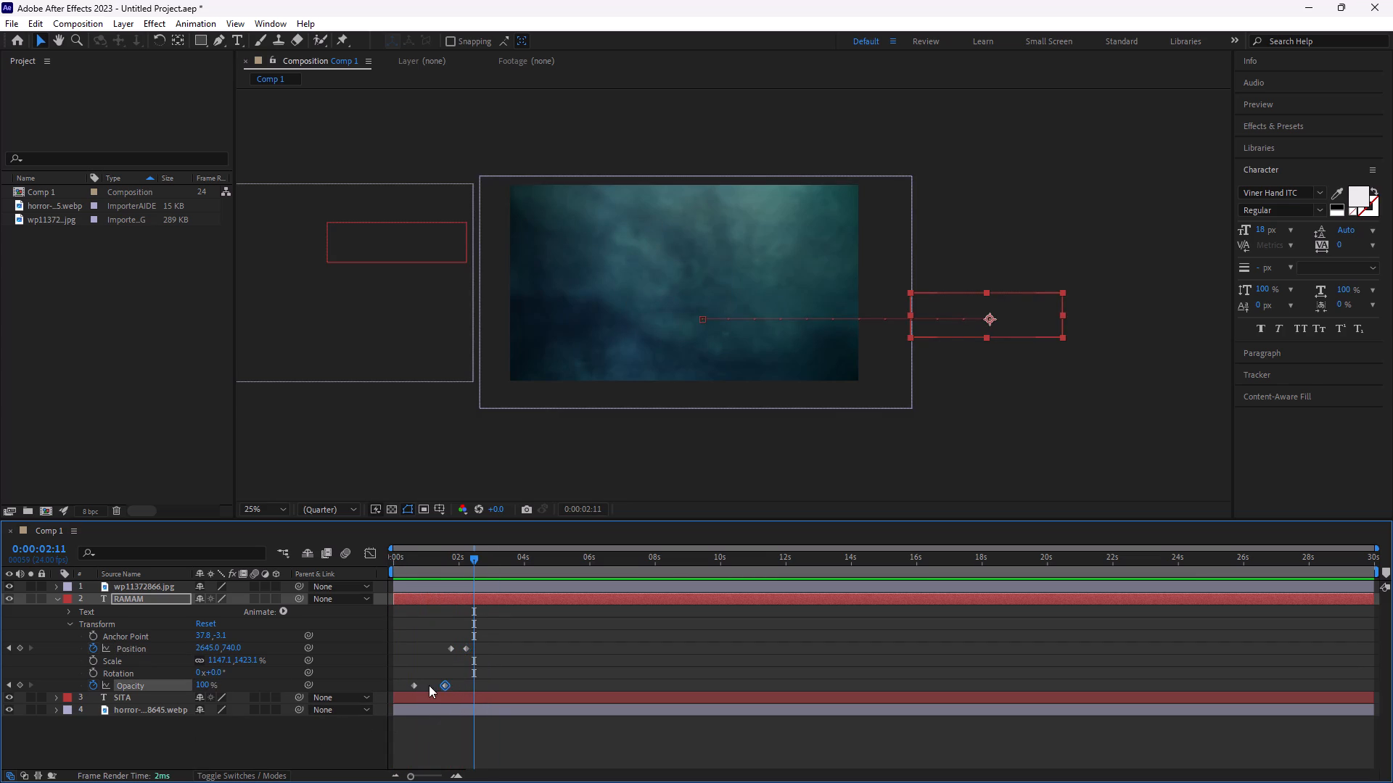
pyautogui.moveTo(429, 685); pyautogui.dragTo(423, 687)
# Move RAMAM's two Position keyframes earlier, to about 1.2 s and 1.8 s.
pyautogui.moveTo(448, 645); pyautogui.dragTo(440, 657)
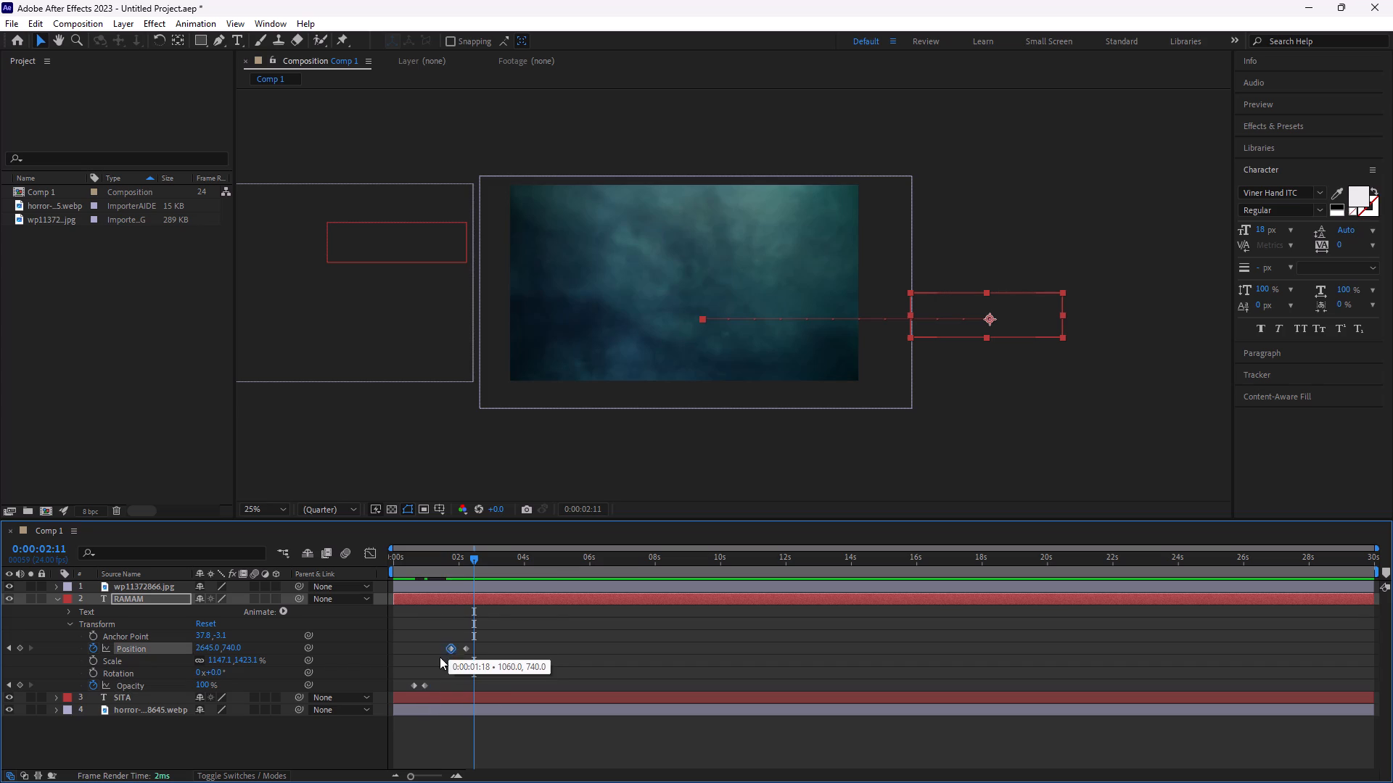
pyautogui.moveTo(440, 657); pyautogui.dragTo(429, 668)
pyautogui.moveTo(466, 649); pyautogui.dragTo(459, 653)
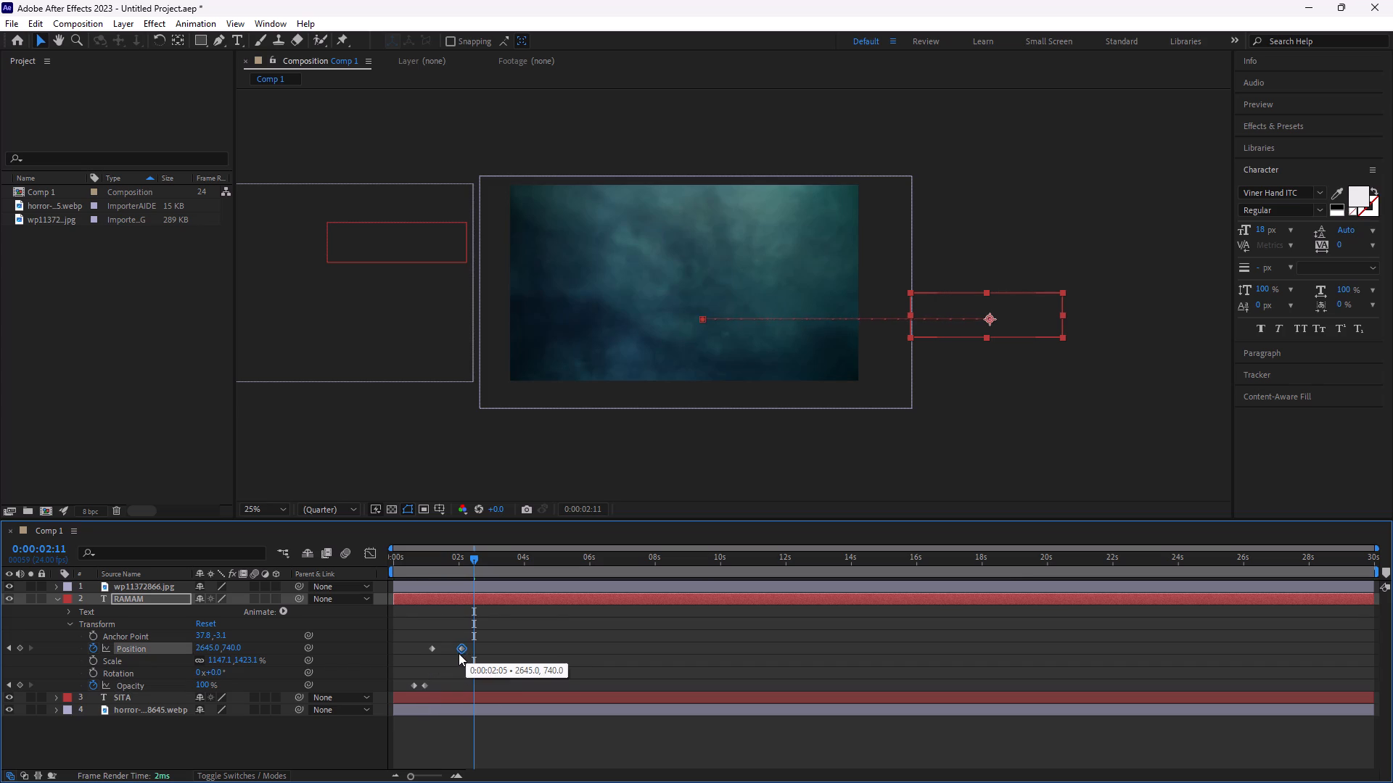
pyautogui.moveTo(459, 653); pyautogui.dragTo(453, 656)
# Play the retimed title animation from the start twice to check RAMAM's fade-in and exit.
pyautogui.moveTo(475, 555); pyautogui.dragTo(202, 660)
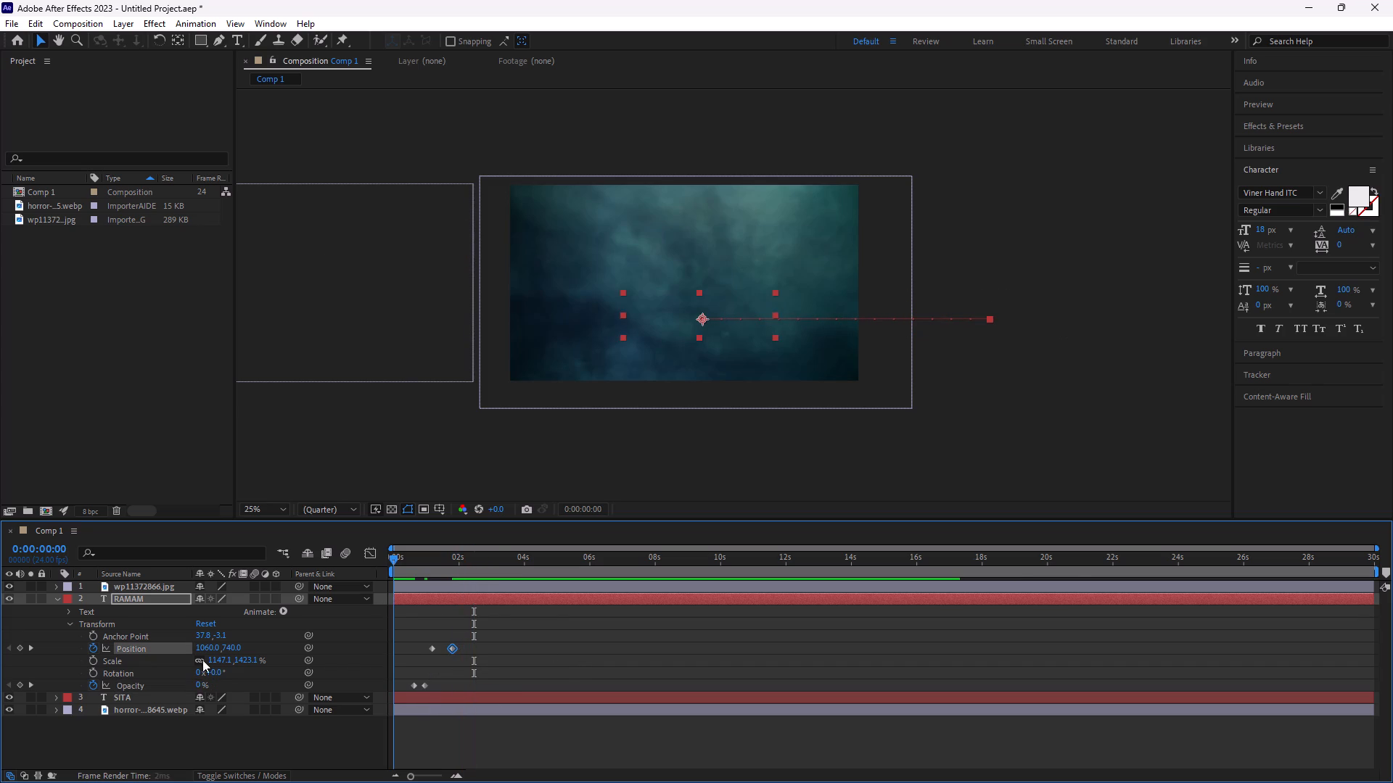
pyautogui.moveTo(202, 660); pyautogui.dragTo(206, 657)
pyautogui.press('space')
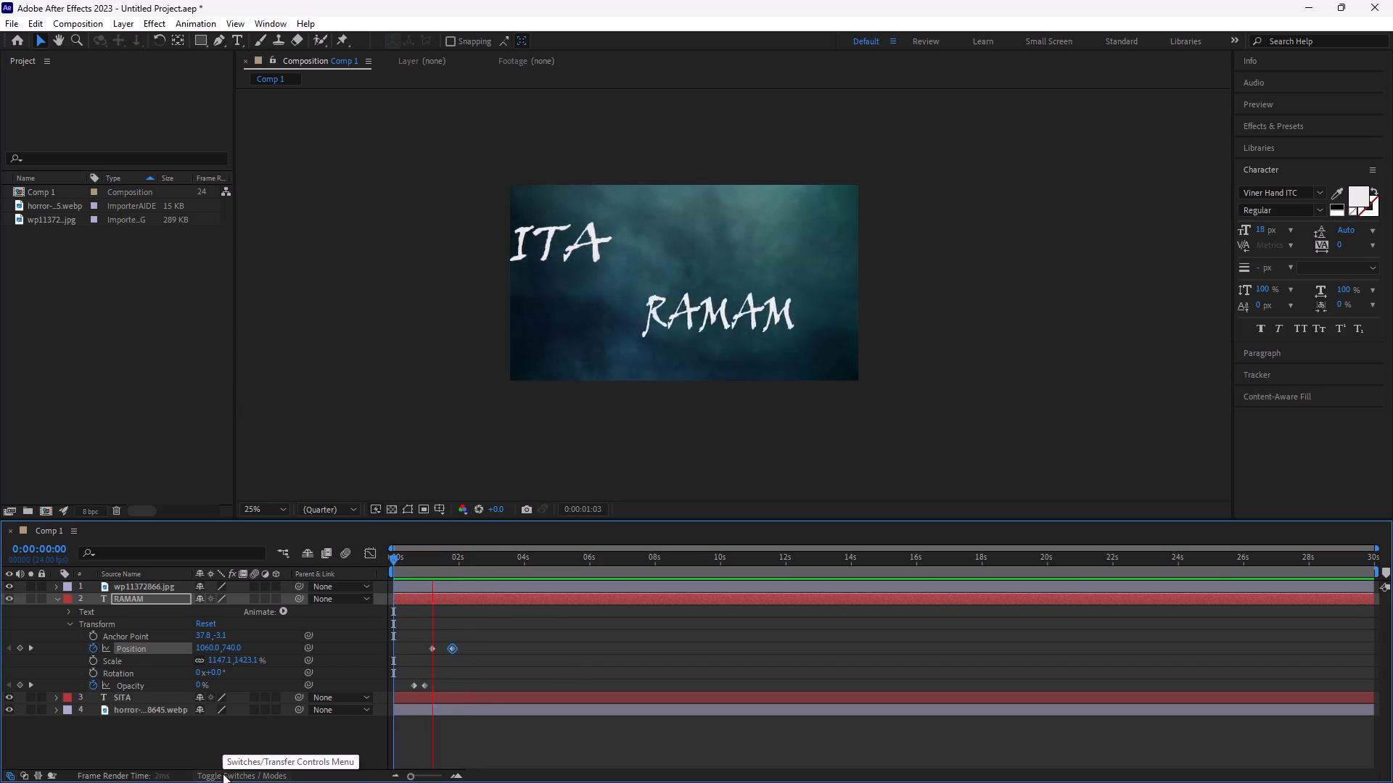
pyautogui.press('space')
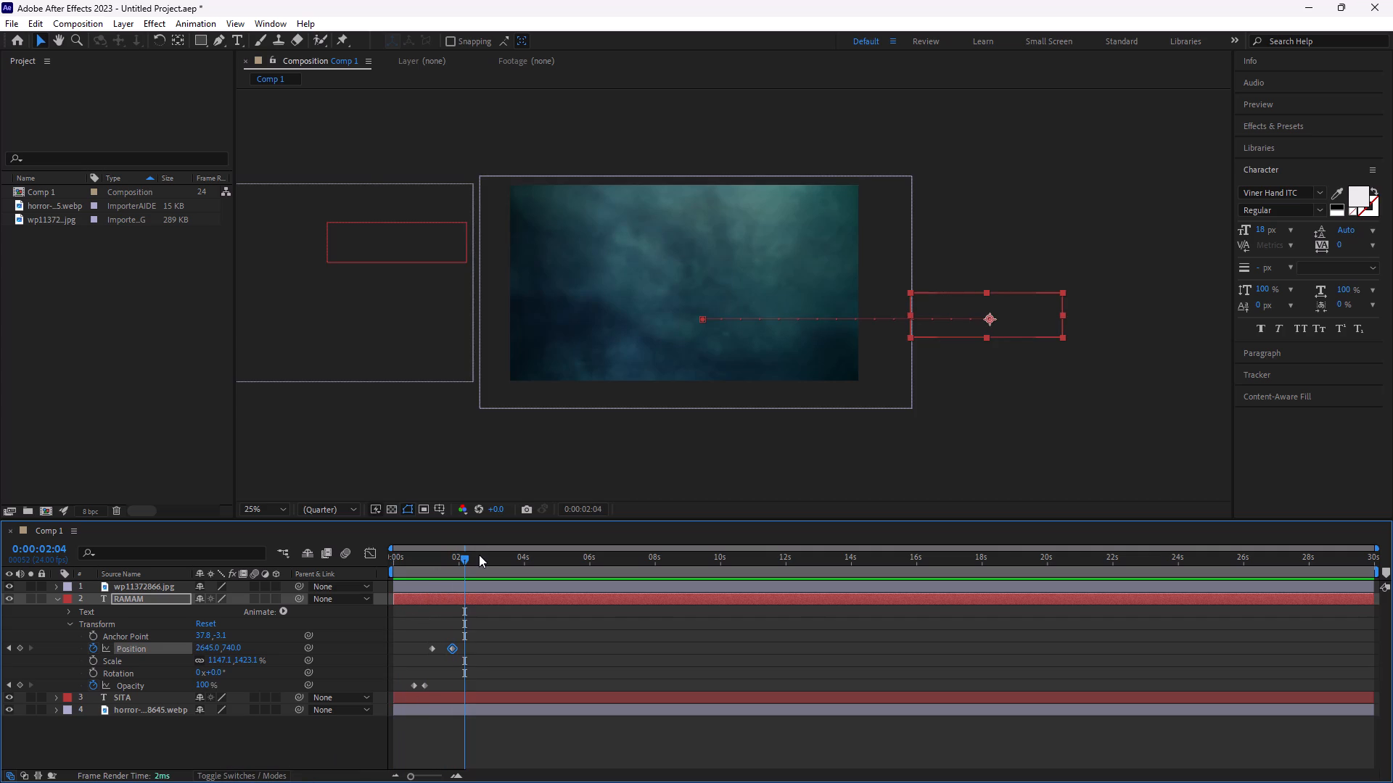
pyautogui.moveTo(461, 555); pyautogui.dragTo(59, 729)
pyautogui.press('space')
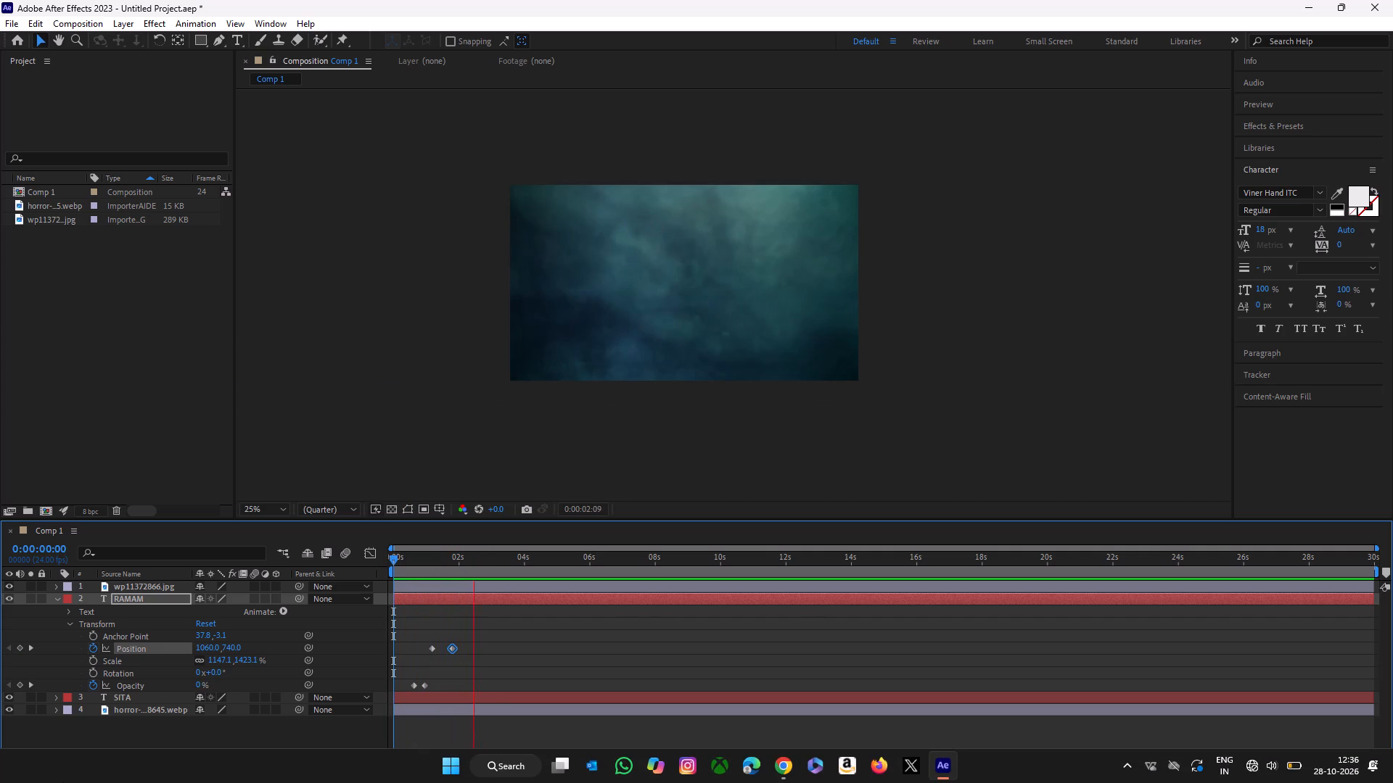
pyautogui.press('space')
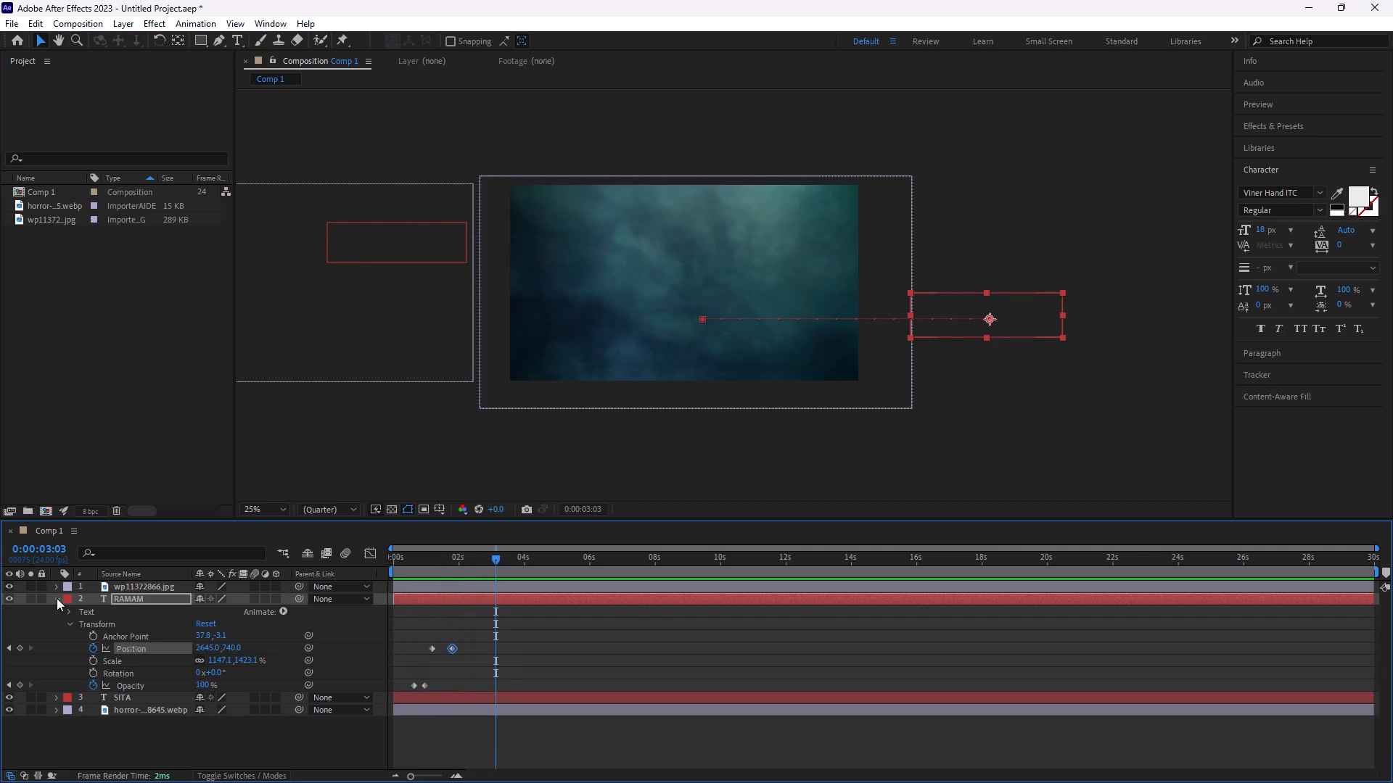
# Expand the wp11372866 layer alongside RAMAM and move its first Position keyframe to about 3 s.
pyautogui.click(57, 598)
pyautogui.click(52, 584)
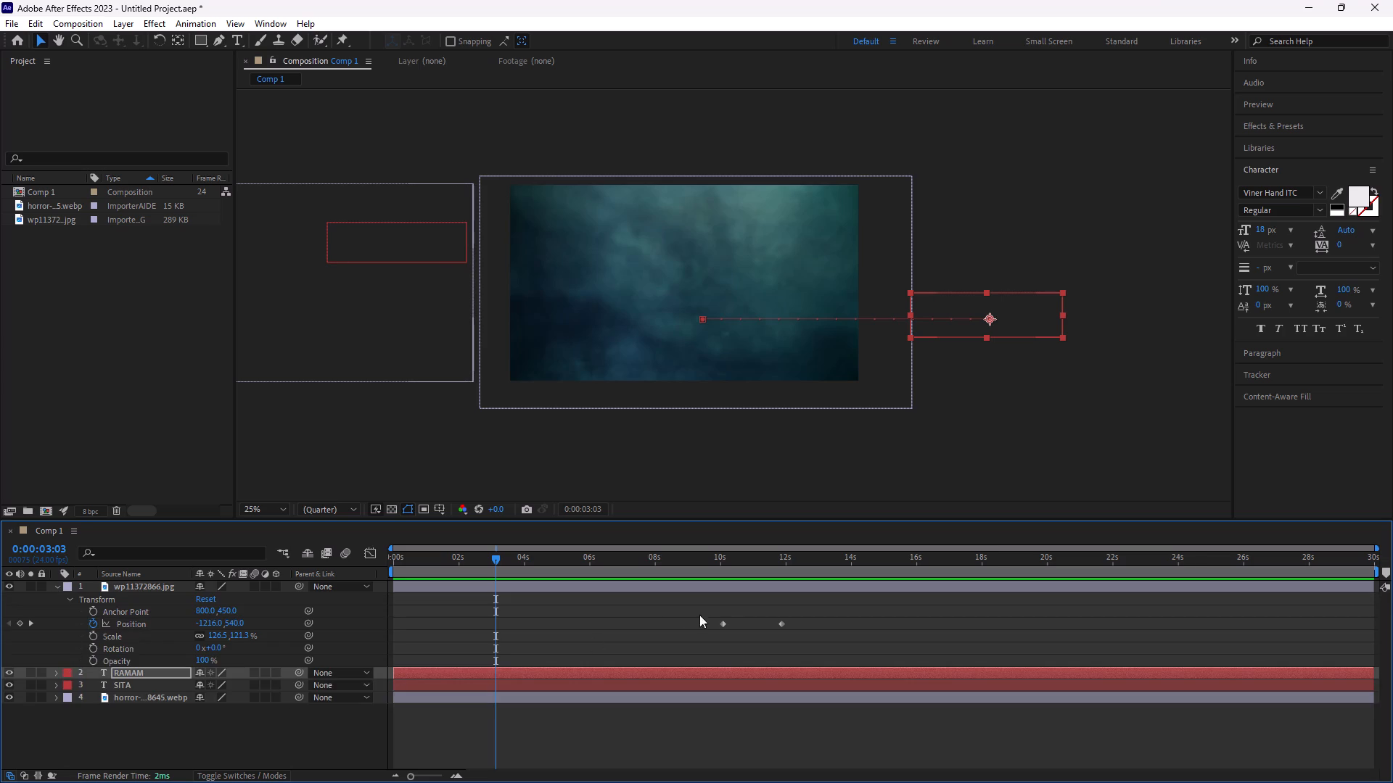
pyautogui.moveTo(719, 621); pyautogui.dragTo(554, 652)
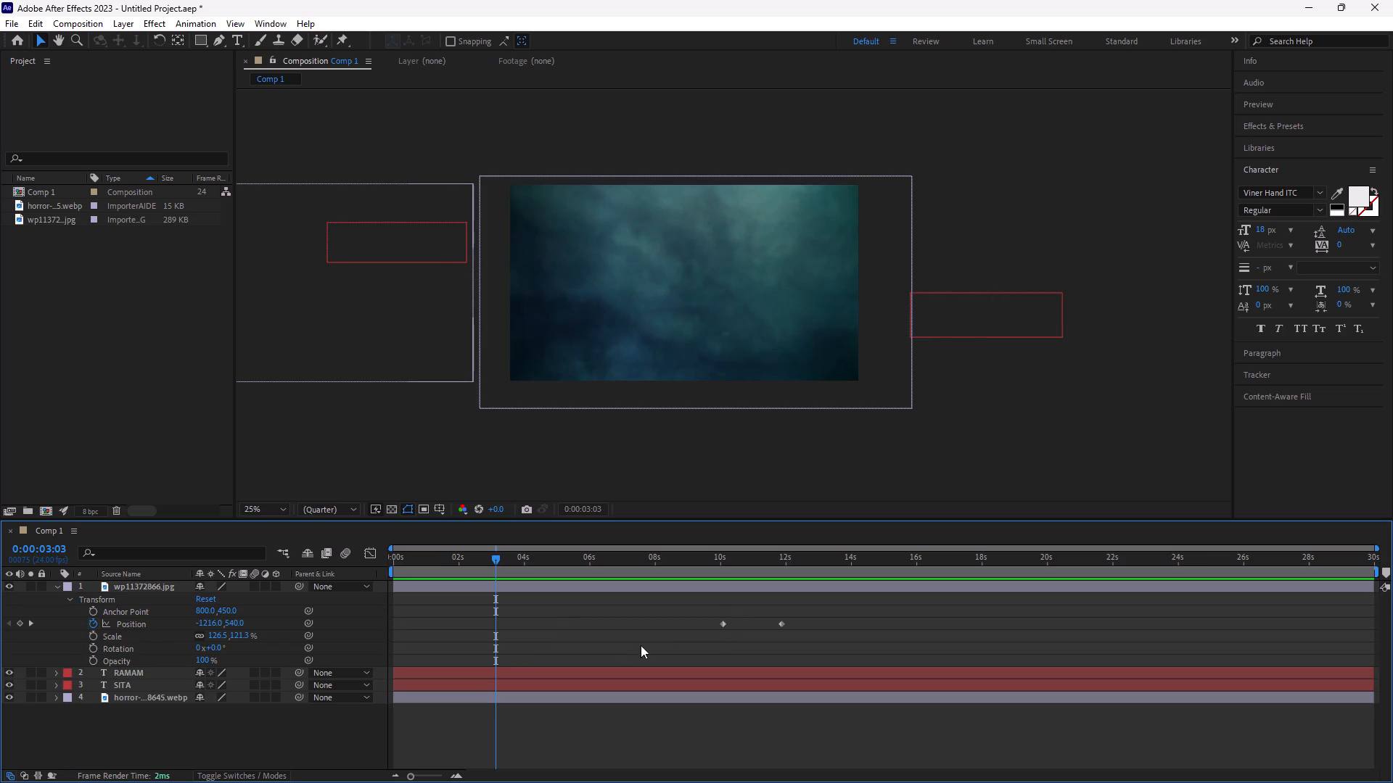
pyautogui.click(723, 624)
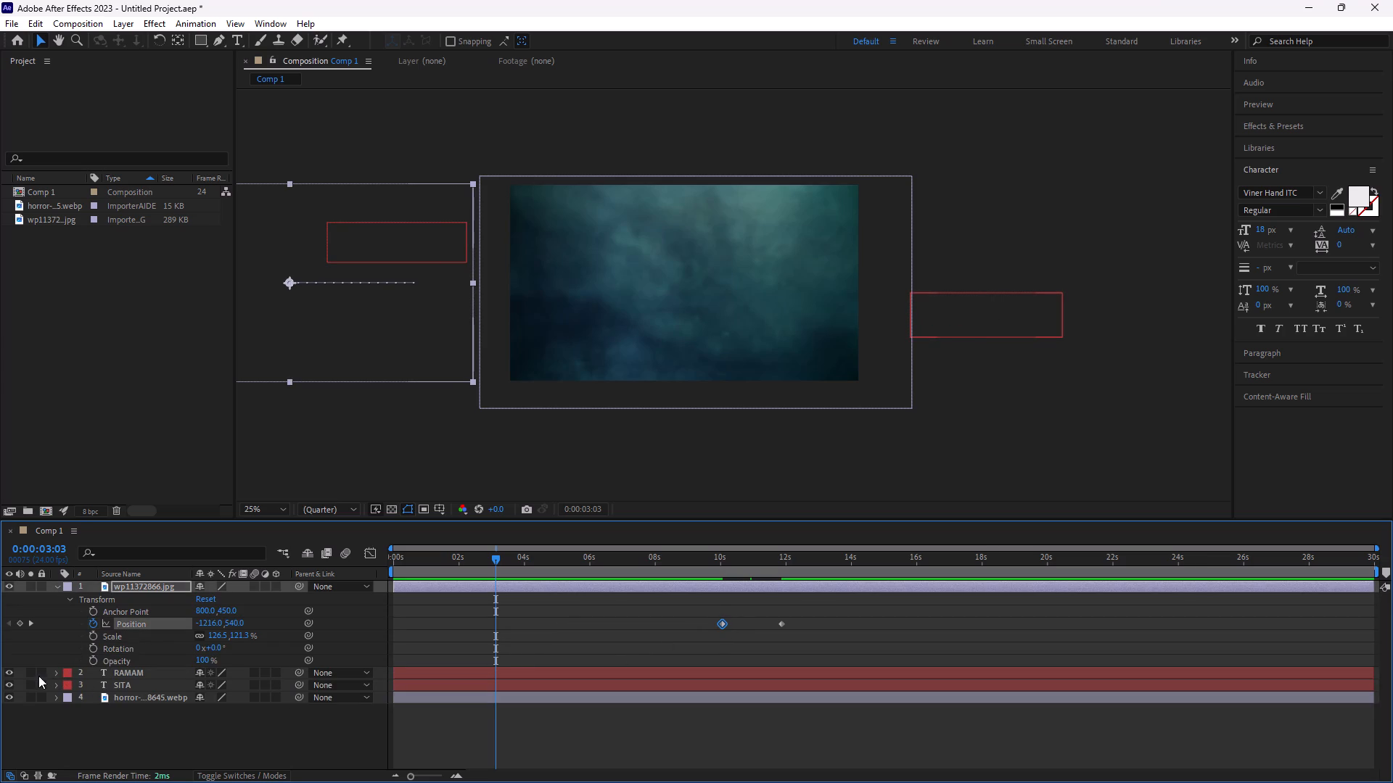
pyautogui.click(54, 671)
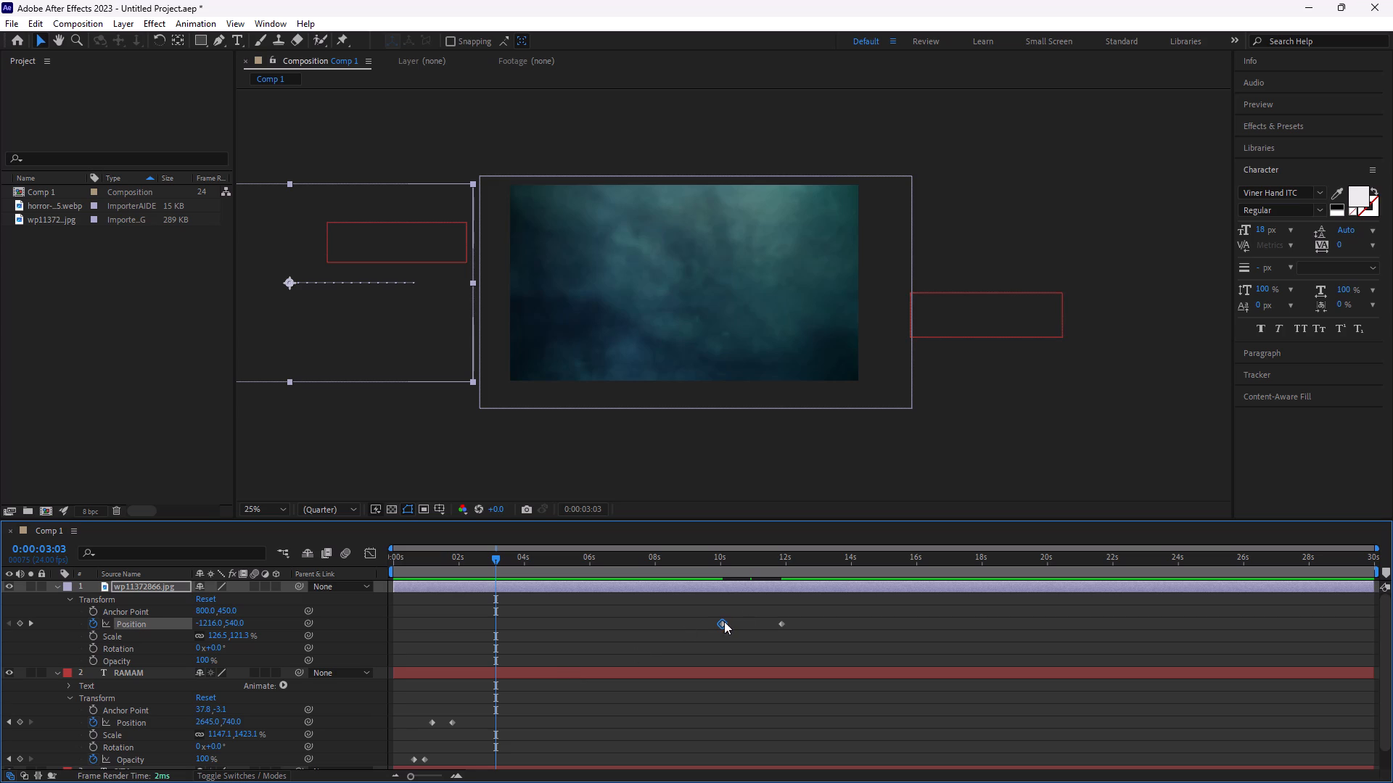
pyautogui.moveTo(724, 621); pyautogui.dragTo(495, 667)
# Play from the start and move the wp11372866 layer's first Position keyframe to about 2.4 s.
pyautogui.moveTo(493, 557); pyautogui.dragTo(332, 622)
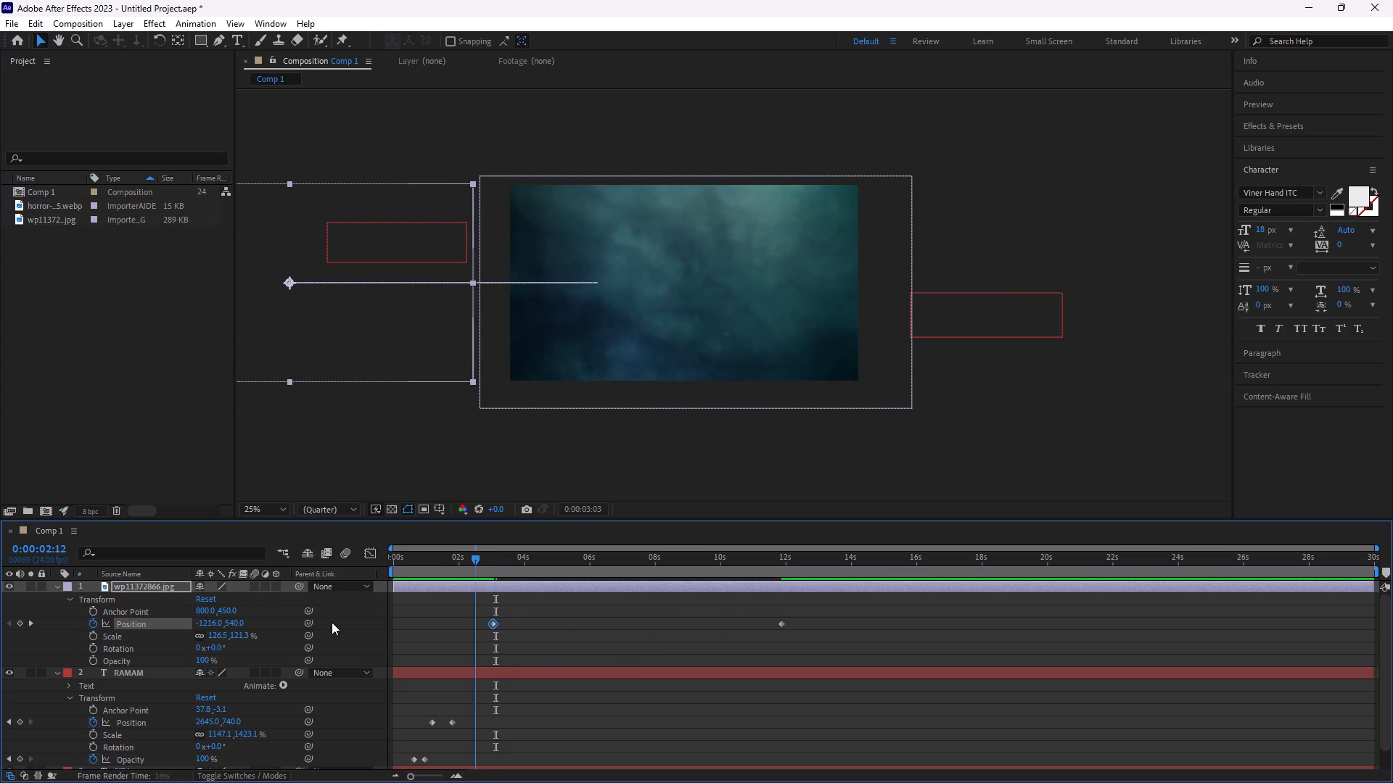
pyautogui.moveTo(332, 622); pyautogui.dragTo(306, 645)
pyautogui.press('space')
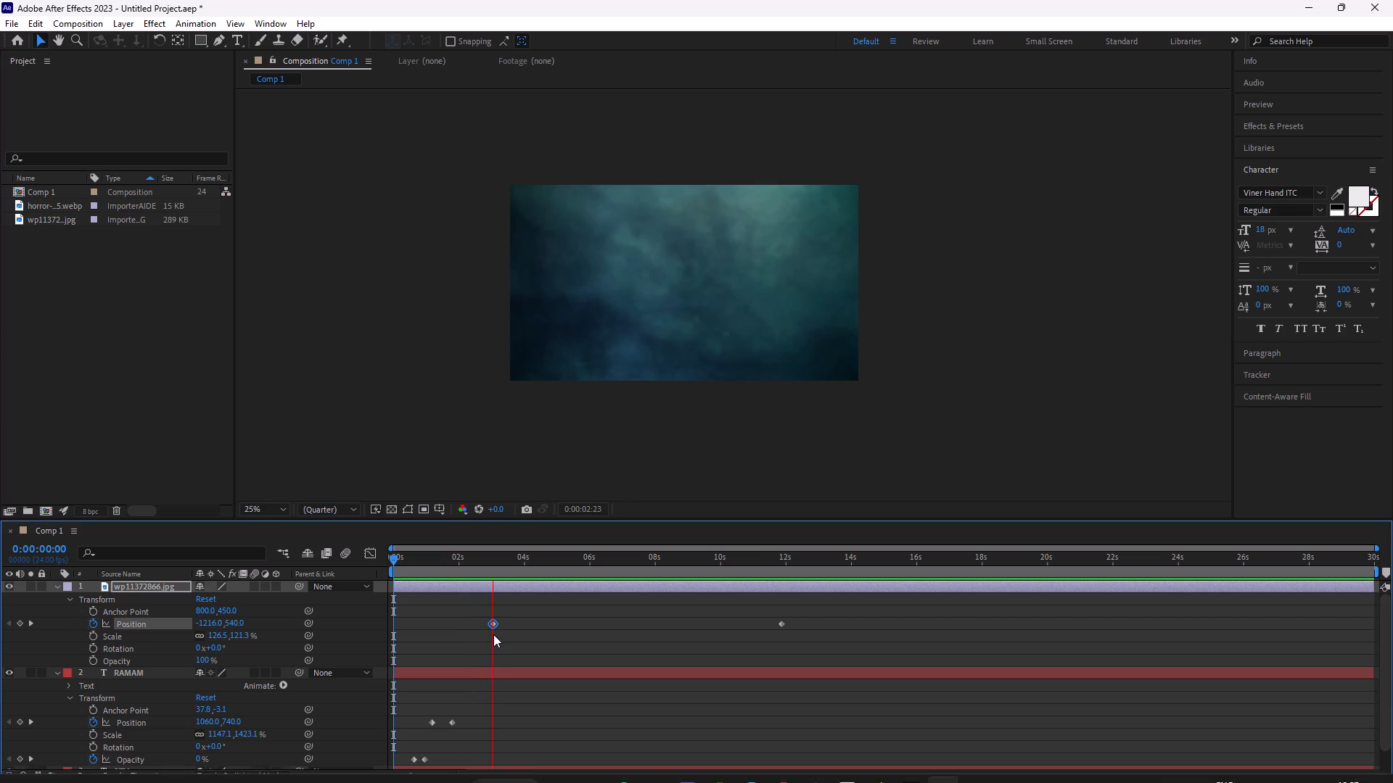
pyautogui.moveTo(492, 621); pyautogui.dragTo(452, 643)
pyautogui.moveTo(449, 626); pyautogui.dragTo(459, 628)
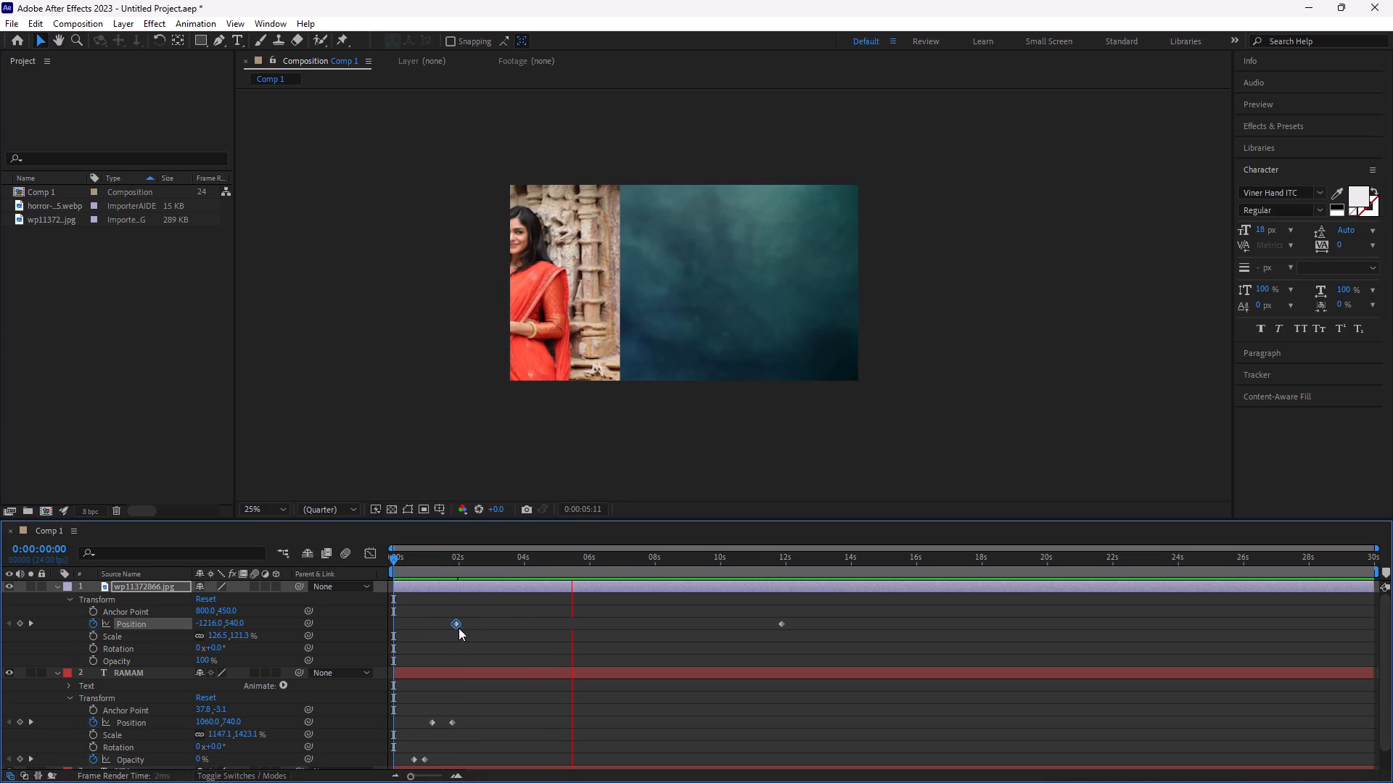
pyautogui.moveTo(459, 628); pyautogui.dragTo(468, 634)
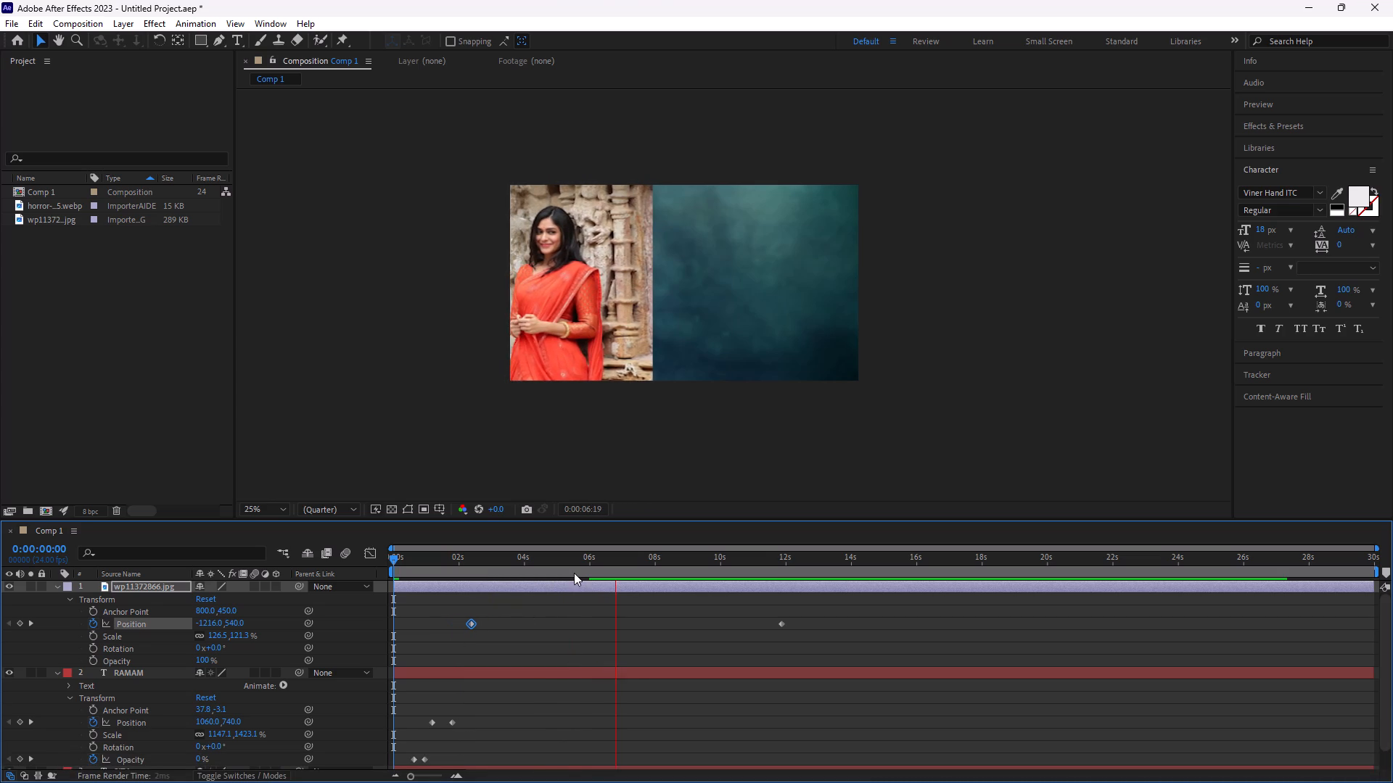
pyautogui.press('space')
# Preview the image slide-in from the start and move the wp11372866 layer's second Position keyframe to about 3.8 s.
pyautogui.moveTo(637, 558); pyautogui.dragTo(70, 642)
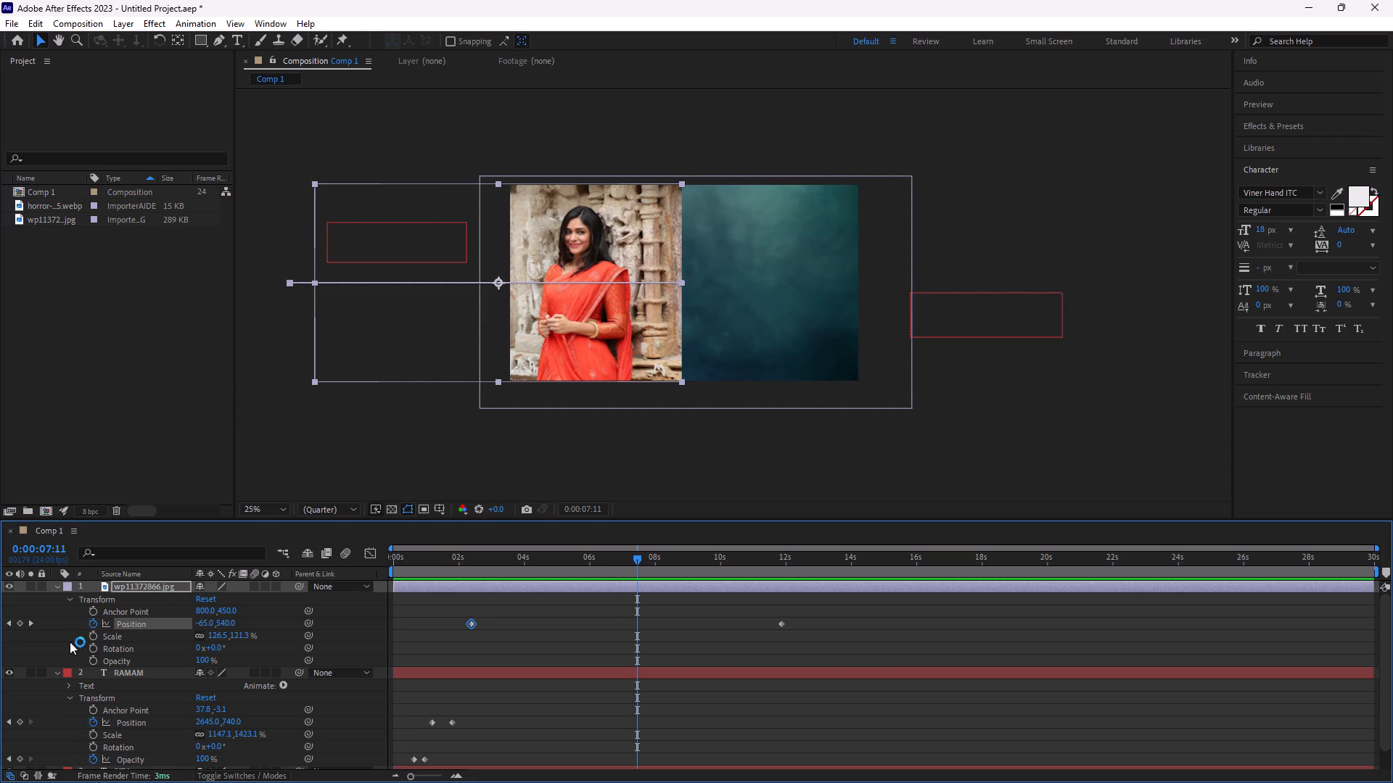
pyautogui.moveTo(70, 642); pyautogui.dragTo(52, 647)
pyautogui.press('space')
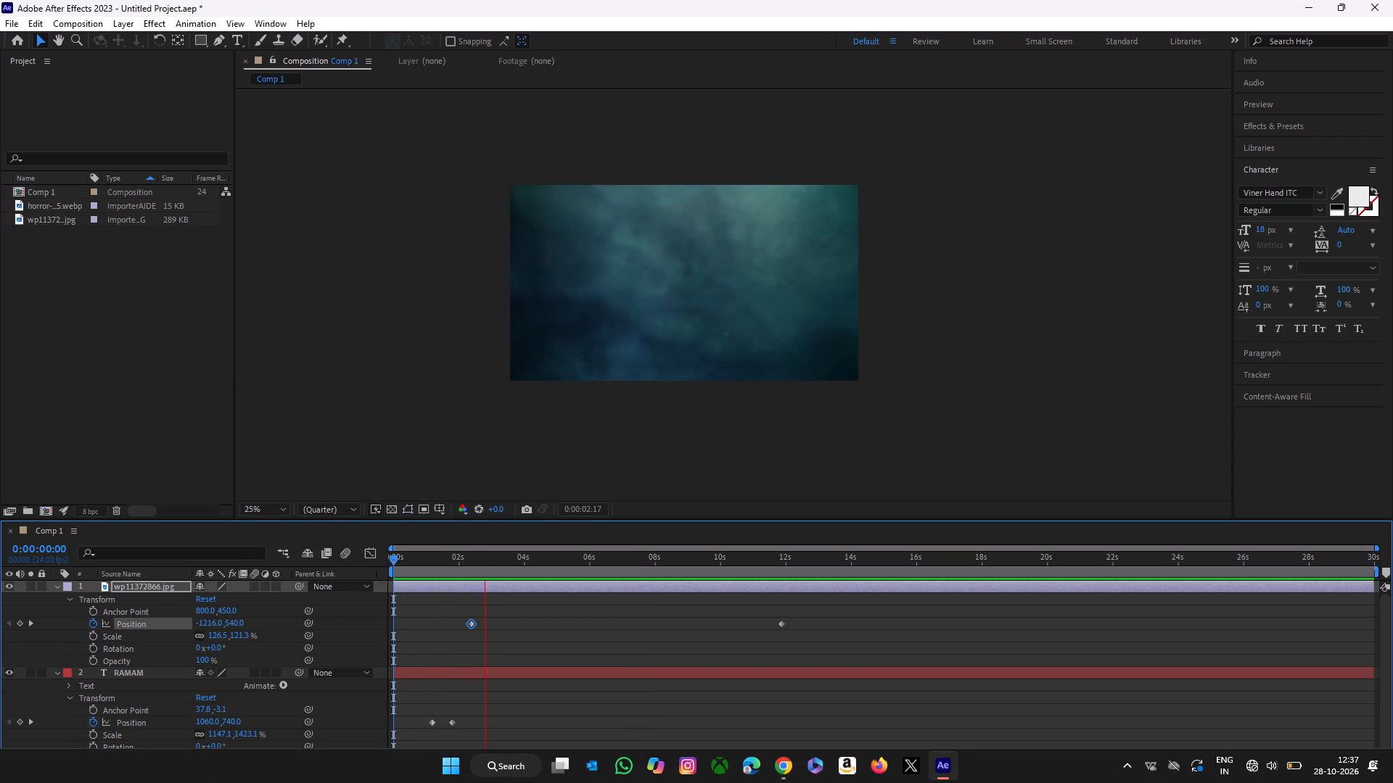
pyautogui.press('space')
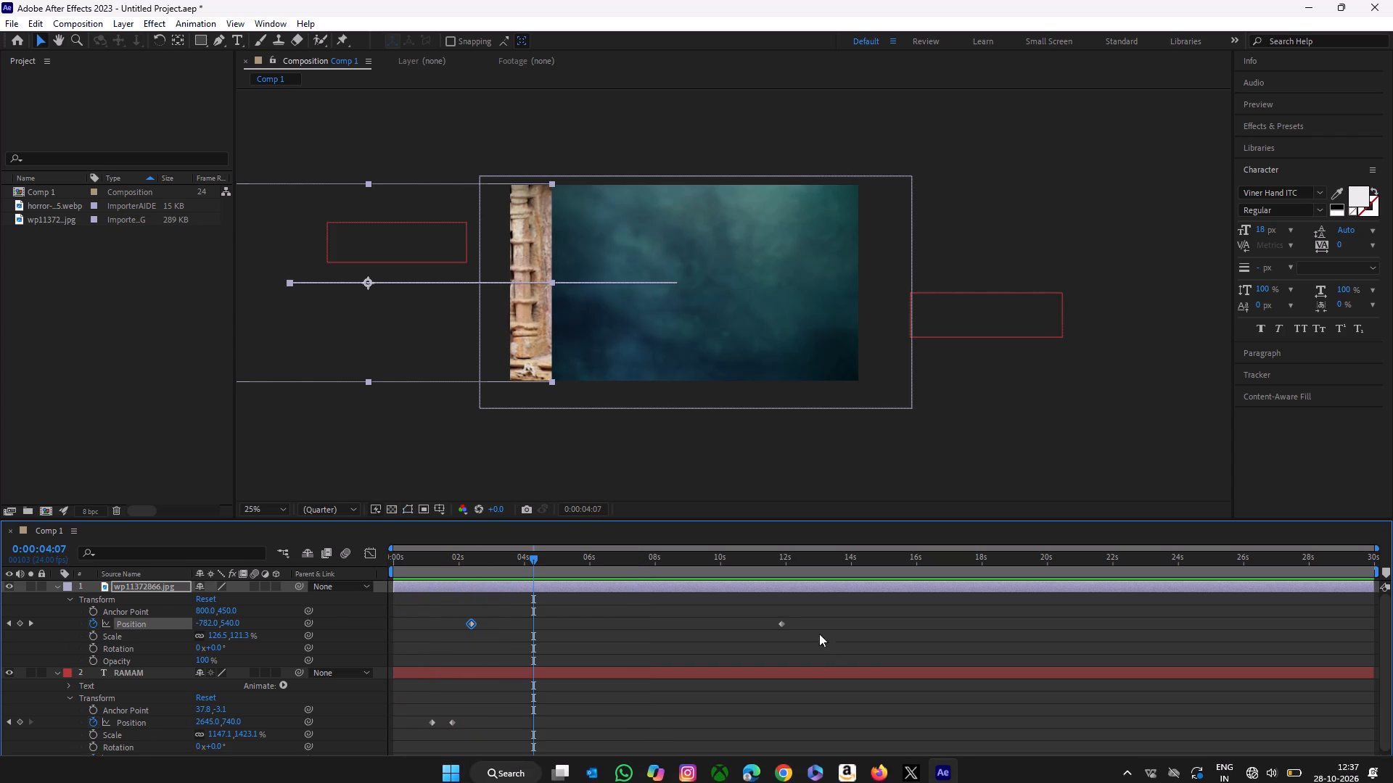
pyautogui.click(781, 620)
pyautogui.moveTo(781, 623); pyautogui.dragTo(538, 650)
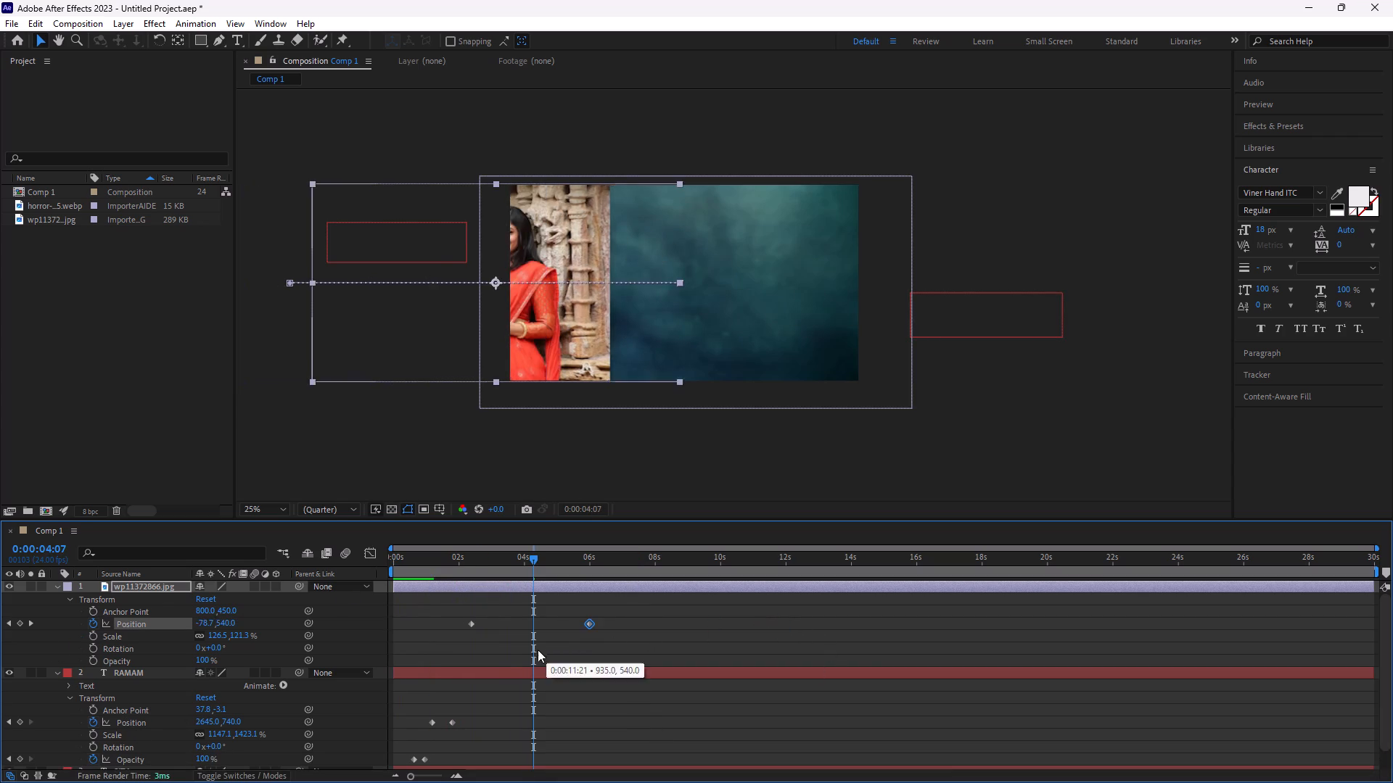
pyautogui.moveTo(538, 650); pyautogui.dragTo(517, 652)
# Play the composition from the start to check the couple image's faster slide-in.
pyautogui.moveTo(530, 555); pyautogui.dragTo(144, 614)
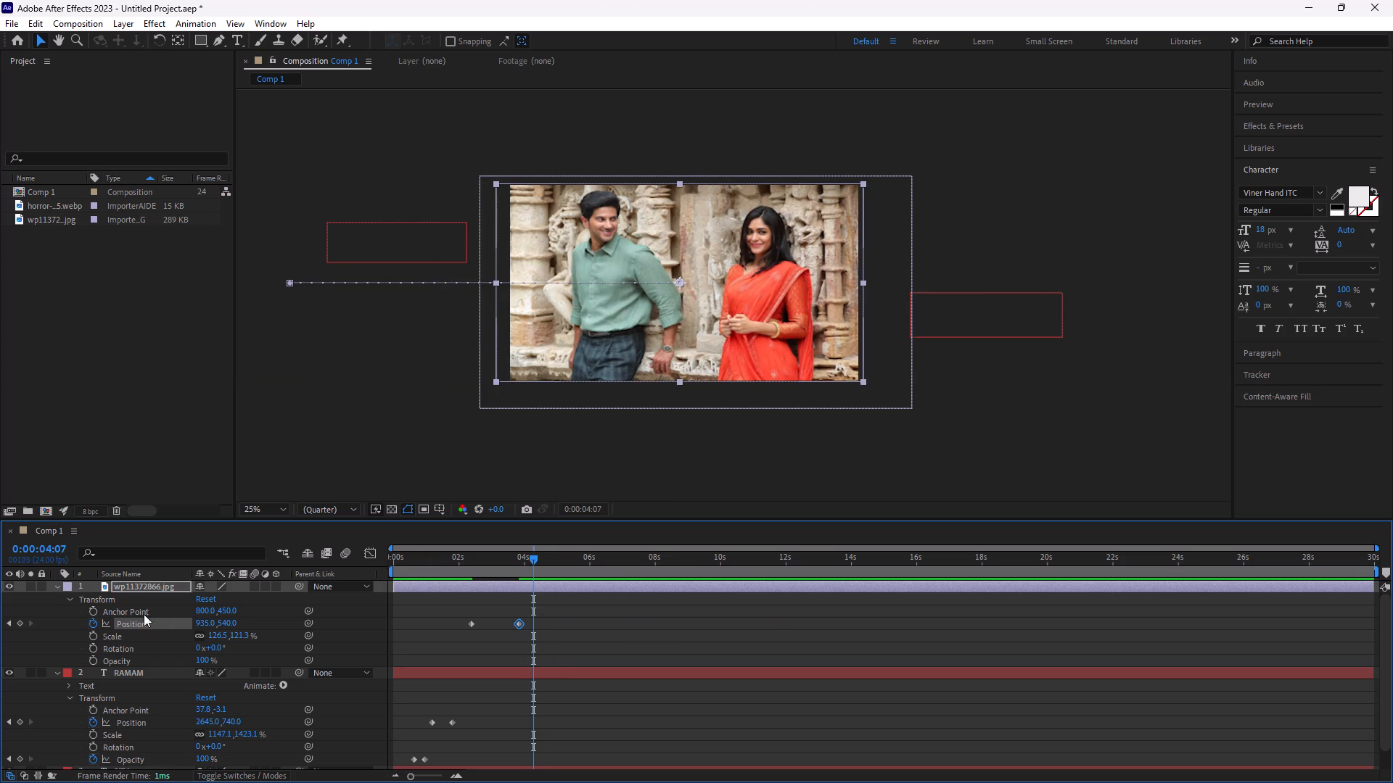
pyautogui.moveTo(144, 614); pyautogui.dragTo(117, 626)
pyautogui.press('space')
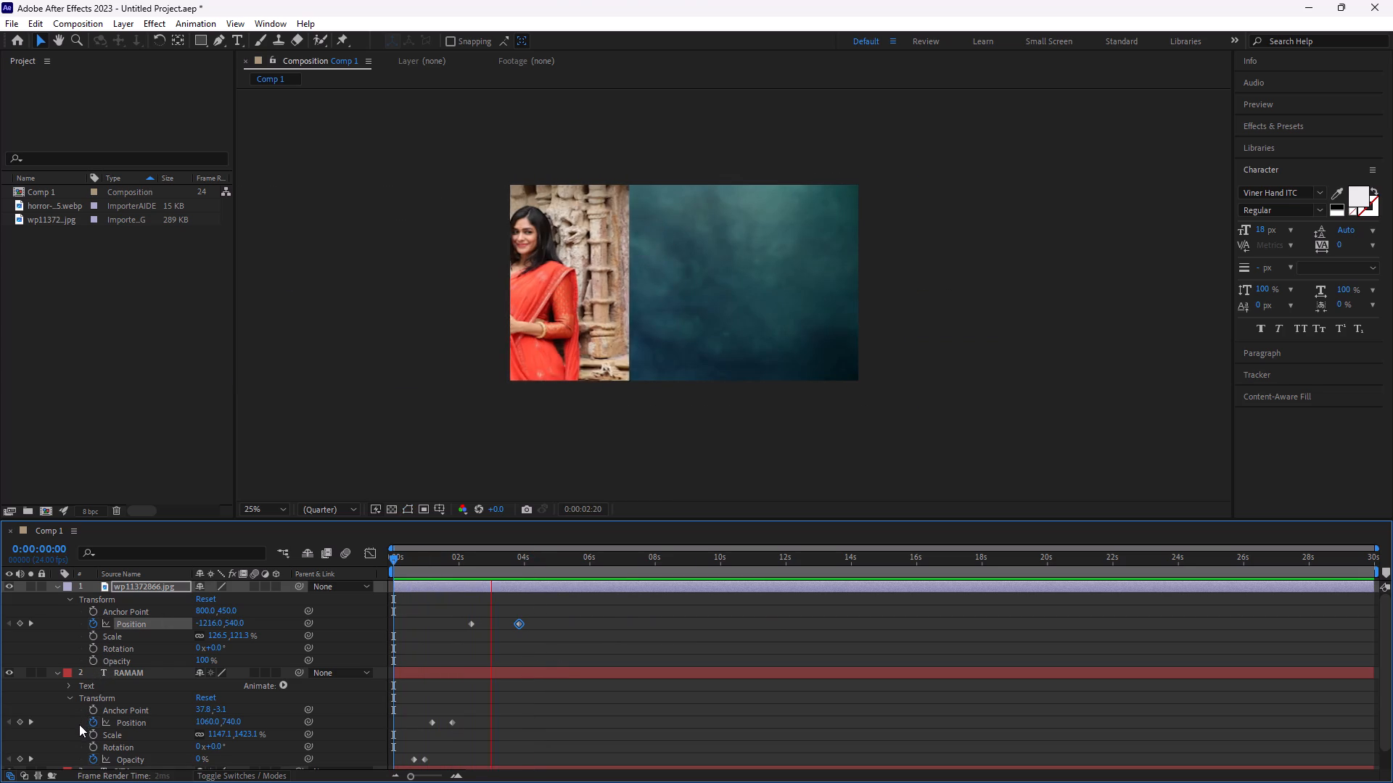
pyautogui.press('space')
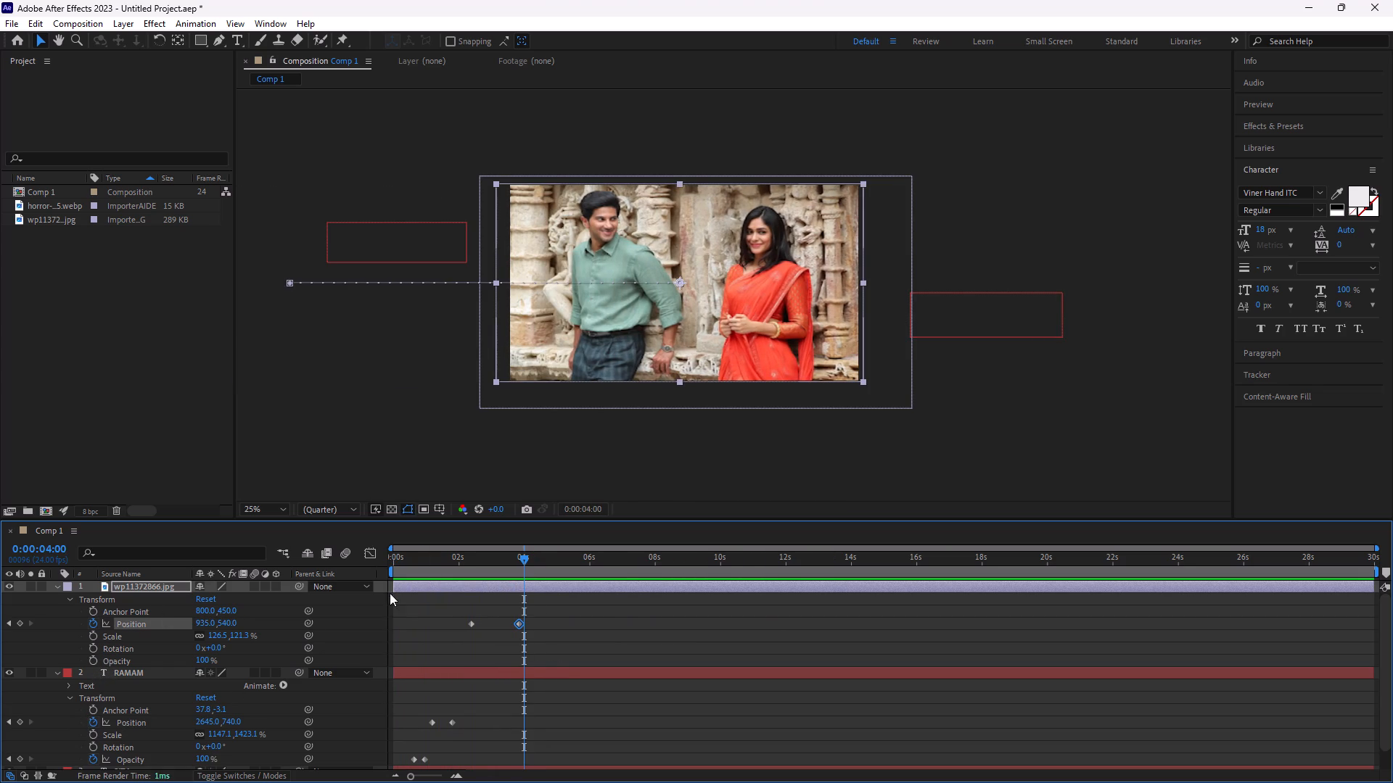
# Add a Position keyframe at 0:00:04:18 that slides the wp11372866 image off the composition's right side, with X just over 3023.
pyautogui.click(523, 553)
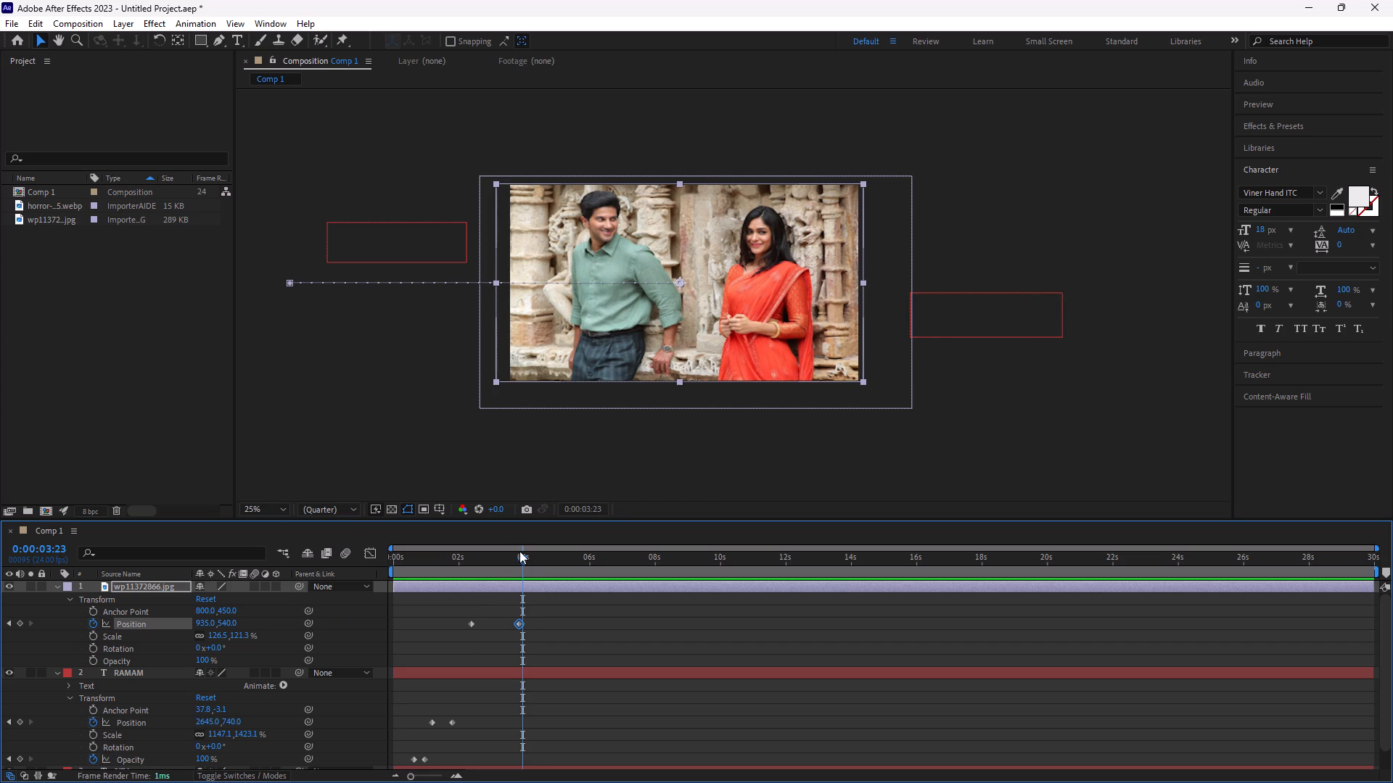
pyautogui.moveTo(524, 558); pyautogui.dragTo(551, 571)
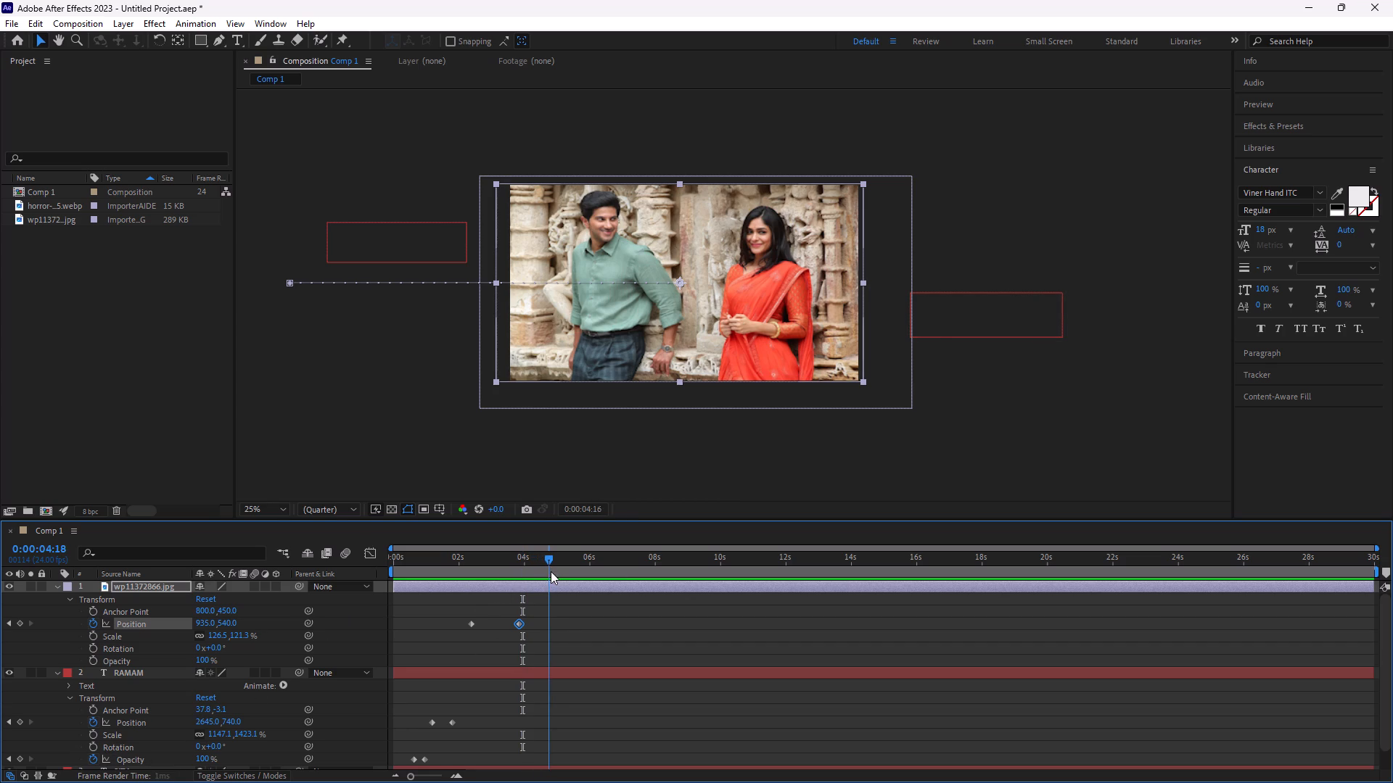
pyautogui.moveTo(551, 571); pyautogui.dragTo(550, 573)
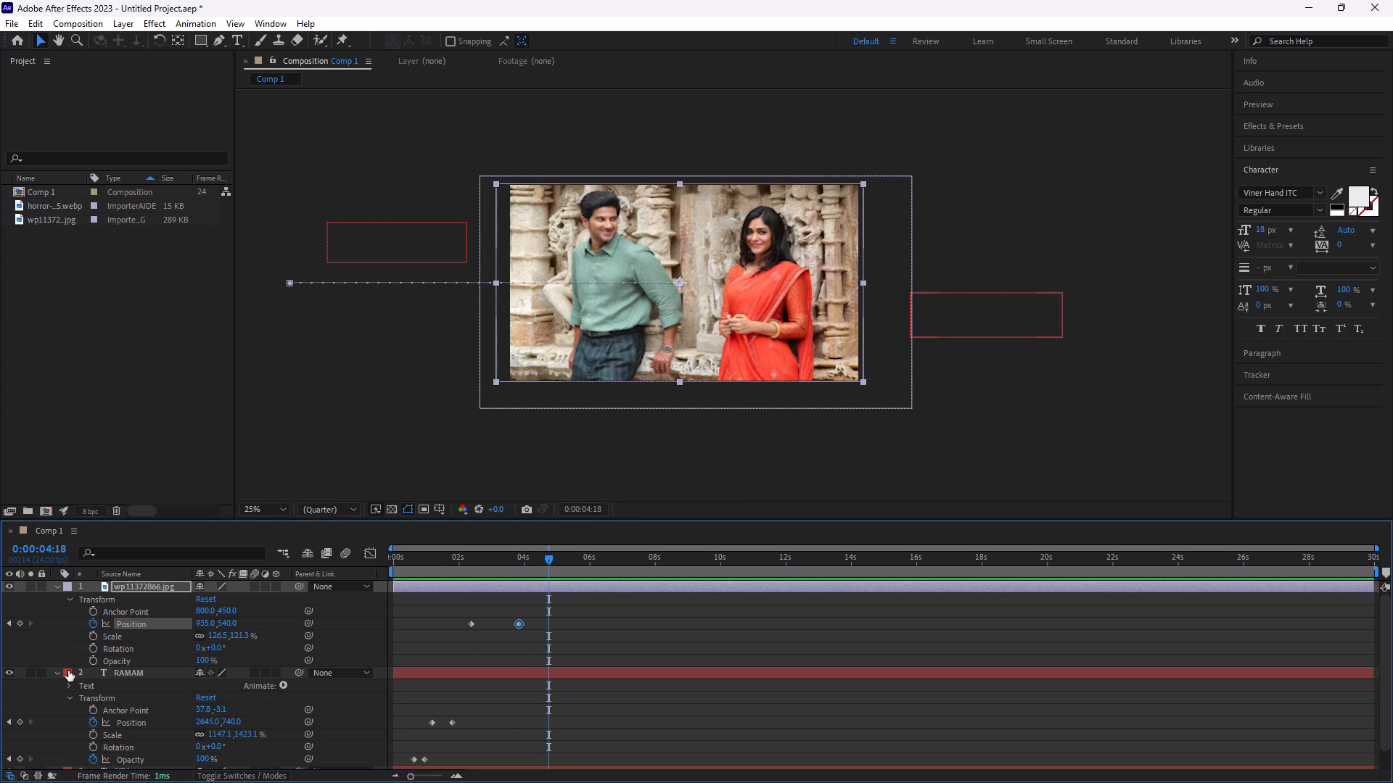
pyautogui.click(57, 674)
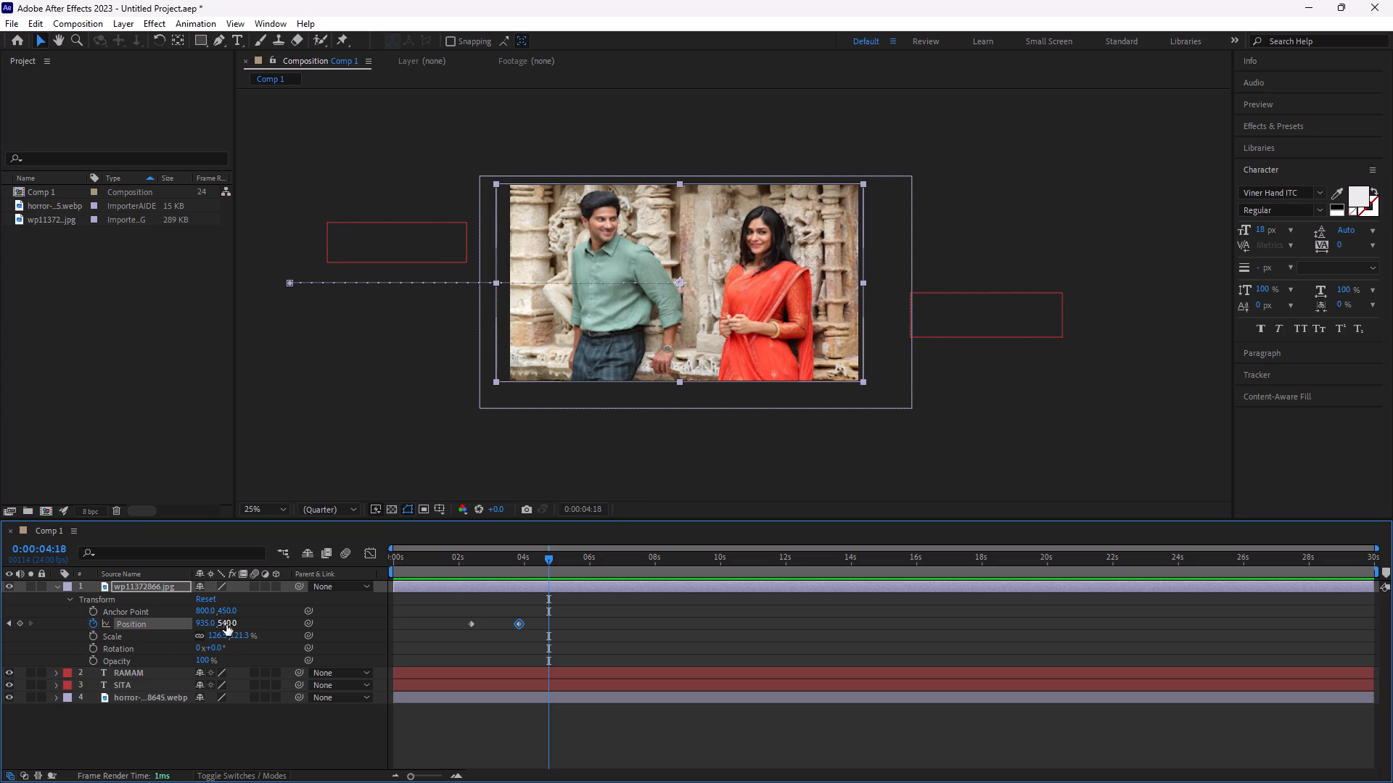
pyautogui.moveTo(226, 625); pyautogui.dragTo(219, 633)
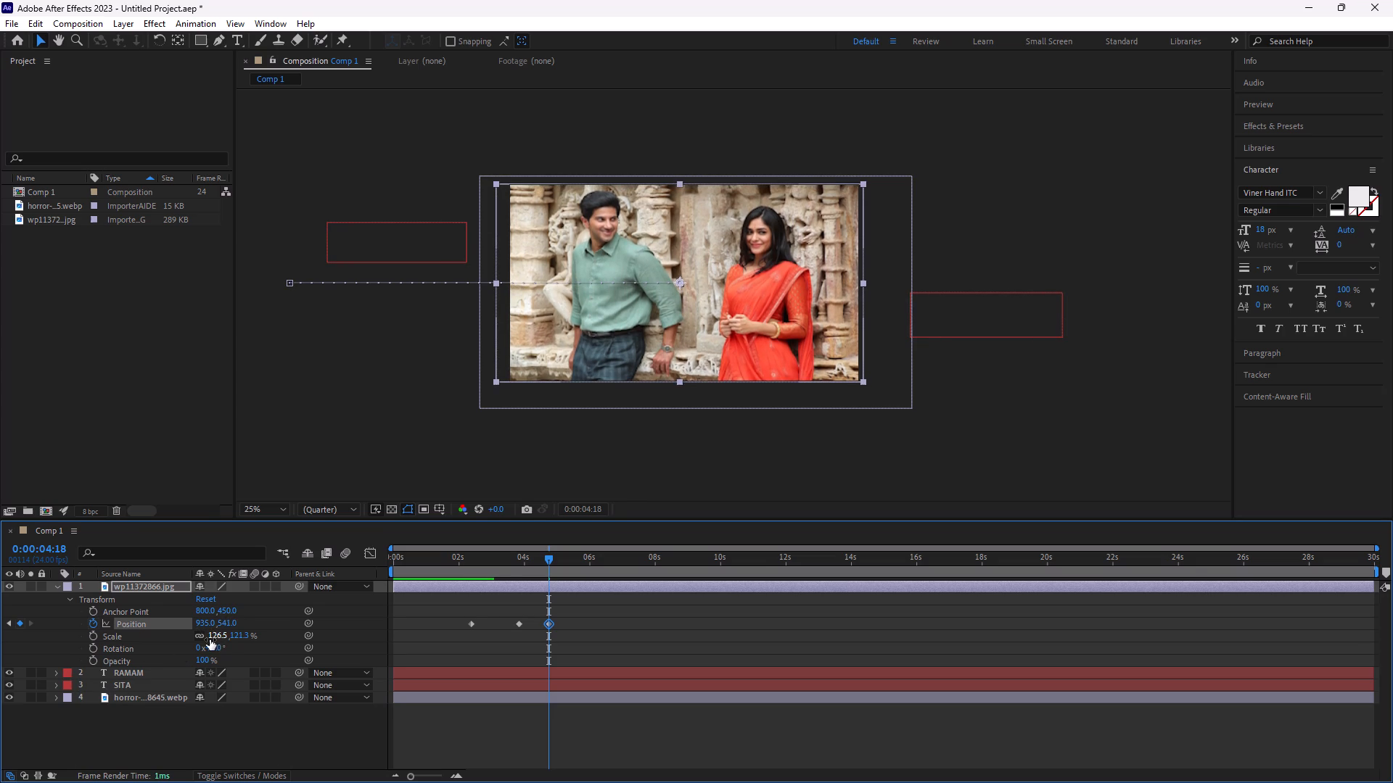
pyautogui.hotkey('ctrl', 'z')
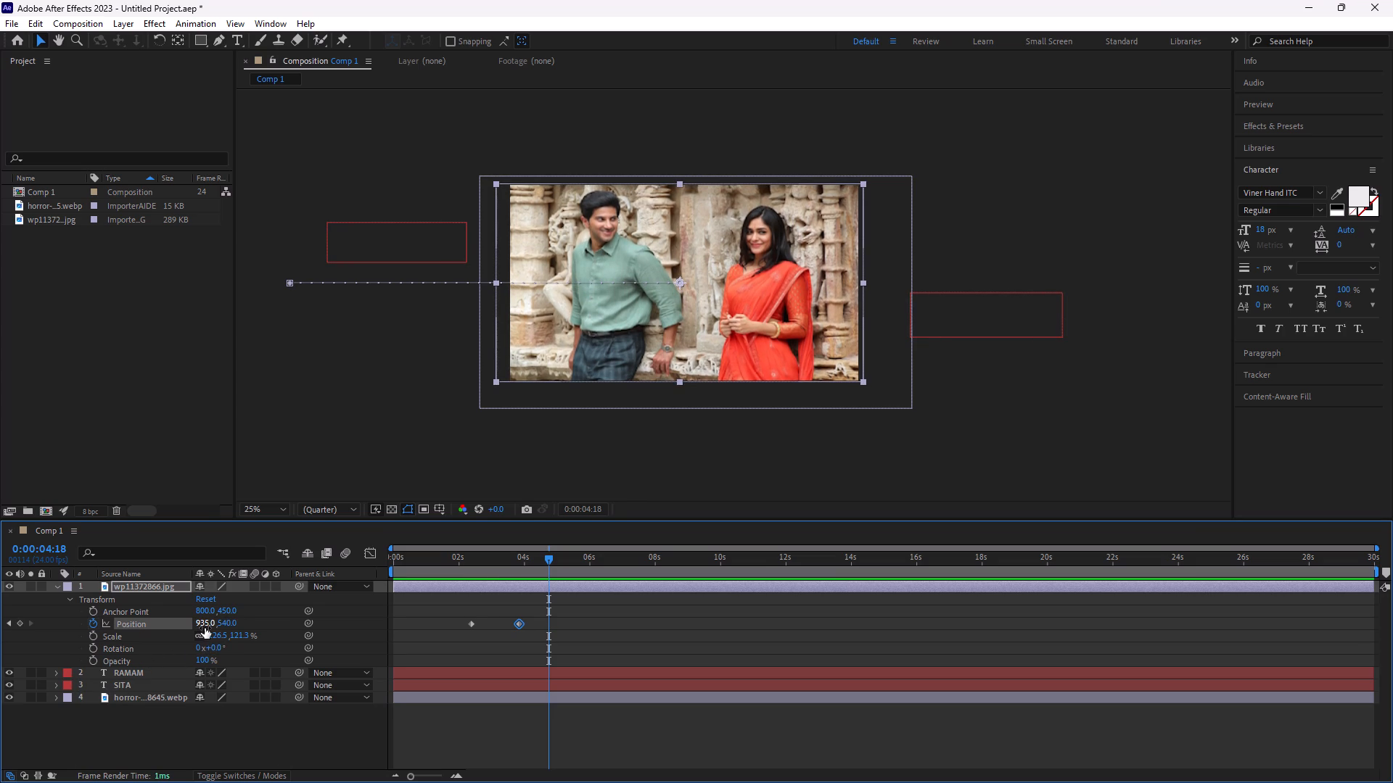
pyautogui.moveTo(200, 621); pyautogui.dragTo(591, 589)
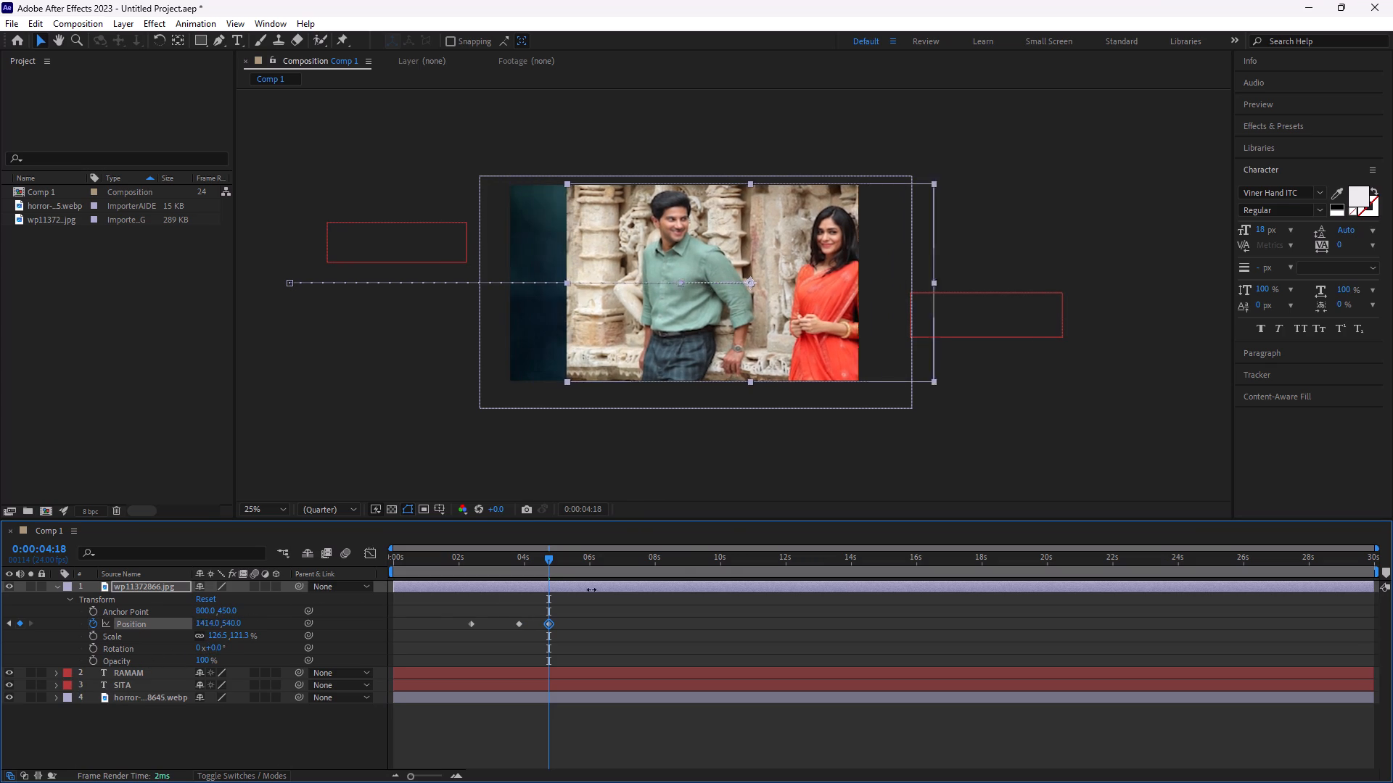
pyautogui.moveTo(591, 589); pyautogui.dragTo(1392, 370)
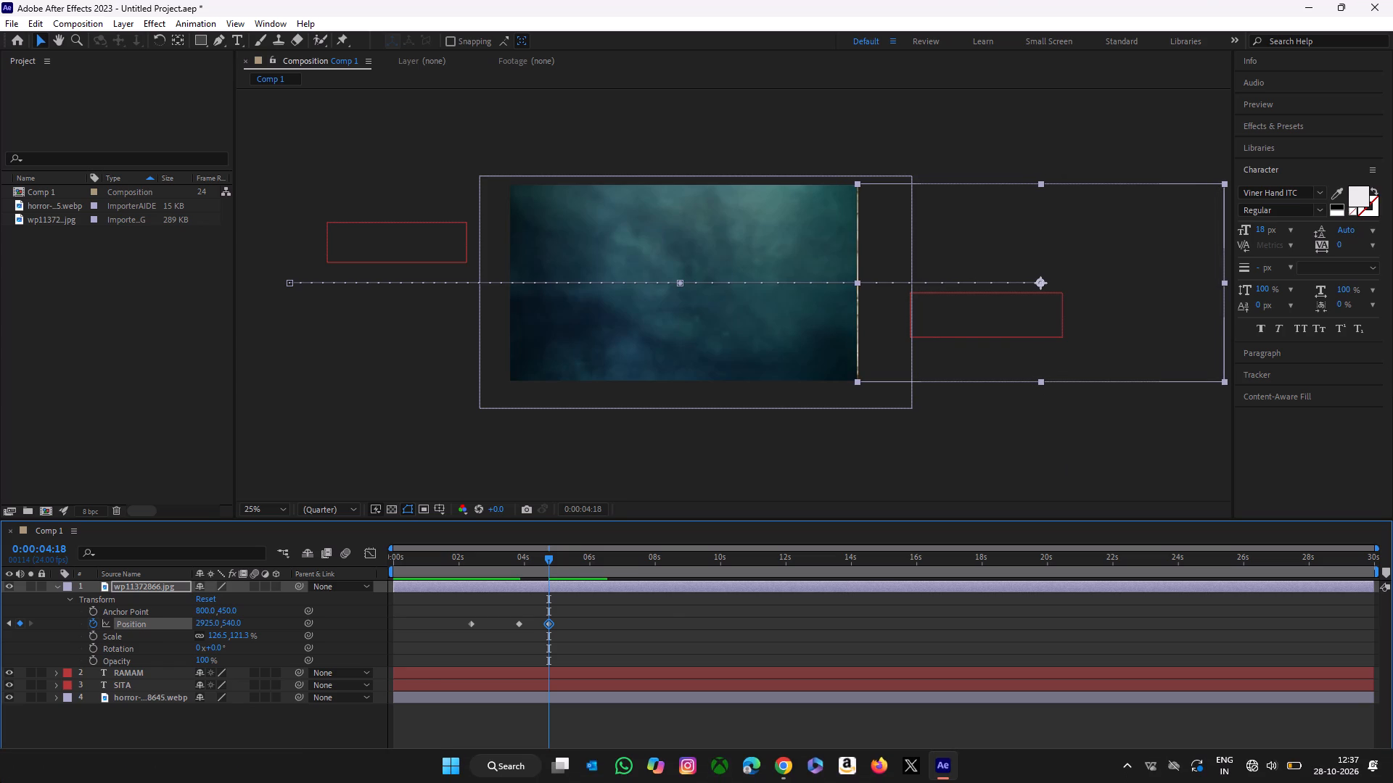
pyautogui.moveTo(205, 622); pyautogui.dragTo(276, 616)
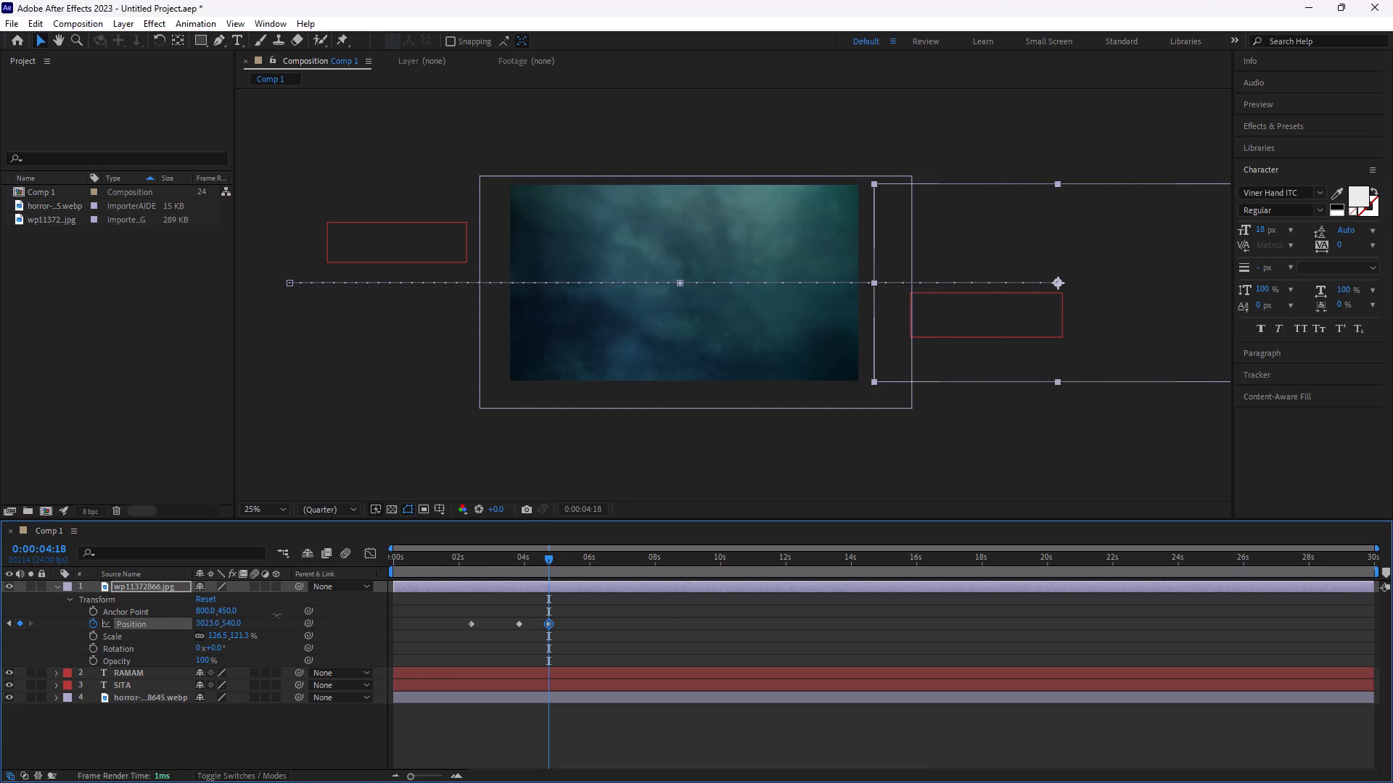
pyautogui.moveTo(276, 616); pyautogui.dragTo(283, 615)
# Play the composition repeatedly from the start to check the timing between the SITA RAMAM title exit and the couple image's slide-in.
pyautogui.moveTo(550, 560); pyautogui.dragTo(441, 618)
pyautogui.press('space')
pyautogui.press('space')
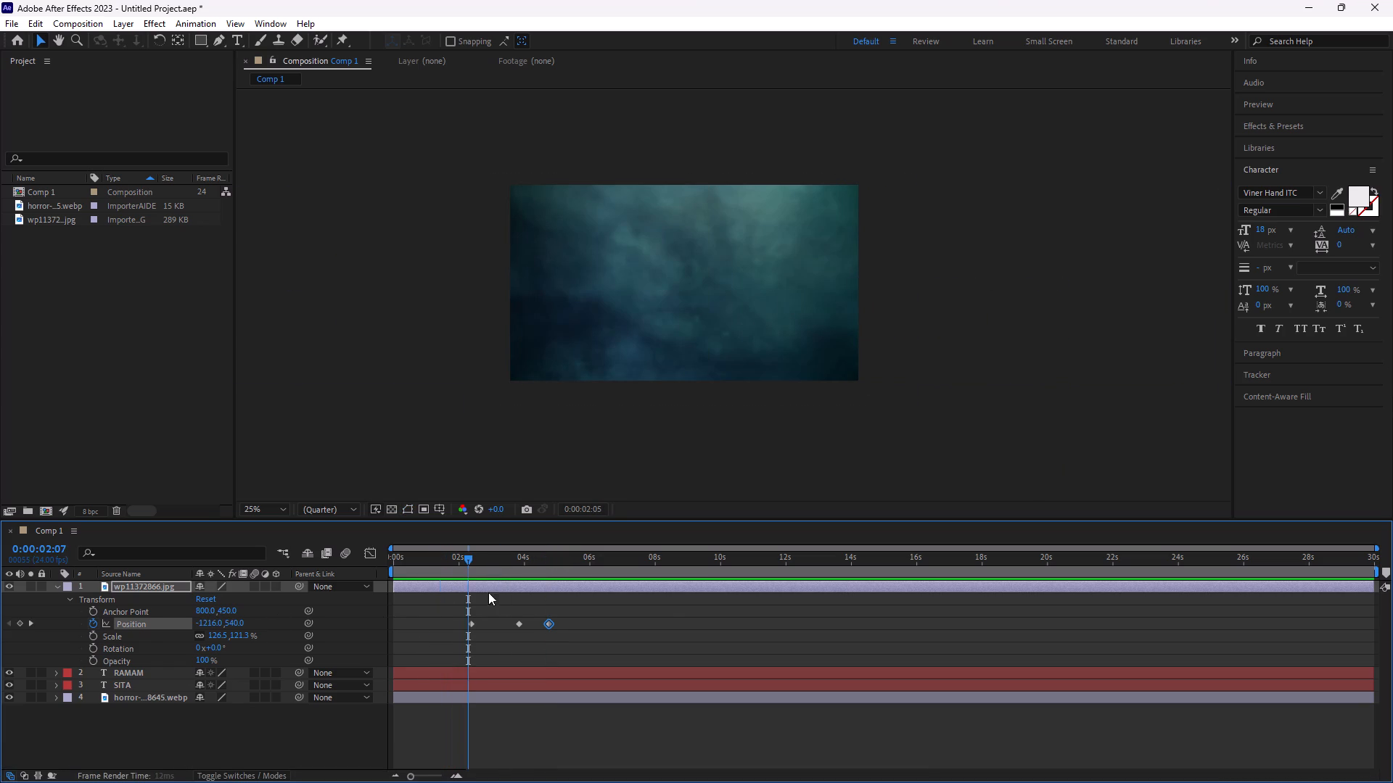
pyautogui.moveTo(467, 557); pyautogui.dragTo(395, 601)
pyautogui.press('space')
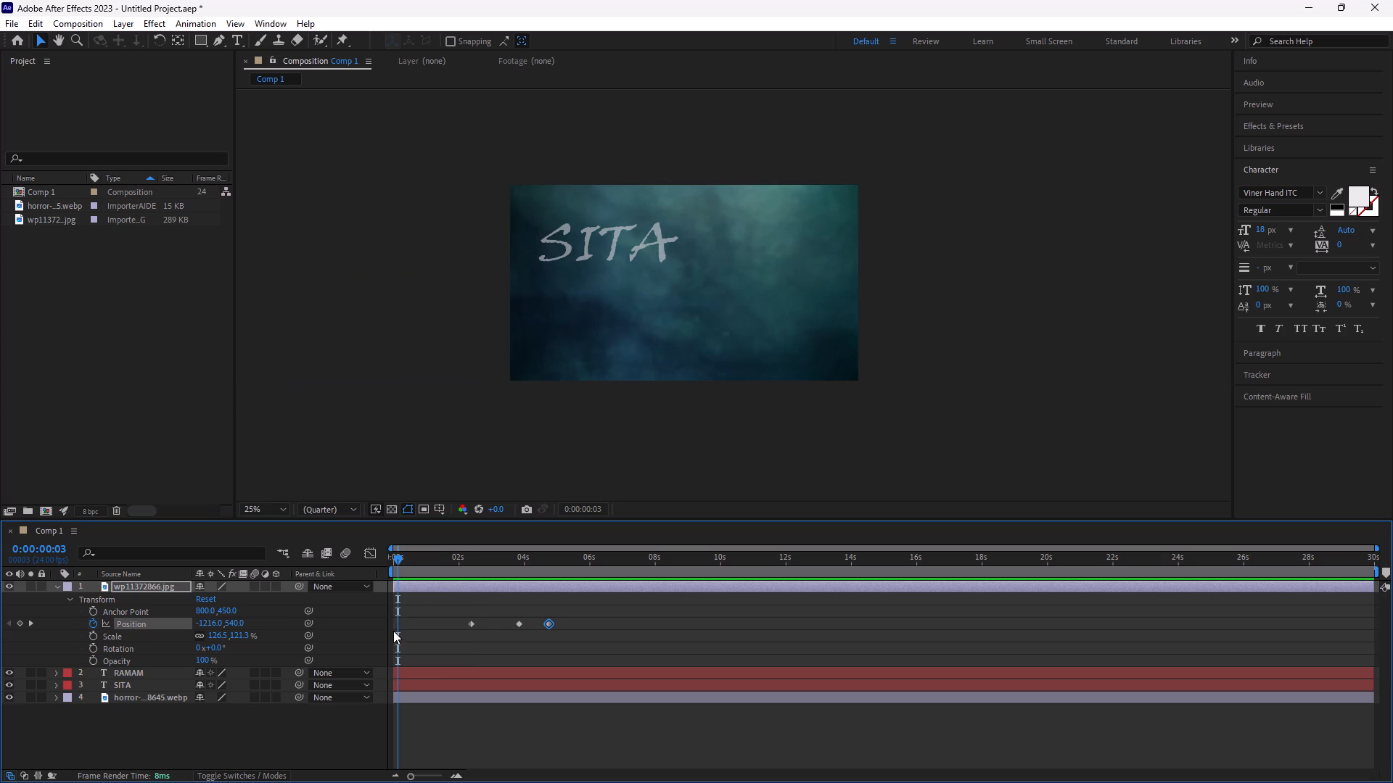
pyautogui.press('space')
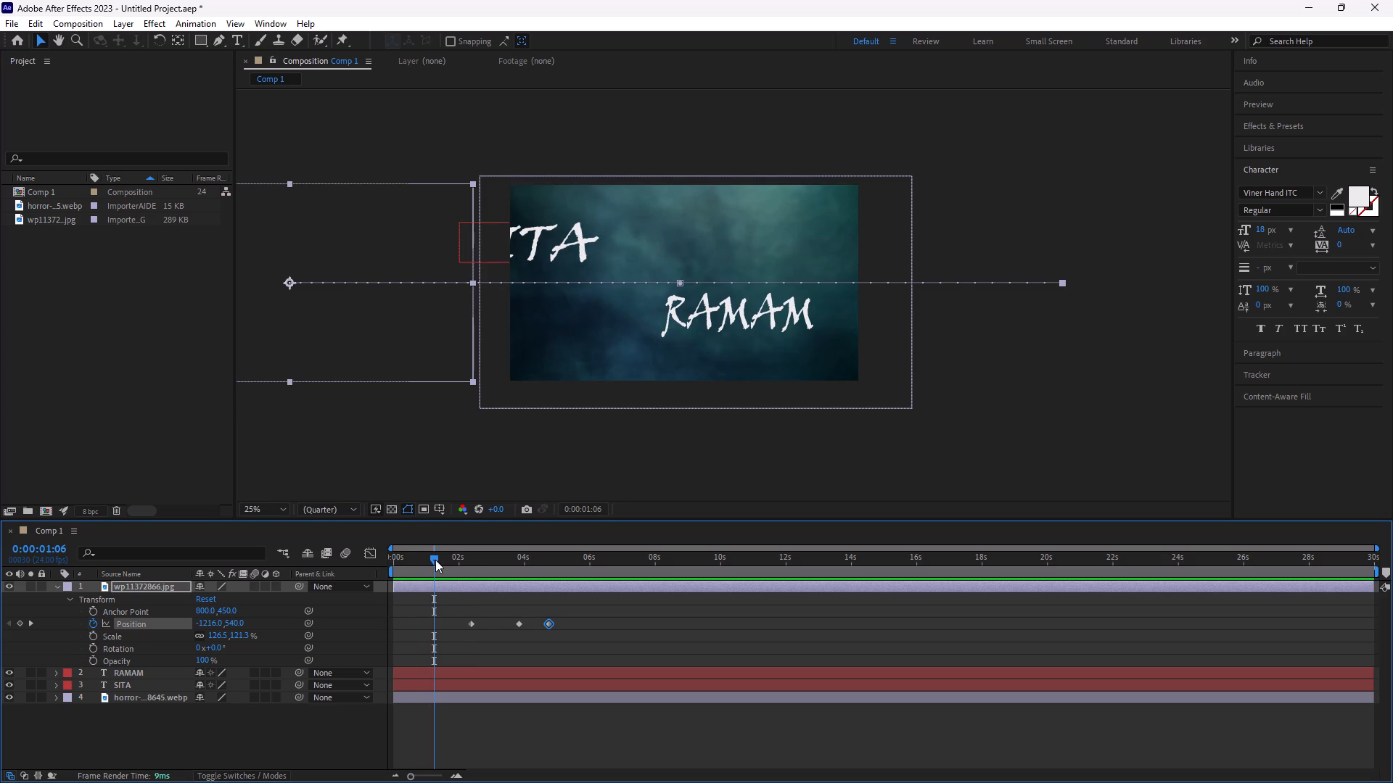
pyautogui.moveTo(432, 557); pyautogui.dragTo(345, 605)
pyautogui.press('space')
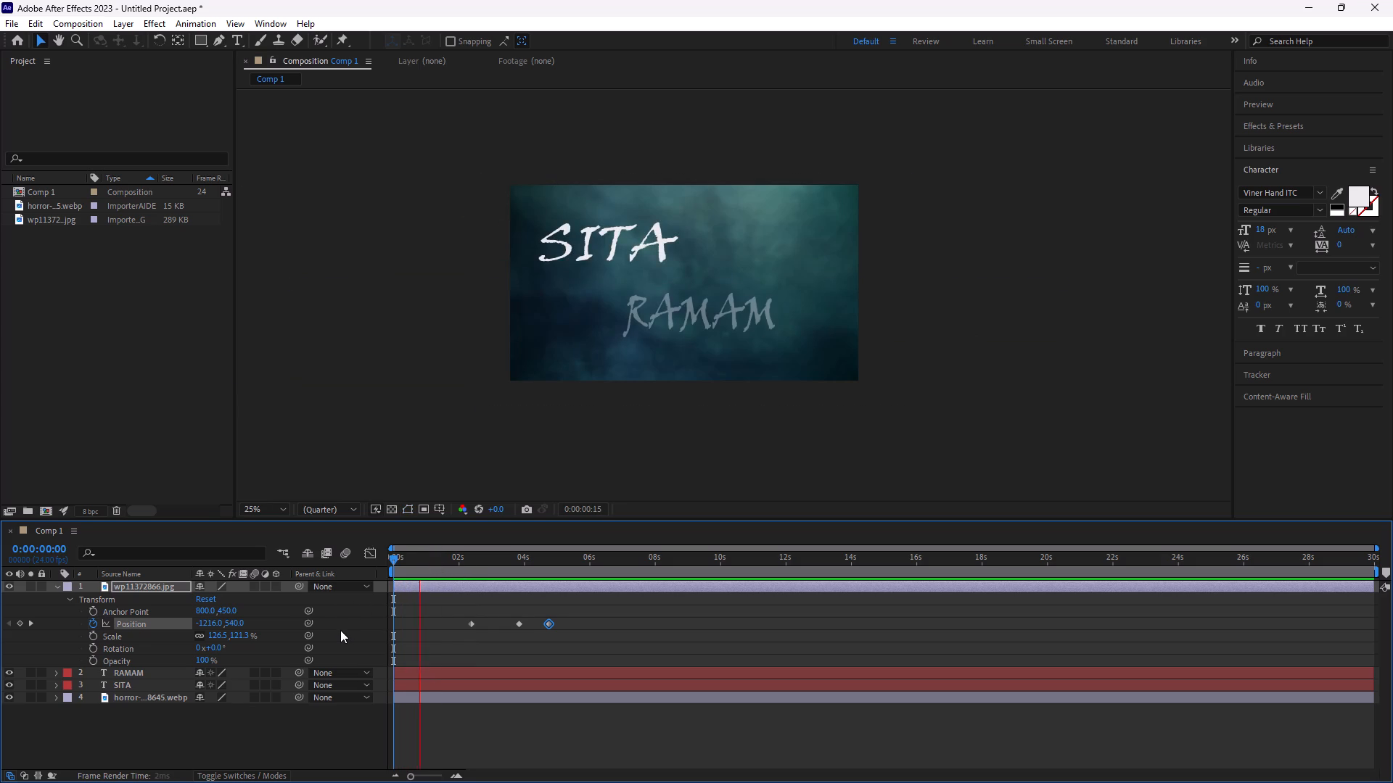
pyautogui.press('space')
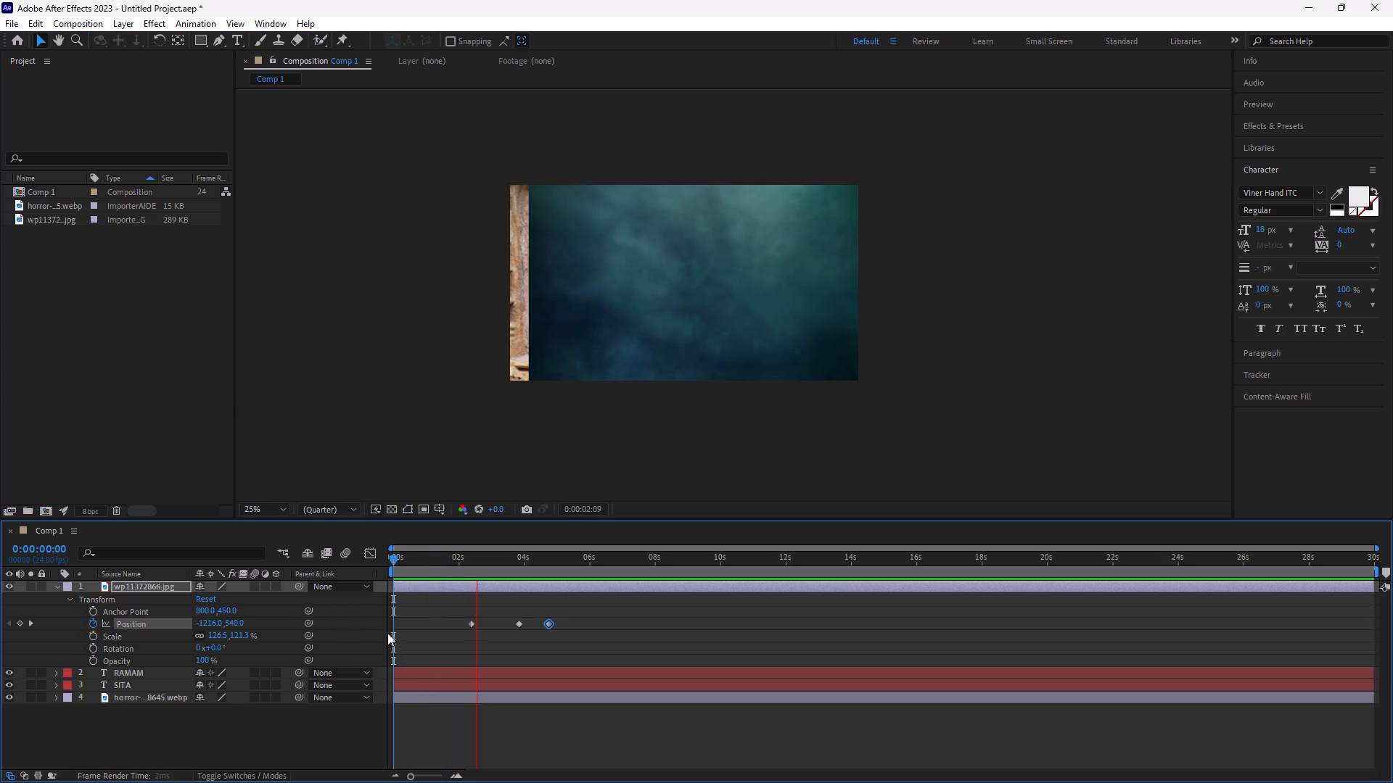
# Expand the SITA layer's transform properties and preview the opening from the start to 0:00:00:18.
pyautogui.click(54, 700)
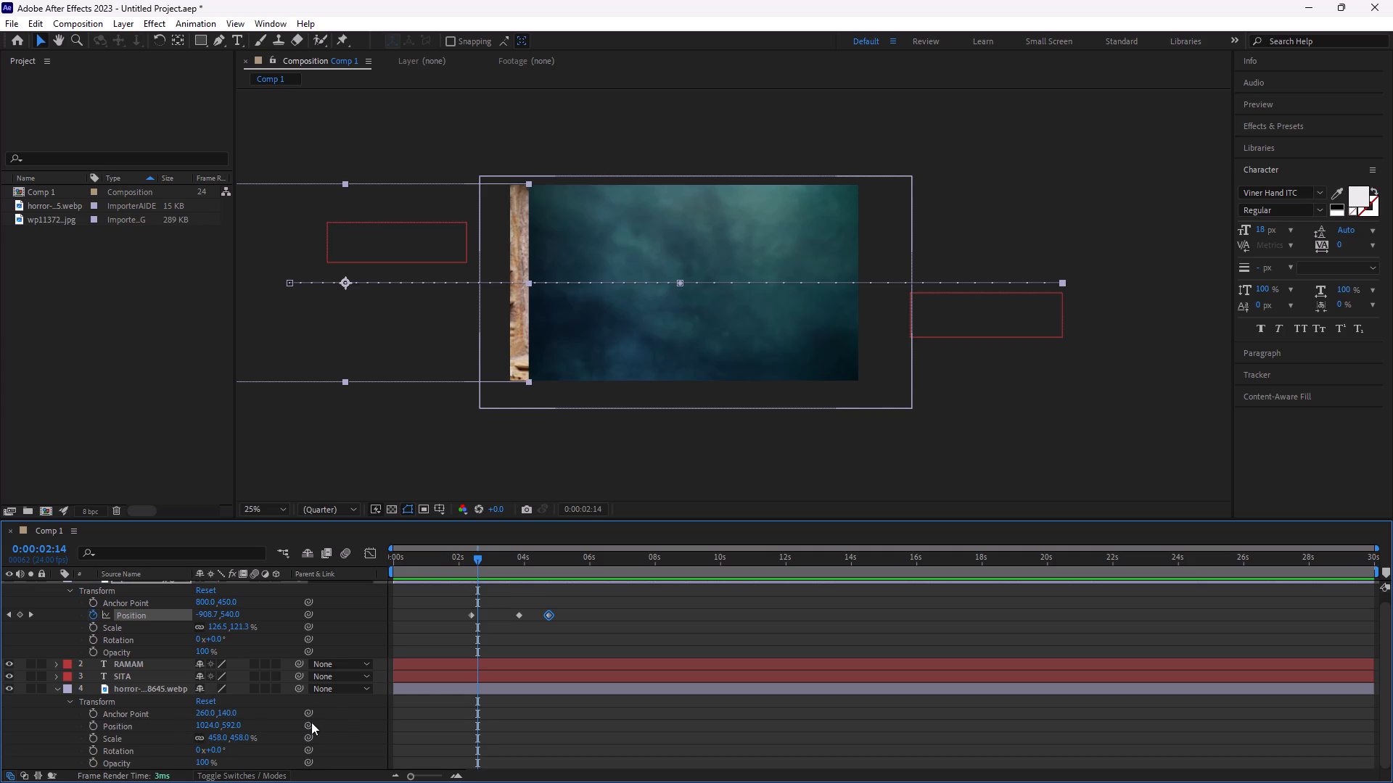
pyautogui.click(54, 677)
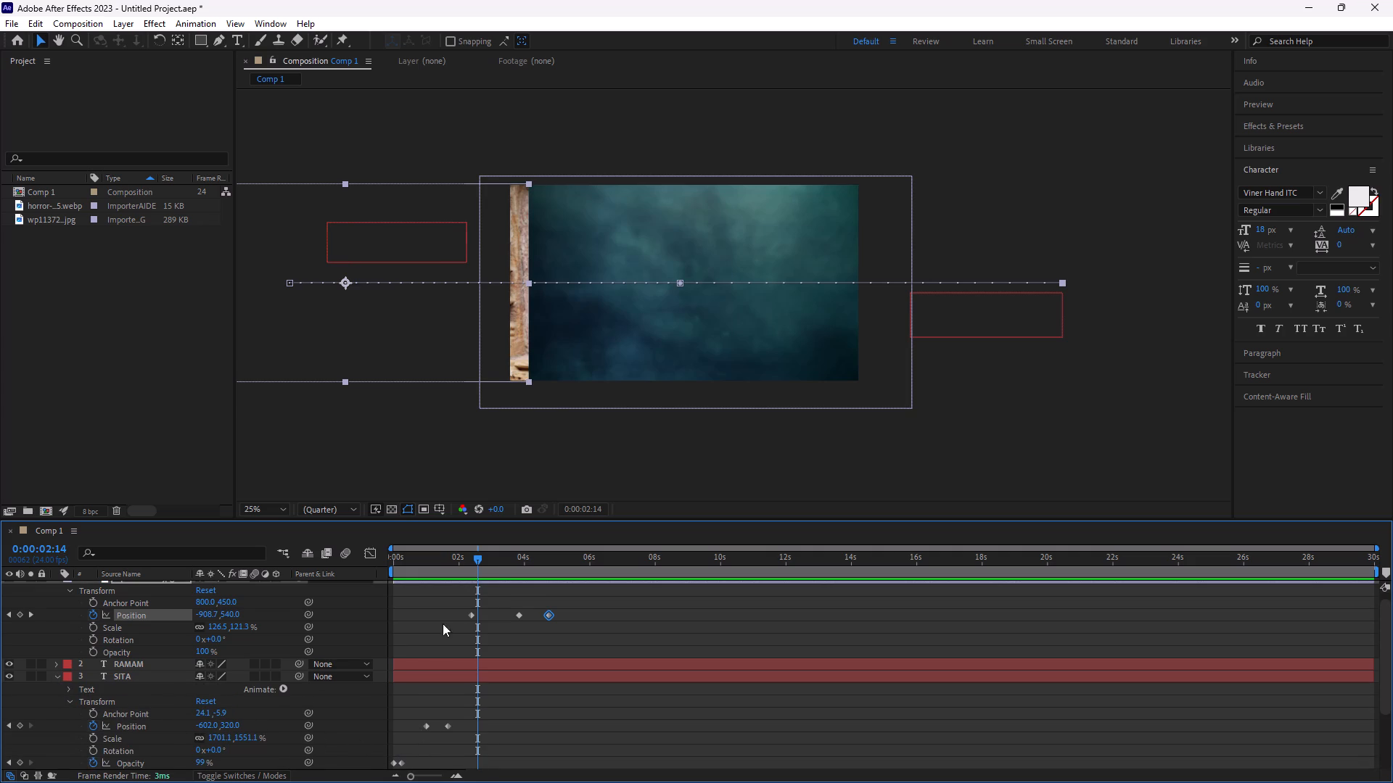
pyautogui.moveTo(477, 561); pyautogui.dragTo(284, 695)
pyautogui.press('space')
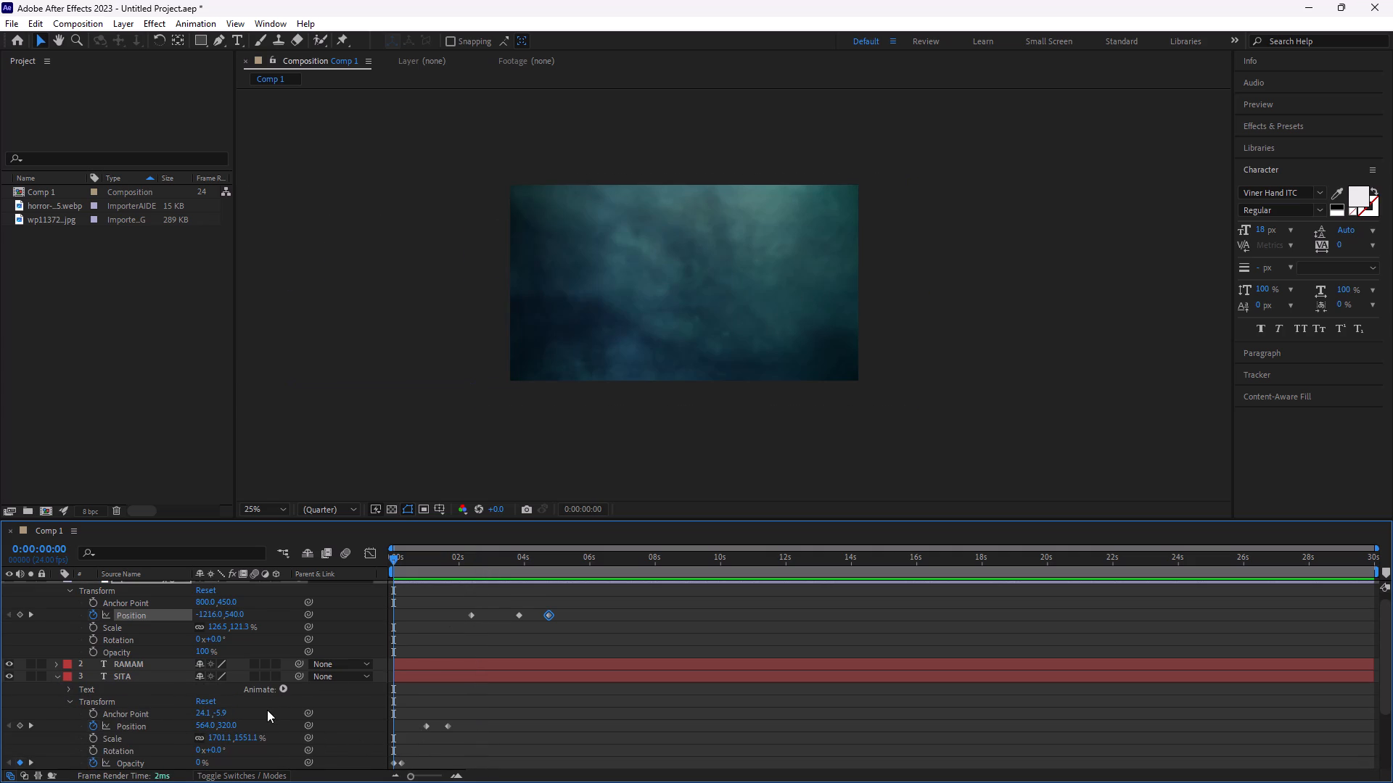
pyautogui.press('space')
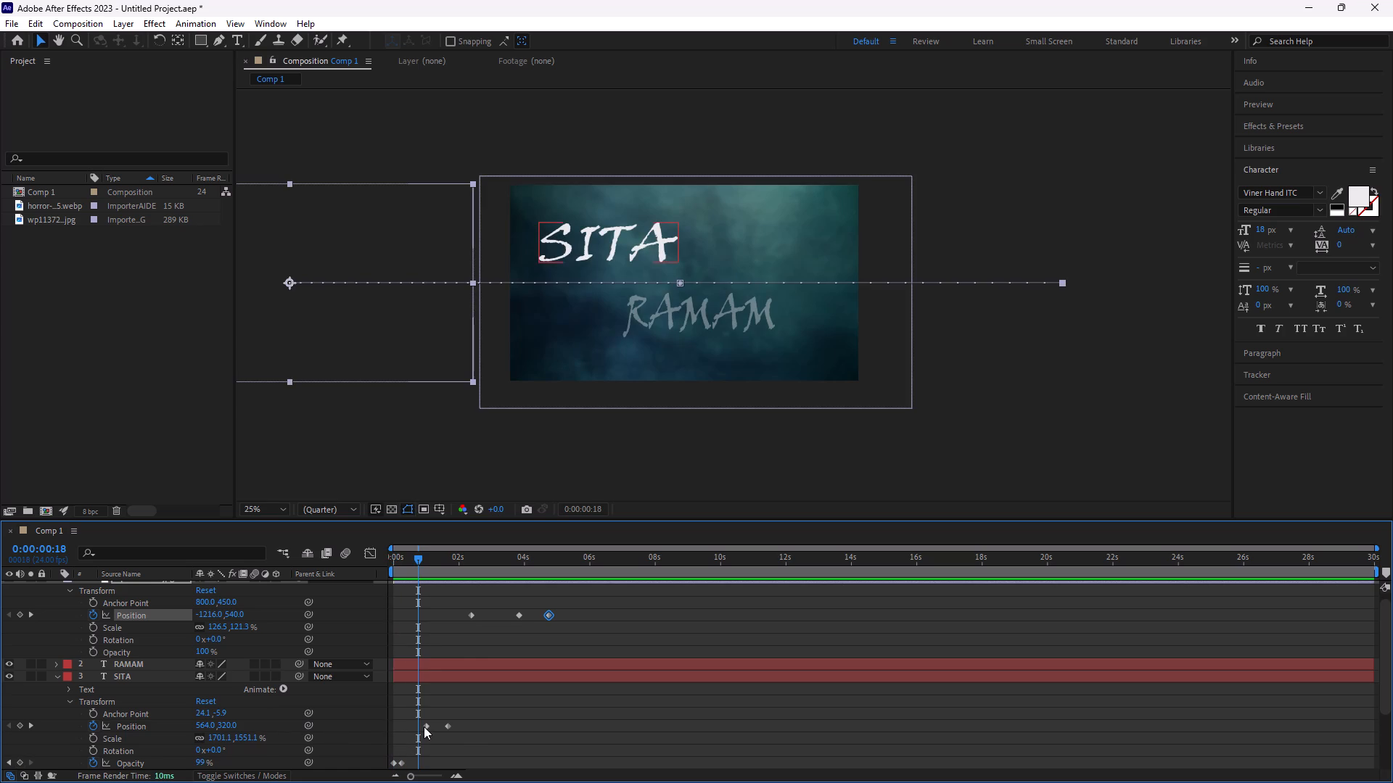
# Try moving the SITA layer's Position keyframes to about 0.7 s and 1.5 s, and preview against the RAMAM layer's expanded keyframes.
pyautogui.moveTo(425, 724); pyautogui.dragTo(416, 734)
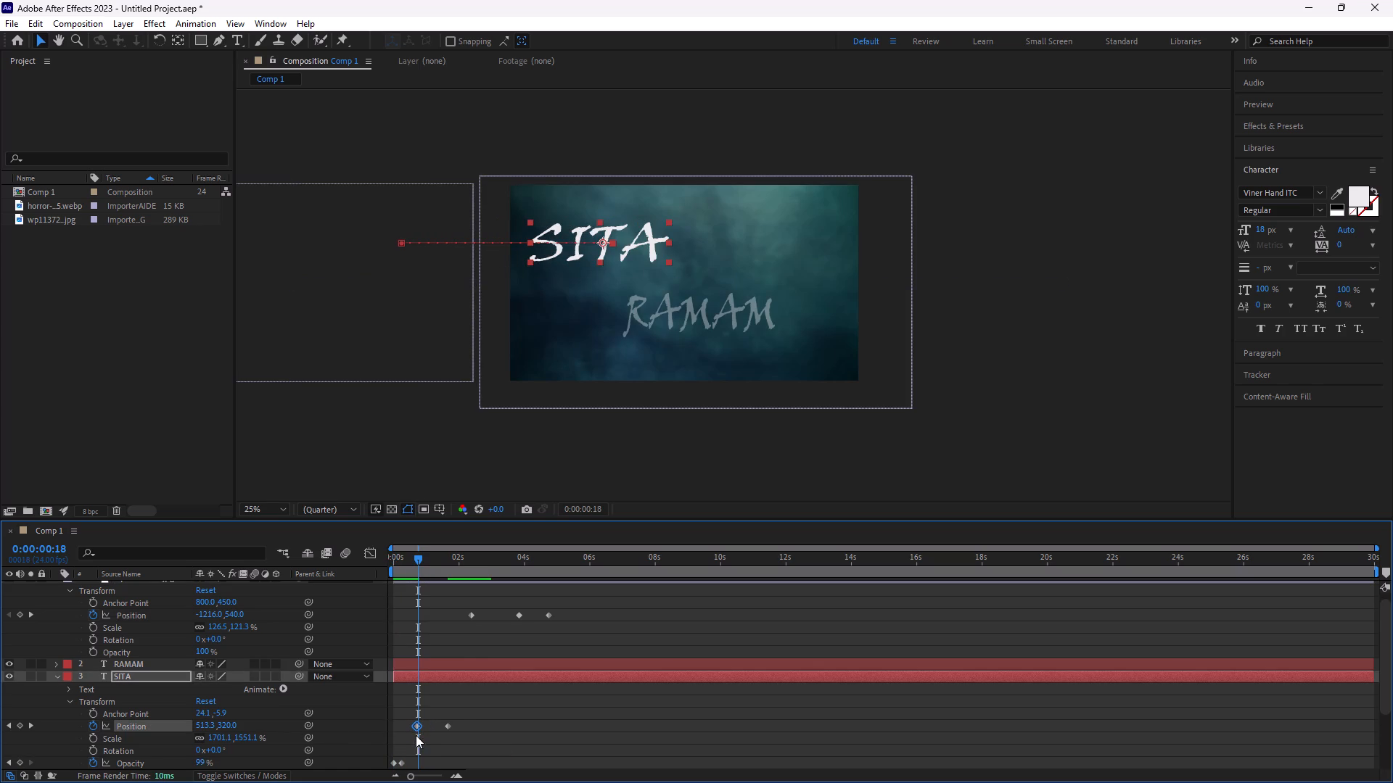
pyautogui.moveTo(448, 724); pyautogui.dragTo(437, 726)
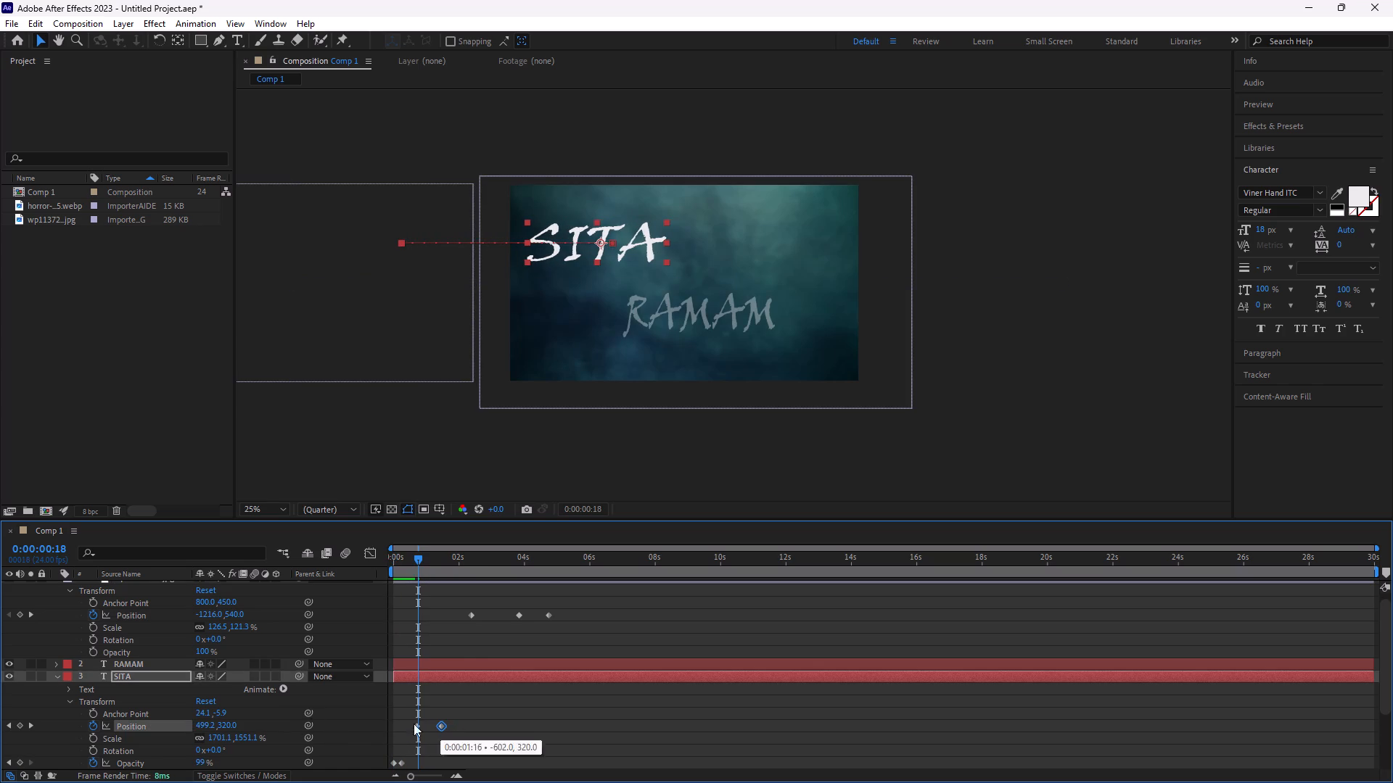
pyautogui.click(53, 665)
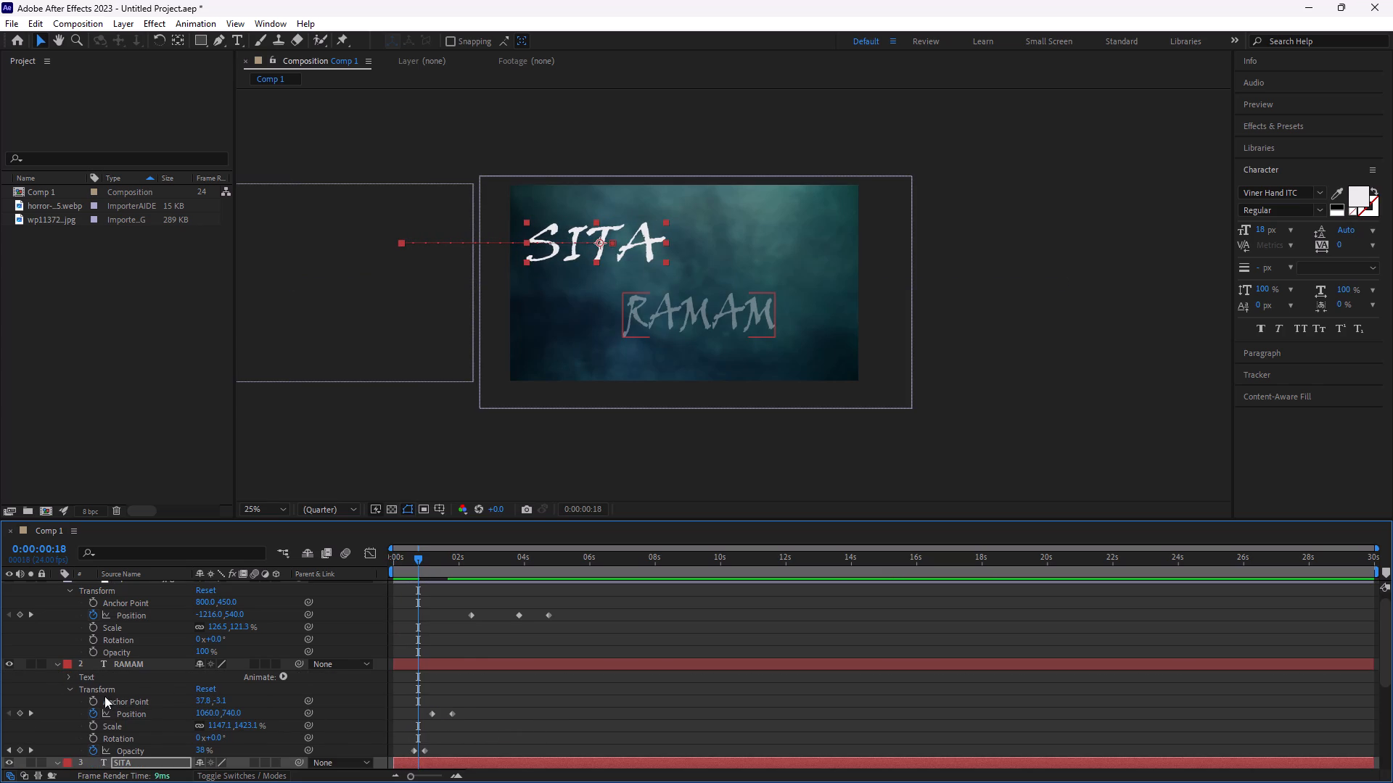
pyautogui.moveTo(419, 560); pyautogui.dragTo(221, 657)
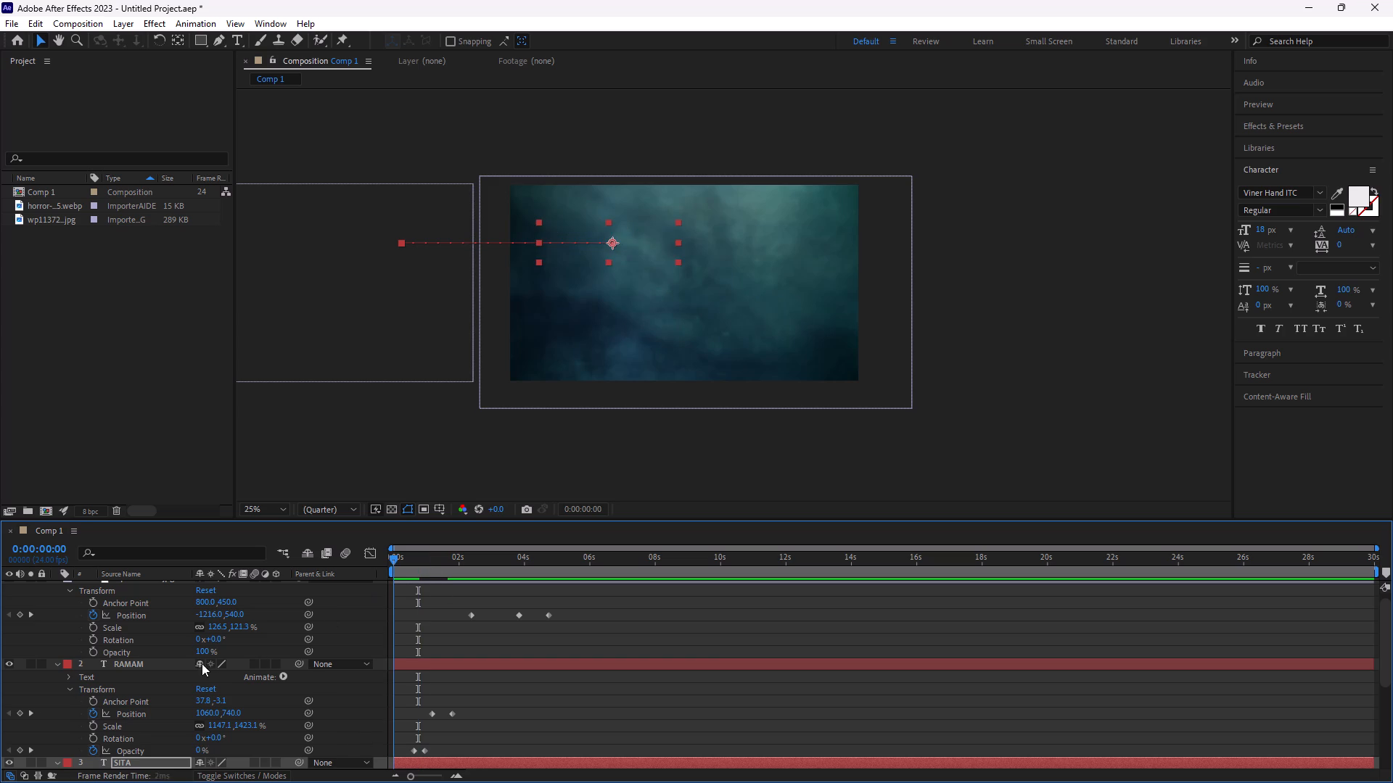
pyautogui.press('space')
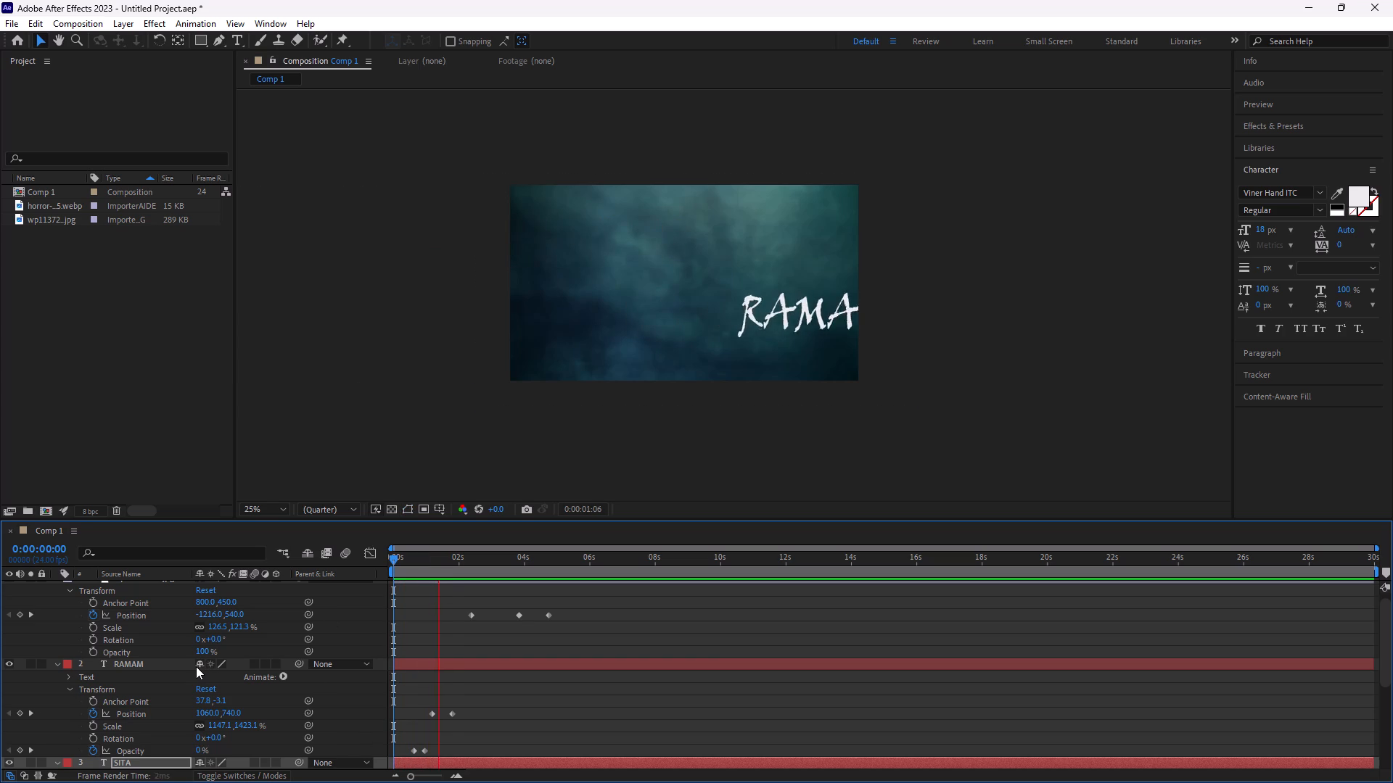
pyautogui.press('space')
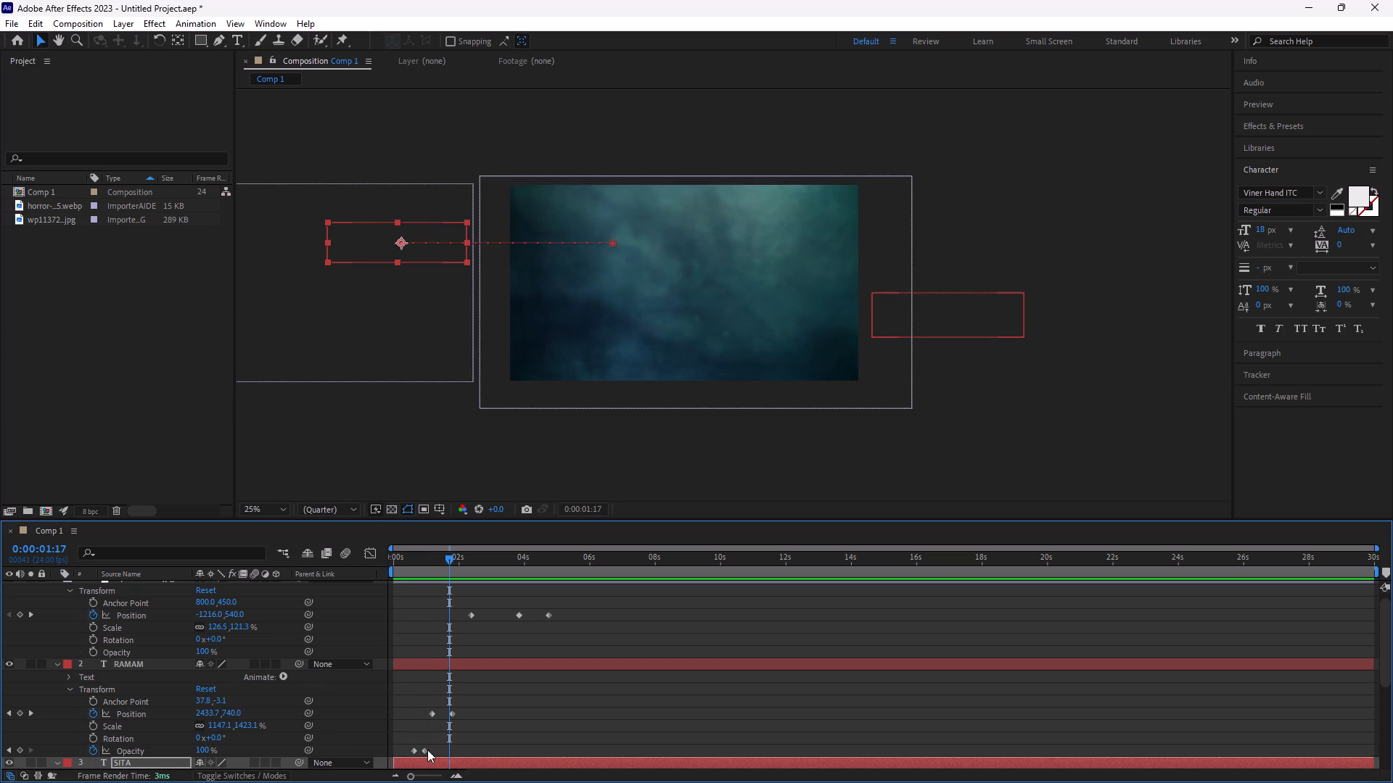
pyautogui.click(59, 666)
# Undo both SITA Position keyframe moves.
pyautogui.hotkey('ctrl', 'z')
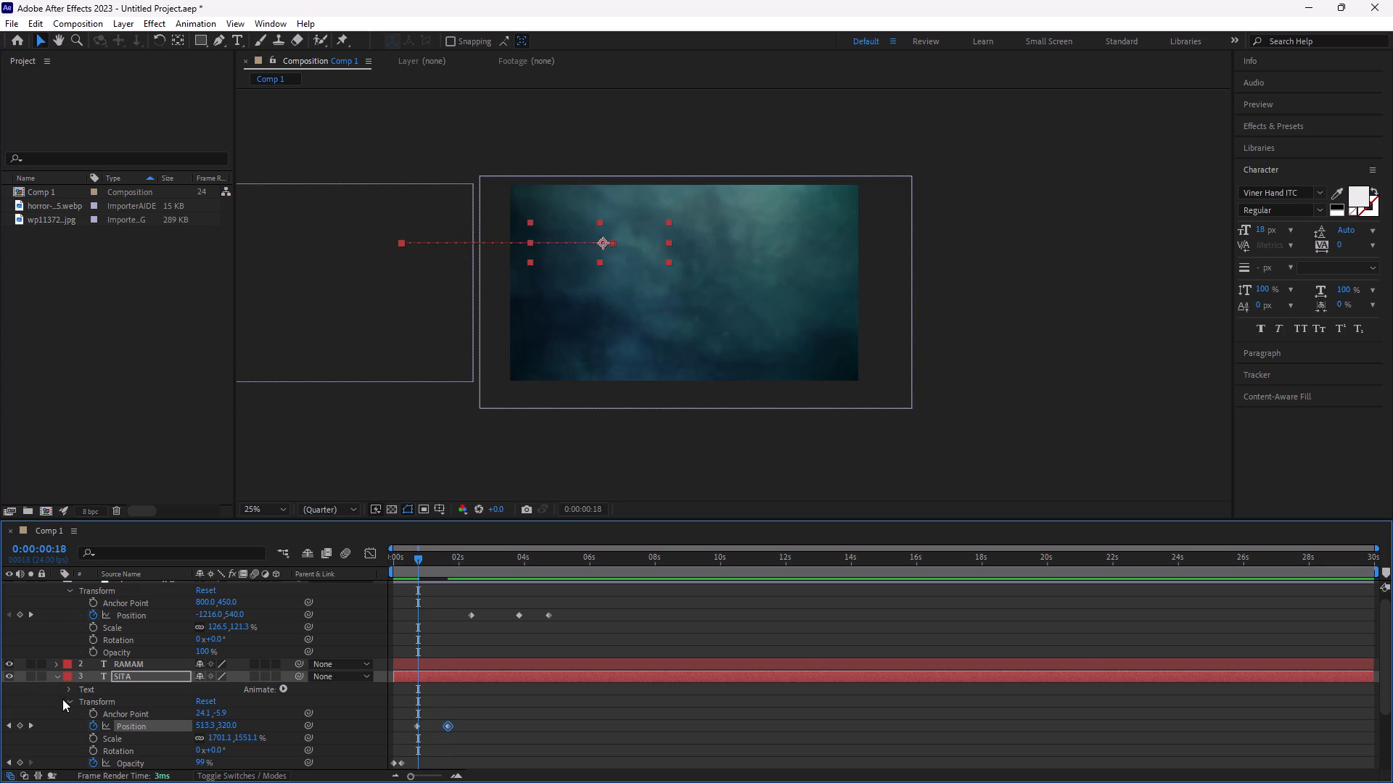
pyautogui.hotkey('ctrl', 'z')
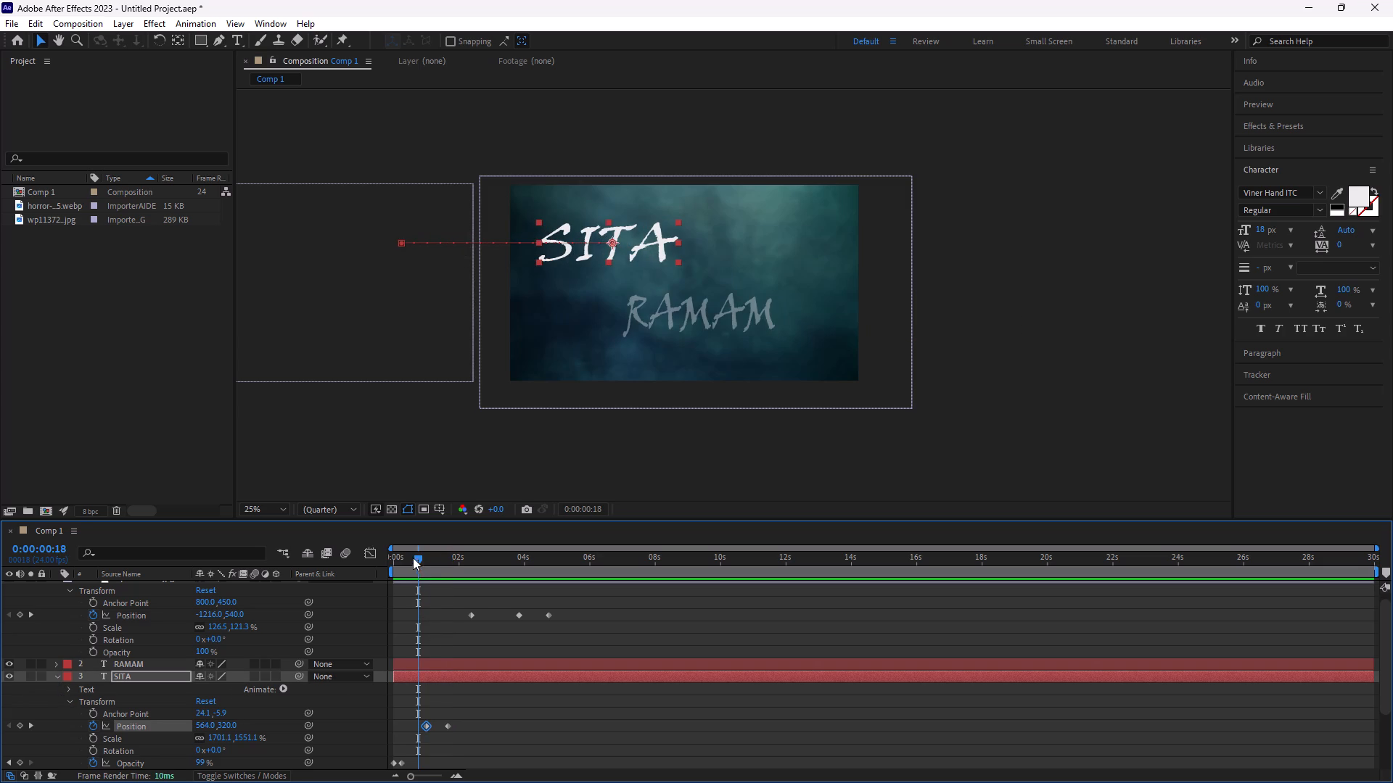
# Preview the title from the start, then move the SITA layer's Position keyframes to about 0.6 s and 1.4 s.
pyautogui.moveTo(413, 558); pyautogui.dragTo(192, 647)
pyautogui.press('space')
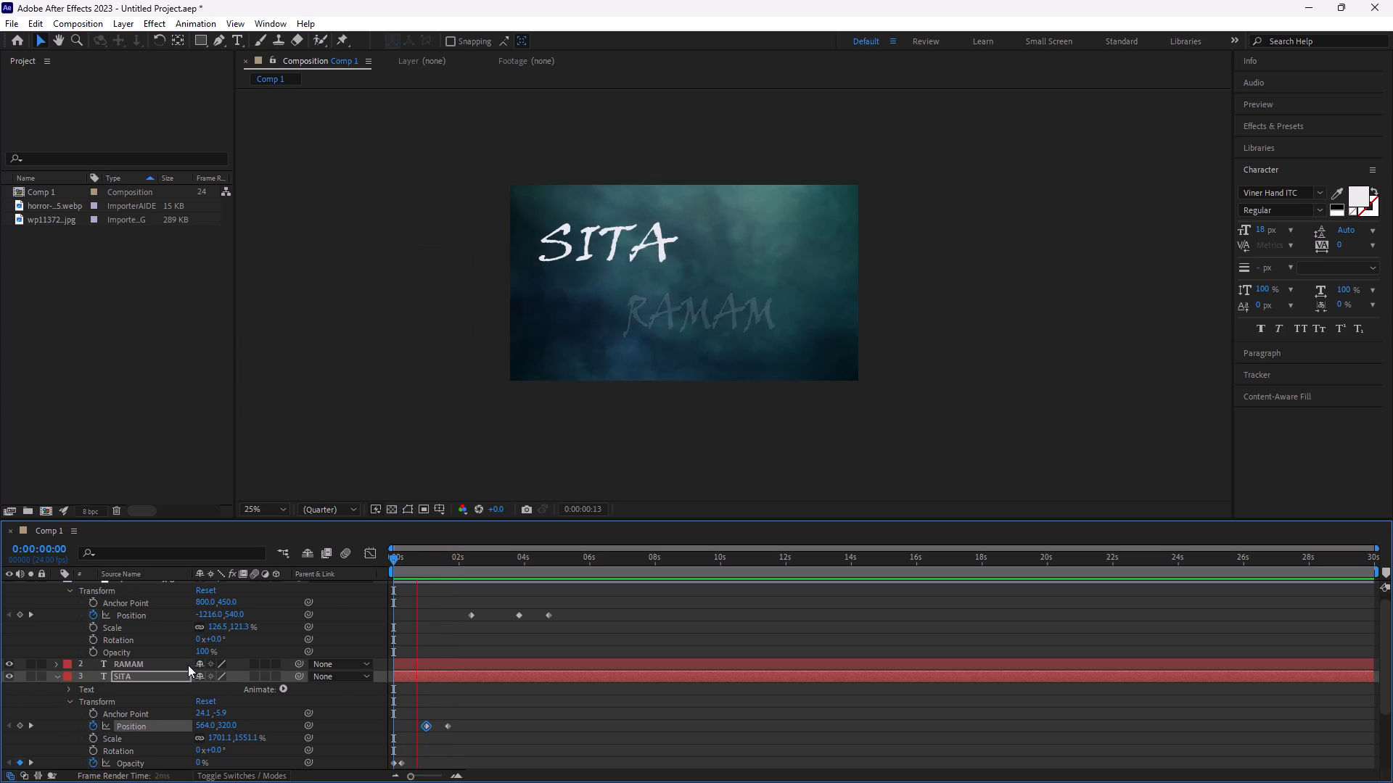
pyautogui.press('space')
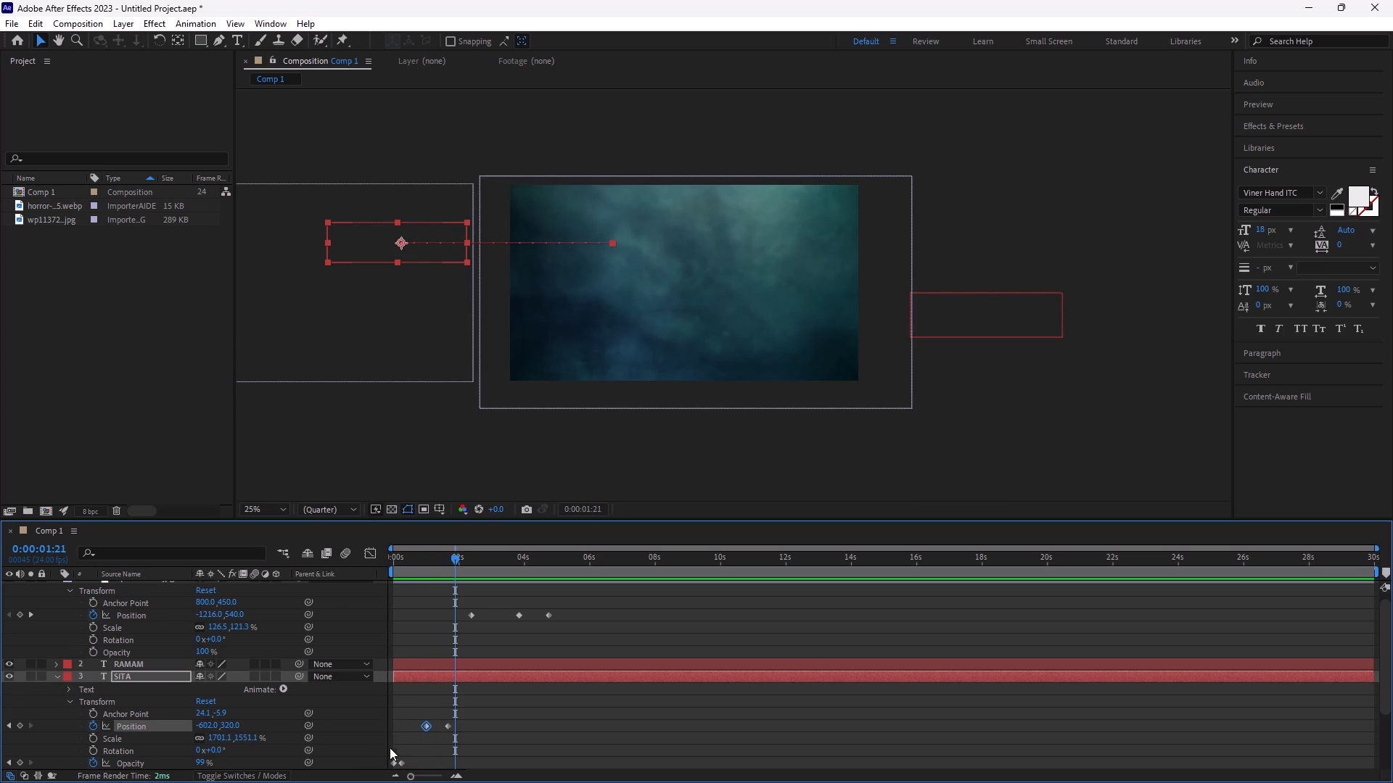
pyautogui.moveTo(427, 724); pyautogui.dragTo(406, 730)
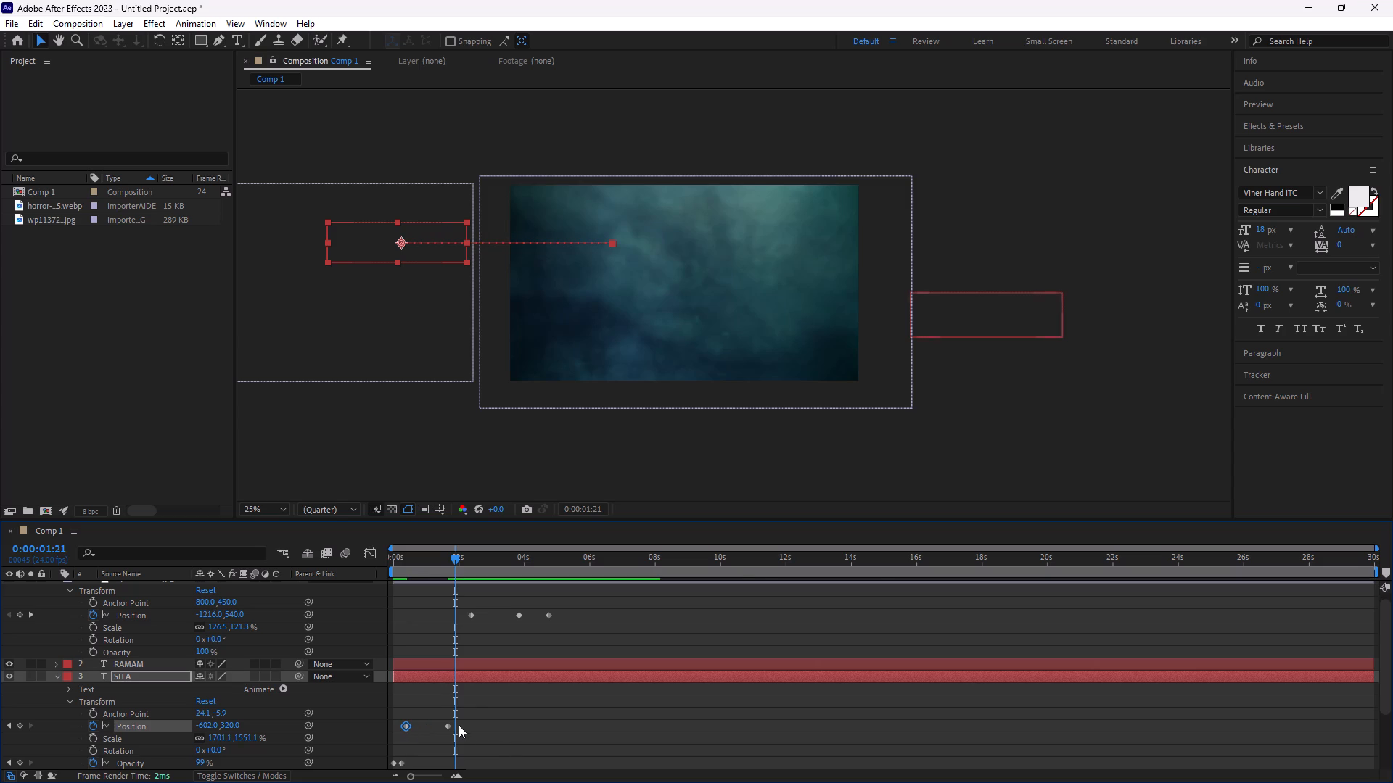
pyautogui.moveTo(446, 724); pyautogui.dragTo(425, 731)
pyautogui.moveTo(403, 727); pyautogui.dragTo(411, 729)
pyautogui.moveTo(424, 724); pyautogui.dragTo(440, 728)
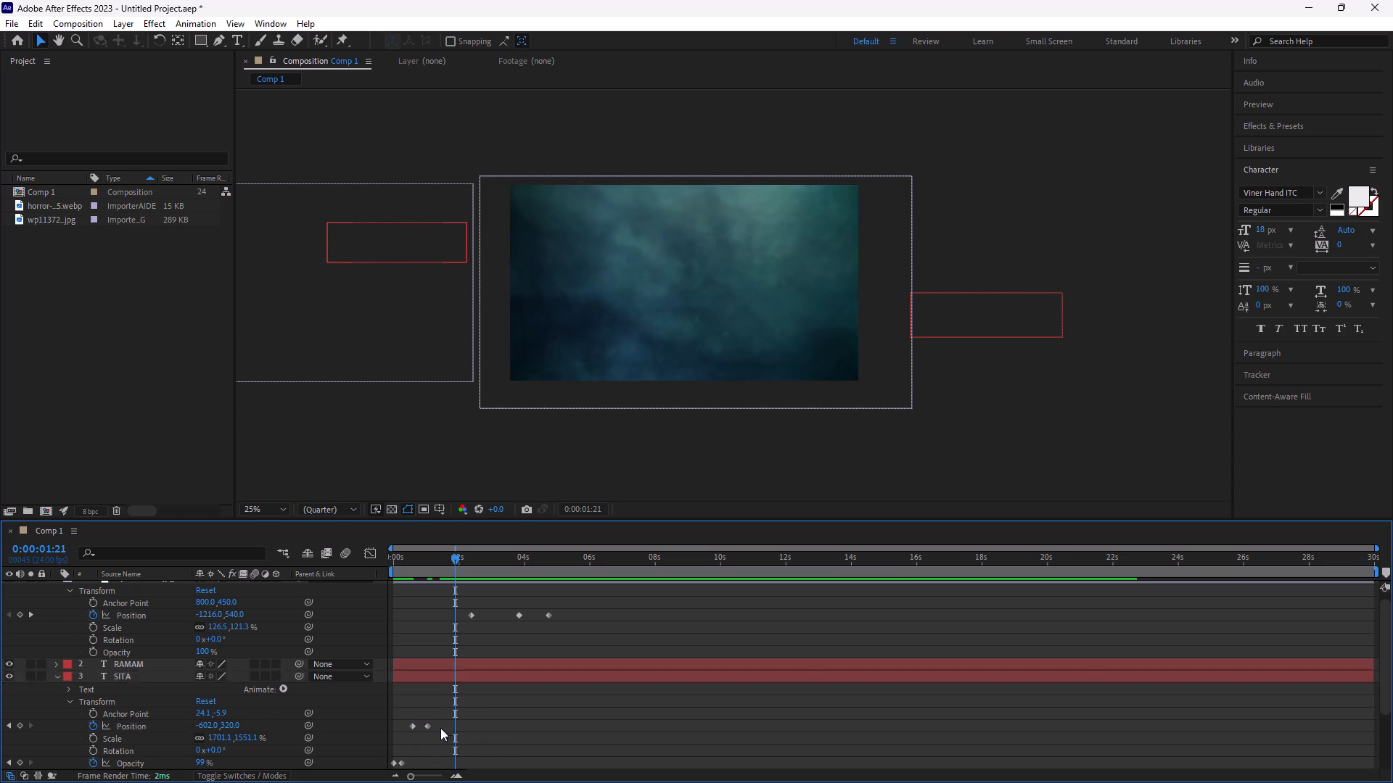
pyautogui.moveTo(440, 728); pyautogui.dragTo(442, 729)
pyautogui.moveTo(425, 725); pyautogui.dragTo(436, 728)
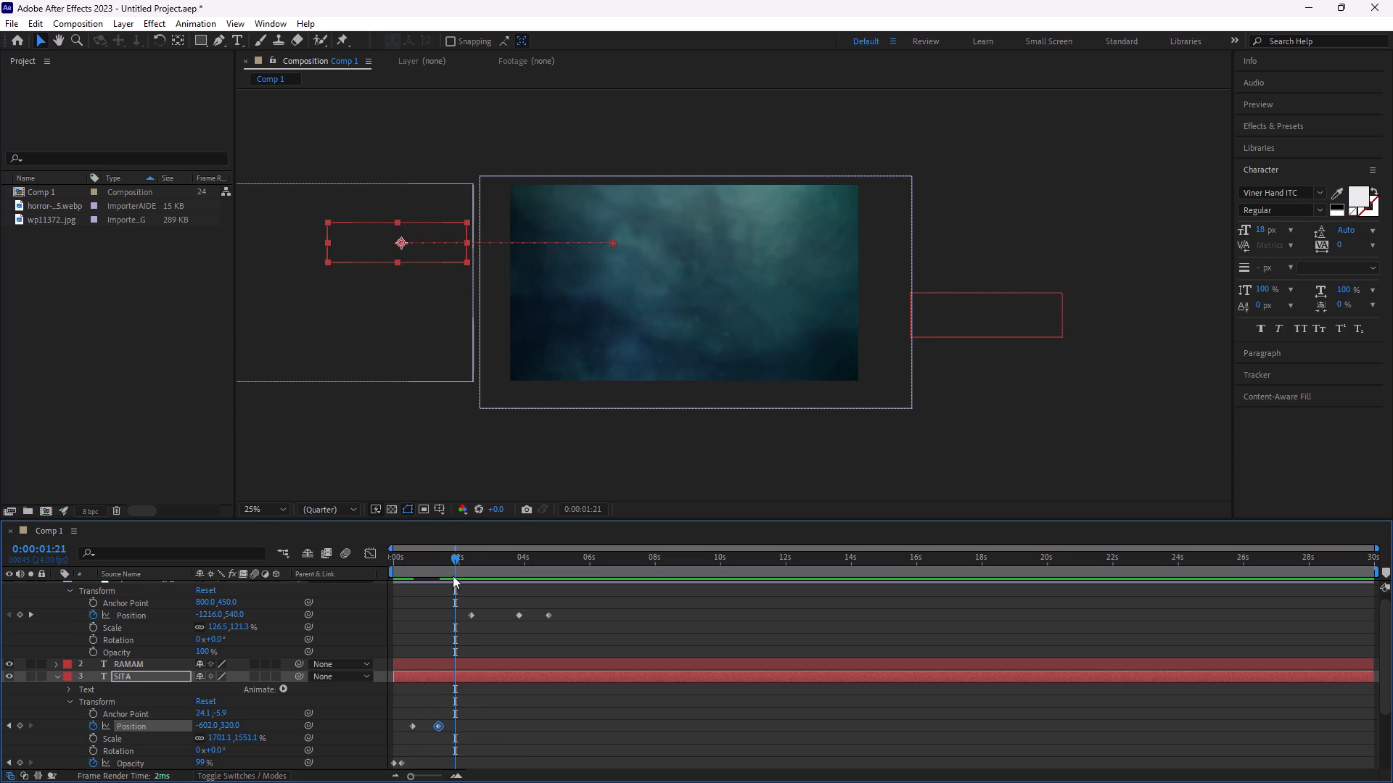
# Play the composition from the start to check the SITA text's retimed exit.
pyautogui.moveTo(453, 562); pyautogui.dragTo(253, 661)
pyautogui.press('space')
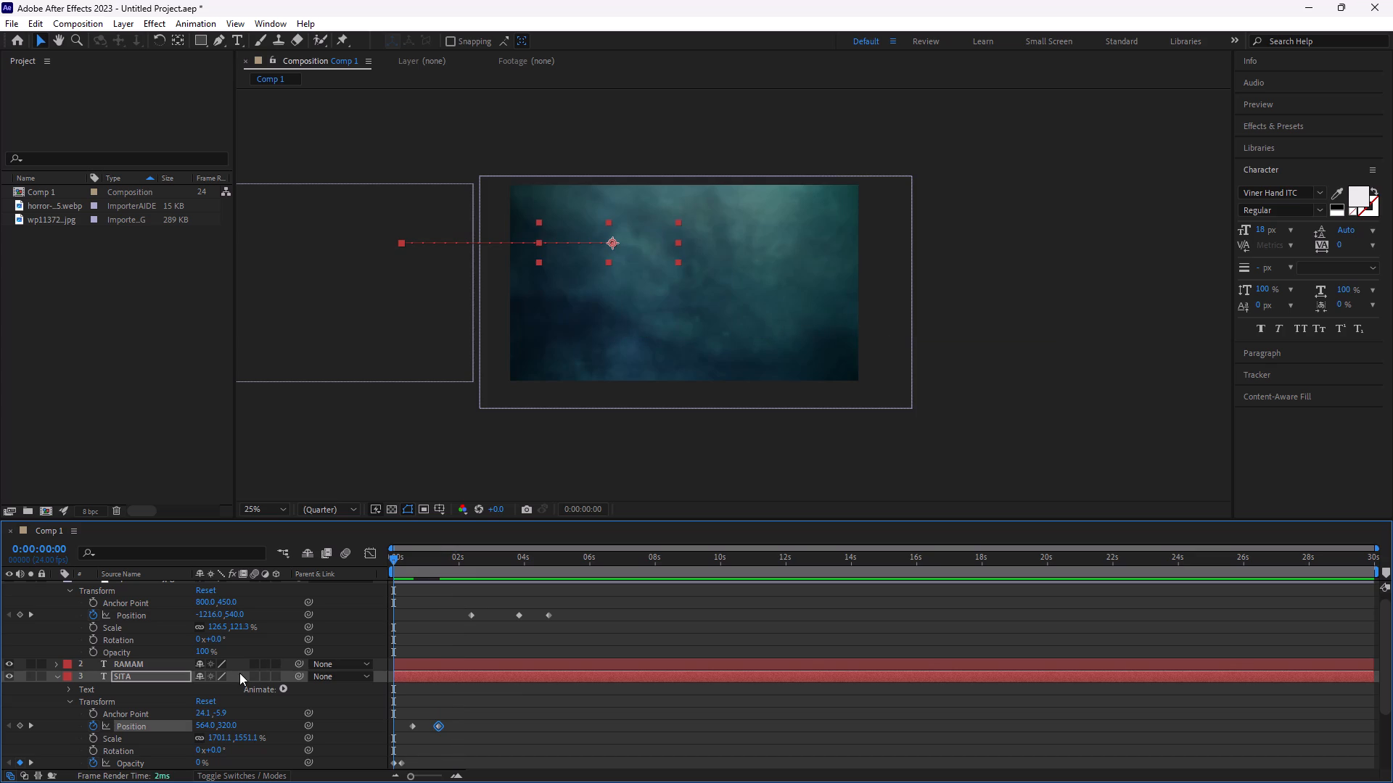
pyautogui.press('space')
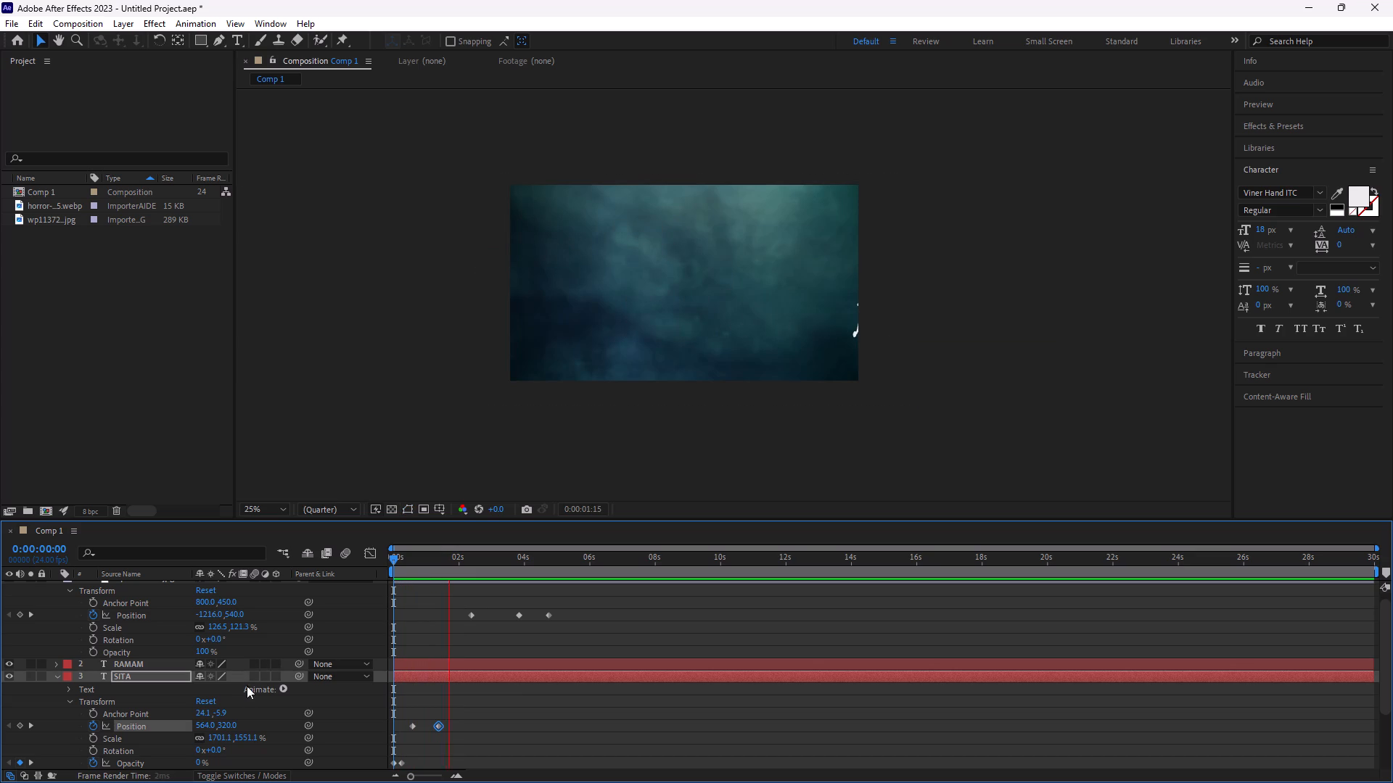
# Undo the SITA layer's Position keyframe moves back to about 1.0 s and 1.7 s, previewing the title from the start between undos.
pyautogui.hotkey('ctrl', 'z')
pyautogui.hotkey('ctrl', 'z')
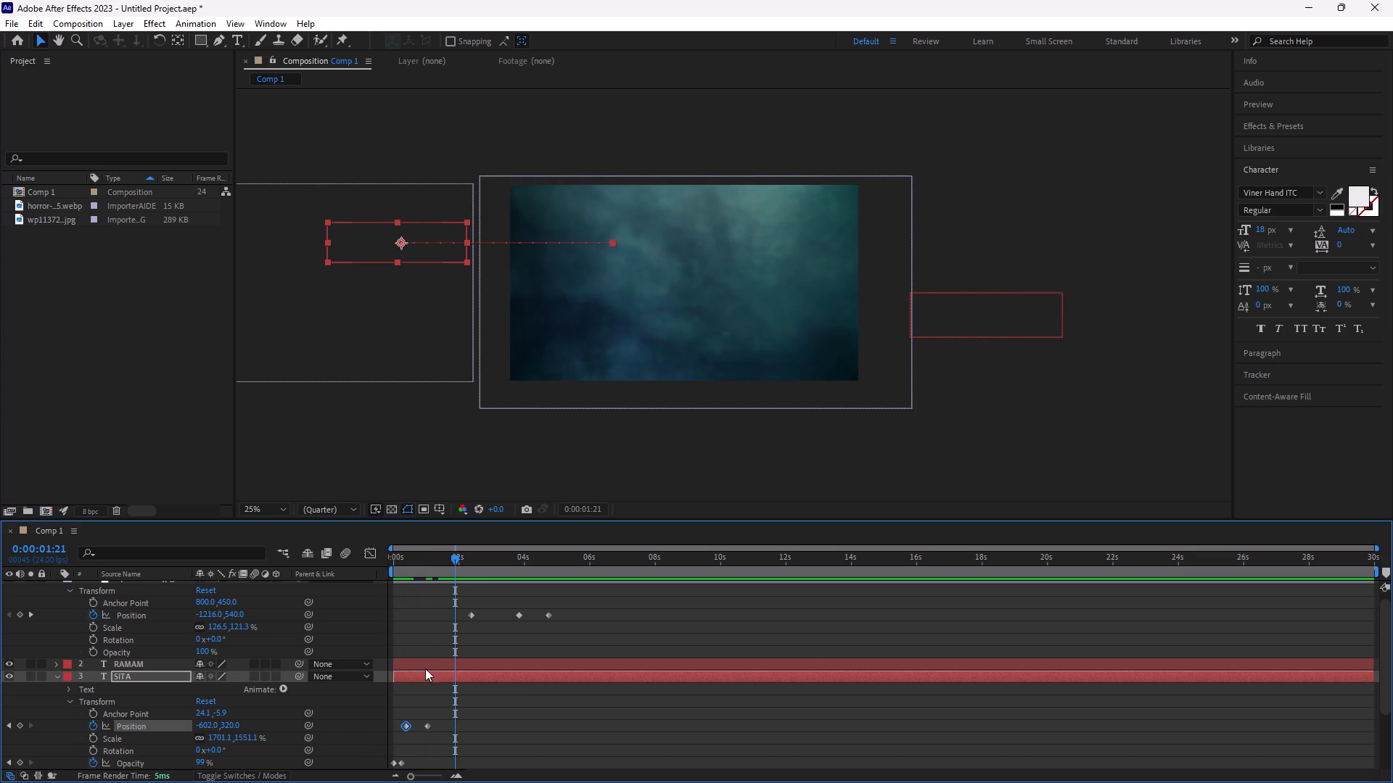
pyautogui.moveTo(453, 560); pyautogui.dragTo(151, 707)
pyautogui.press('space')
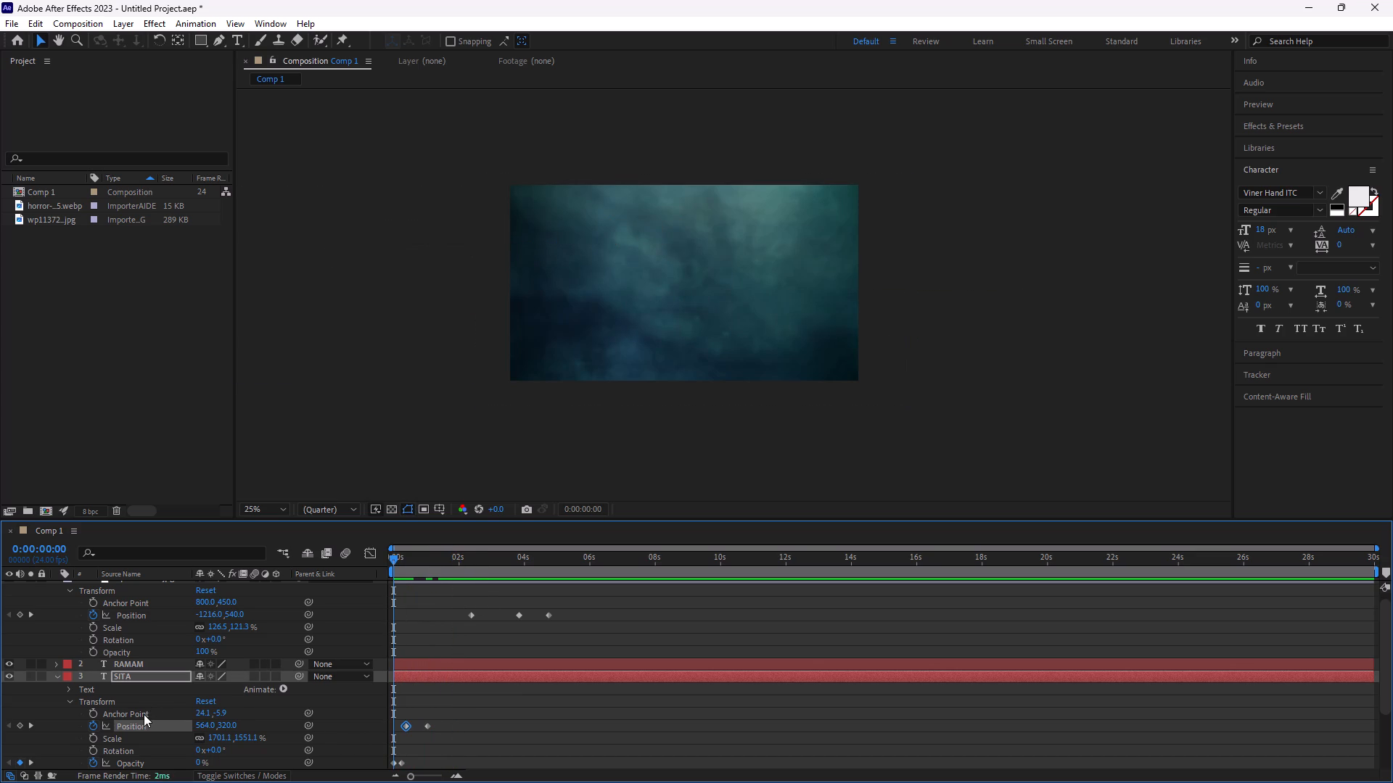
pyautogui.press('space')
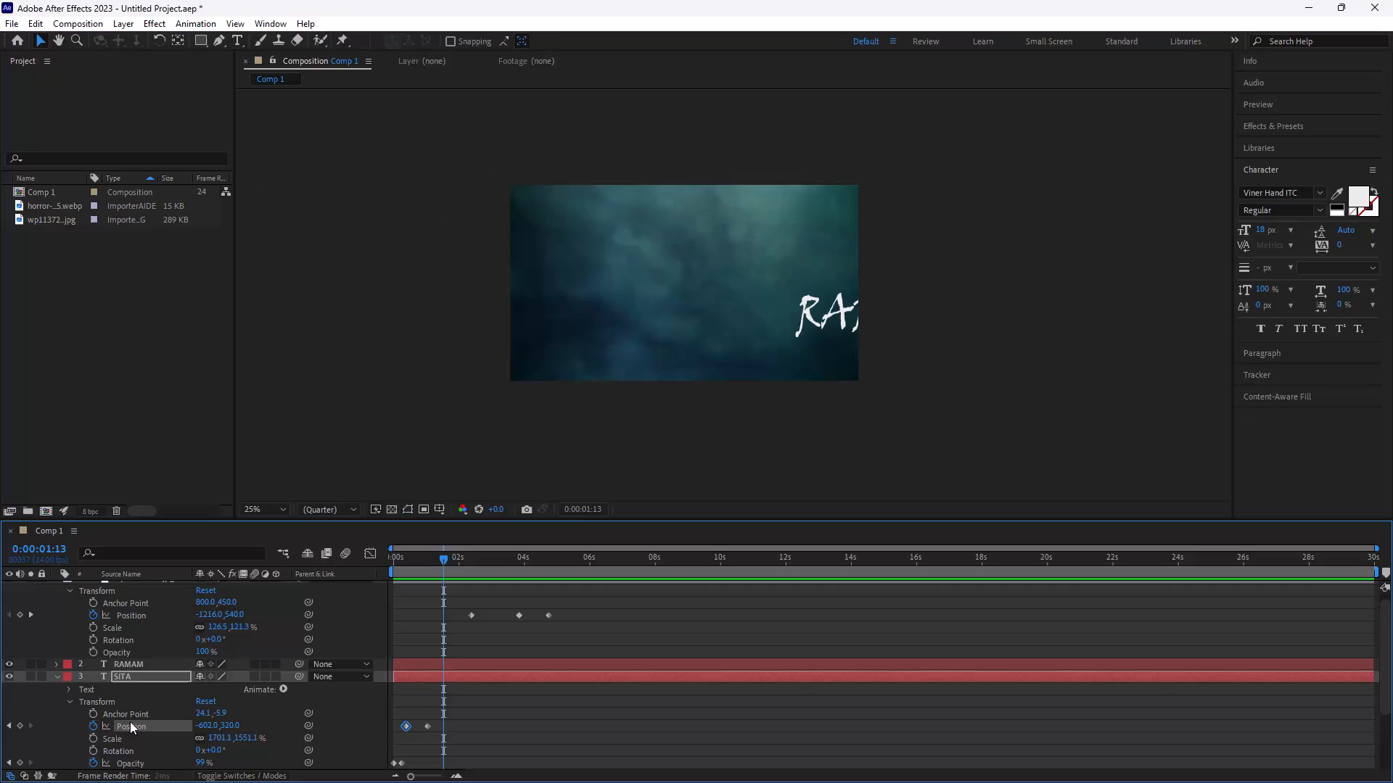
pyautogui.hotkey('ctrl', 'z')
pyautogui.hotkey('ctrl', 'z')
pyautogui.hotkey('ctrl', 'z')
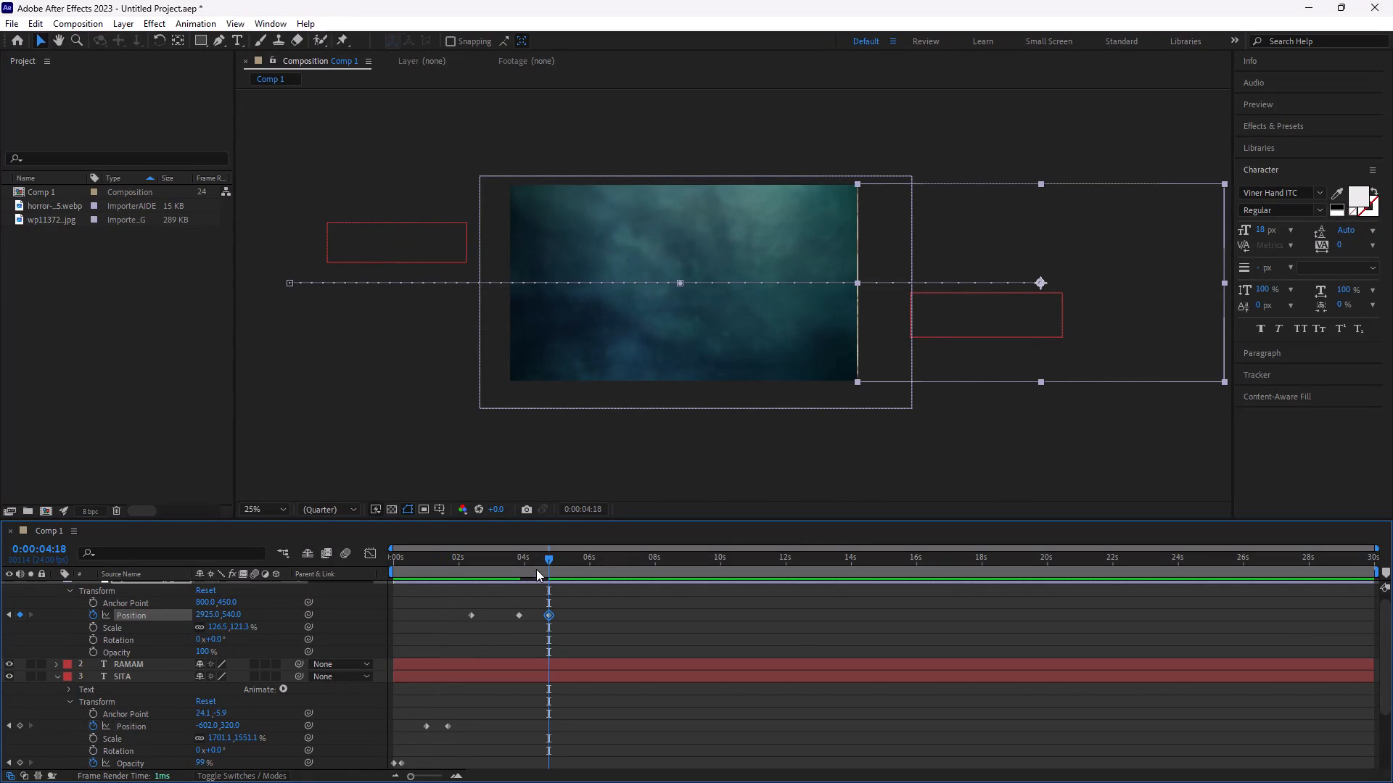
# Play the composition from the start to check the SITA exit and the couple image's slide.
pyautogui.moveTo(547, 556); pyautogui.dragTo(79, 721)
pyautogui.press('space')
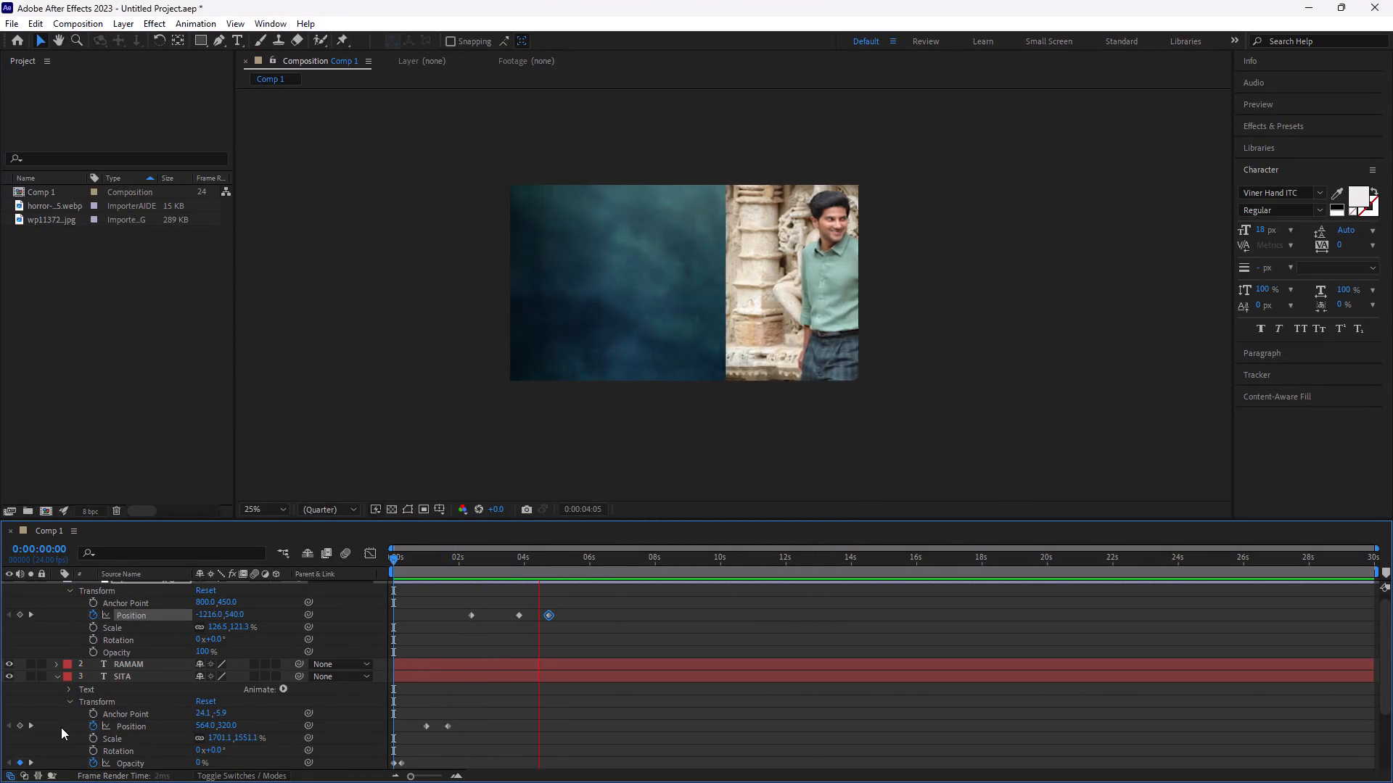
pyautogui.press('space')
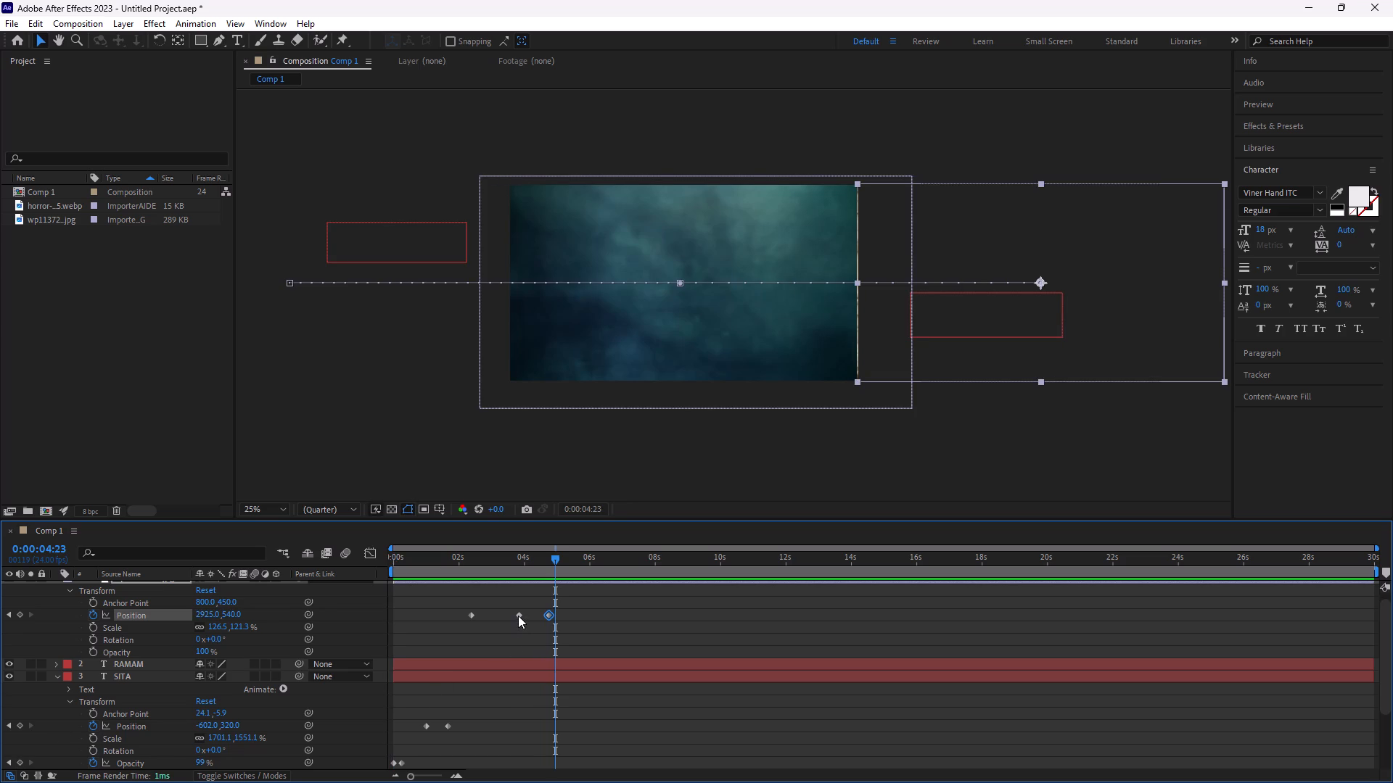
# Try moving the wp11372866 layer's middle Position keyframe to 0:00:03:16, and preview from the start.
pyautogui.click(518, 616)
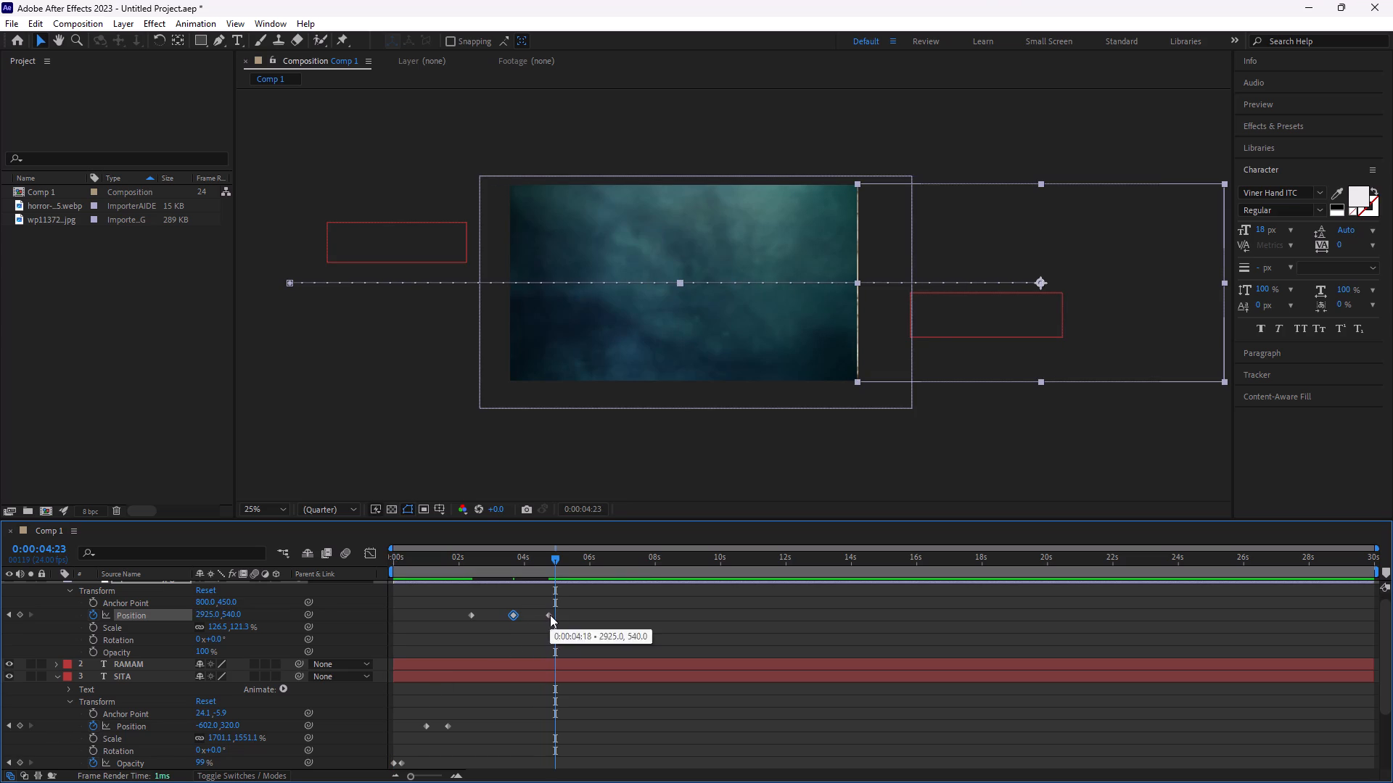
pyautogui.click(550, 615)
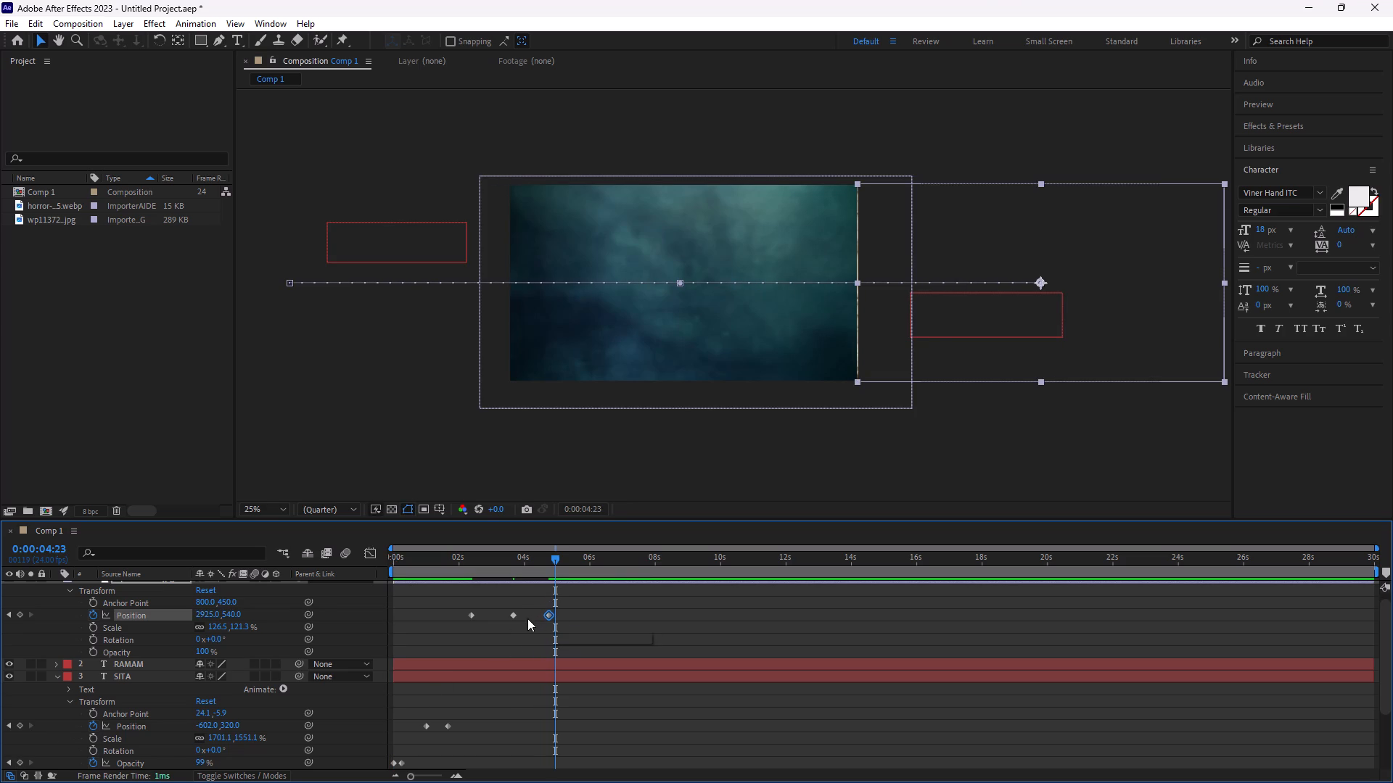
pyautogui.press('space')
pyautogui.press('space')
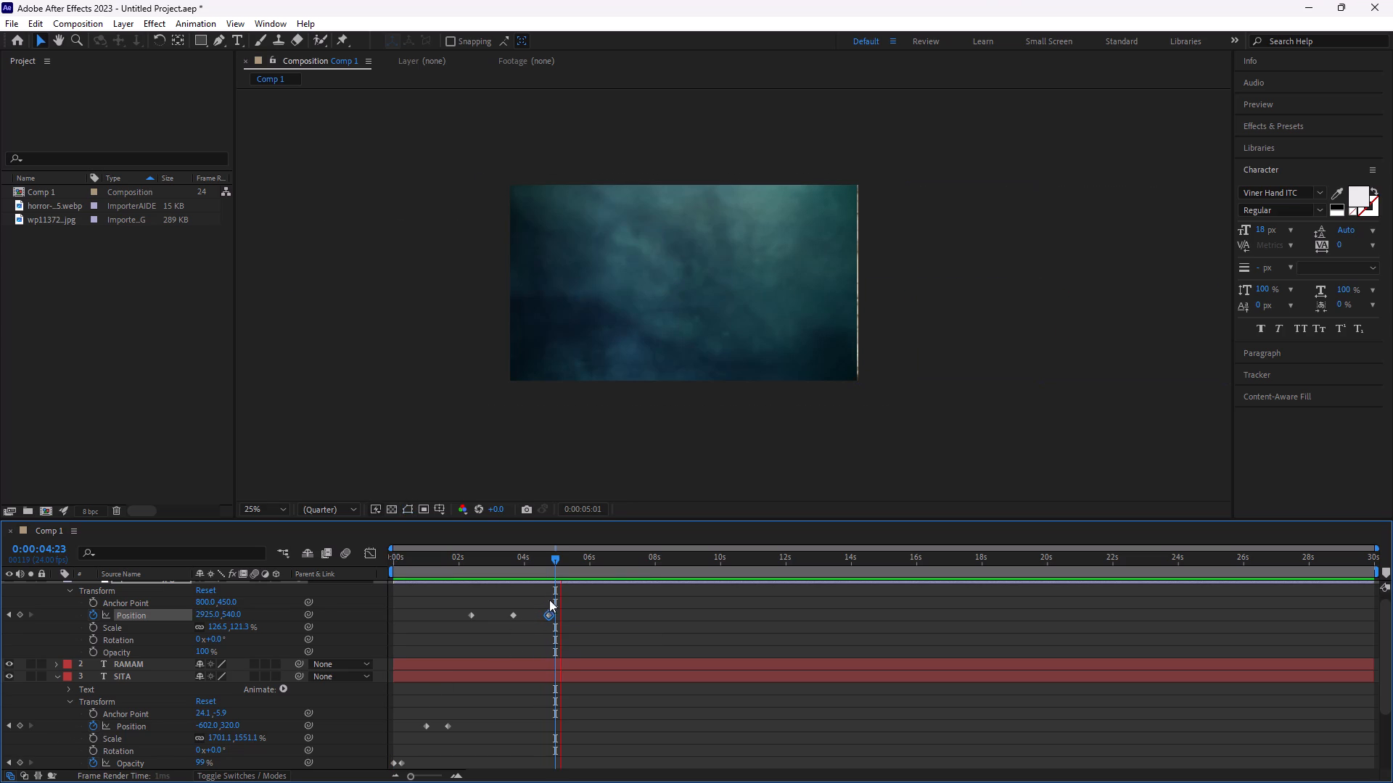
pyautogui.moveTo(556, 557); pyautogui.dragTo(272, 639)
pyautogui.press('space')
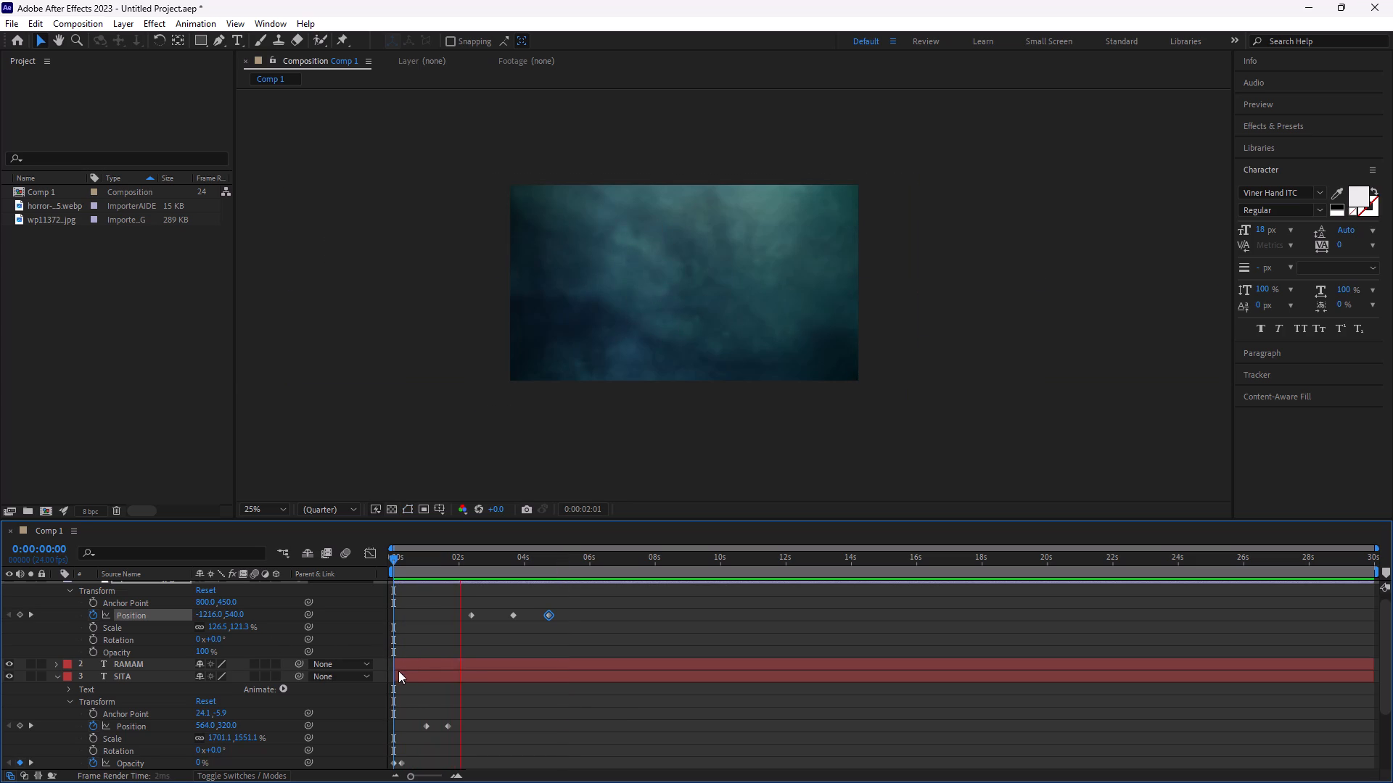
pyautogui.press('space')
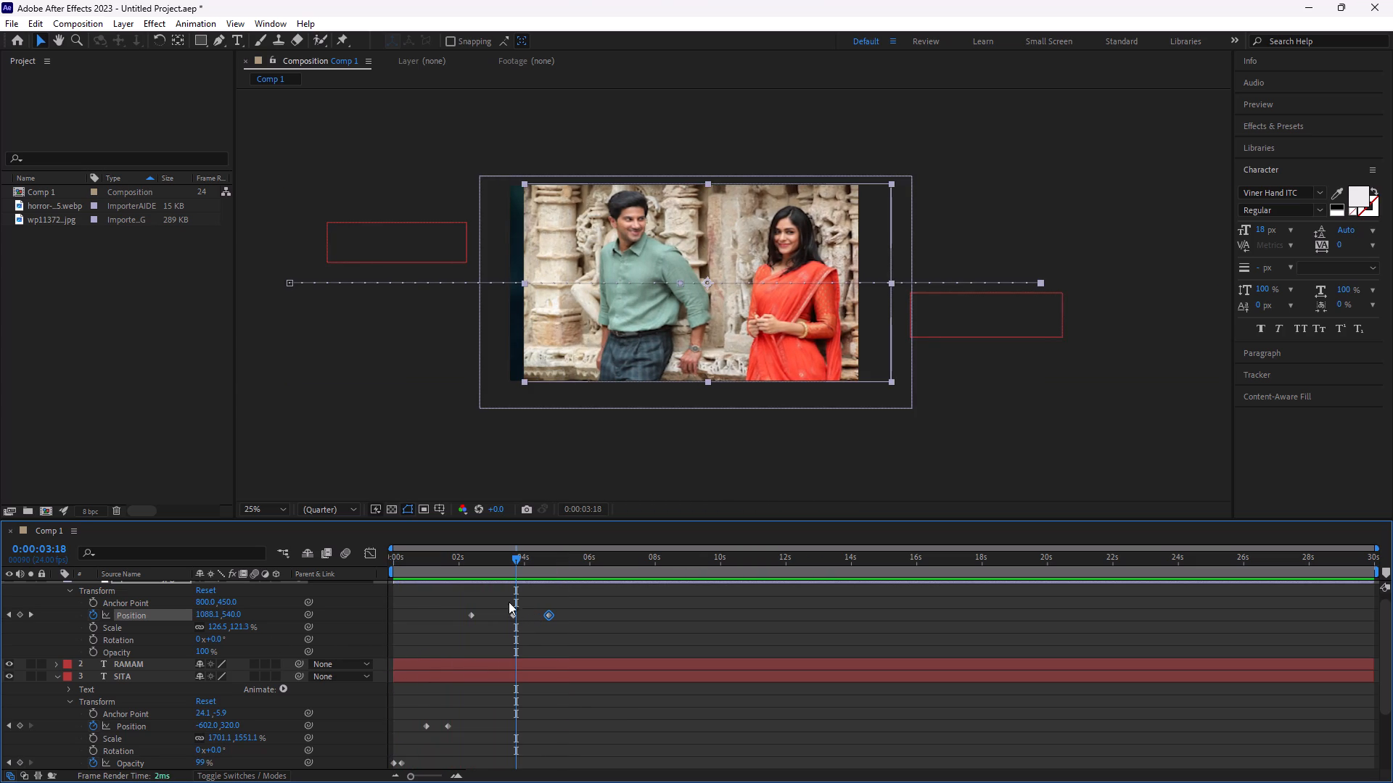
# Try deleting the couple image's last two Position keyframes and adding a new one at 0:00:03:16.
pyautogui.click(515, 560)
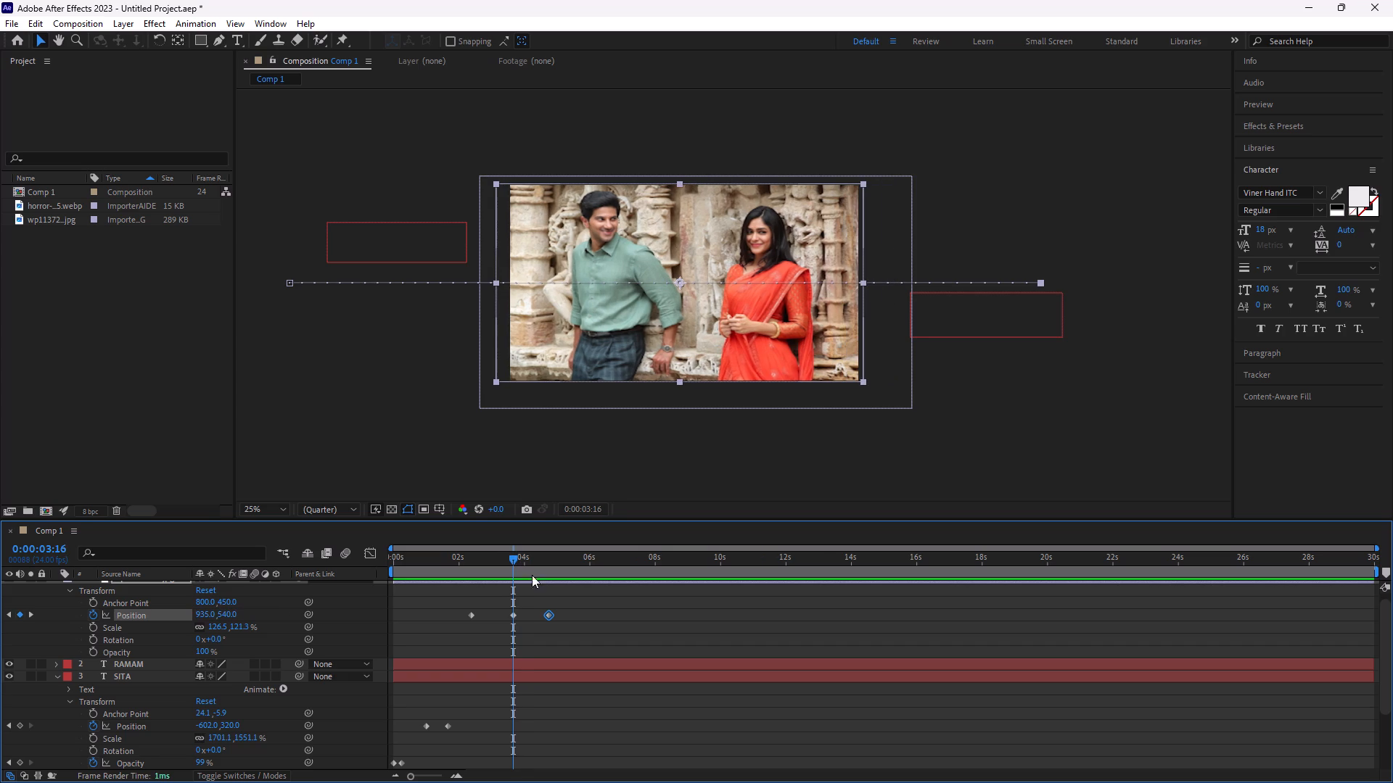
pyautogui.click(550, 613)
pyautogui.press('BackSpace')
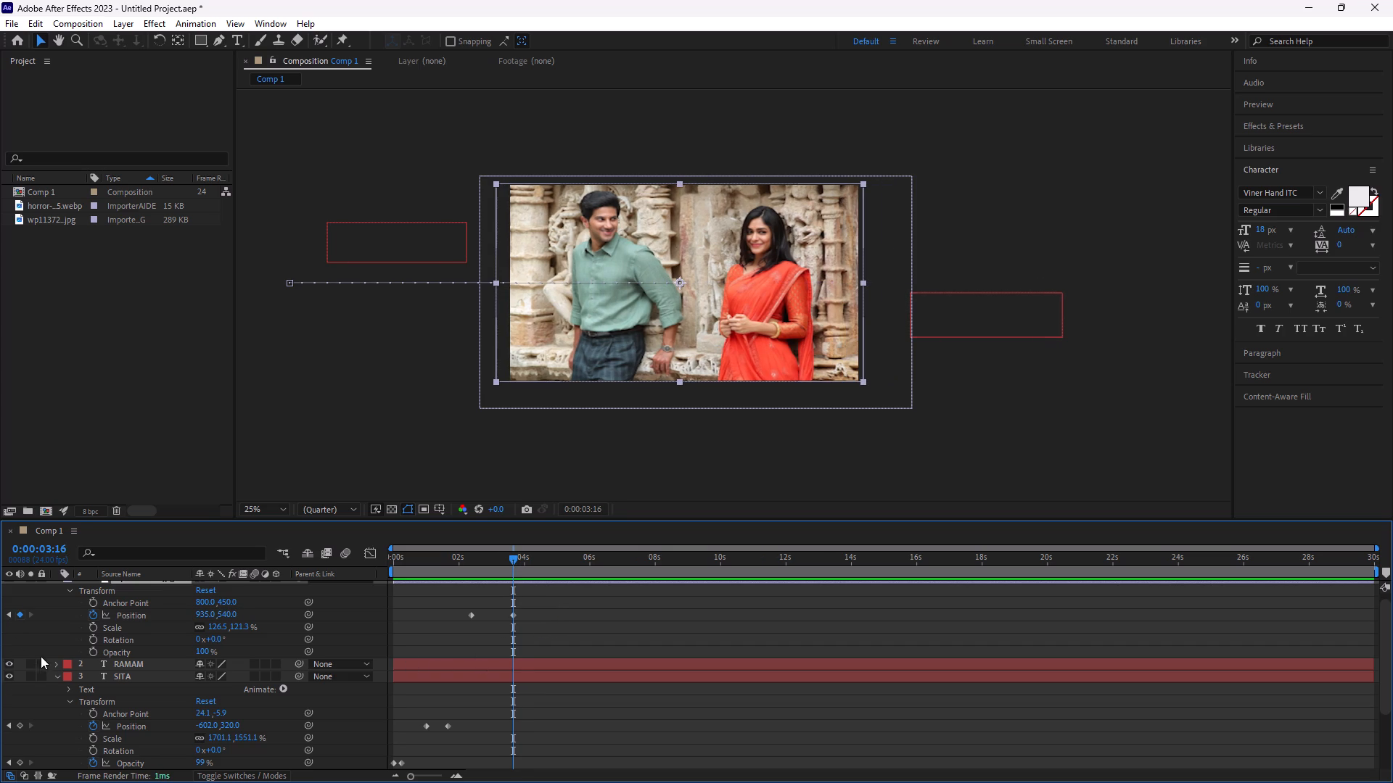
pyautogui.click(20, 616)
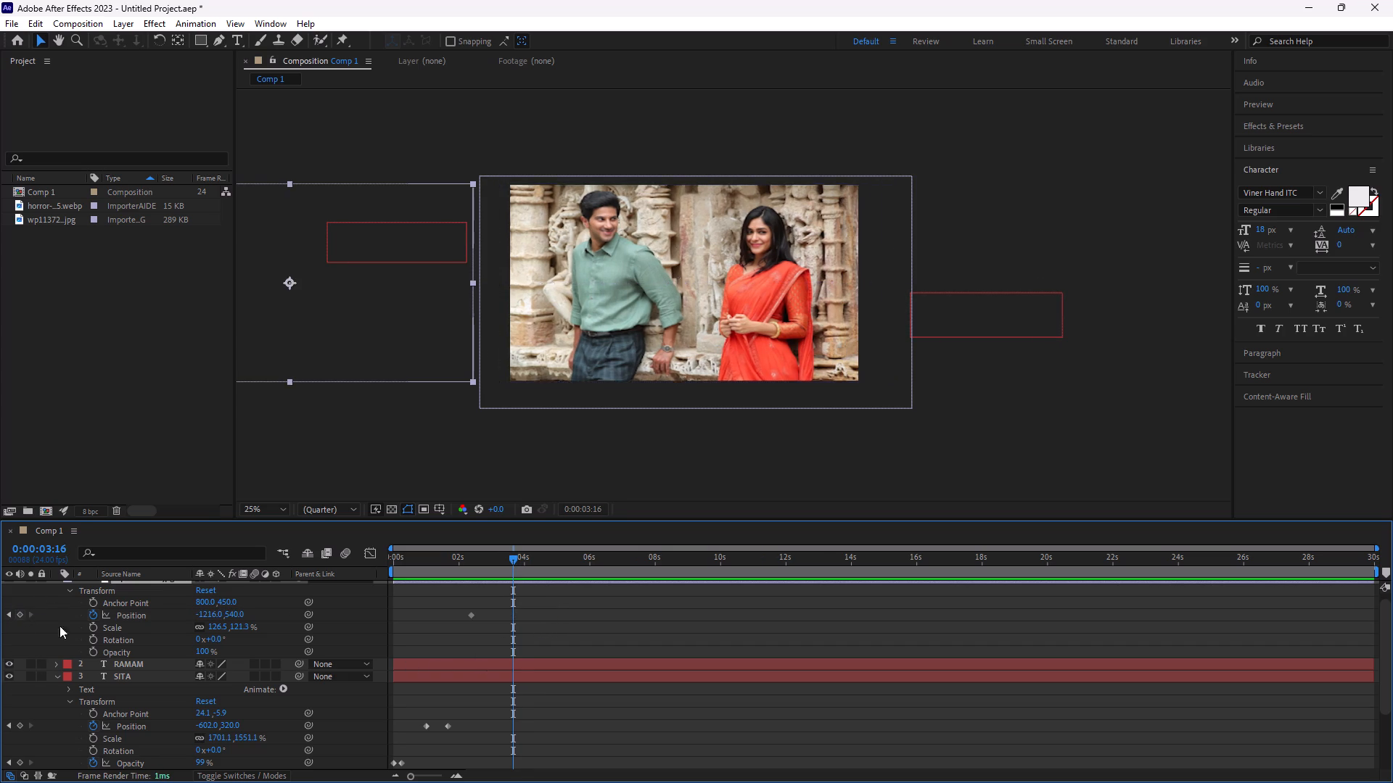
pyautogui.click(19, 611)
# Collapse the SITA layer's properties.
pyautogui.scroll(-1, 36, 623)
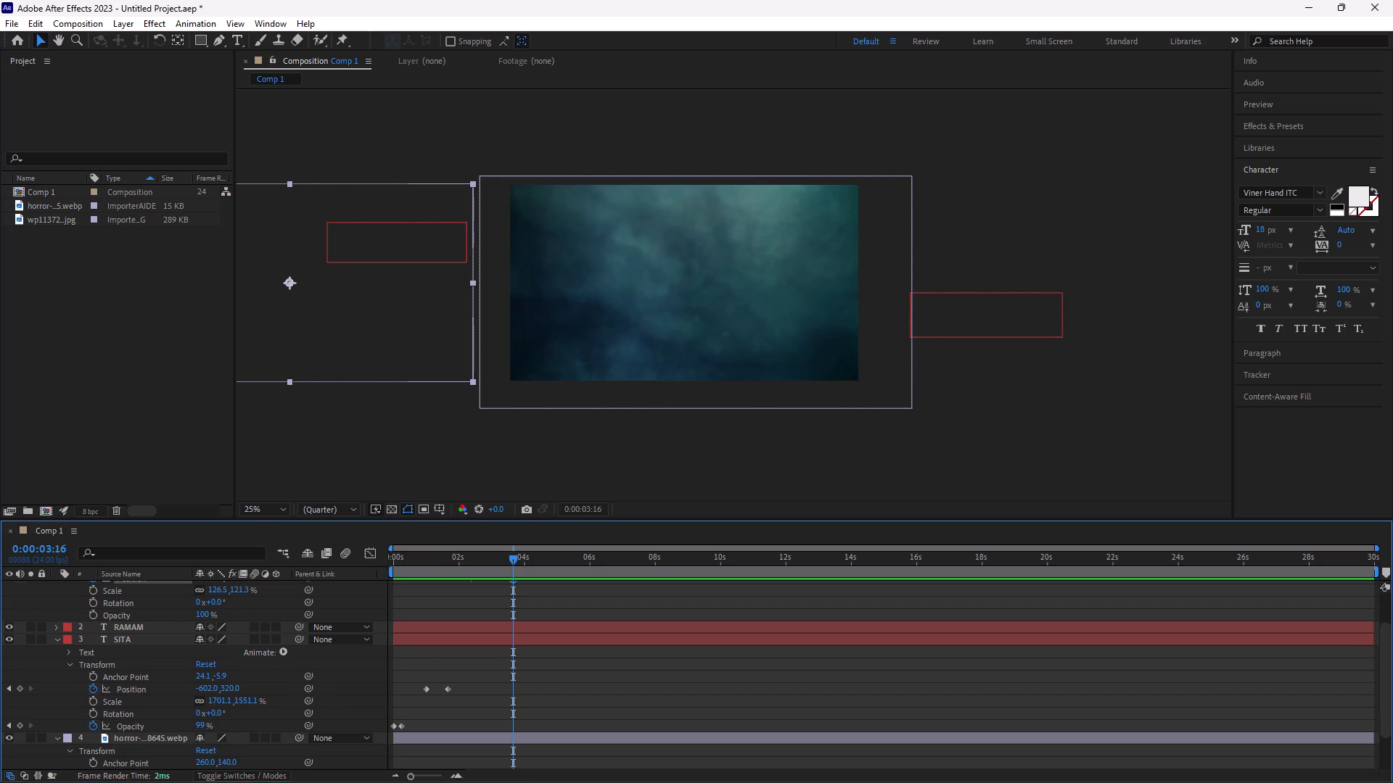
pyautogui.scroll(-1, 0, 782)
pyautogui.scroll(2, 10, 782)
pyautogui.scroll(2, 54, 687)
pyautogui.scroll(-1, 62, 652)
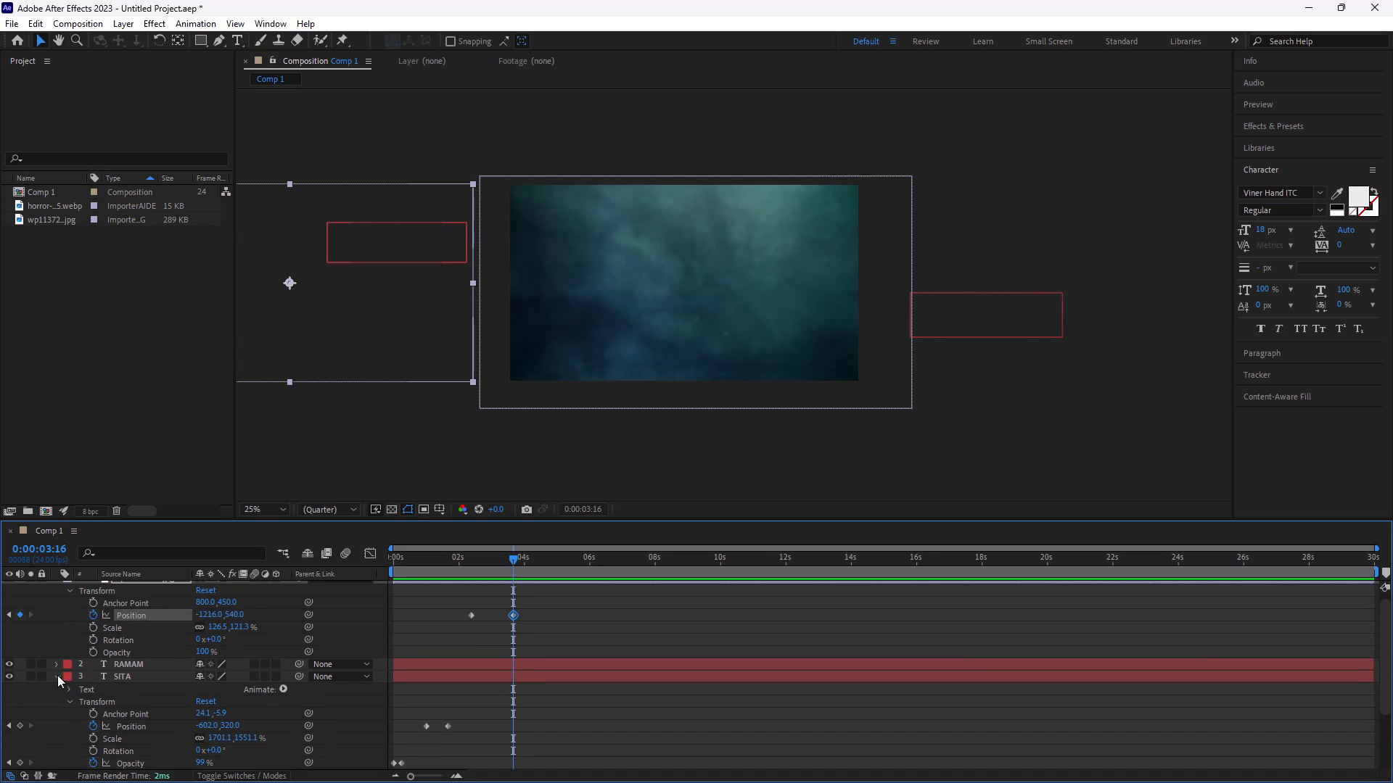
pyautogui.click(57, 675)
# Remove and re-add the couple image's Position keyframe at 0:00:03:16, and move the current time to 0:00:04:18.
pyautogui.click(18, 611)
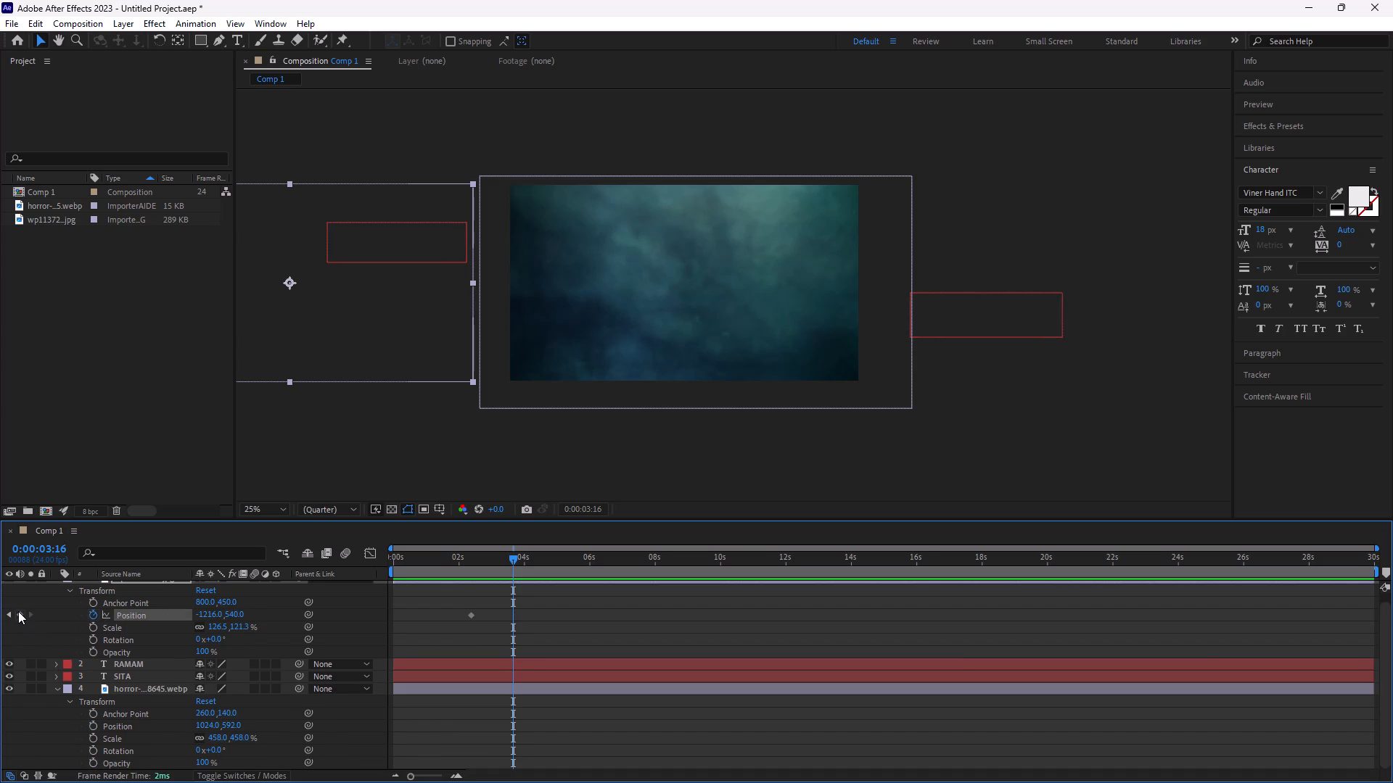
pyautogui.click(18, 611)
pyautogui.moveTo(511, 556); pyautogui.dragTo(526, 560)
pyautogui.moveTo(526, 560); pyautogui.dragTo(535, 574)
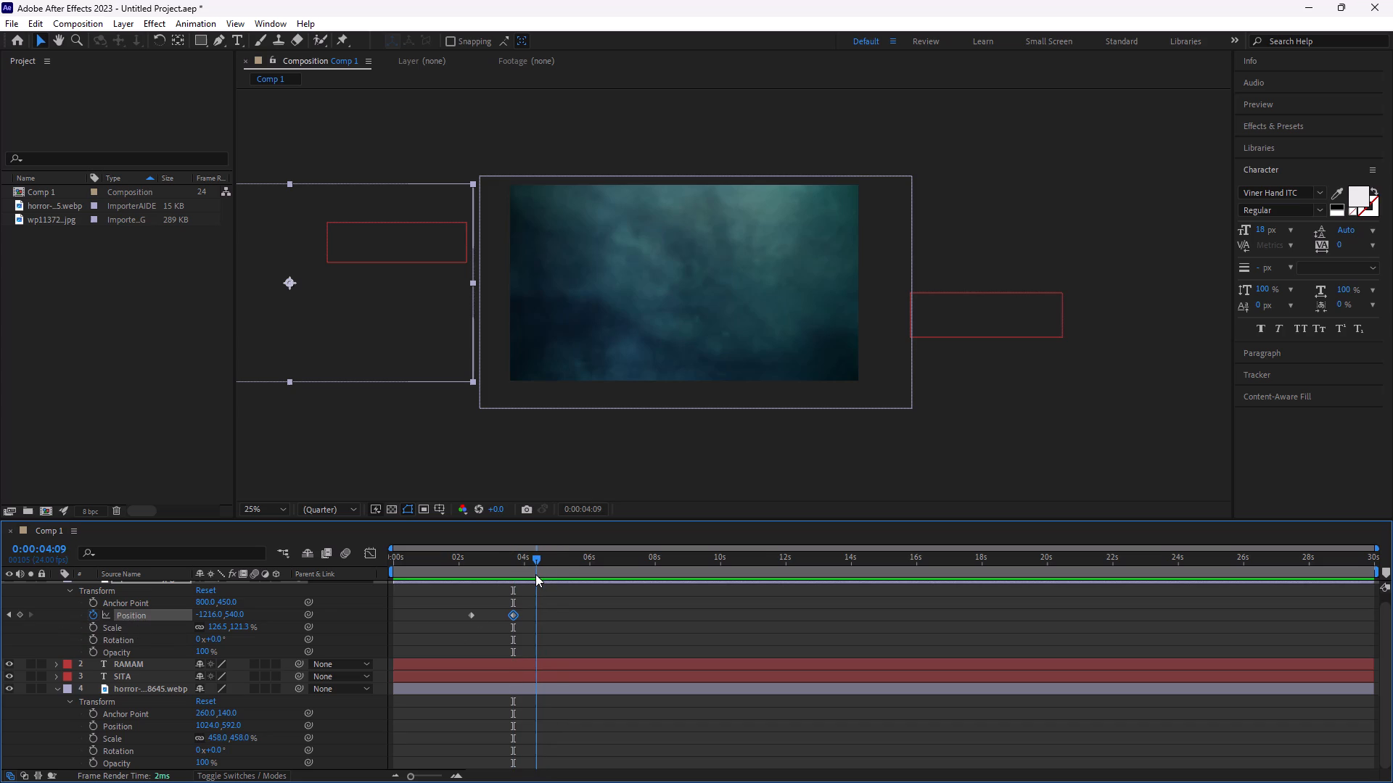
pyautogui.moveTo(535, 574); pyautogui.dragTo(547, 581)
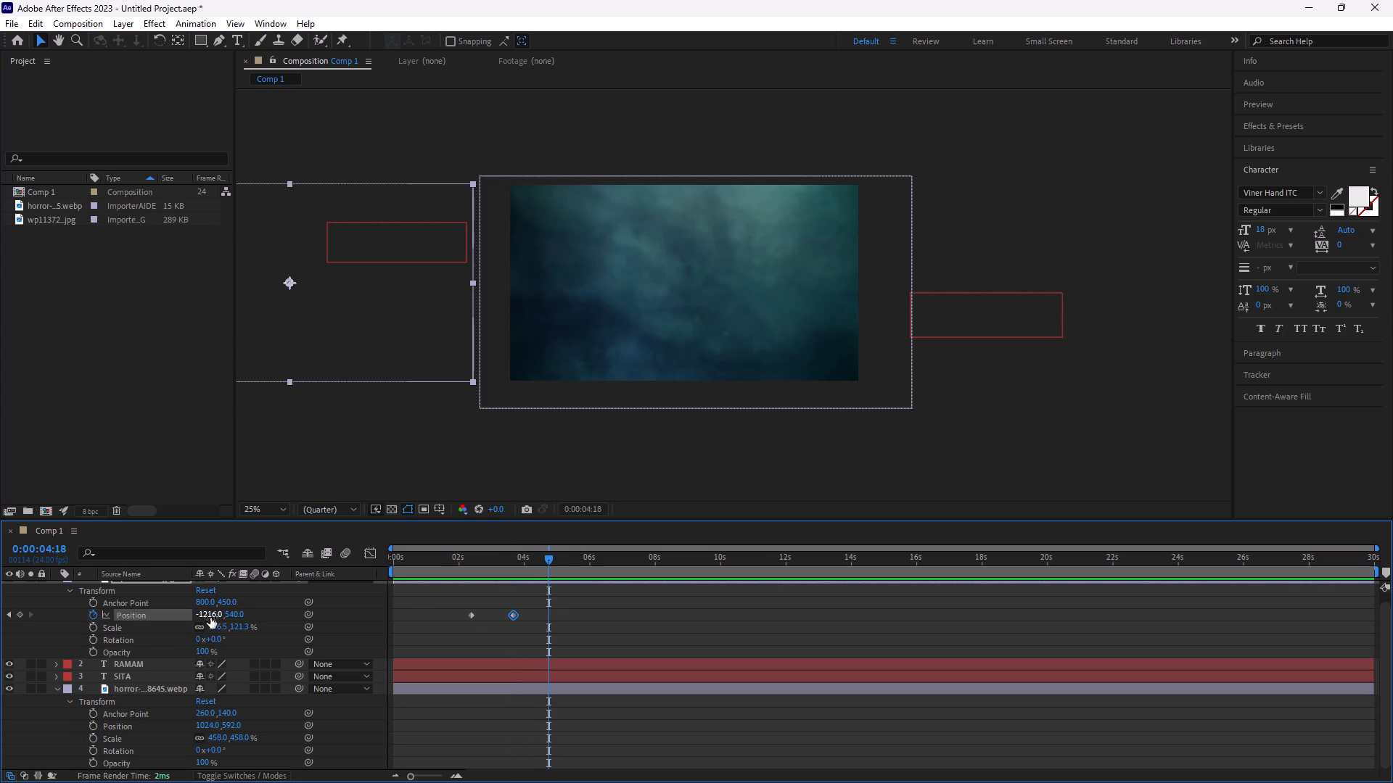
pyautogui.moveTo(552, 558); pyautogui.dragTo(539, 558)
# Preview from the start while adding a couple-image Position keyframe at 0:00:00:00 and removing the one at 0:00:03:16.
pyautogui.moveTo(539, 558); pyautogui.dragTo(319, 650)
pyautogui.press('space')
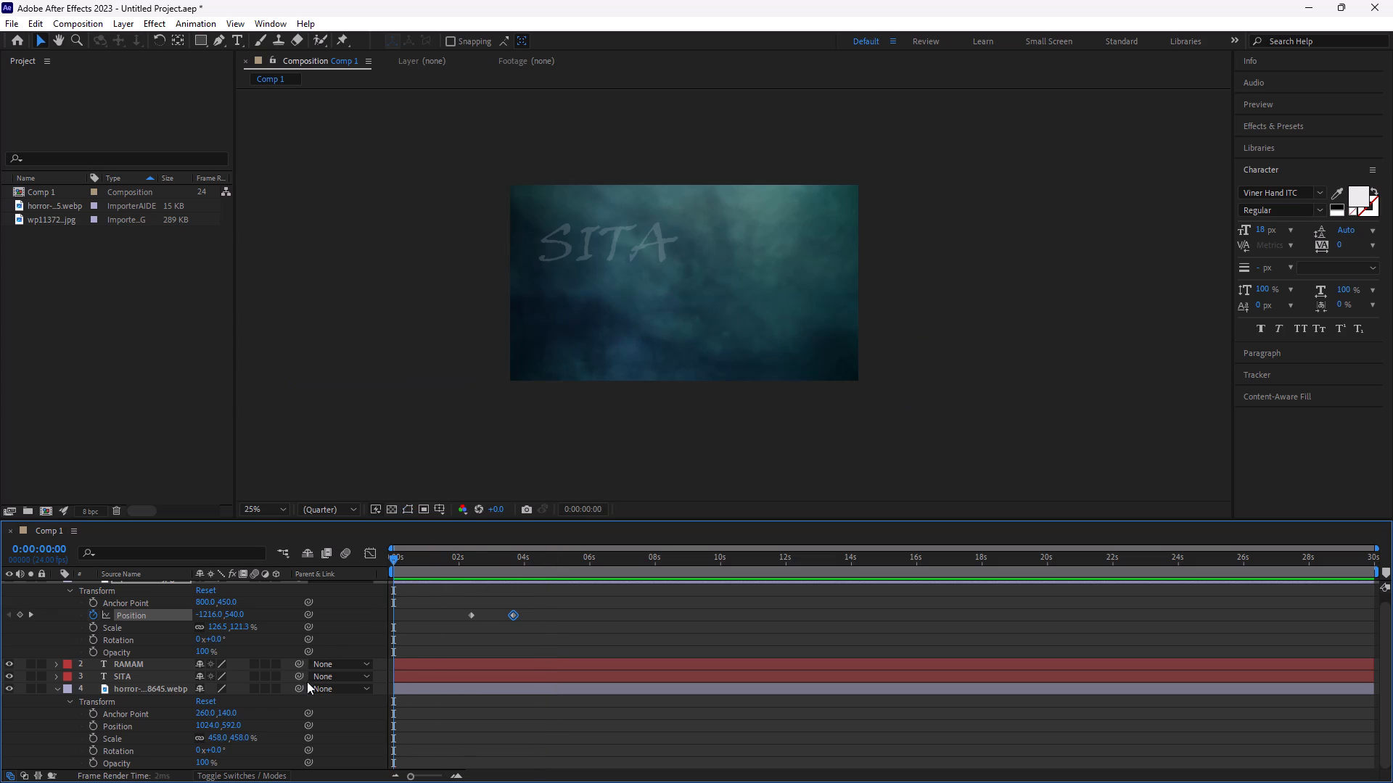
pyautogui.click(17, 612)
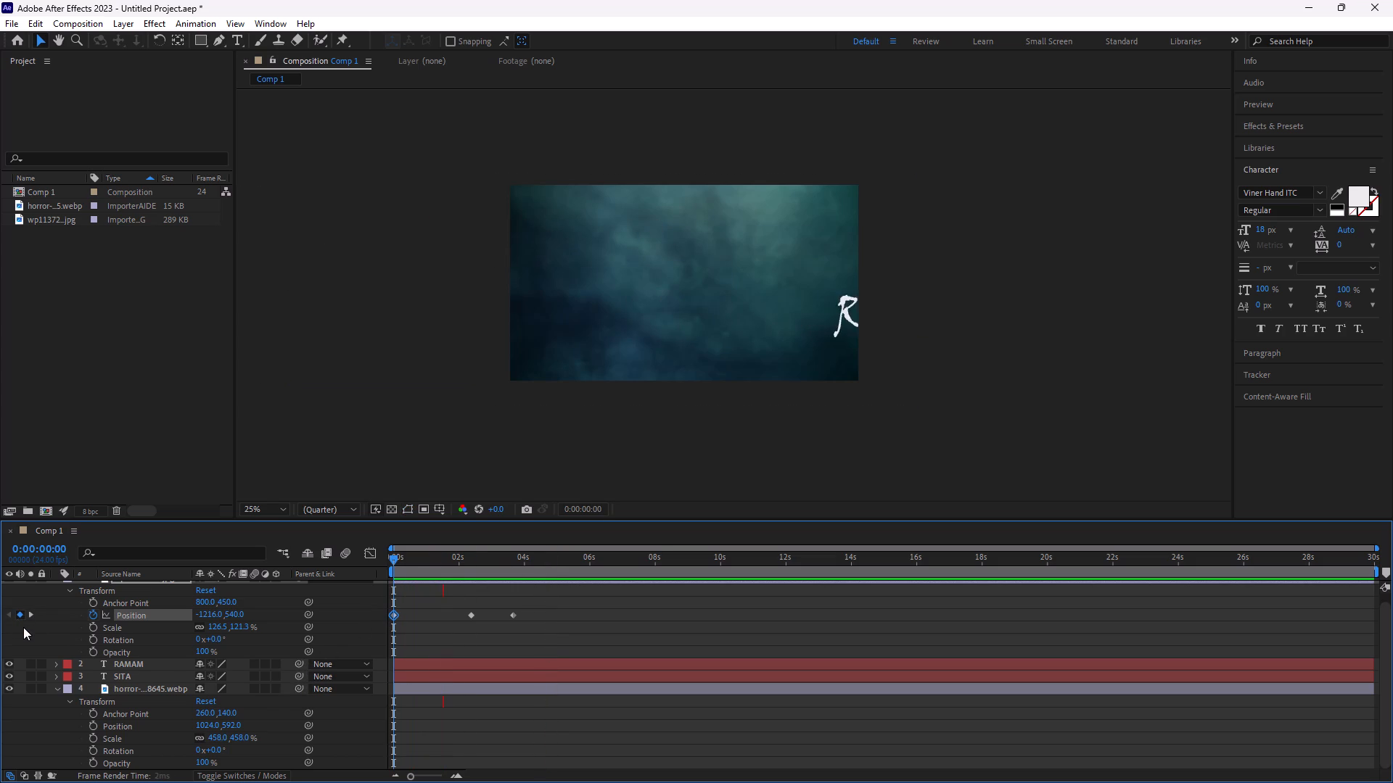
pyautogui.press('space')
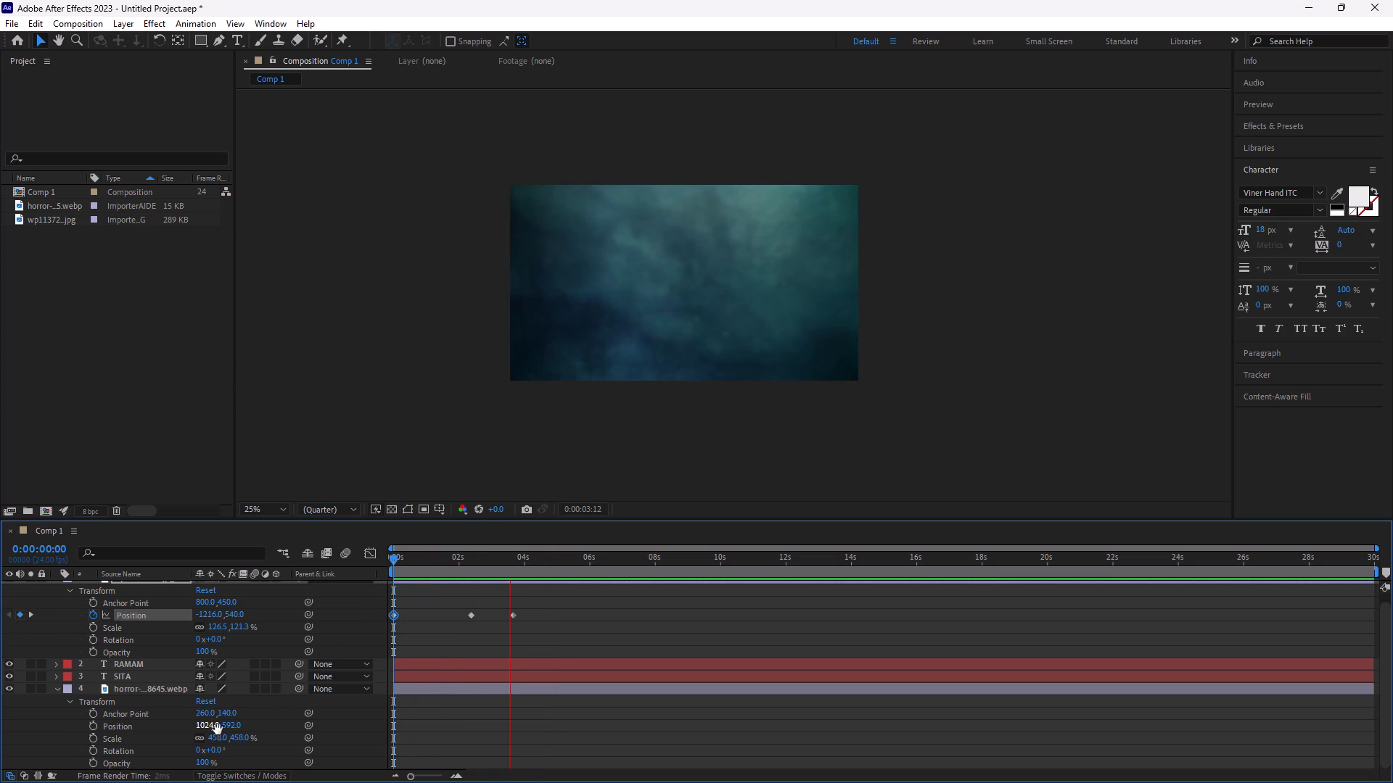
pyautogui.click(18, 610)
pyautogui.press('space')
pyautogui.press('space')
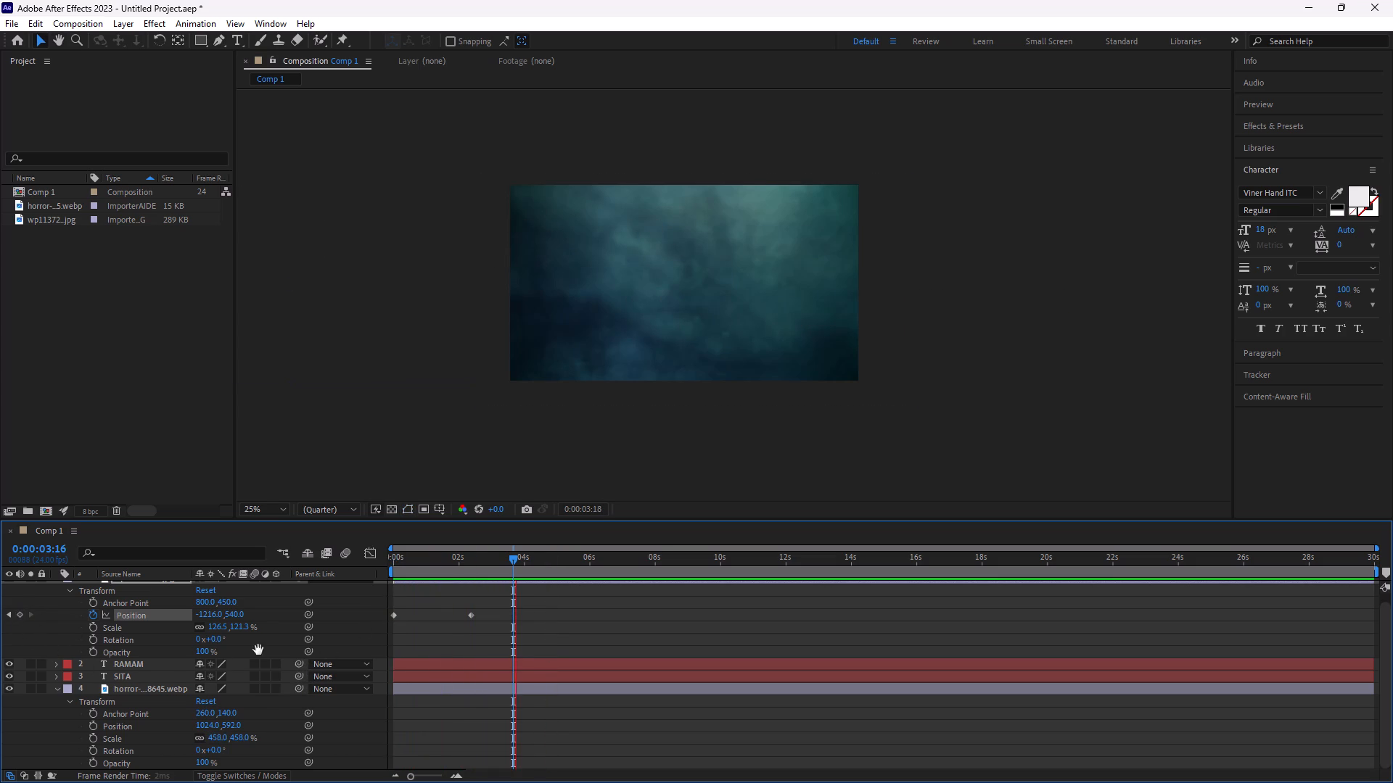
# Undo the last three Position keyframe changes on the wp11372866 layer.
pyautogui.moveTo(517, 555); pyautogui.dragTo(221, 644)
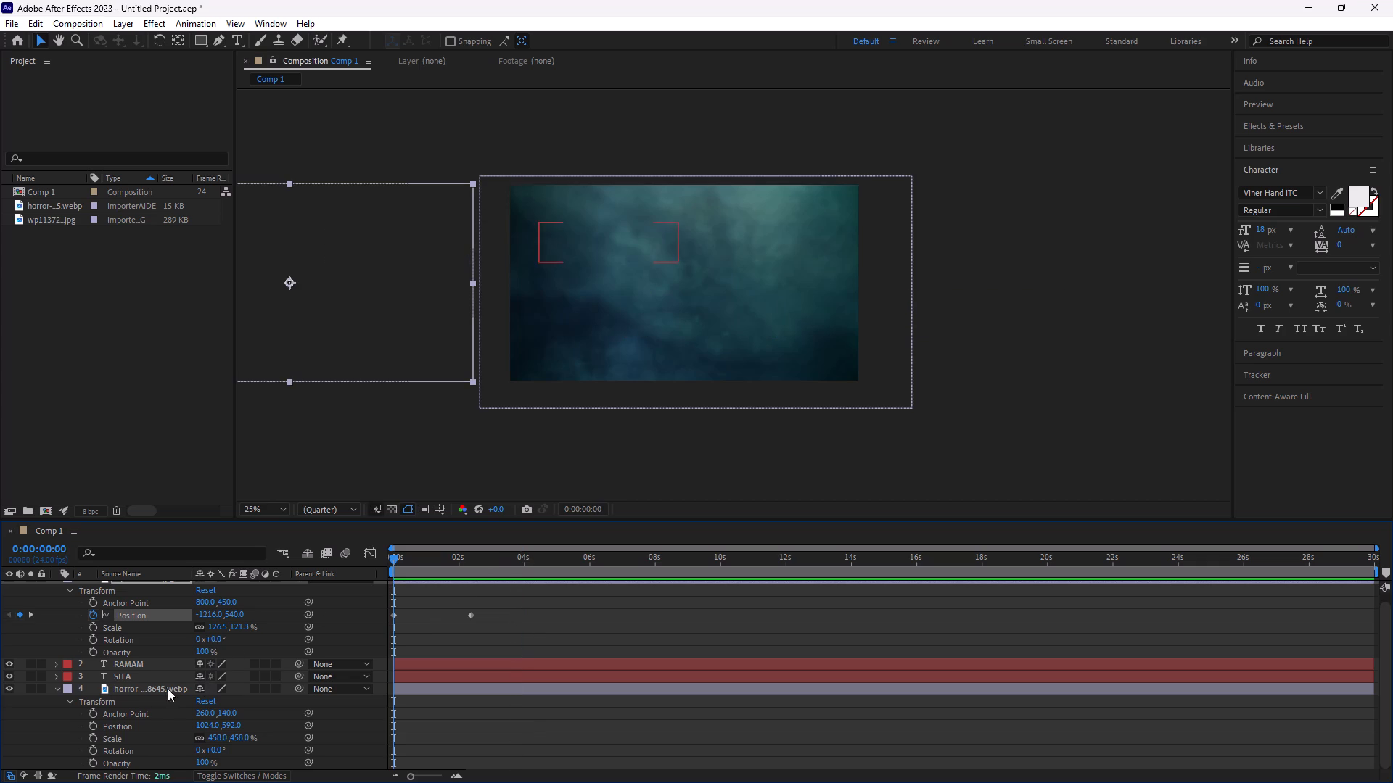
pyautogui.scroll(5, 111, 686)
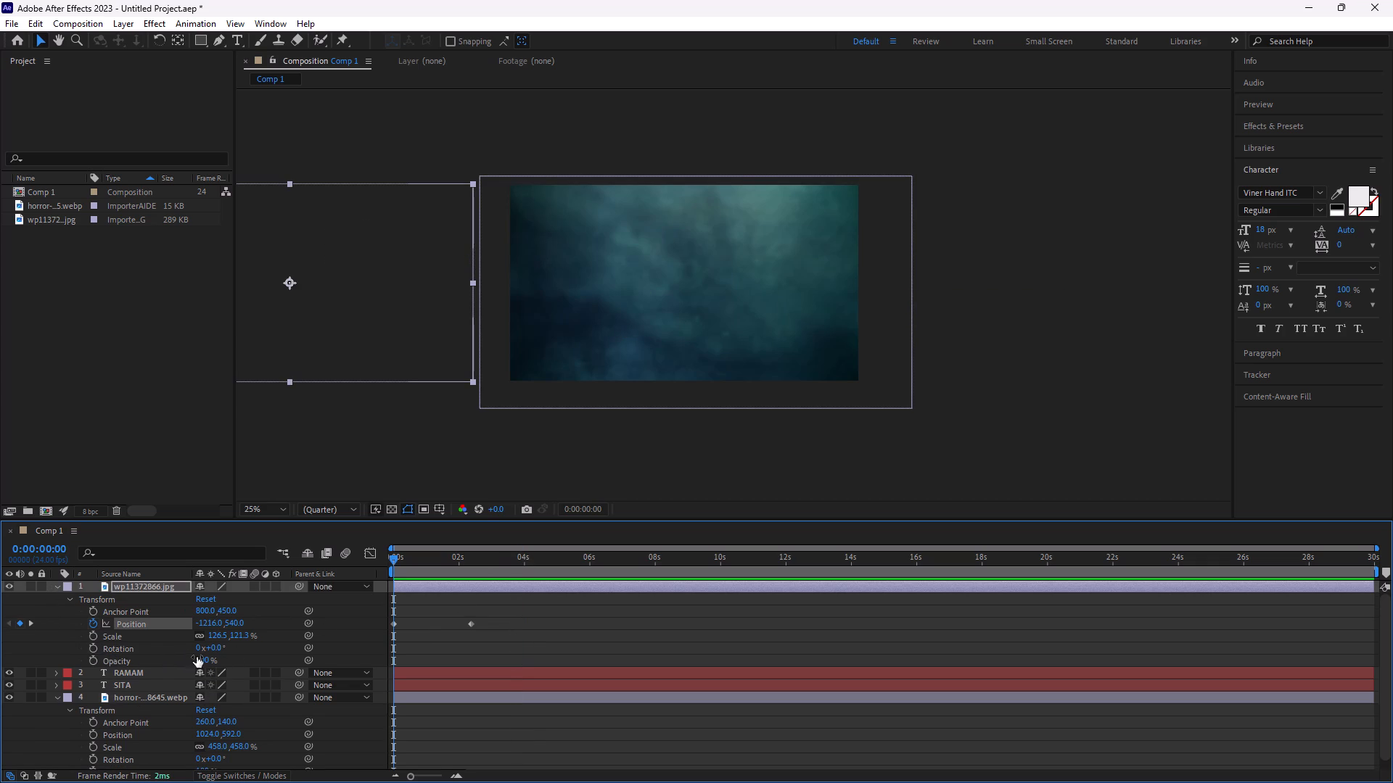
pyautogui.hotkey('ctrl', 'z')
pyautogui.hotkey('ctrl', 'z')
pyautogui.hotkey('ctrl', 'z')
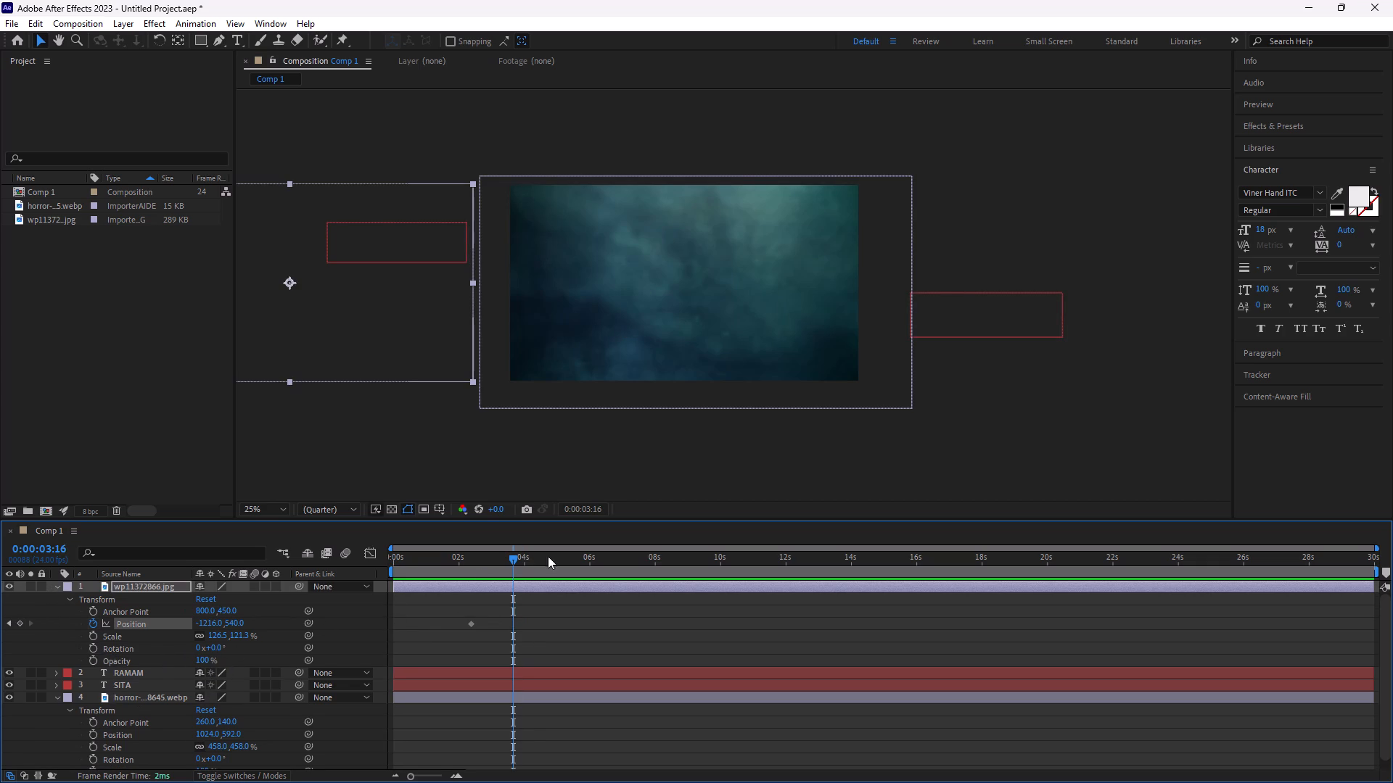
# Play the composition from the start to check the couple image with only its first Position keyframe.
pyautogui.moveTo(505, 559); pyautogui.dragTo(188, 655)
pyautogui.press('space')
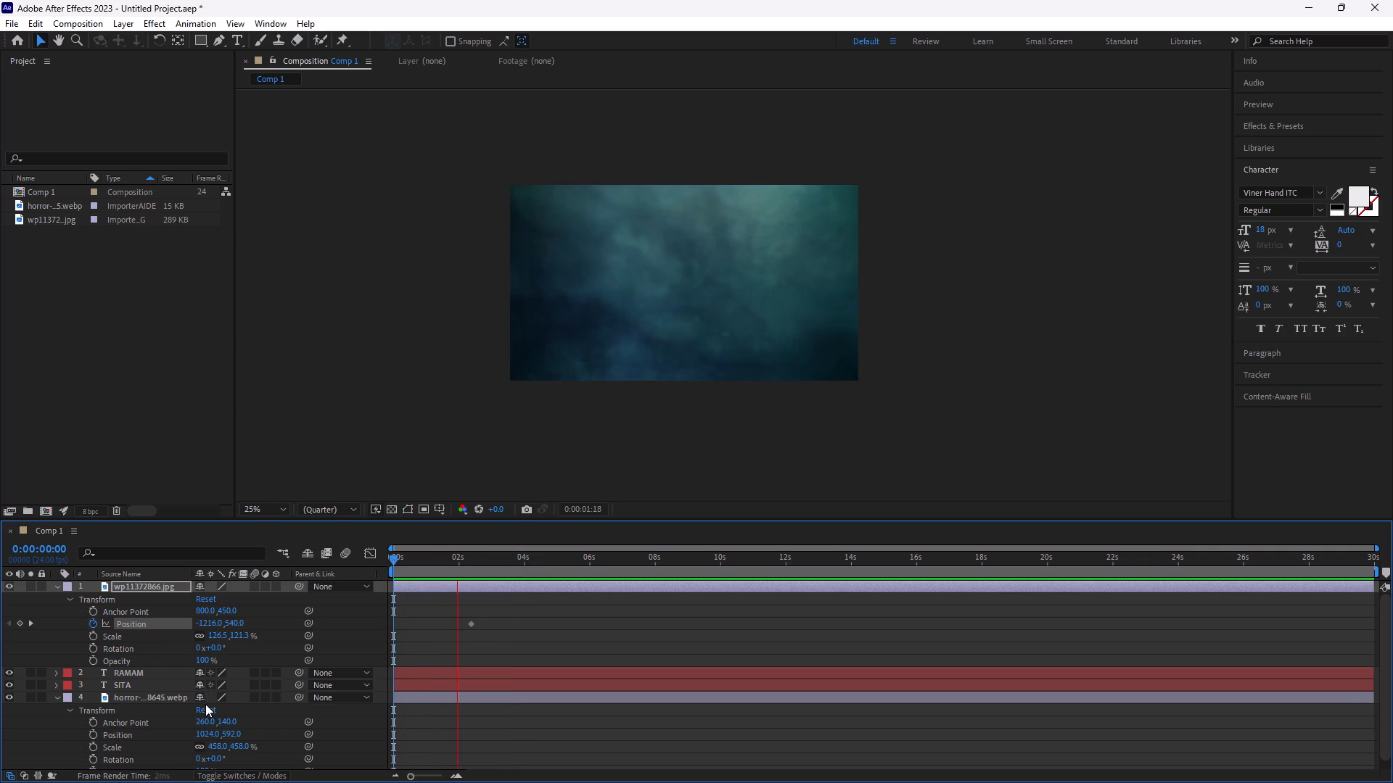
pyautogui.press('space')
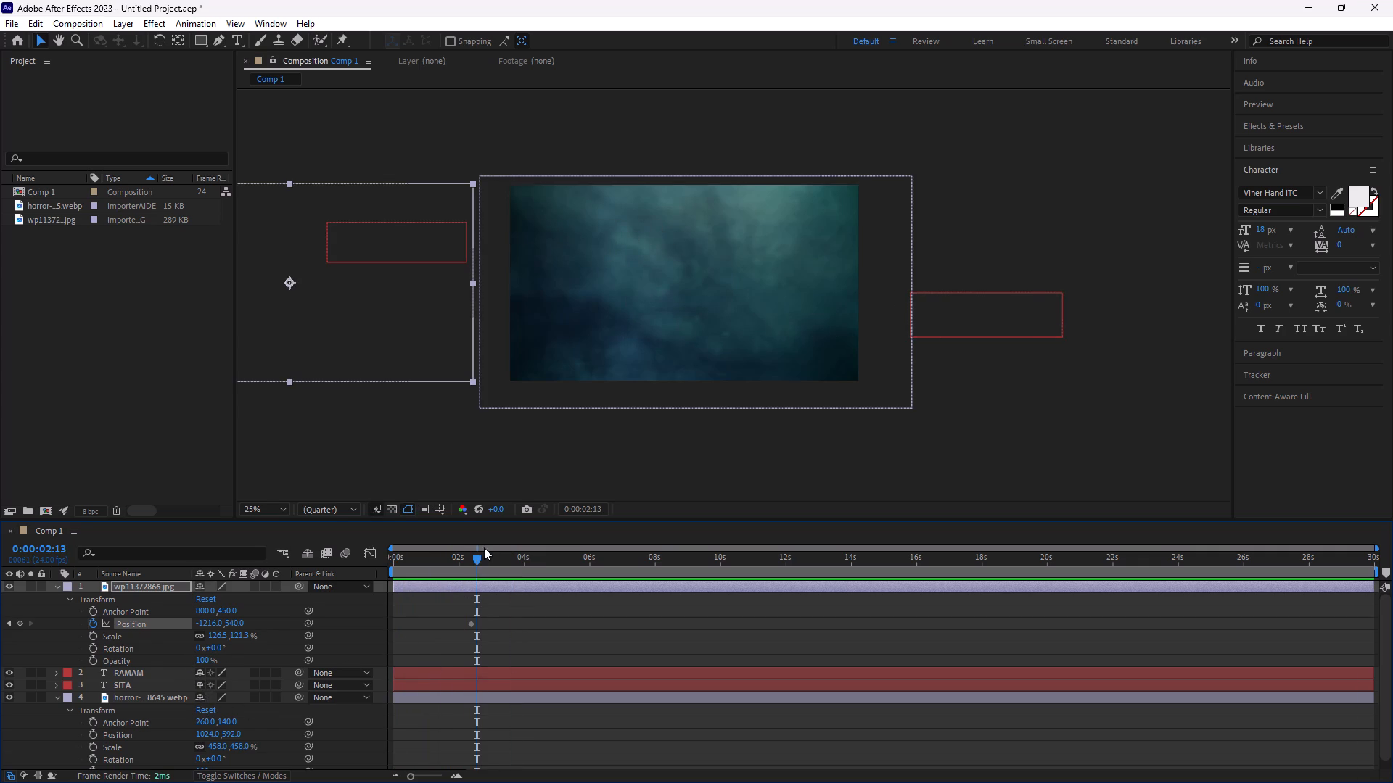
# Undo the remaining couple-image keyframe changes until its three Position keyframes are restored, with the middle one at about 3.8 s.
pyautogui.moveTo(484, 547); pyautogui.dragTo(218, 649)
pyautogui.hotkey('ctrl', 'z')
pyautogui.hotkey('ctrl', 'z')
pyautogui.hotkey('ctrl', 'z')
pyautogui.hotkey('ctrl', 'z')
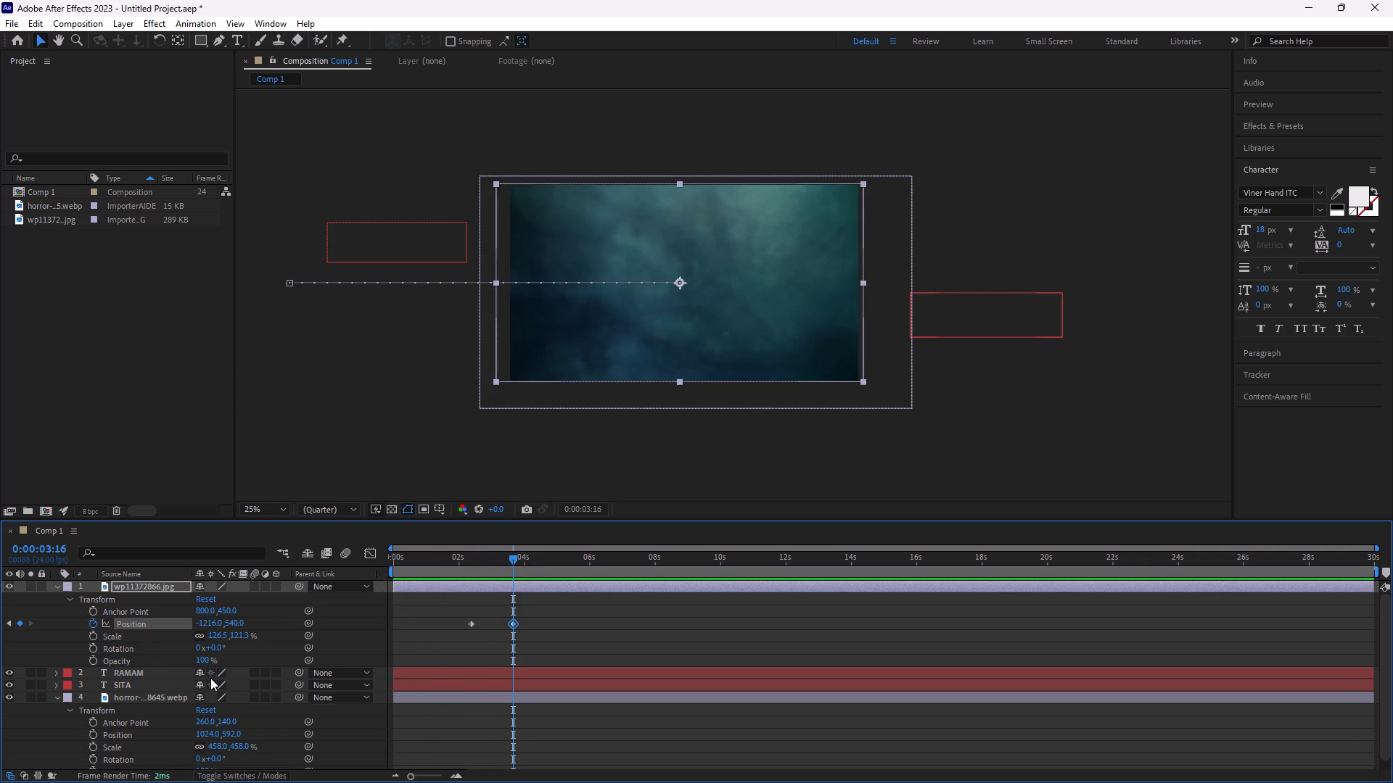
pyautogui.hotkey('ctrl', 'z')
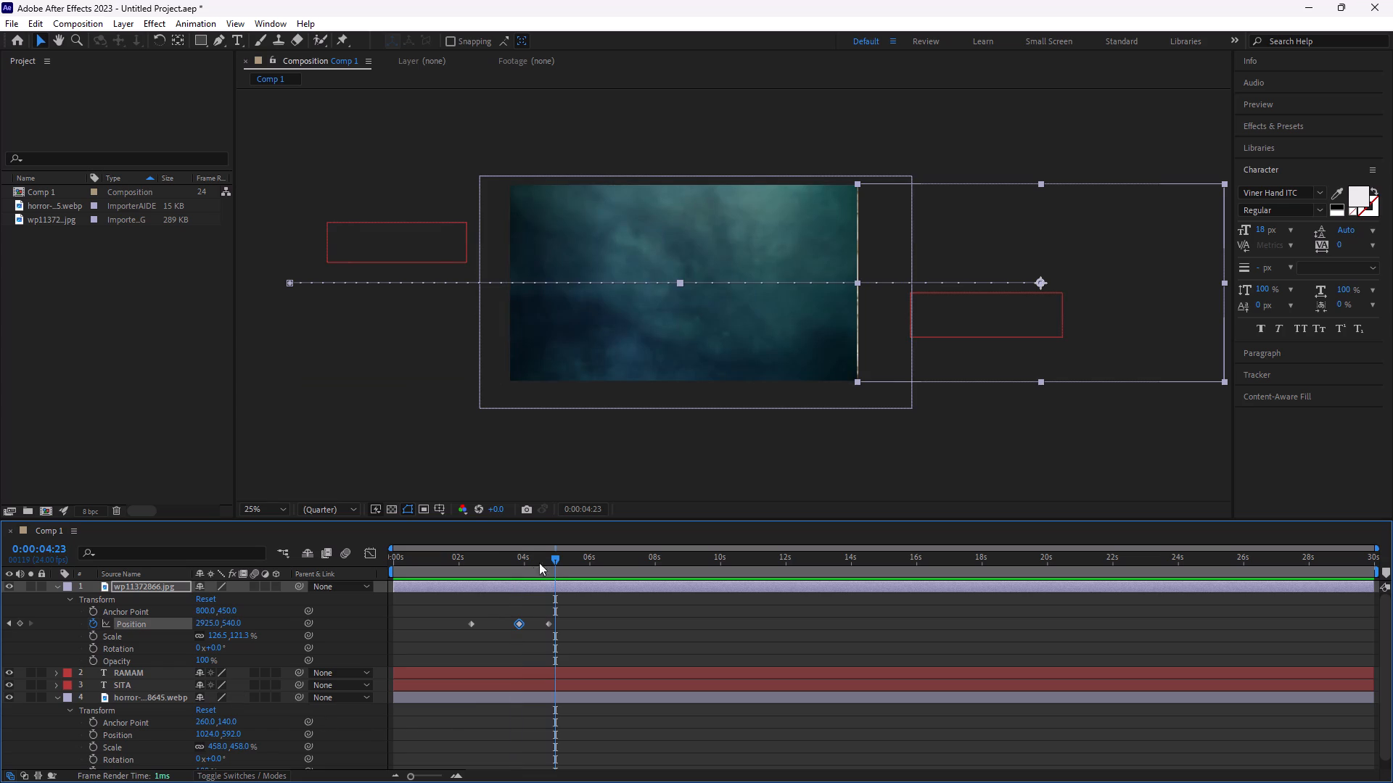
# Play the composition from the start to check the couple image's restored slide-in and slide-out.
pyautogui.moveTo(551, 560); pyautogui.dragTo(88, 703)
pyautogui.press('space')
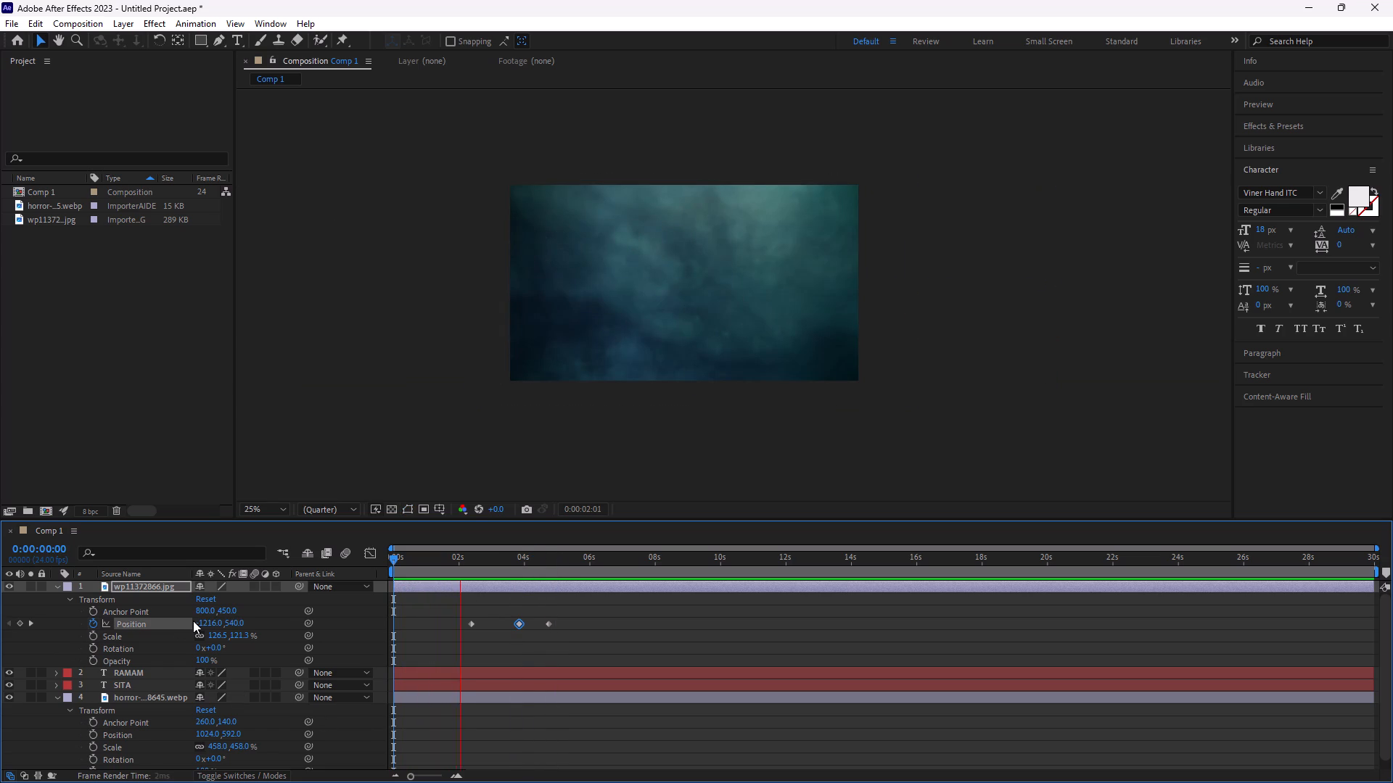
pyautogui.press('space')
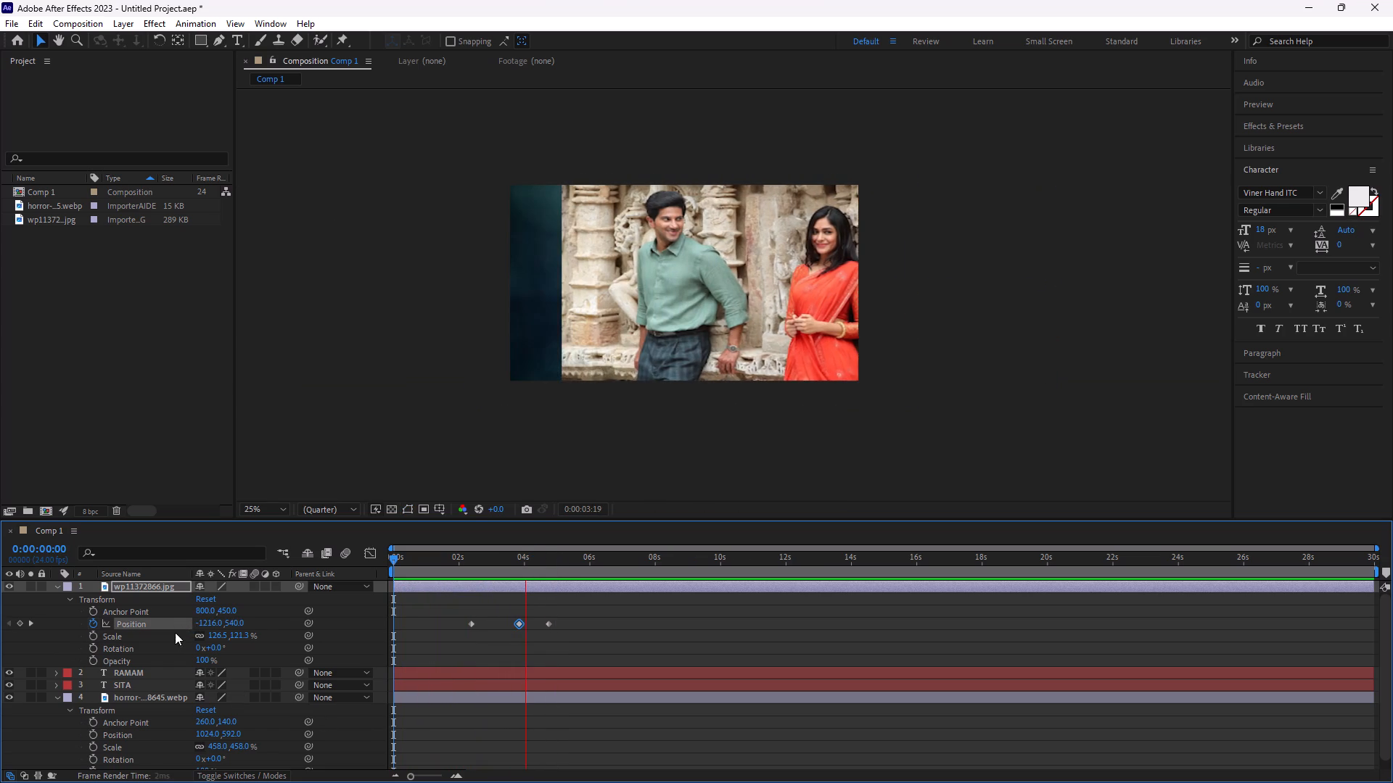
# Delete the last Position keyframe, at about 4.8 s, from the wp11372866 couple image.
pyautogui.moveTo(523, 555); pyautogui.dragTo(523, 559)
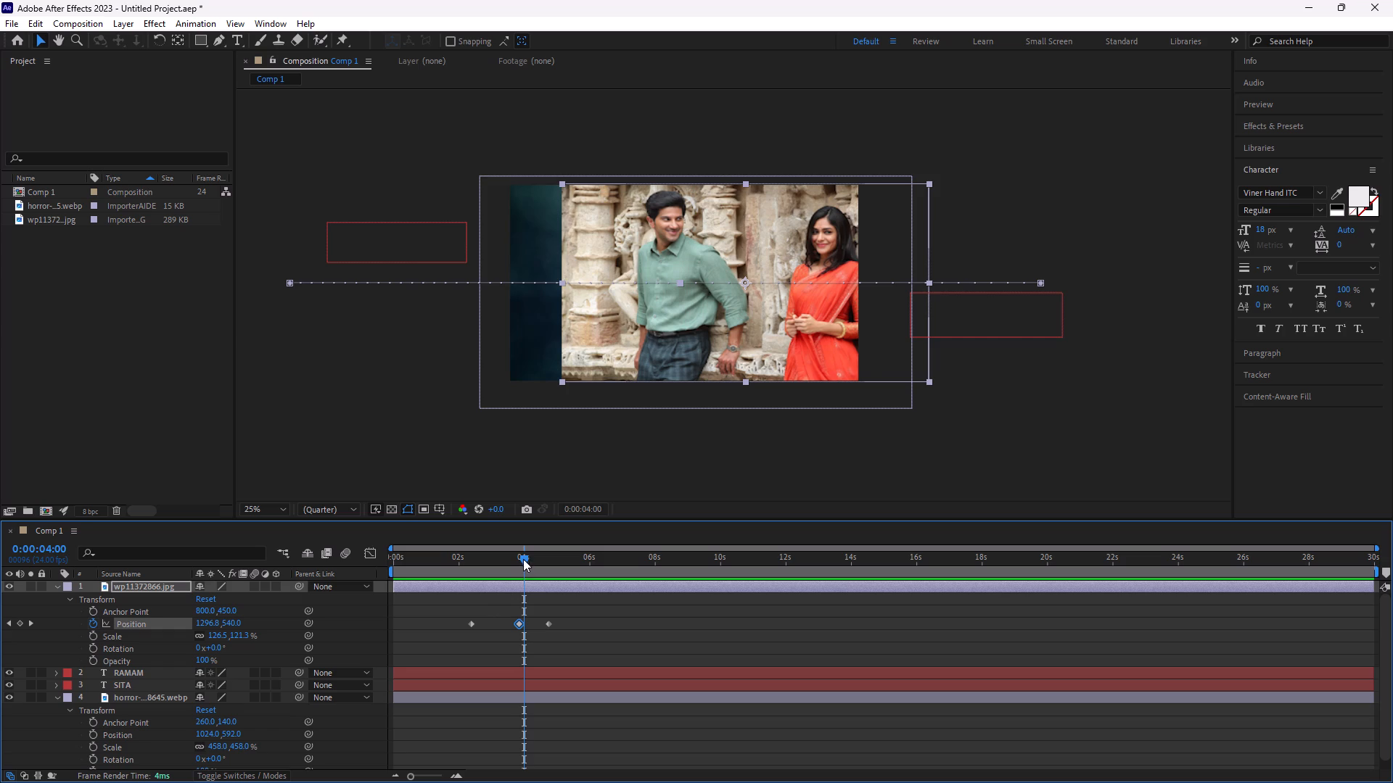
pyautogui.moveTo(523, 559); pyautogui.dragTo(518, 576)
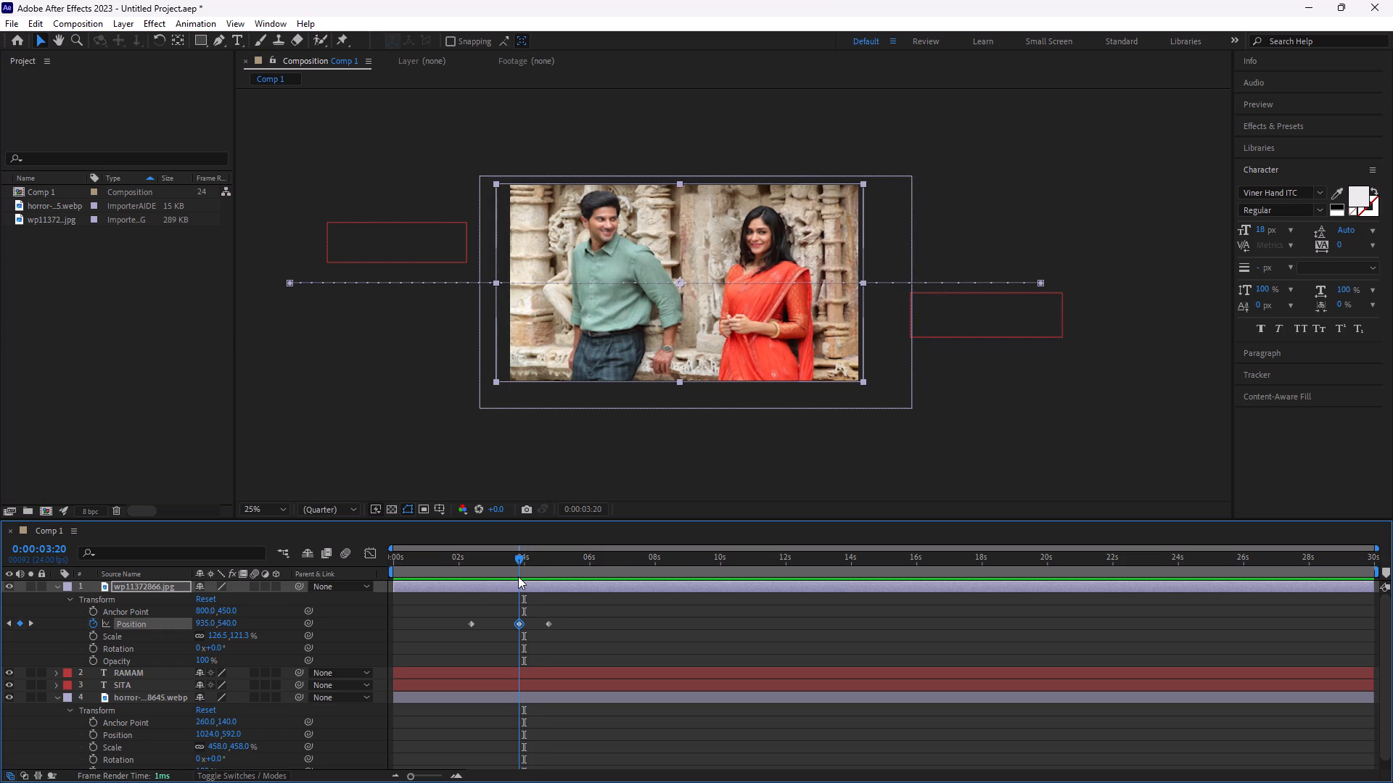
pyautogui.click(548, 619)
pyautogui.press('BackSpace')
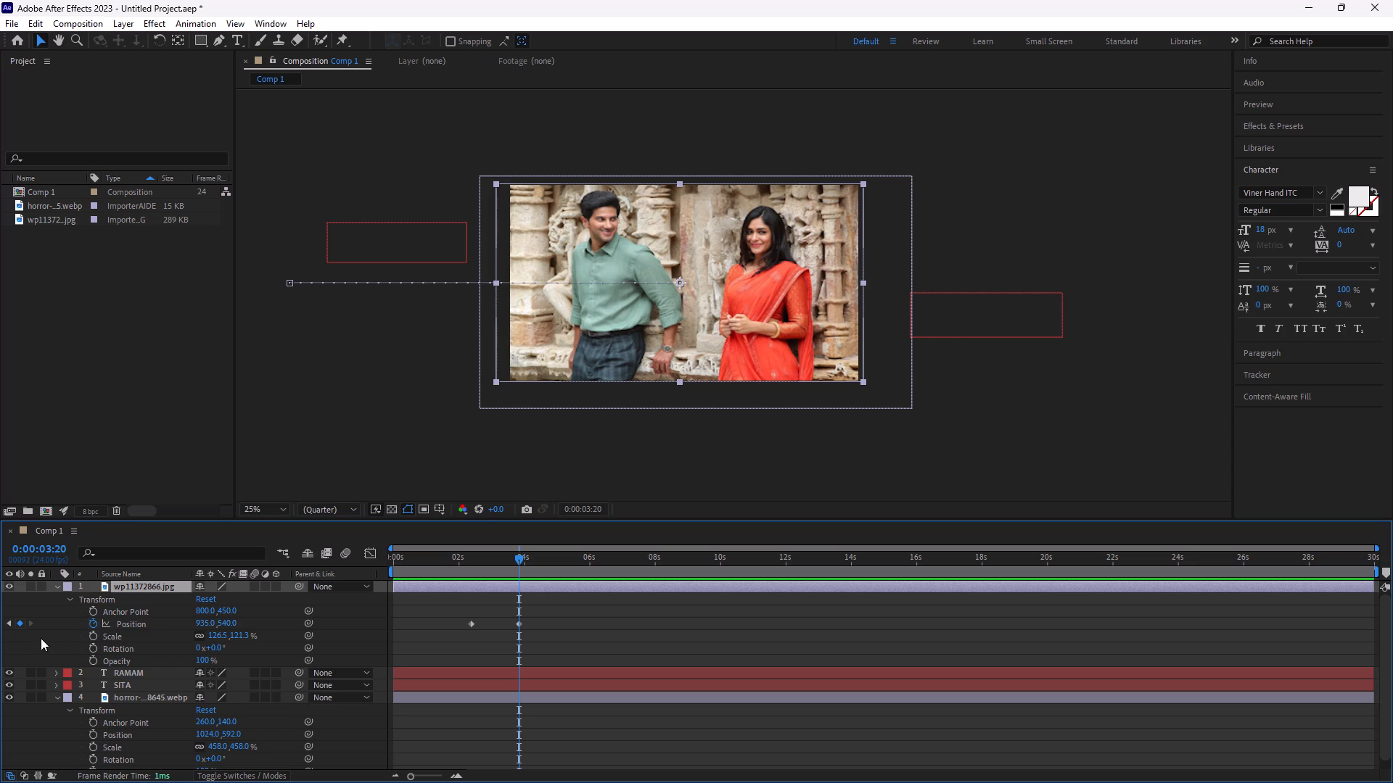
# Add a Position keyframe at 0:00:04:05 that holds the couple image in its centred place.
pyautogui.moveTo(519, 555); pyautogui.dragTo(524, 558)
pyautogui.moveTo(524, 558); pyautogui.dragTo(530, 579)
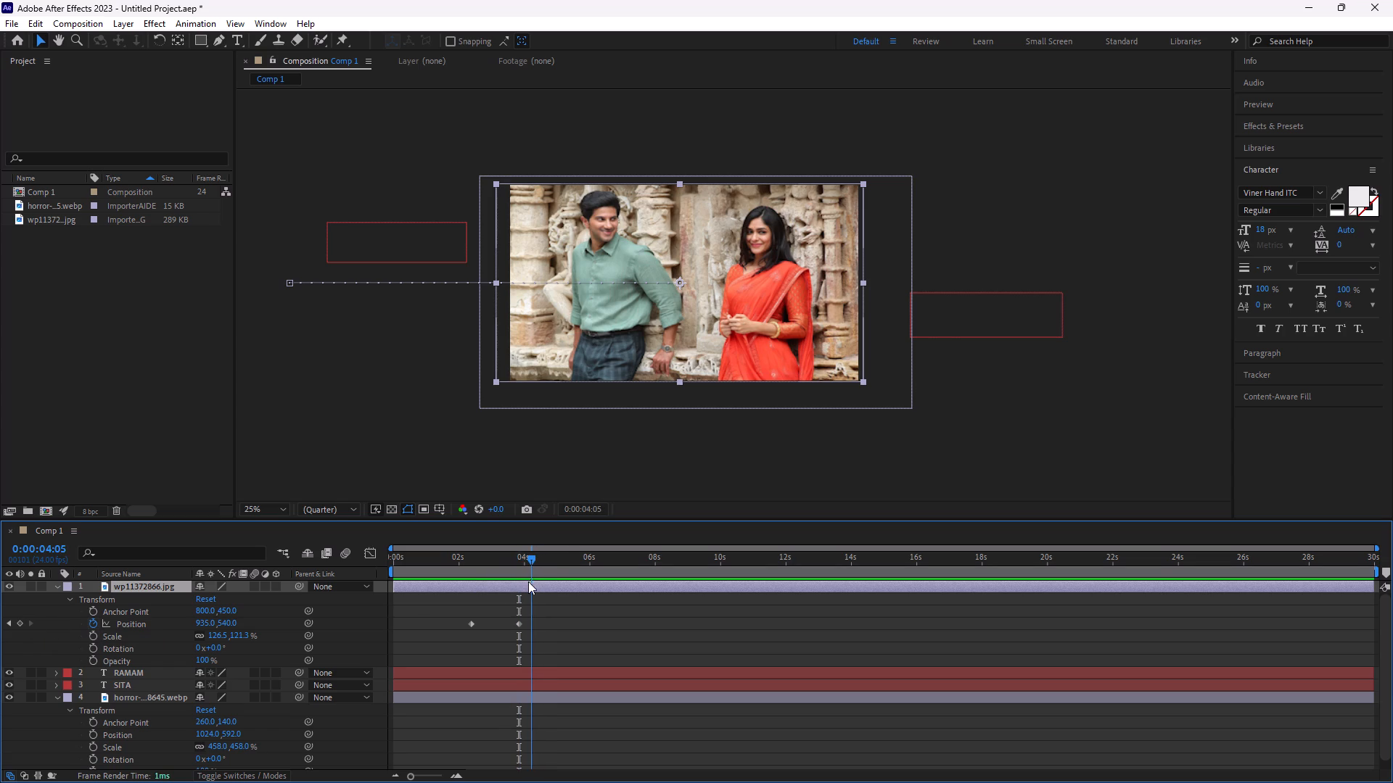
pyautogui.click(17, 623)
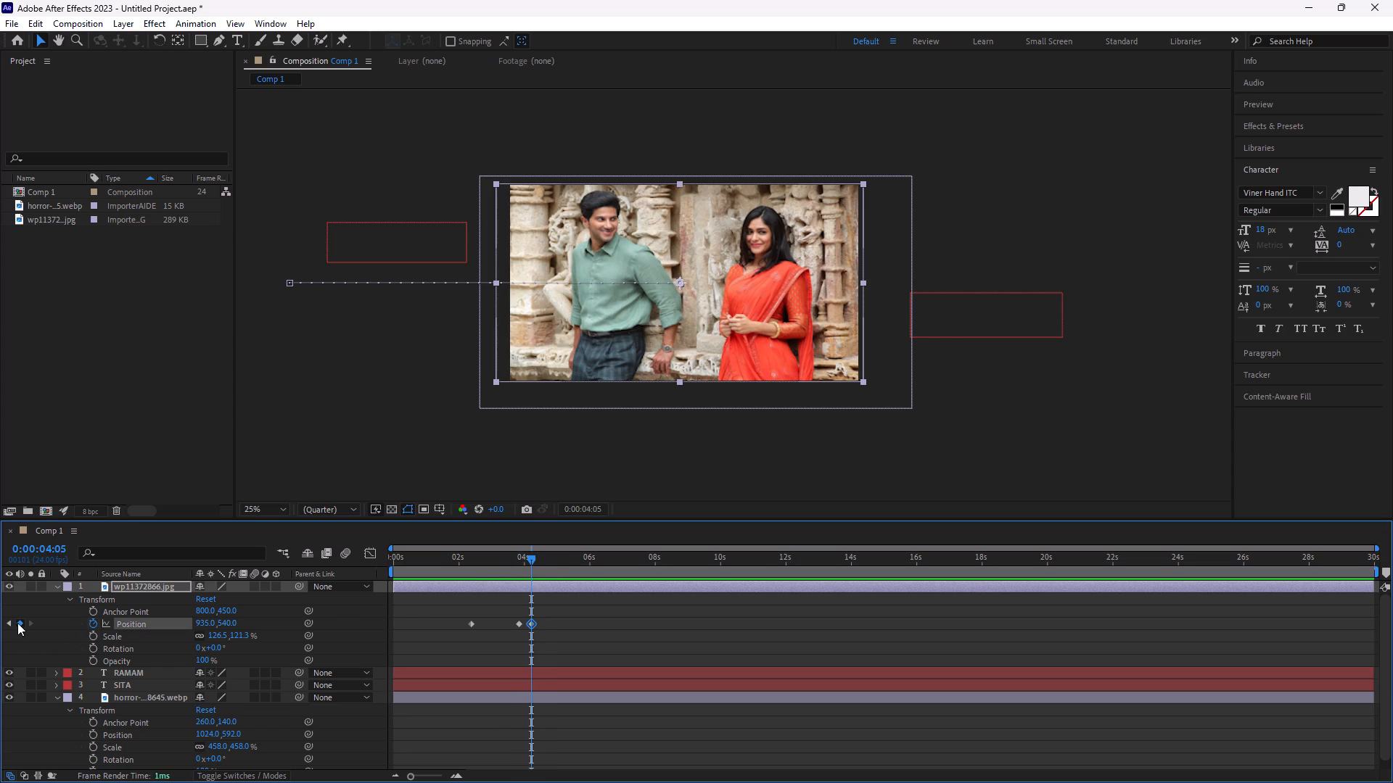
# Keyframe the couple image's slide-out at 0:00:05:23 by setting its horizontal Position to 3293.
pyautogui.moveTo(530, 554); pyautogui.dragTo(548, 568)
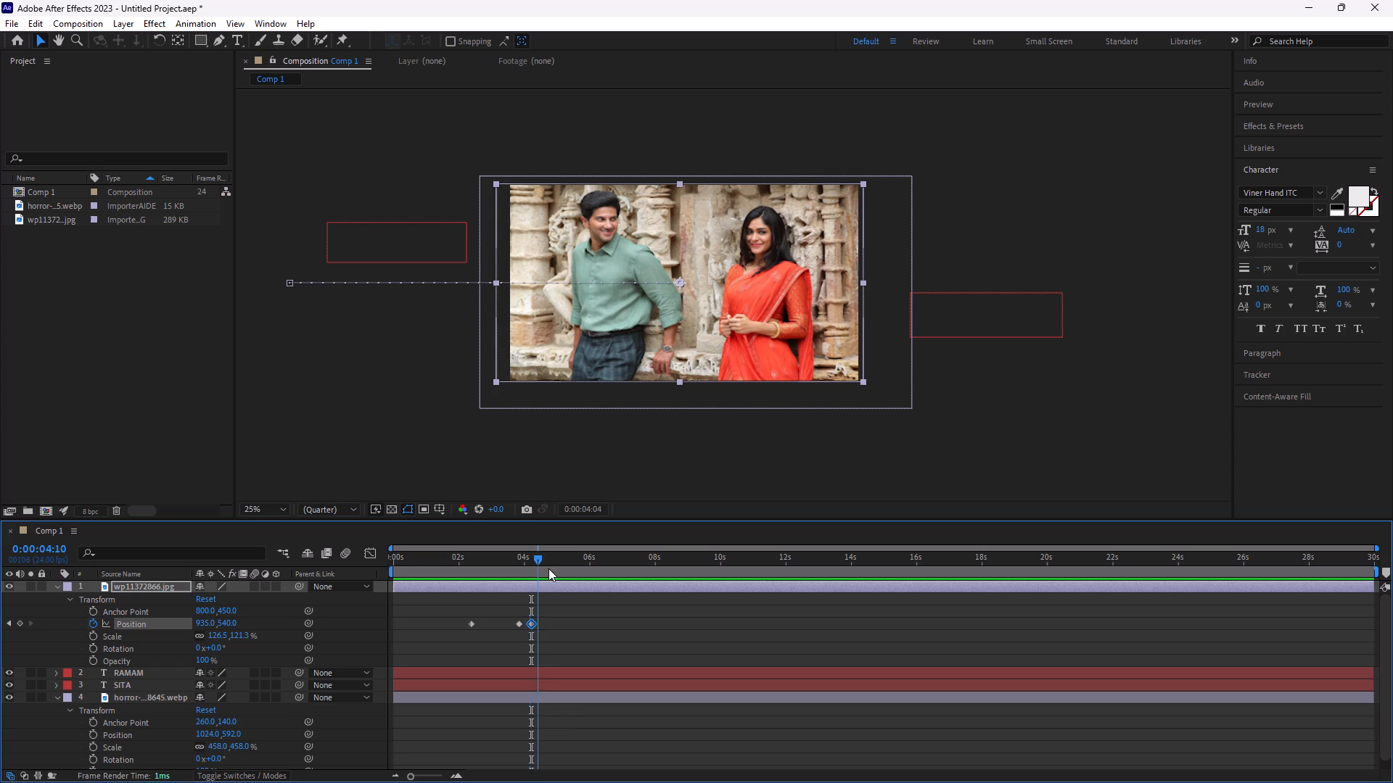
pyautogui.moveTo(548, 568); pyautogui.dragTo(583, 584)
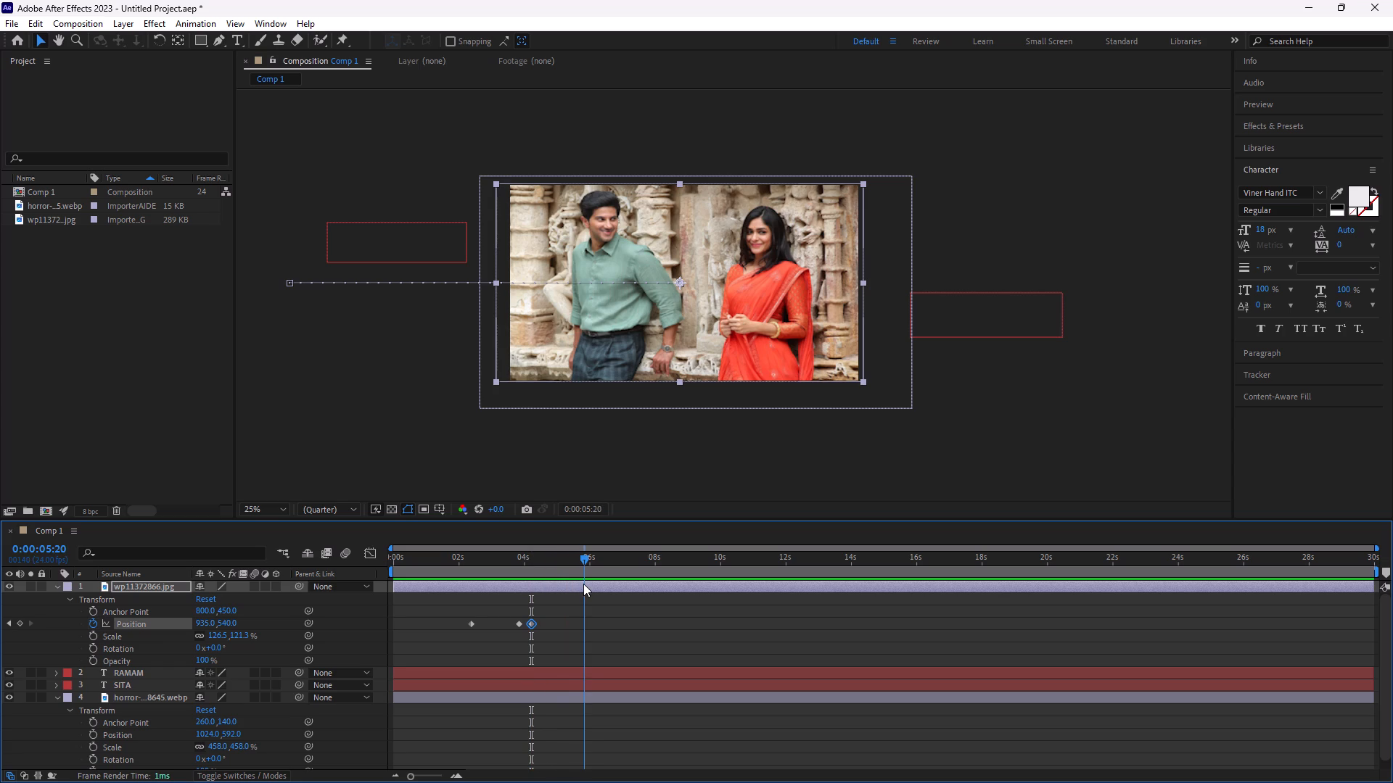
pyautogui.moveTo(583, 584); pyautogui.dragTo(588, 587)
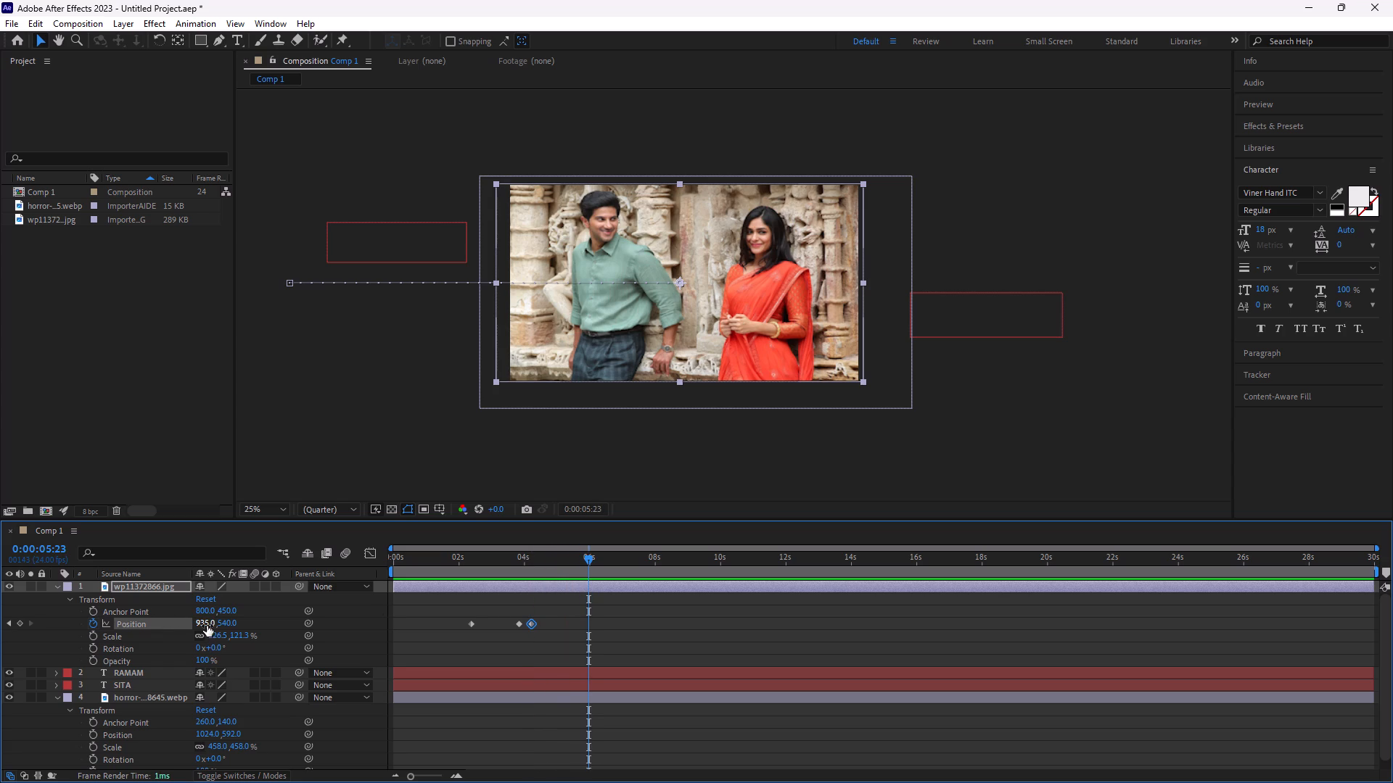
pyautogui.moveTo(205, 625); pyautogui.dragTo(1206, 597)
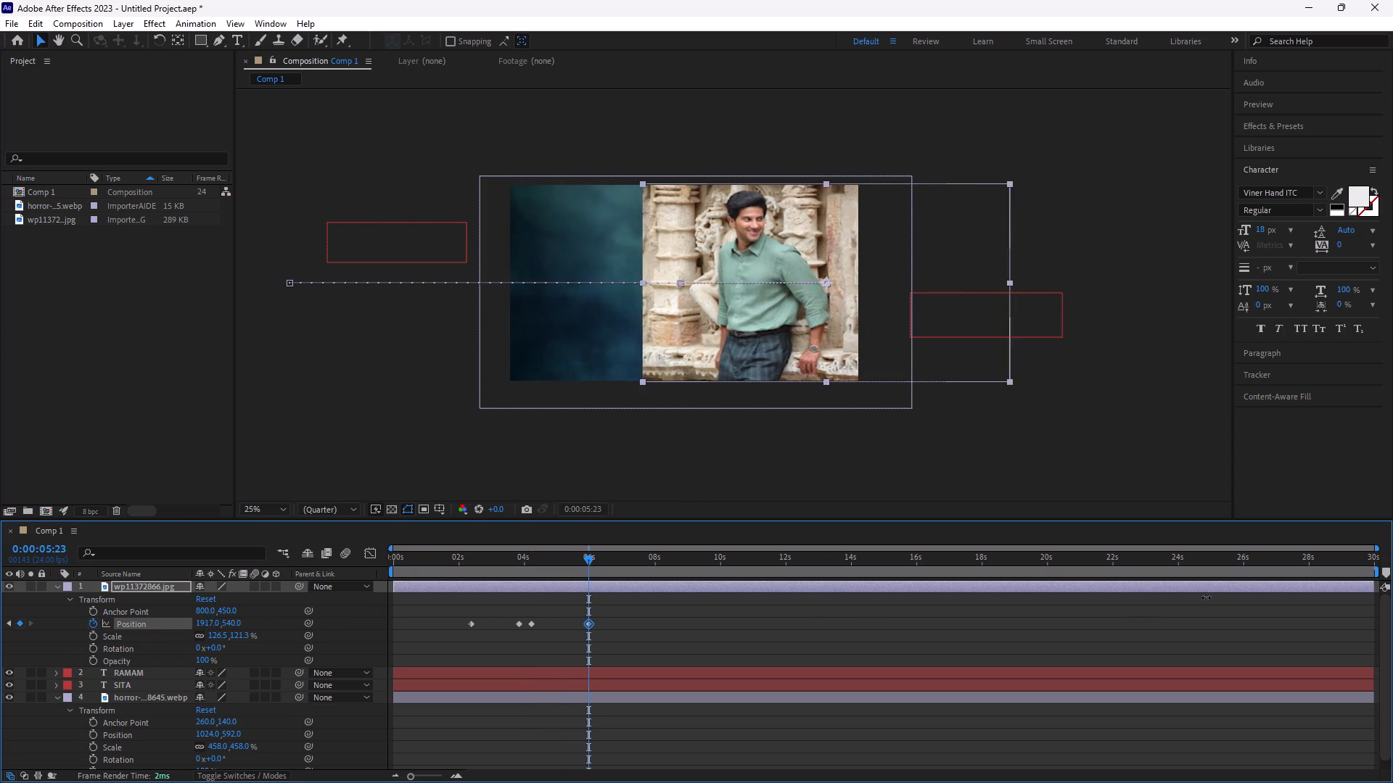
pyautogui.moveTo(1206, 597); pyautogui.dragTo(1392, 475)
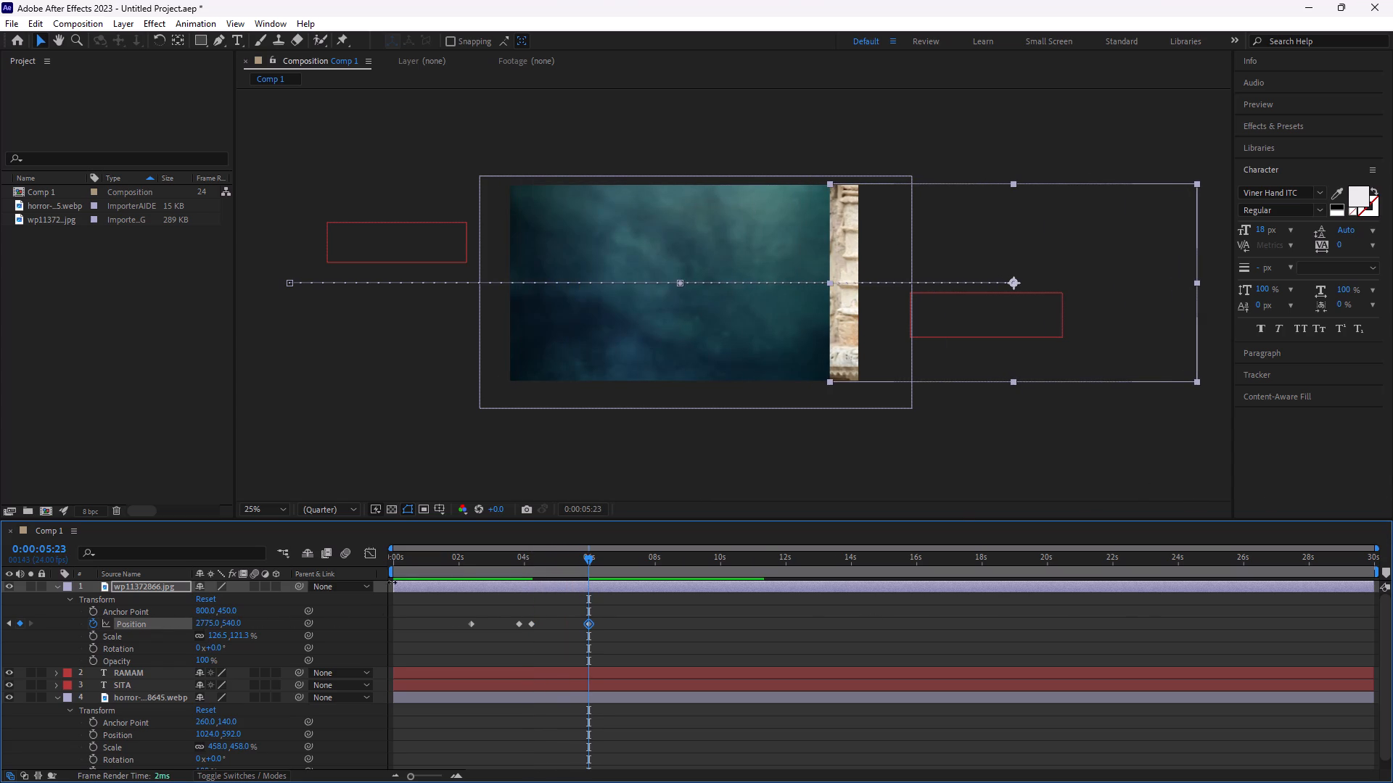
pyautogui.moveTo(203, 623); pyautogui.dragTo(586, 630)
# Play the composition from the start to check the couple image's slide-in, hold and slide-out.
pyautogui.moveTo(591, 556); pyautogui.dragTo(0, 736)
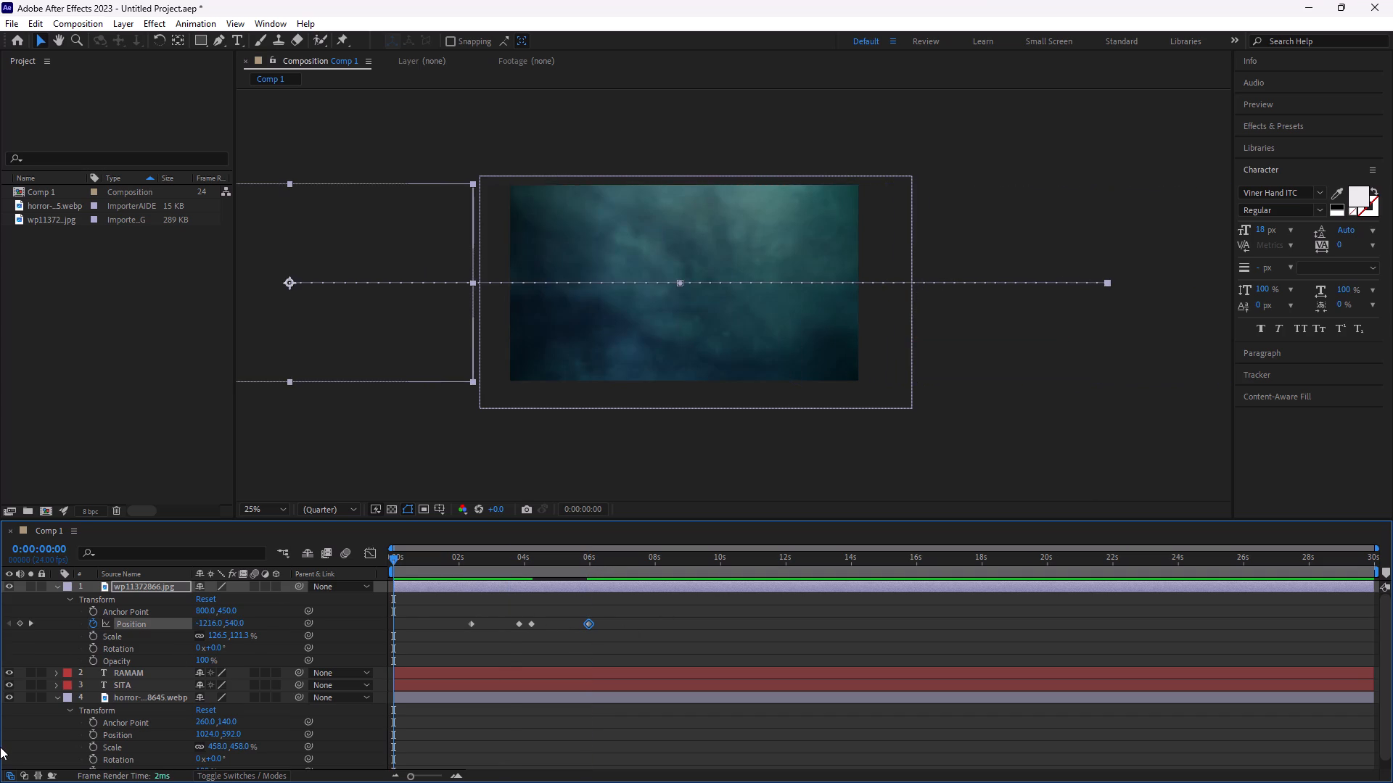
pyautogui.press('space')
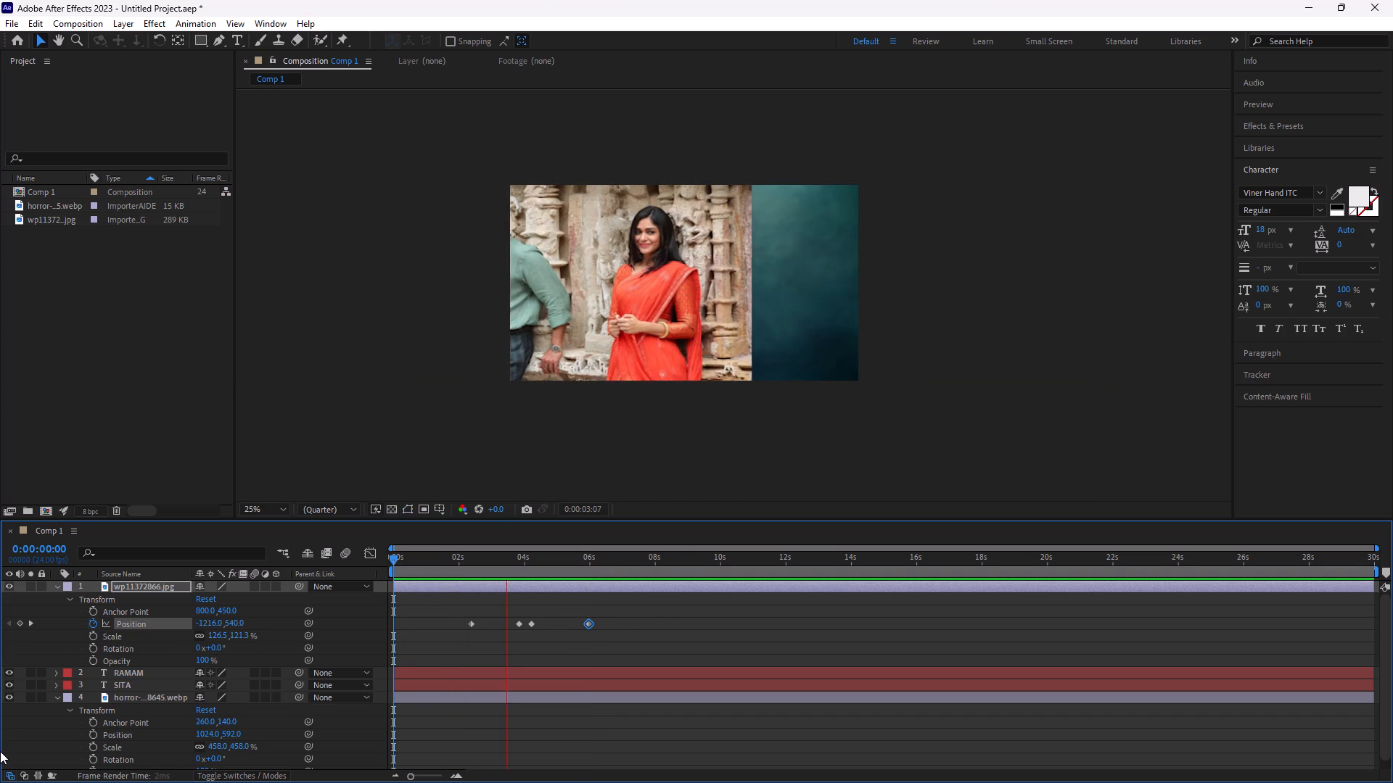
pyautogui.press('space')
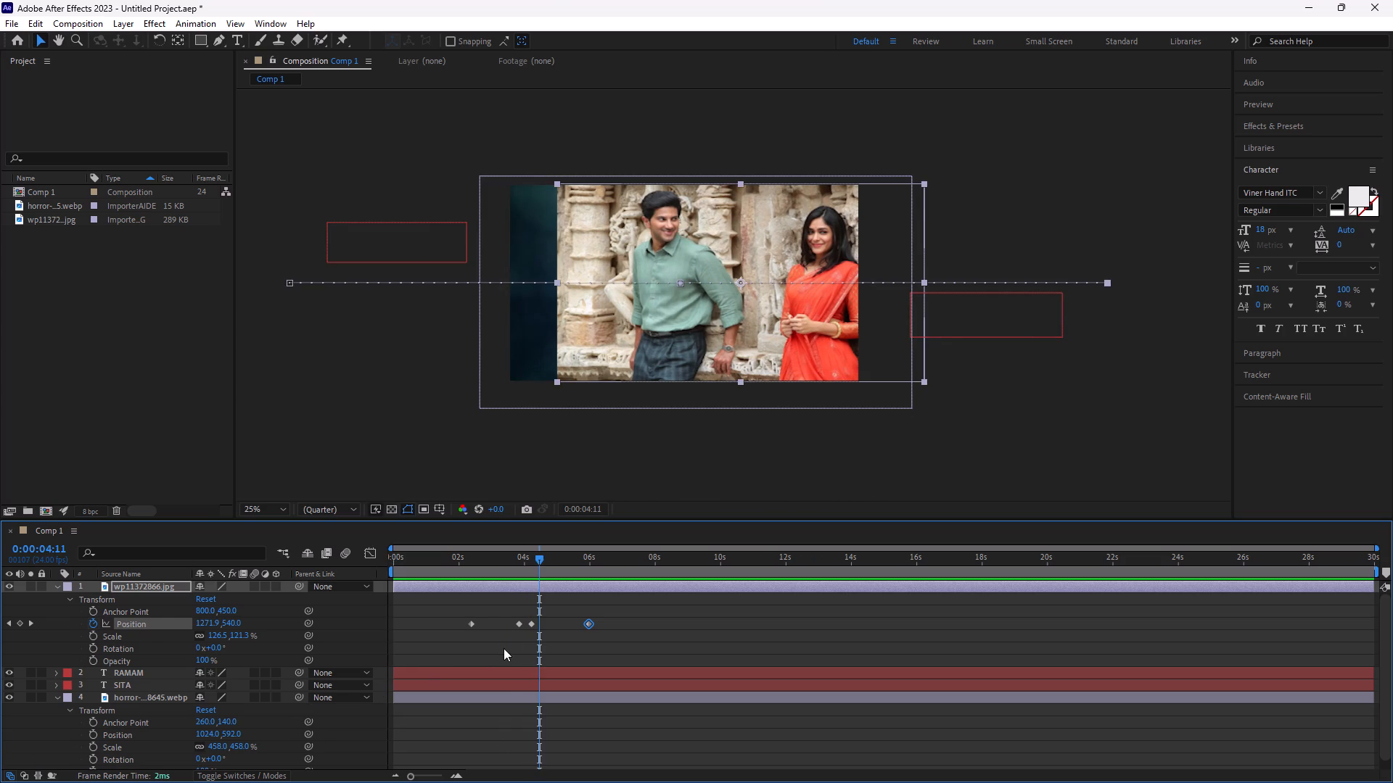
# Move the couple image's hold keyframe from 0:00:04:05 to about 4.9 s.
pyautogui.moveTo(530, 622); pyautogui.dragTo(551, 627)
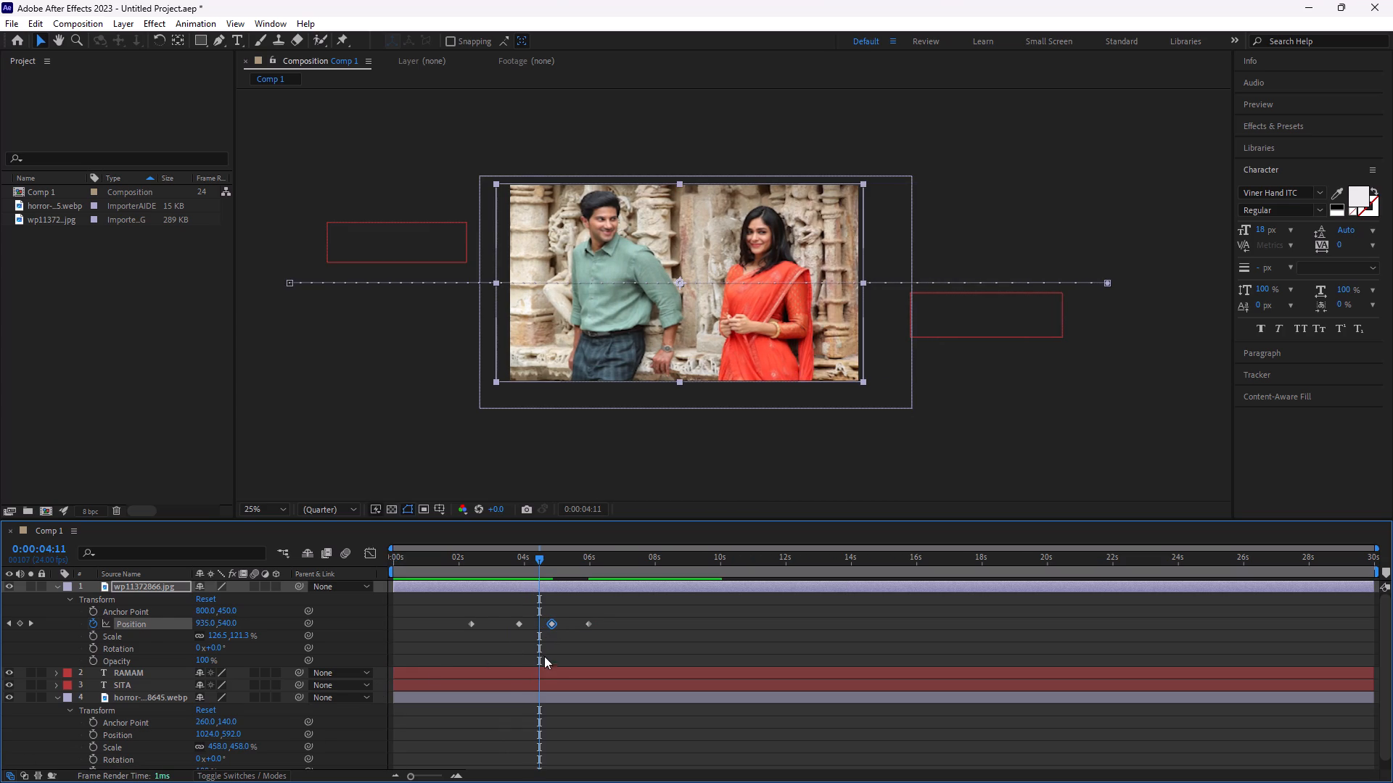
# Play and scrub through the couple image's exit up to 0:00:06:00 to check its timing.
pyautogui.press('space')
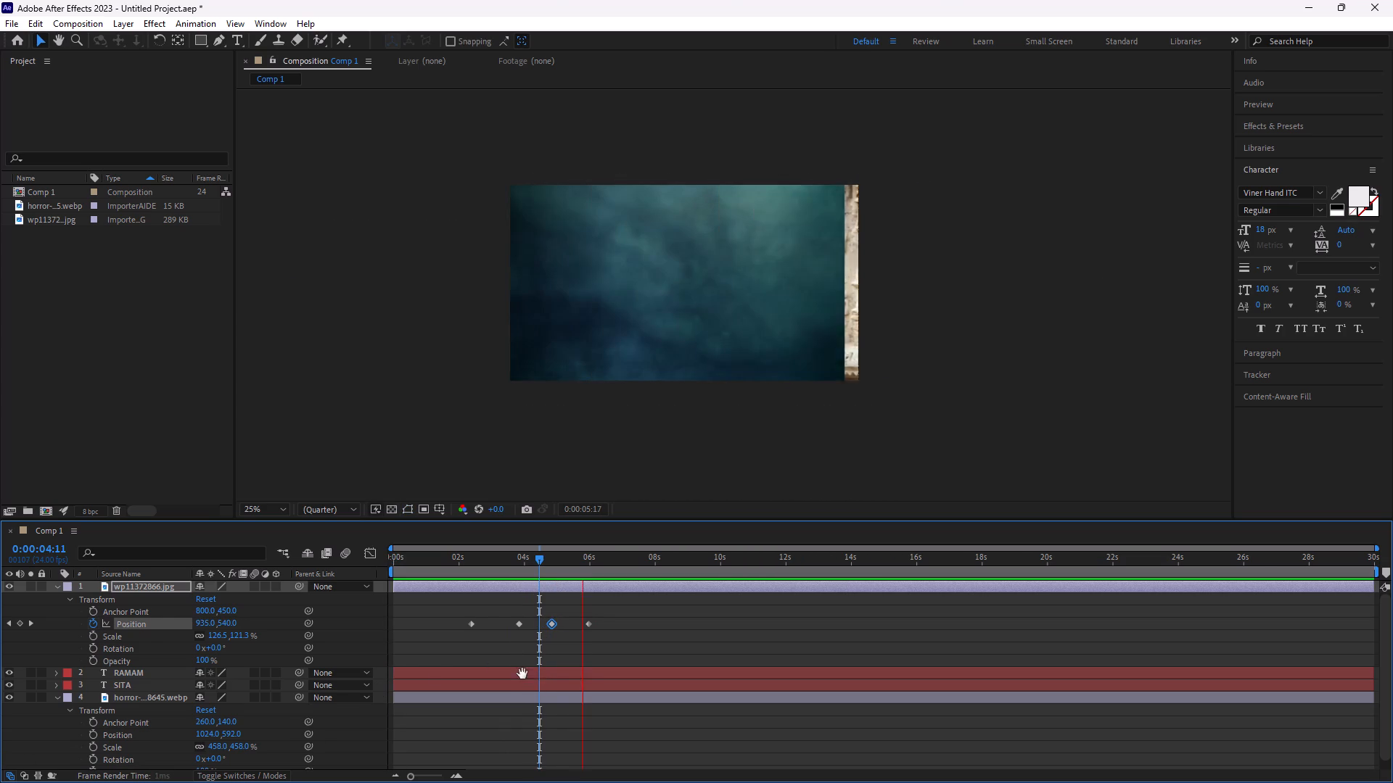
pyautogui.press('space')
pyautogui.moveTo(585, 560); pyautogui.dragTo(586, 563)
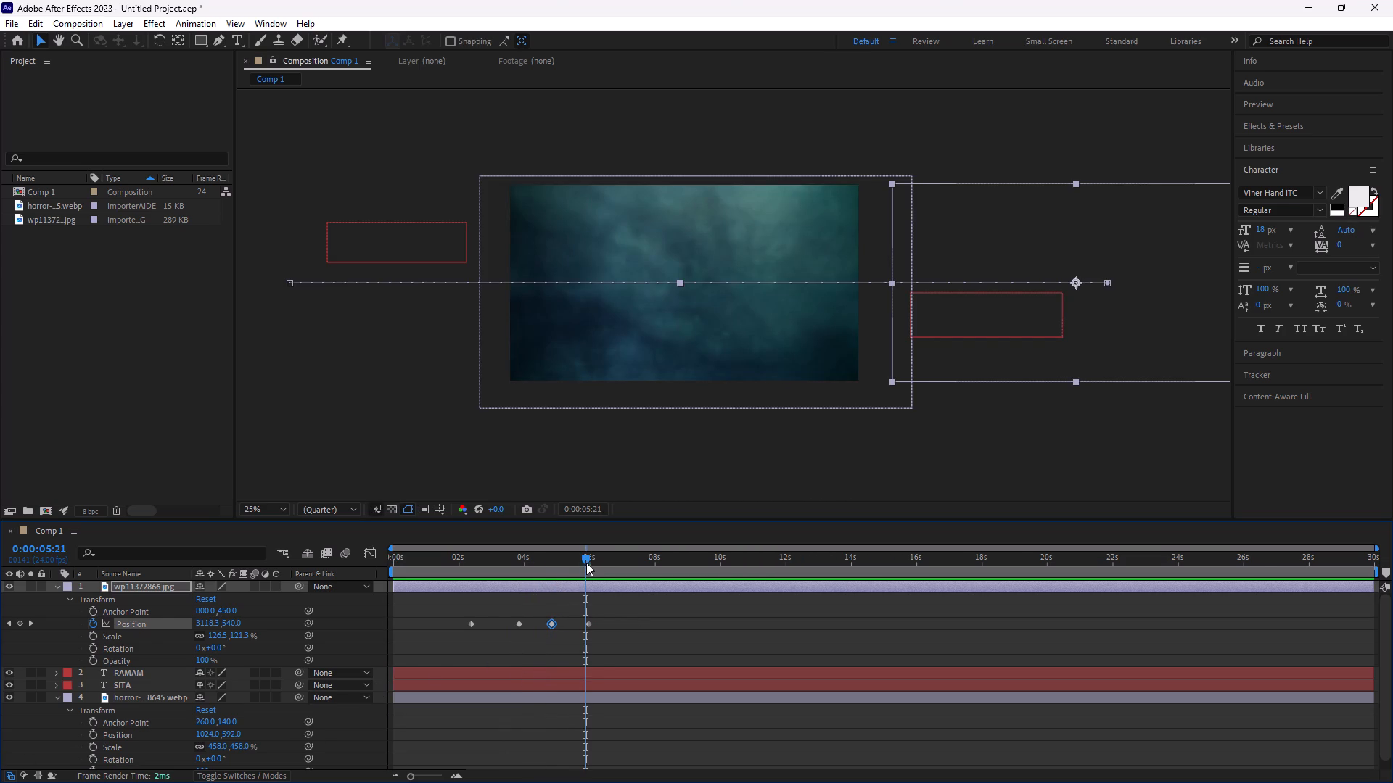
pyautogui.moveTo(586, 563); pyautogui.dragTo(588, 569)
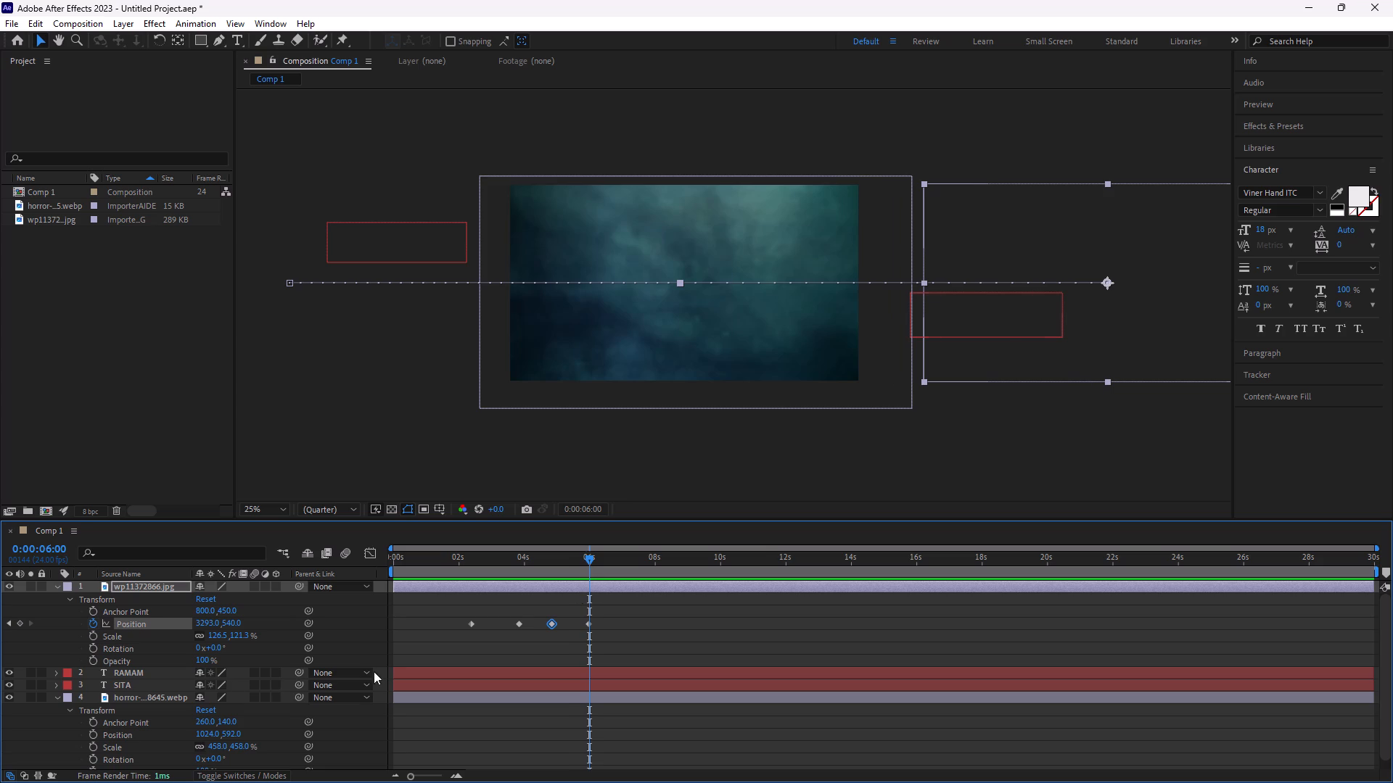
# Collapse the properties of the wp11372866 and horror background layers in the timeline.
pyautogui.click(61, 588)
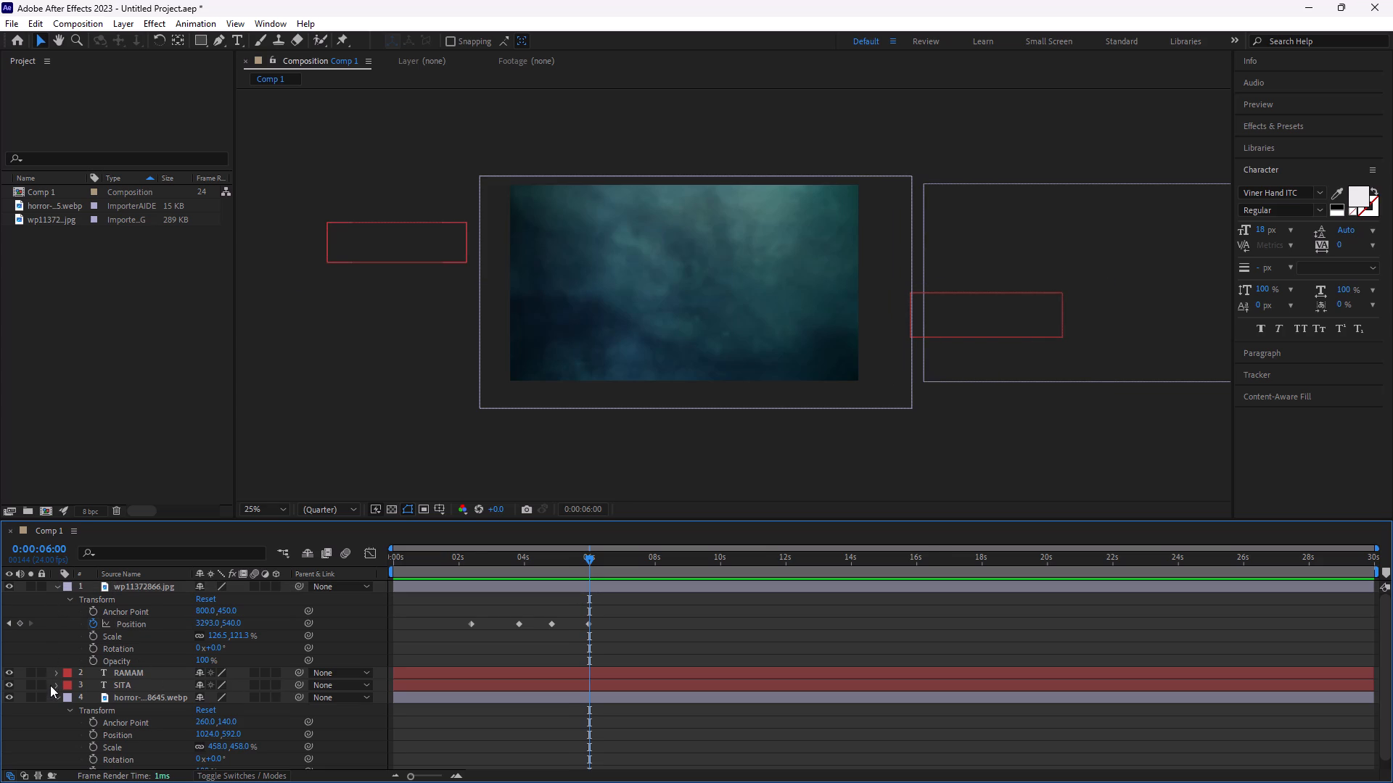
pyautogui.click(58, 581)
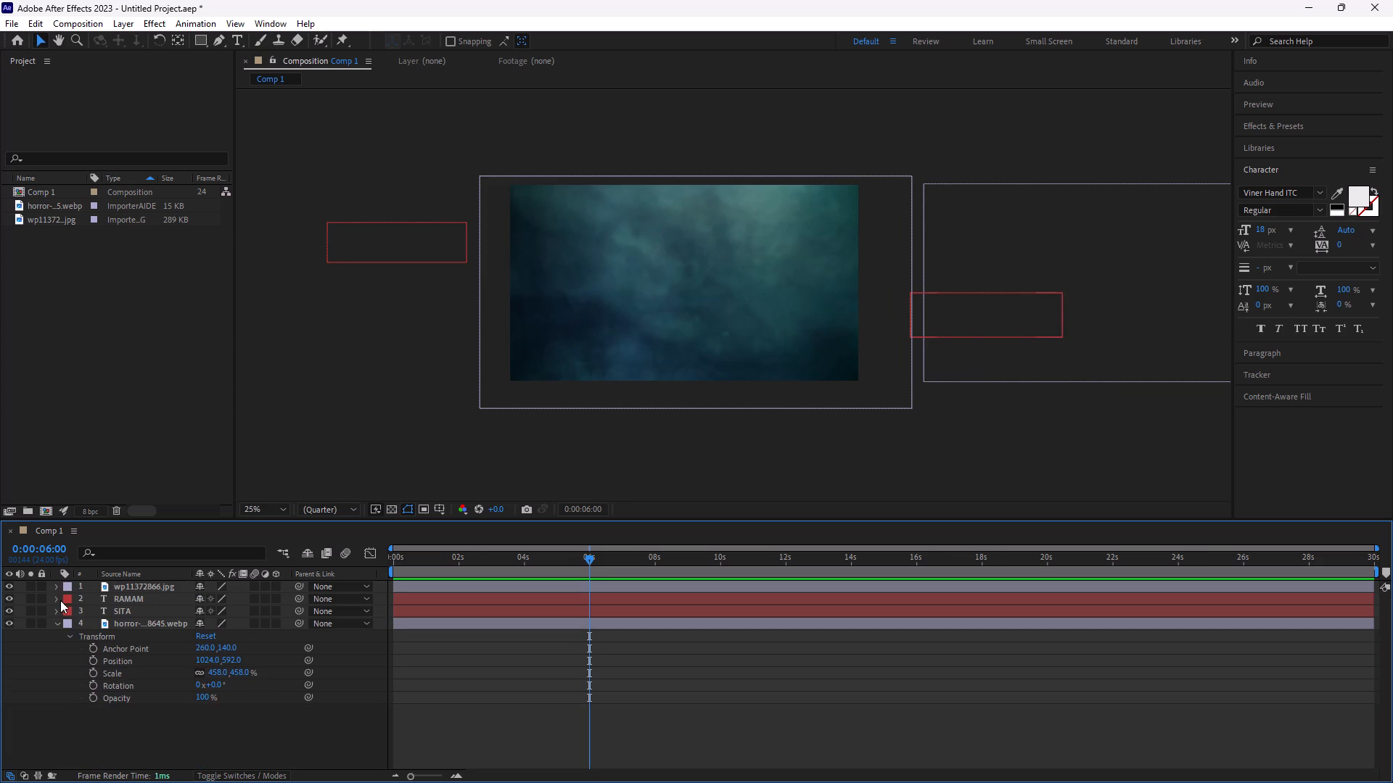
pyautogui.click(55, 623)
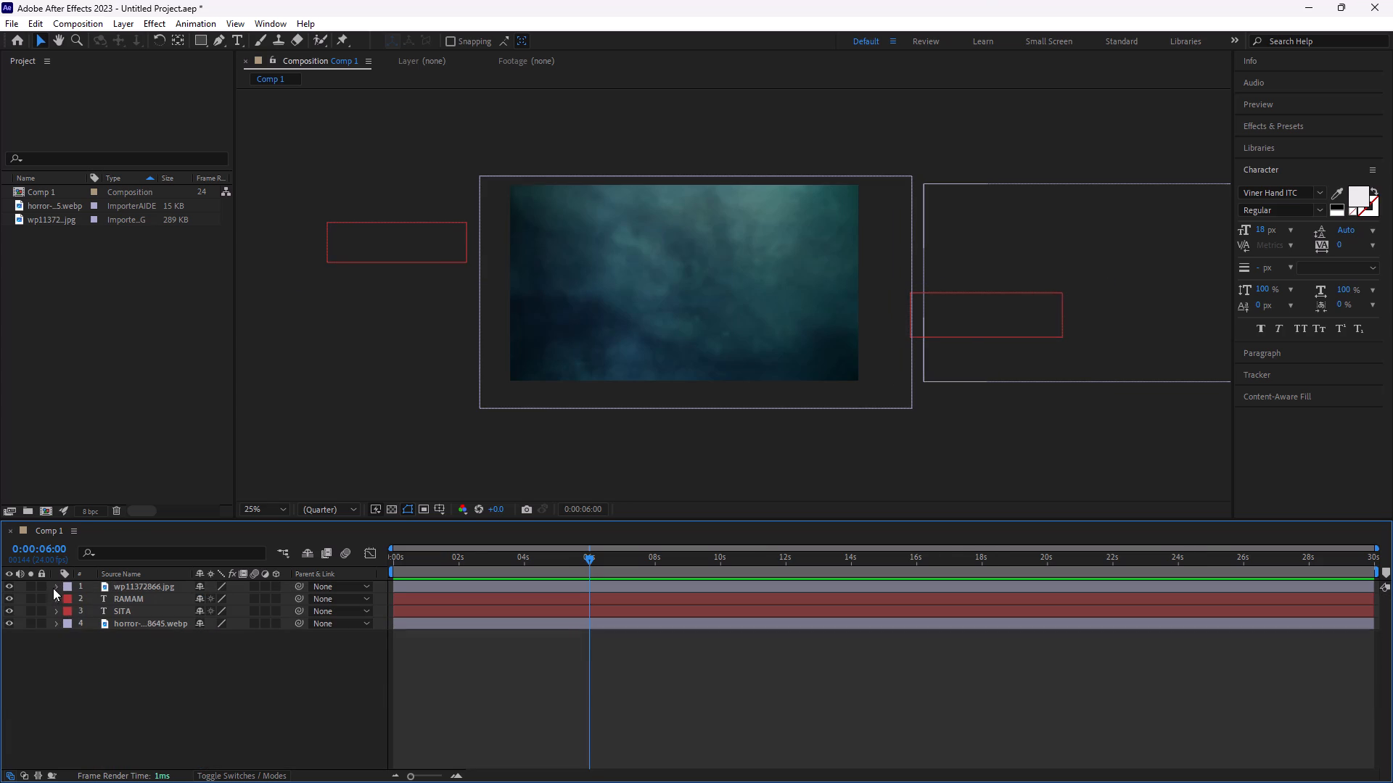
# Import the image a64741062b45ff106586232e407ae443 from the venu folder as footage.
pyautogui.click(118, 308)
pyautogui.doubleClick(120, 313)
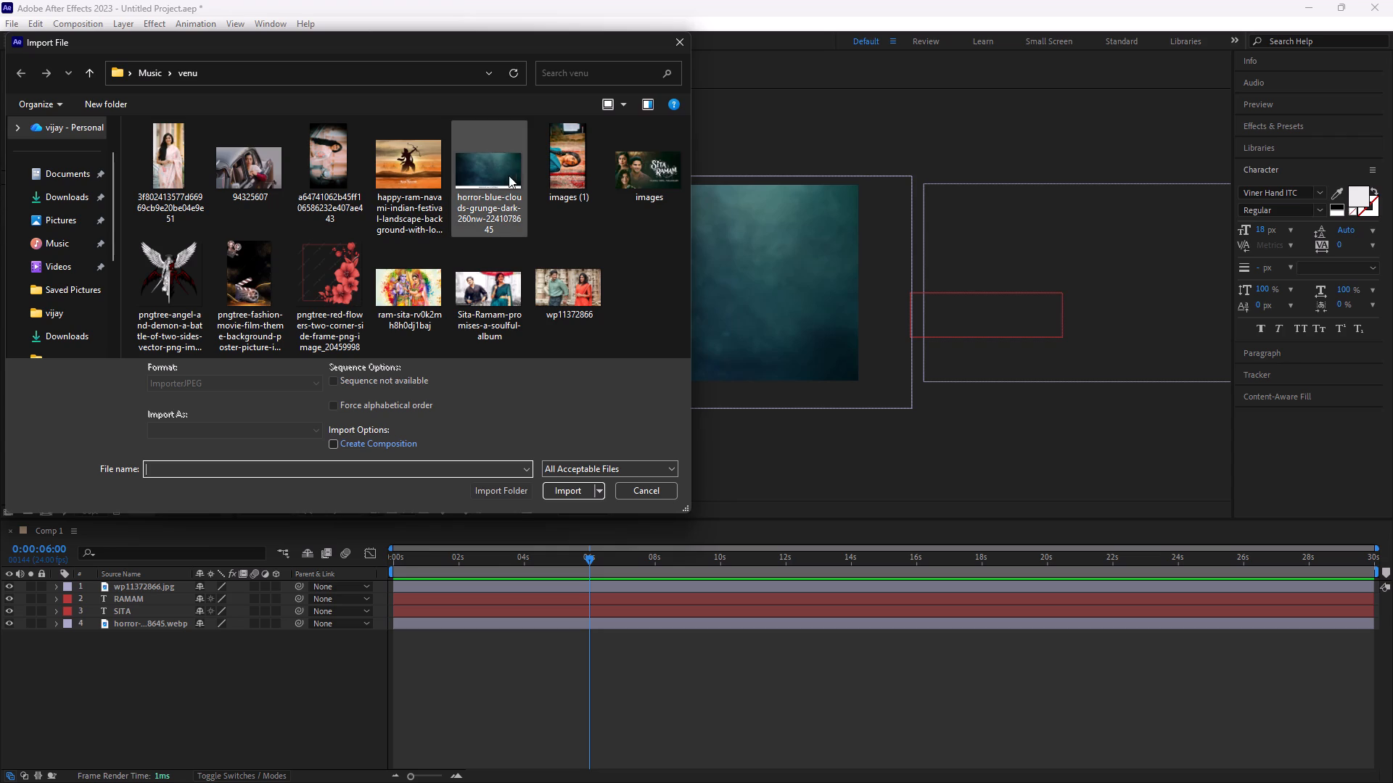
pyautogui.click(331, 193)
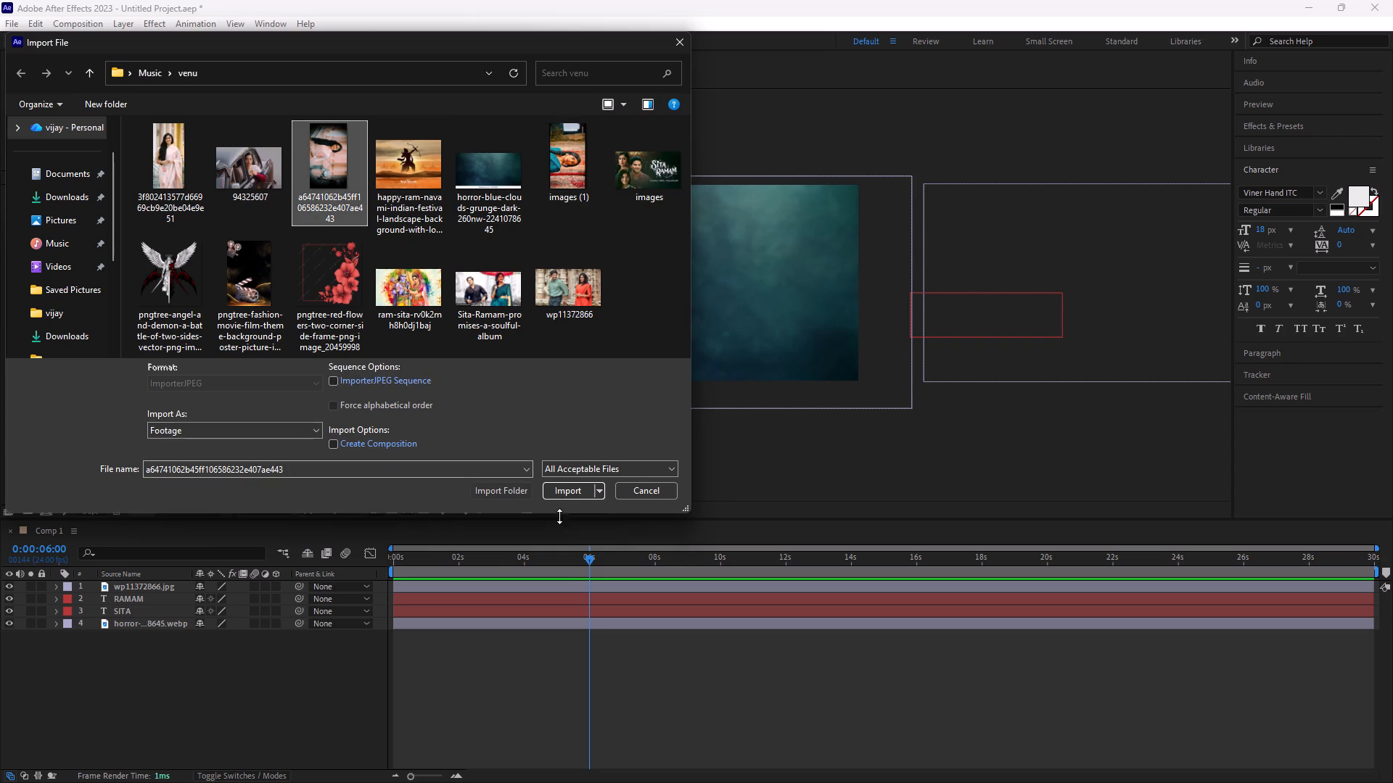
pyautogui.click(570, 489)
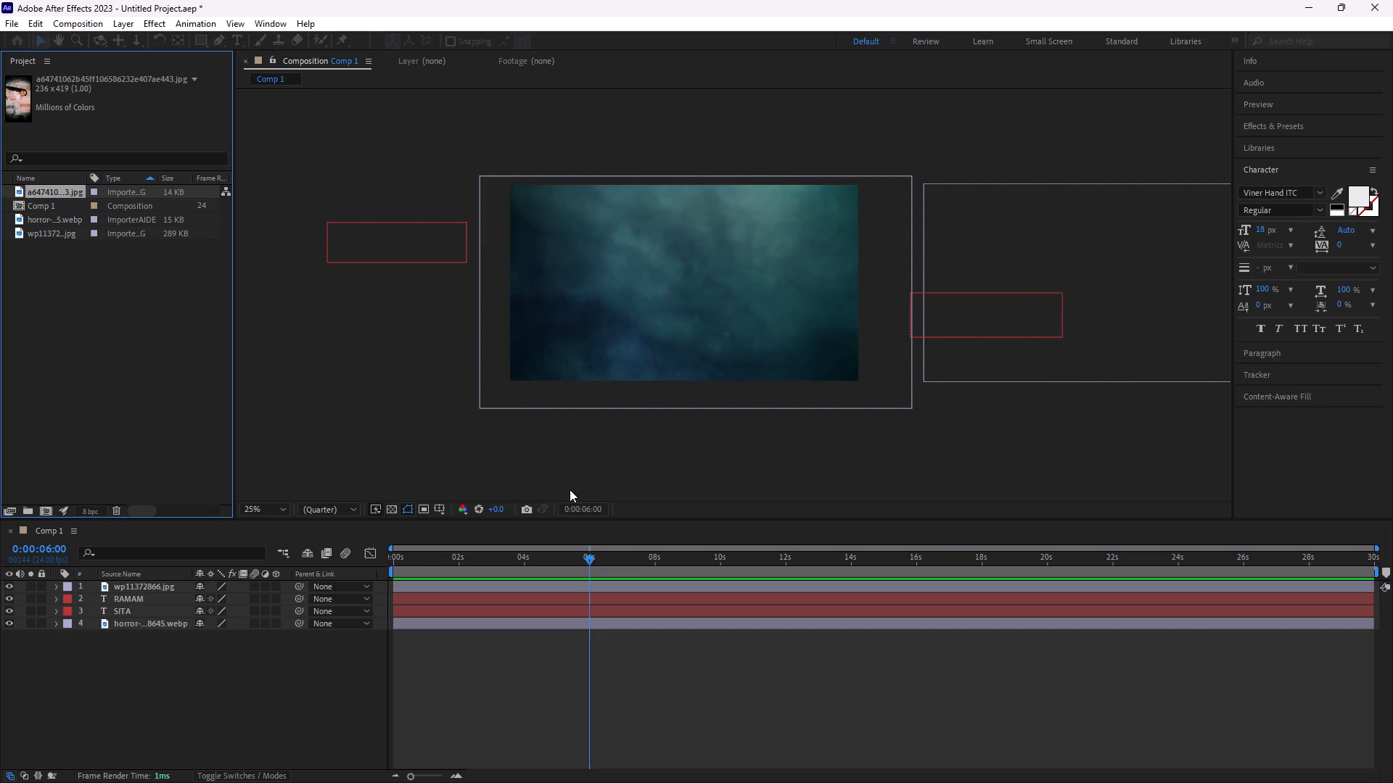
# Add the imported a647410 image to Comp 1 as a layer directly below wp11372866.jpg.
pyautogui.moveTo(61, 190); pyautogui.dragTo(61, 191)
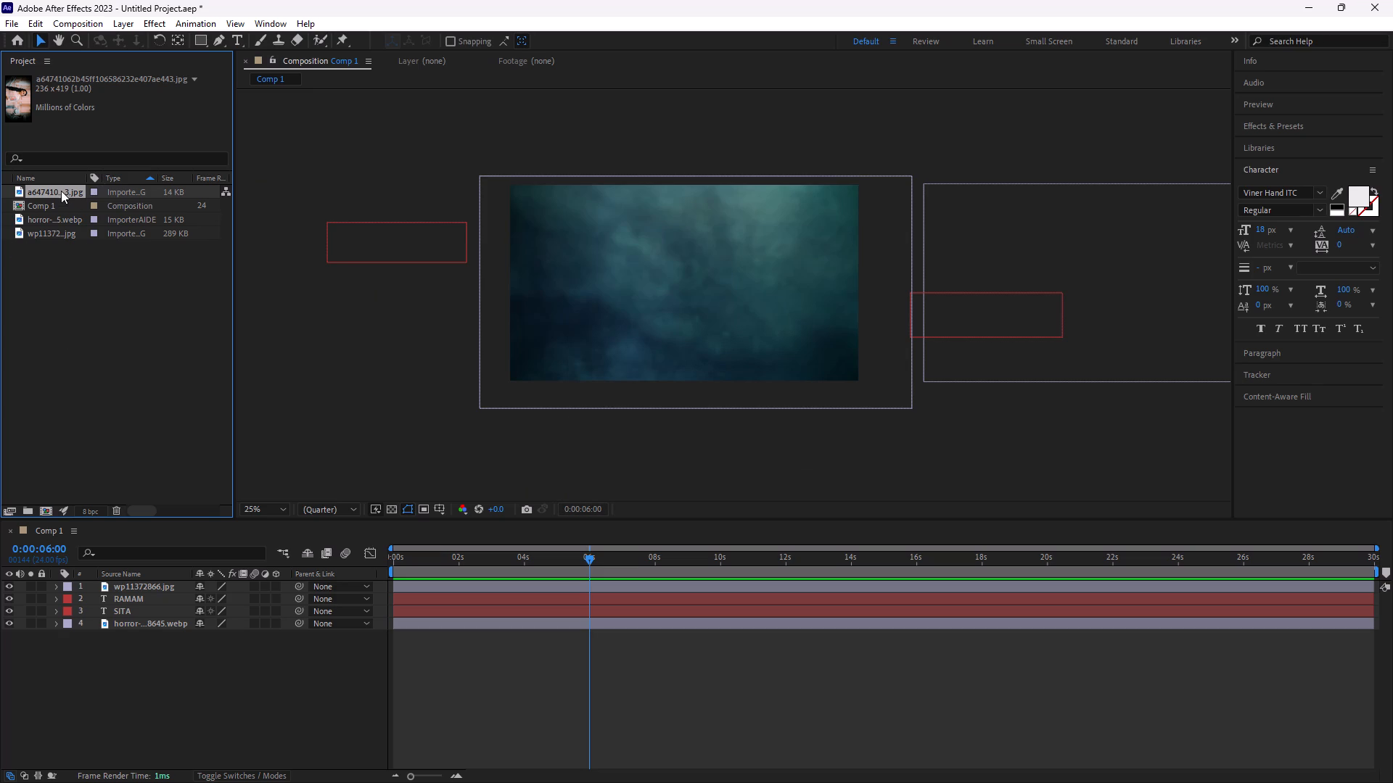
pyautogui.moveTo(61, 191); pyautogui.dragTo(144, 587)
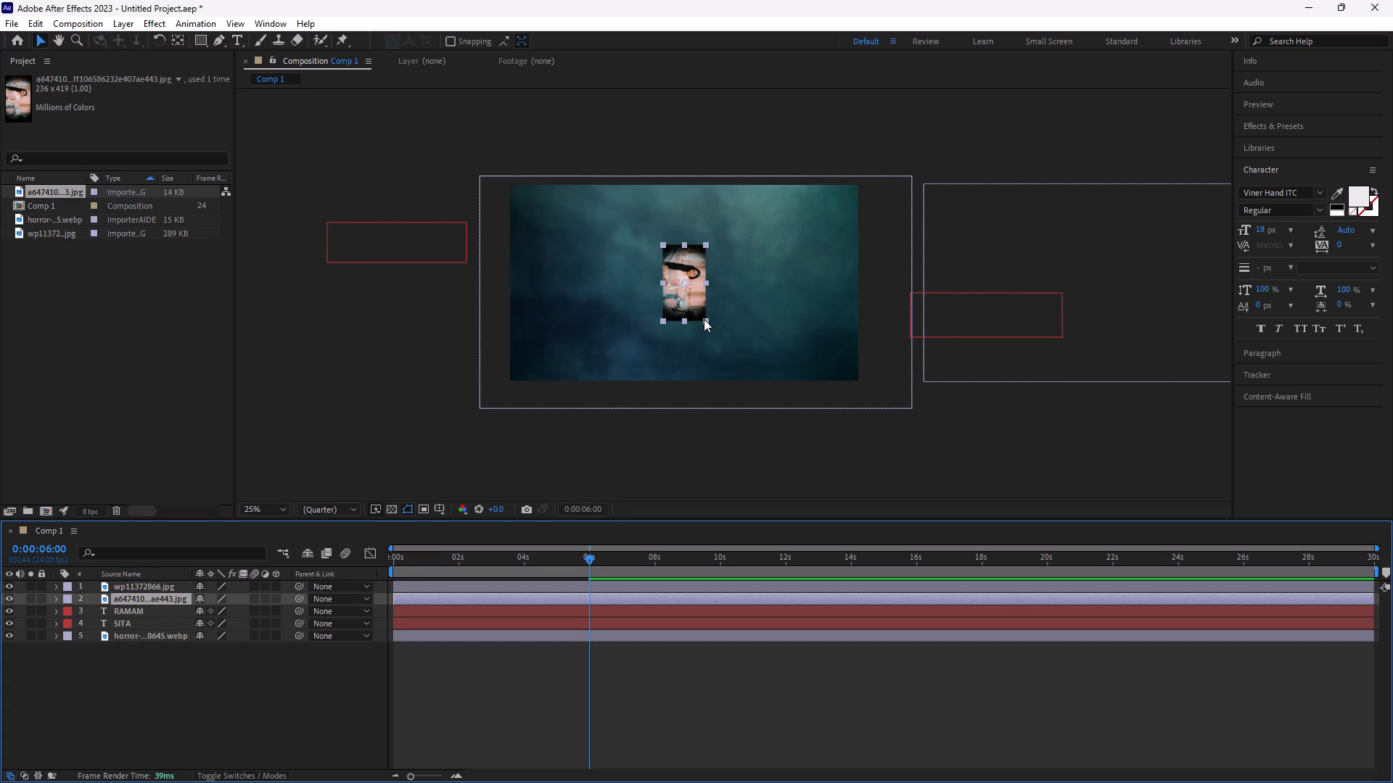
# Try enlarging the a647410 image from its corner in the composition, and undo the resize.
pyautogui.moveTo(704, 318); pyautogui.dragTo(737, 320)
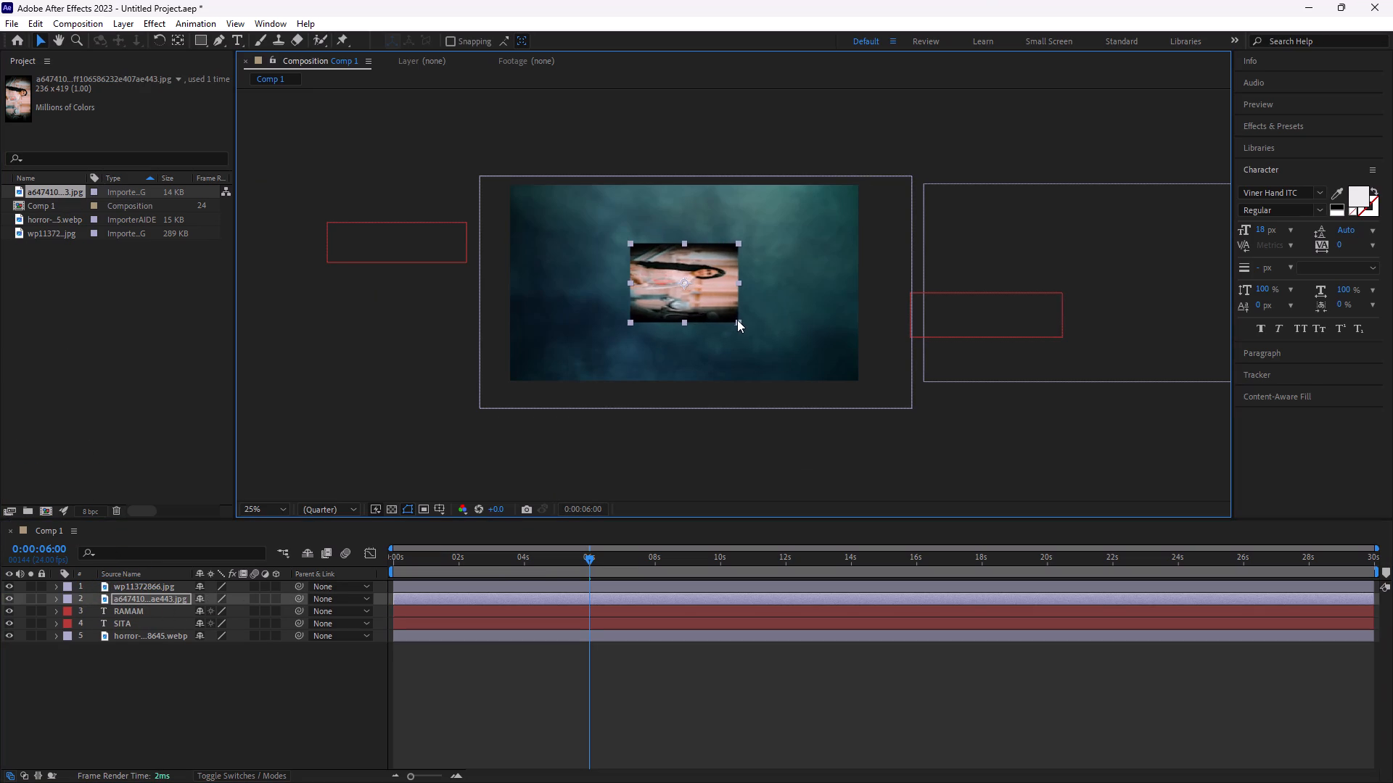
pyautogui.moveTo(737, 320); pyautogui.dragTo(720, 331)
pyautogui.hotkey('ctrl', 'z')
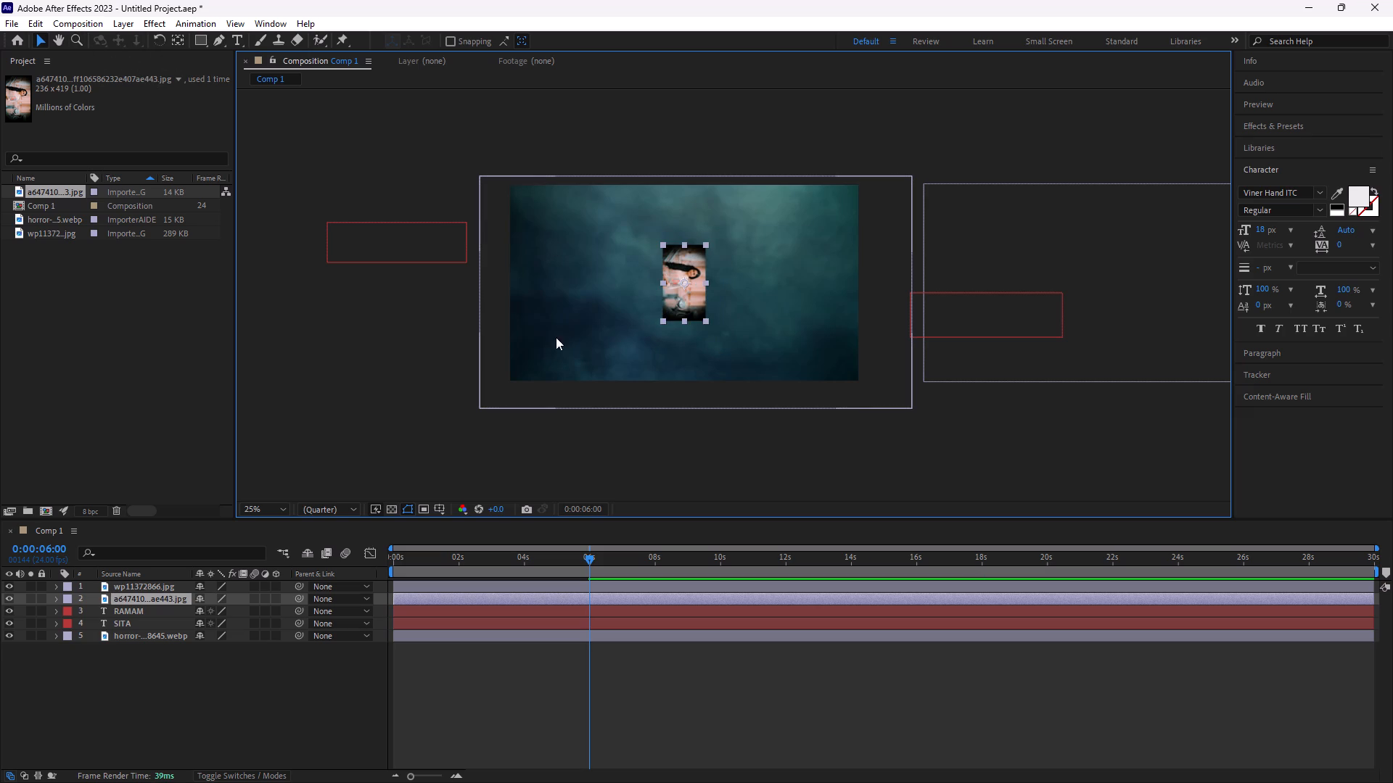
# Move the a647410 image slightly left of and below the composition's centre.
pyautogui.moveTo(682, 281); pyautogui.dragTo(685, 303)
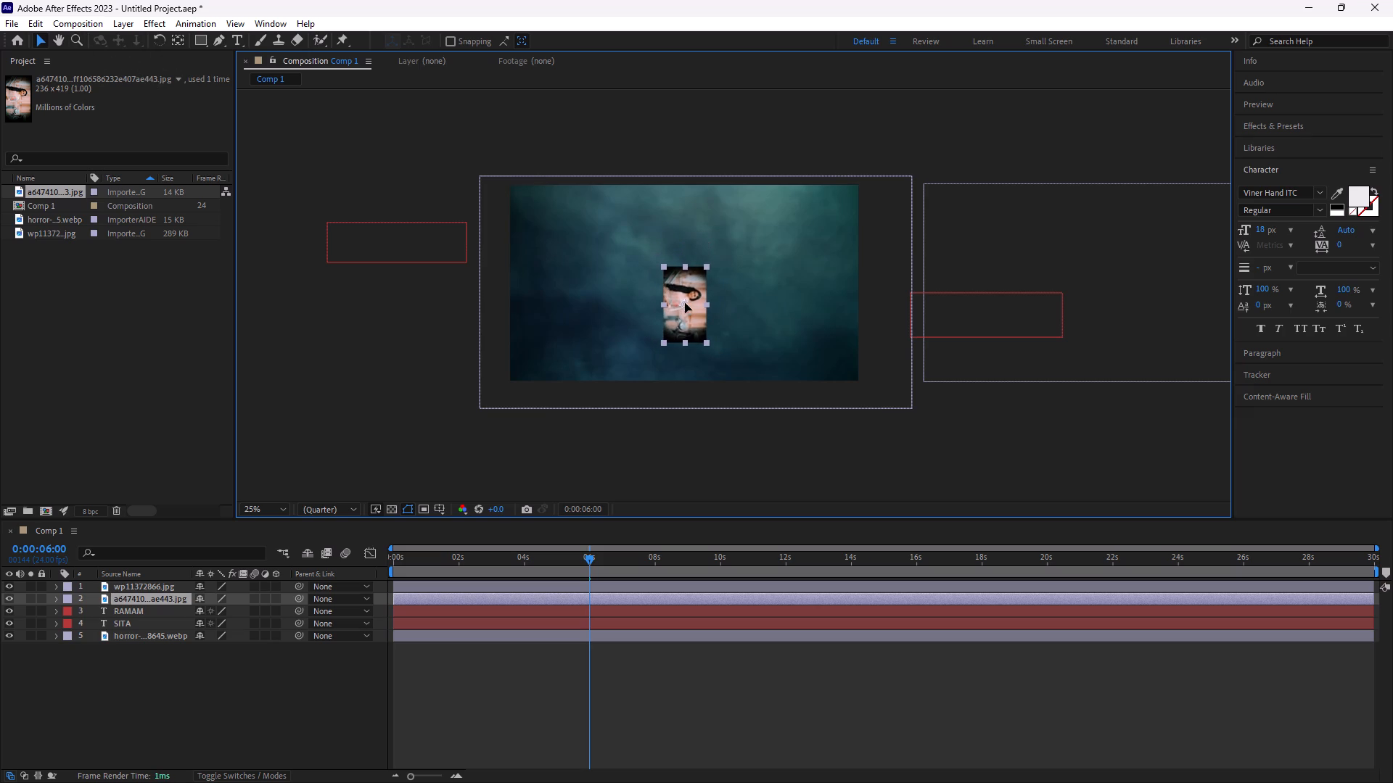
pyautogui.moveTo(685, 303); pyautogui.dragTo(659, 291)
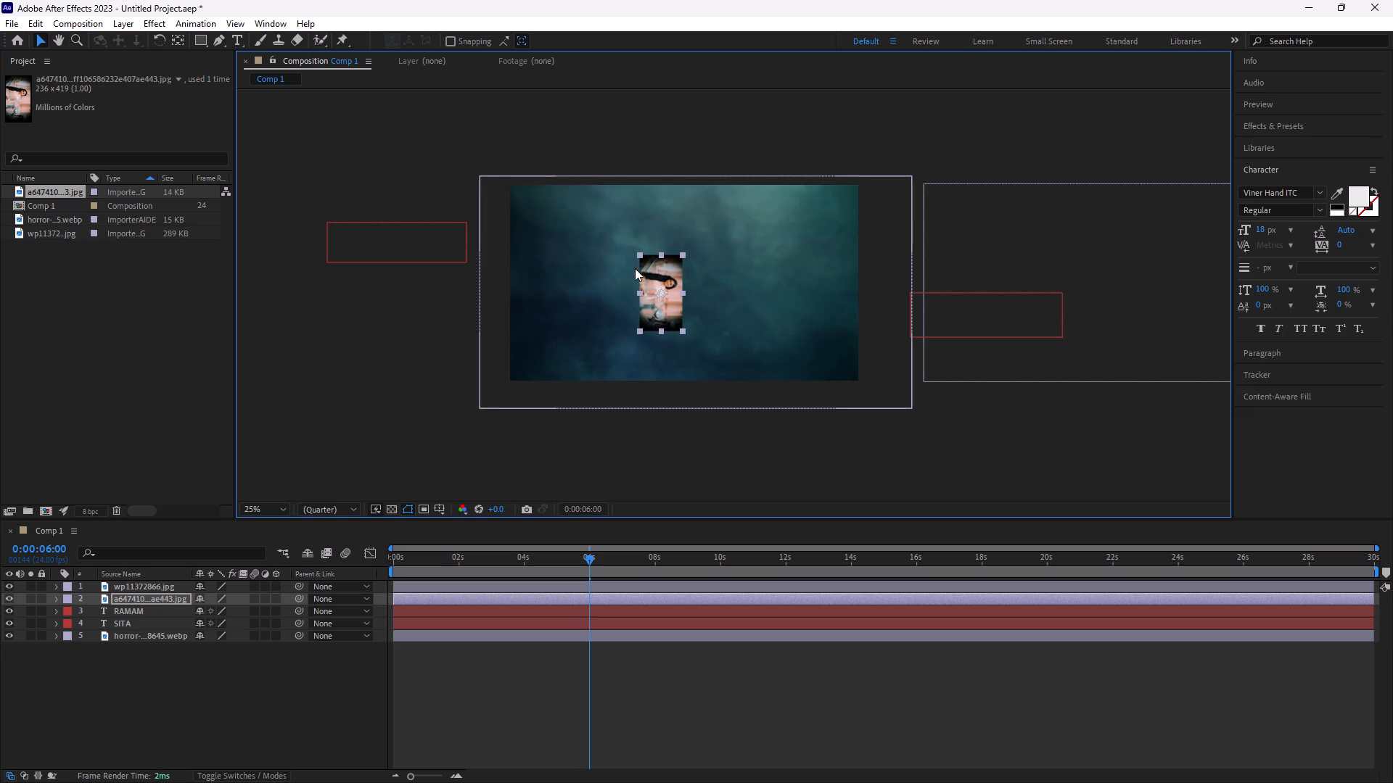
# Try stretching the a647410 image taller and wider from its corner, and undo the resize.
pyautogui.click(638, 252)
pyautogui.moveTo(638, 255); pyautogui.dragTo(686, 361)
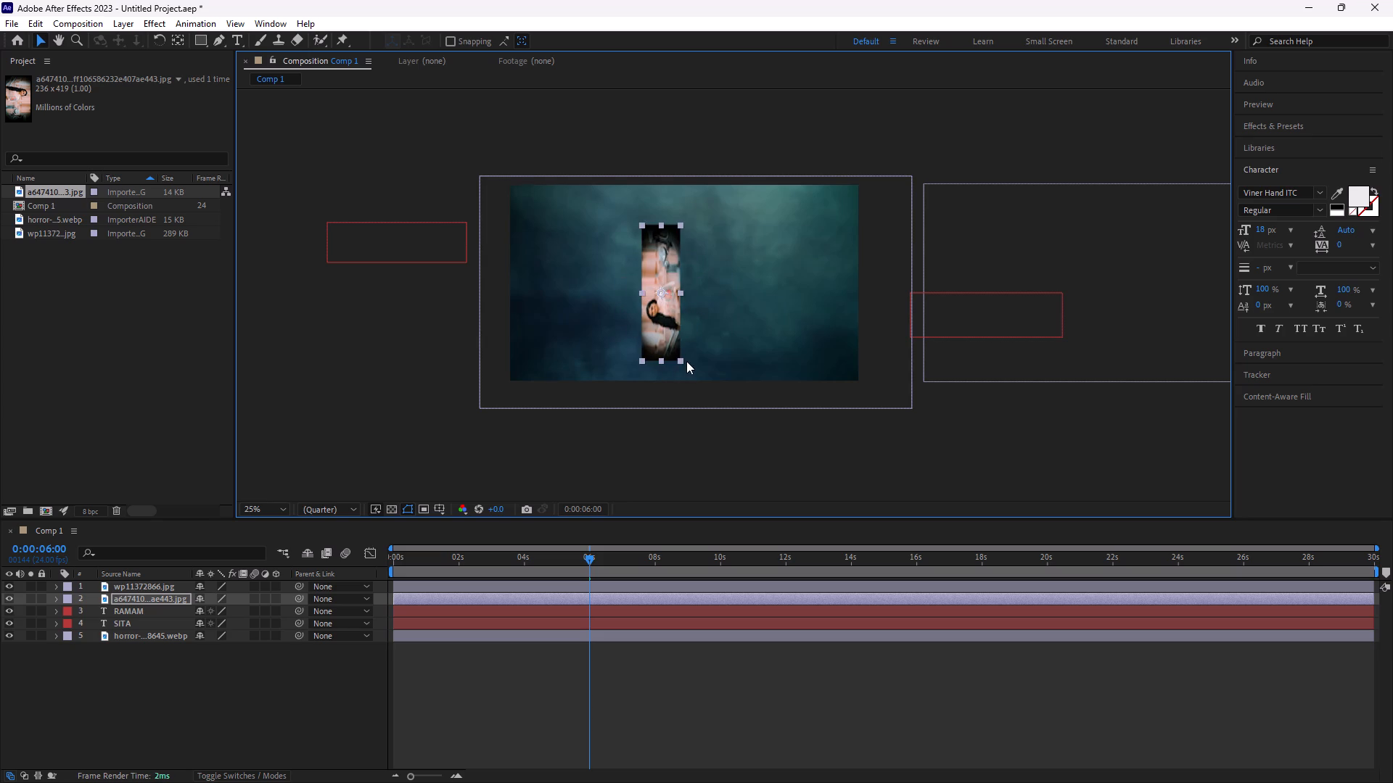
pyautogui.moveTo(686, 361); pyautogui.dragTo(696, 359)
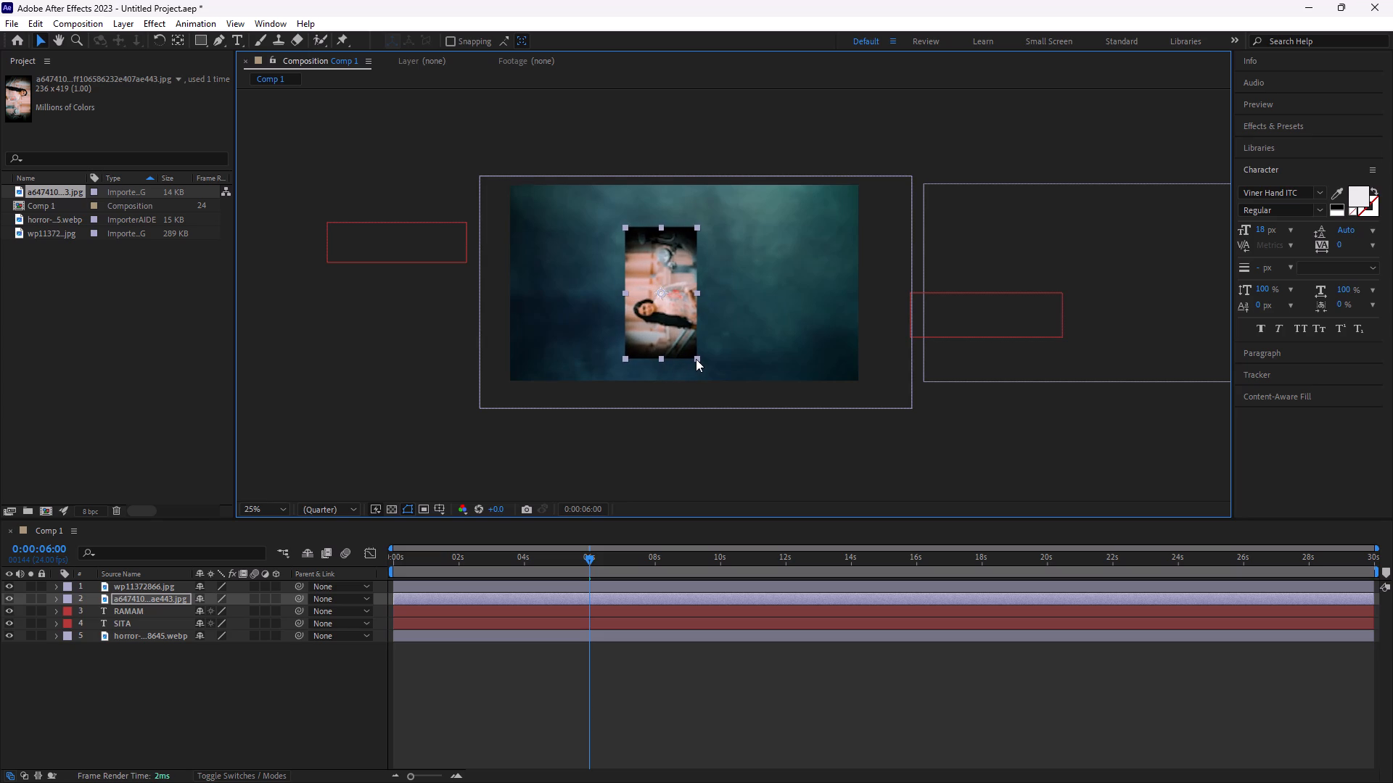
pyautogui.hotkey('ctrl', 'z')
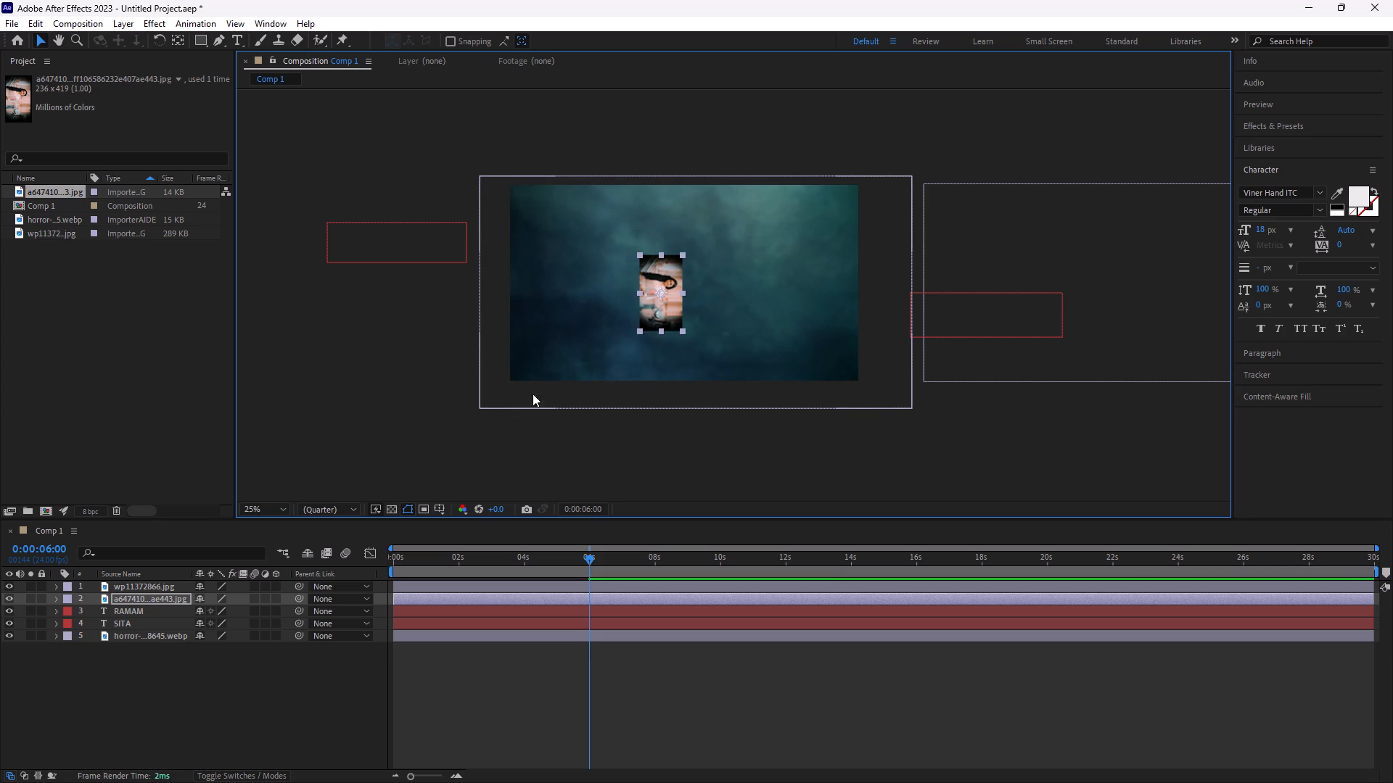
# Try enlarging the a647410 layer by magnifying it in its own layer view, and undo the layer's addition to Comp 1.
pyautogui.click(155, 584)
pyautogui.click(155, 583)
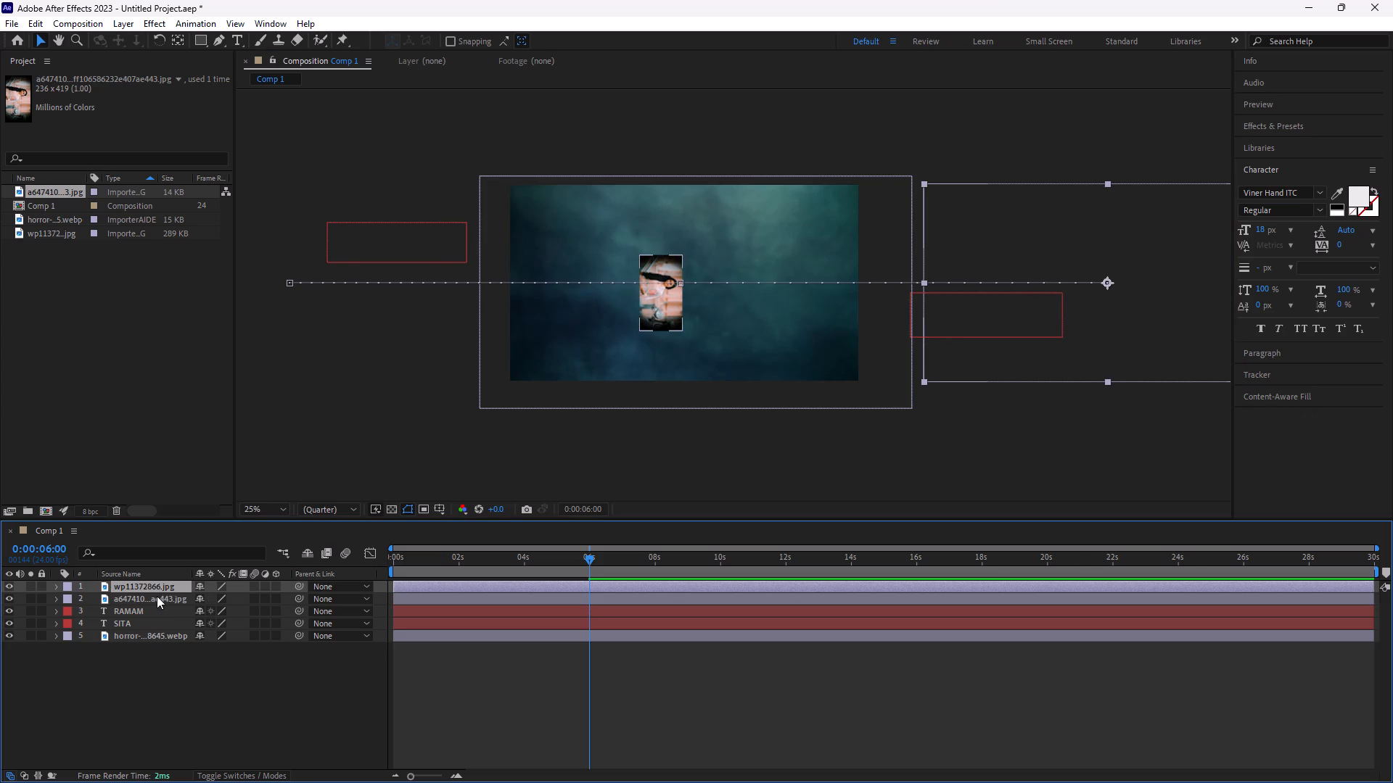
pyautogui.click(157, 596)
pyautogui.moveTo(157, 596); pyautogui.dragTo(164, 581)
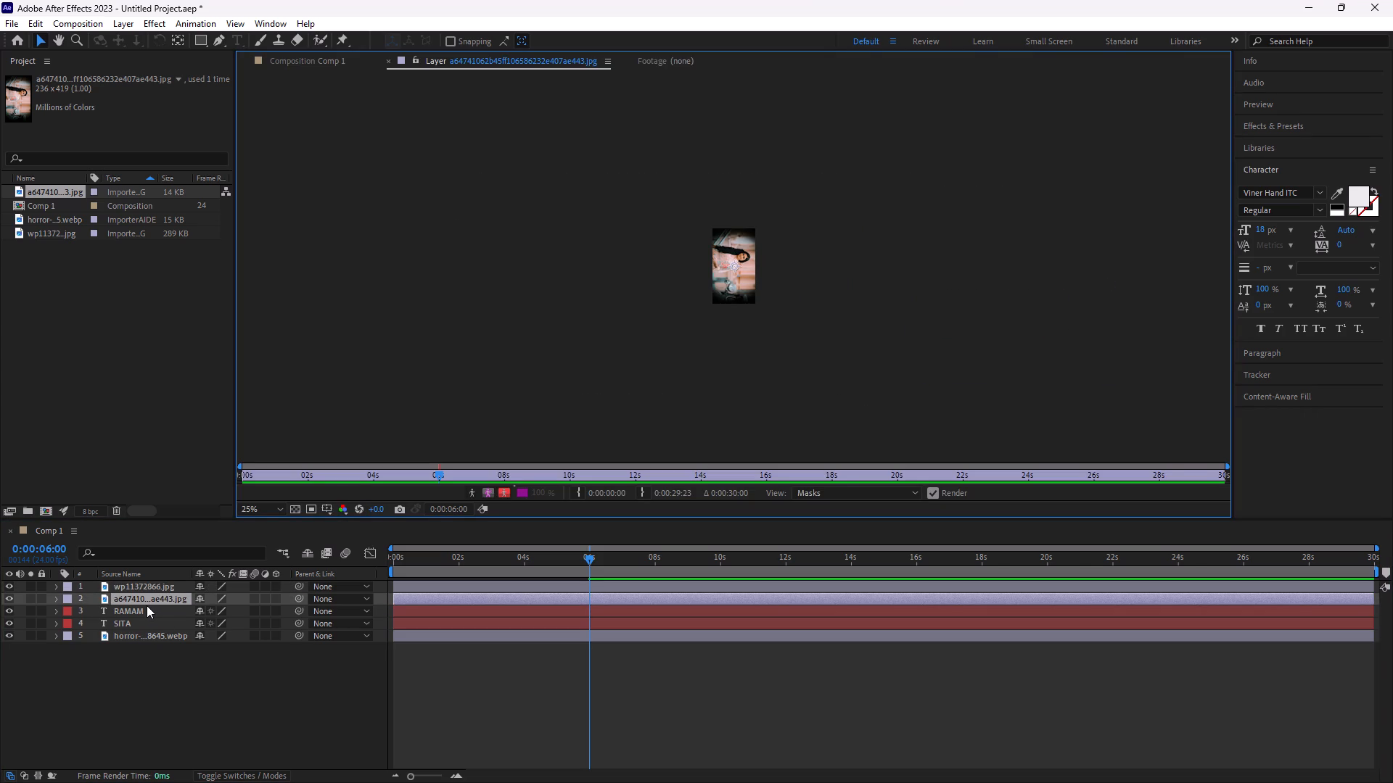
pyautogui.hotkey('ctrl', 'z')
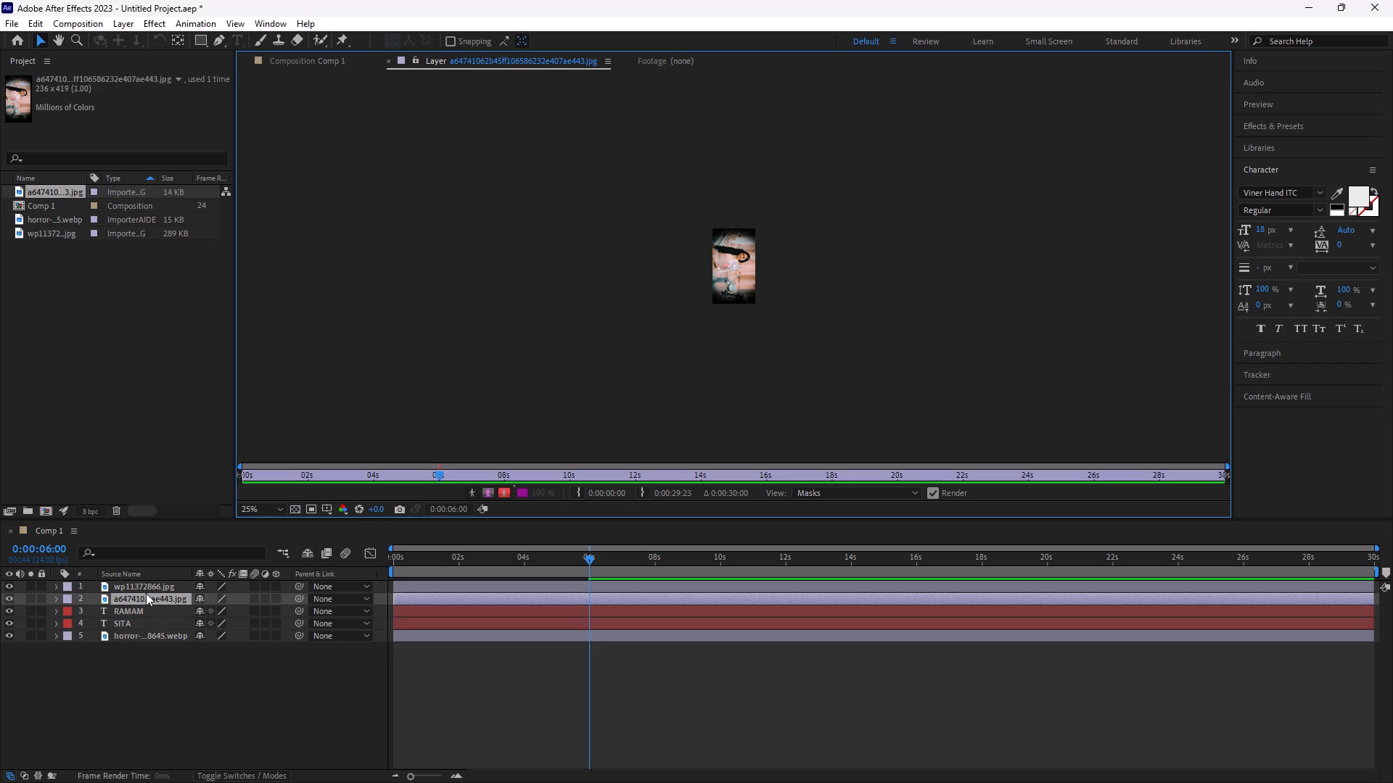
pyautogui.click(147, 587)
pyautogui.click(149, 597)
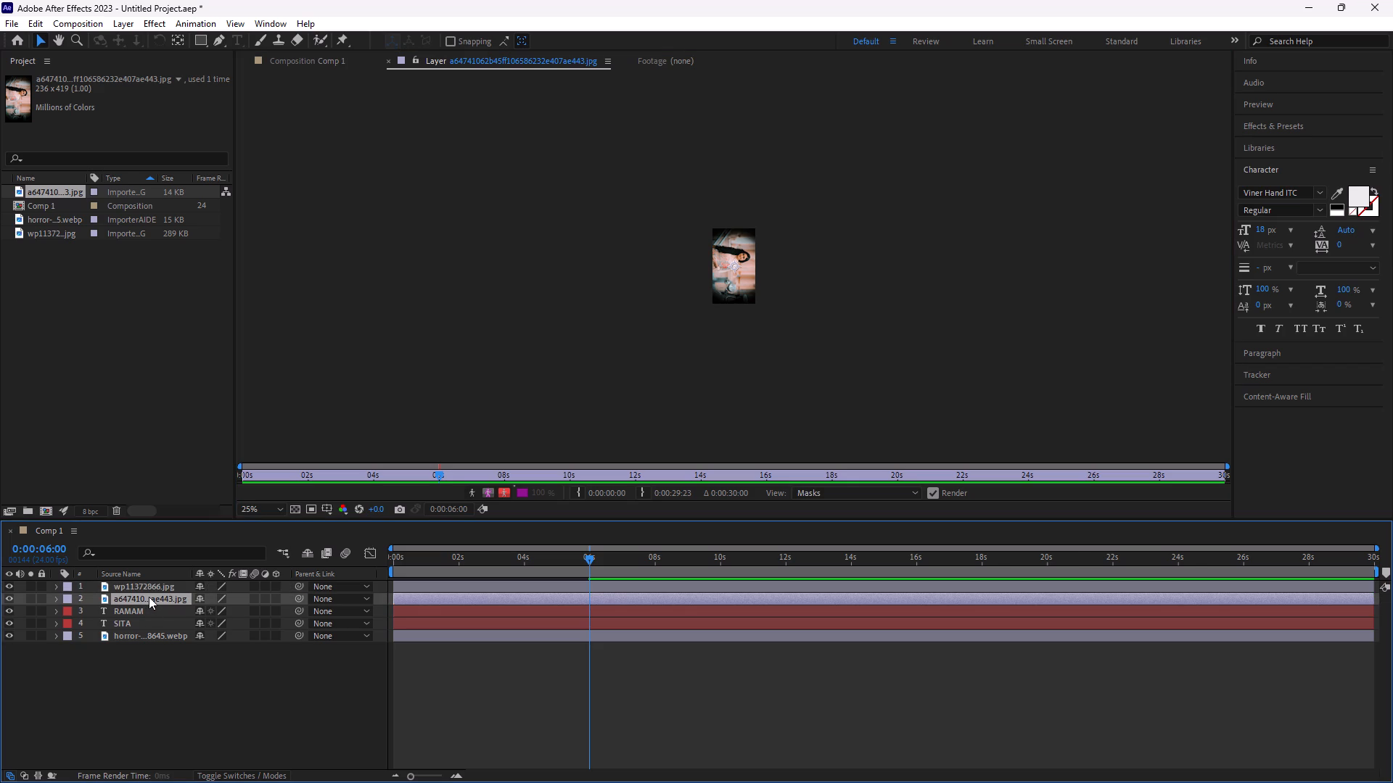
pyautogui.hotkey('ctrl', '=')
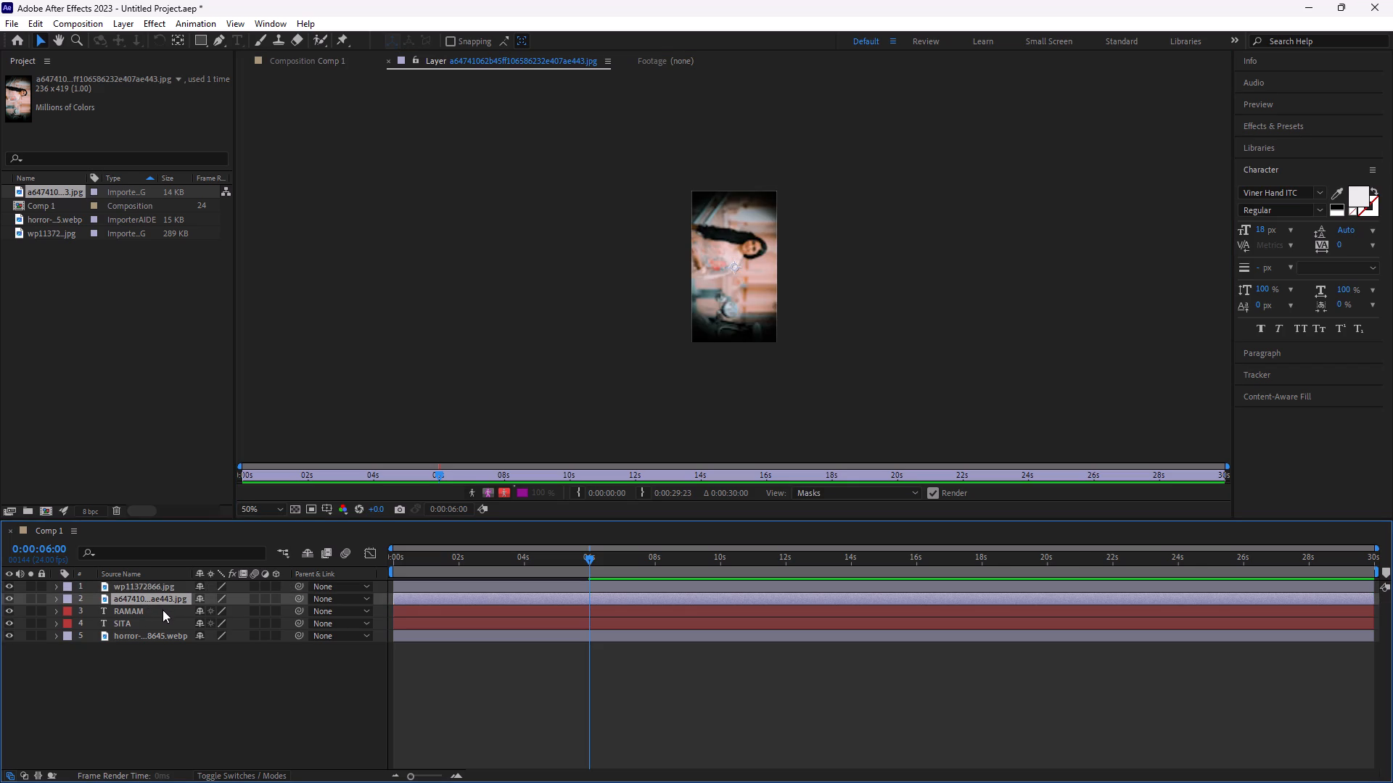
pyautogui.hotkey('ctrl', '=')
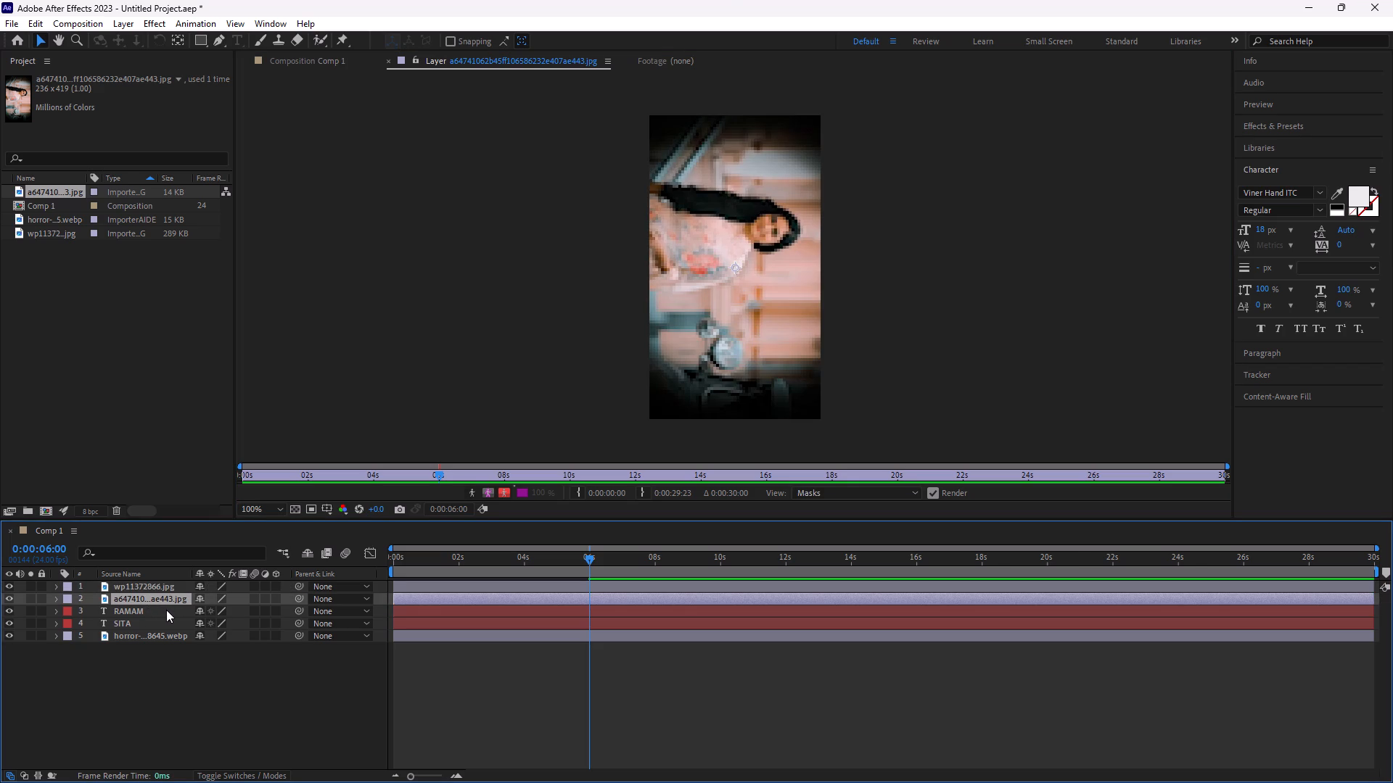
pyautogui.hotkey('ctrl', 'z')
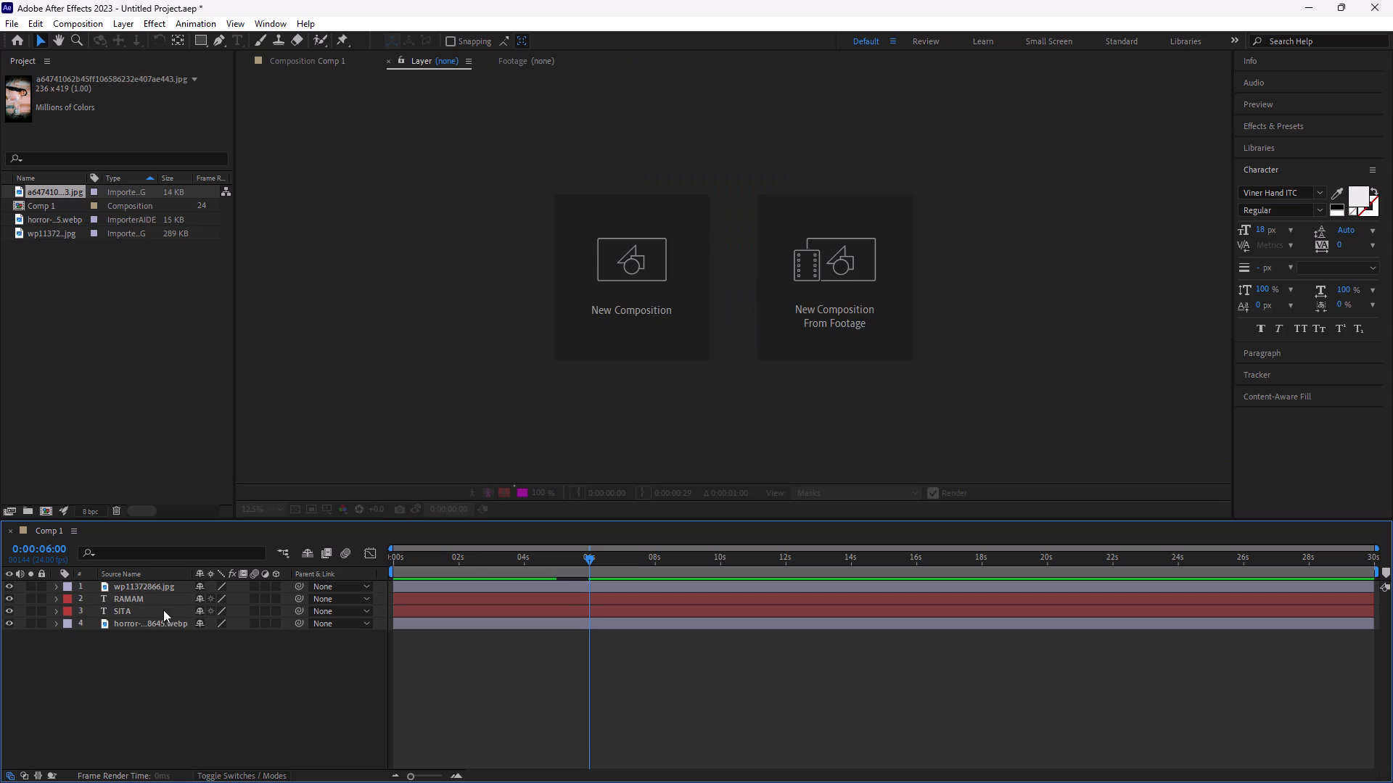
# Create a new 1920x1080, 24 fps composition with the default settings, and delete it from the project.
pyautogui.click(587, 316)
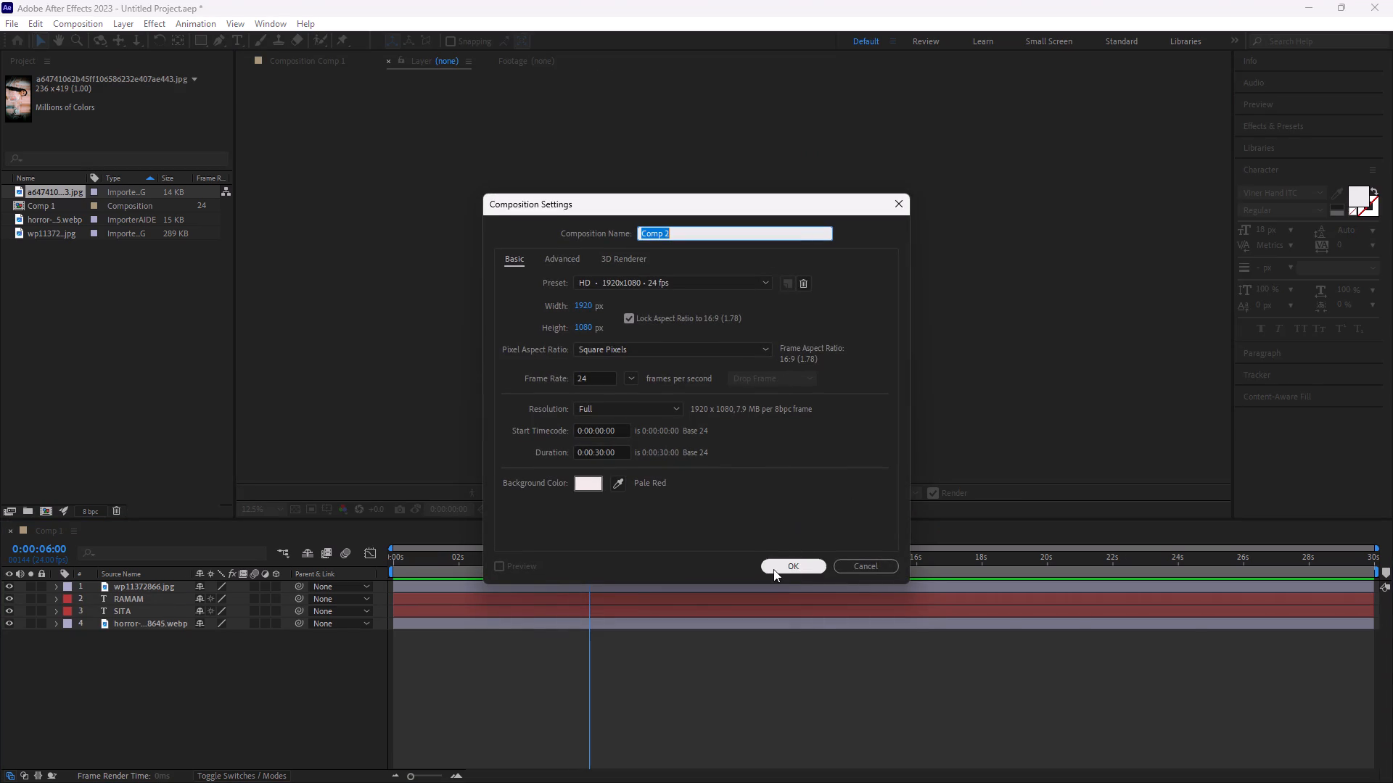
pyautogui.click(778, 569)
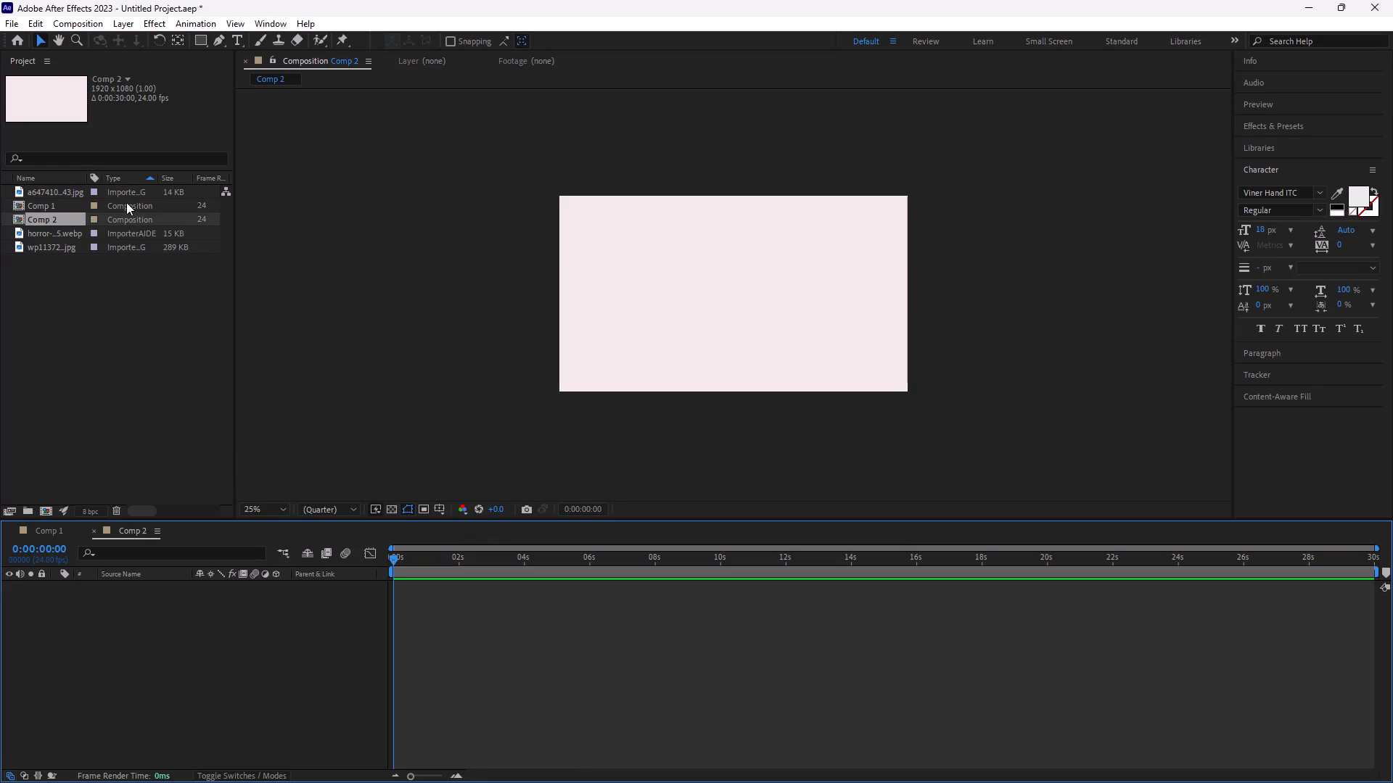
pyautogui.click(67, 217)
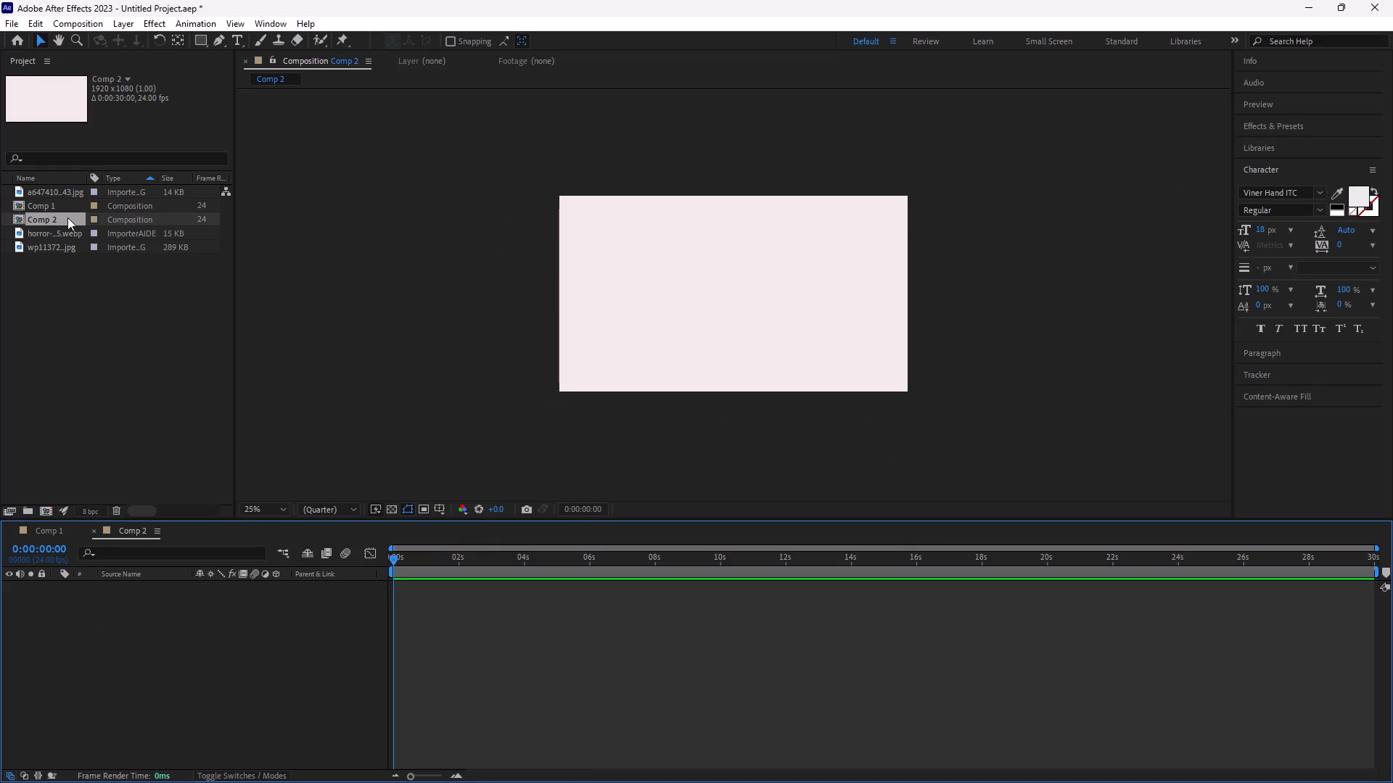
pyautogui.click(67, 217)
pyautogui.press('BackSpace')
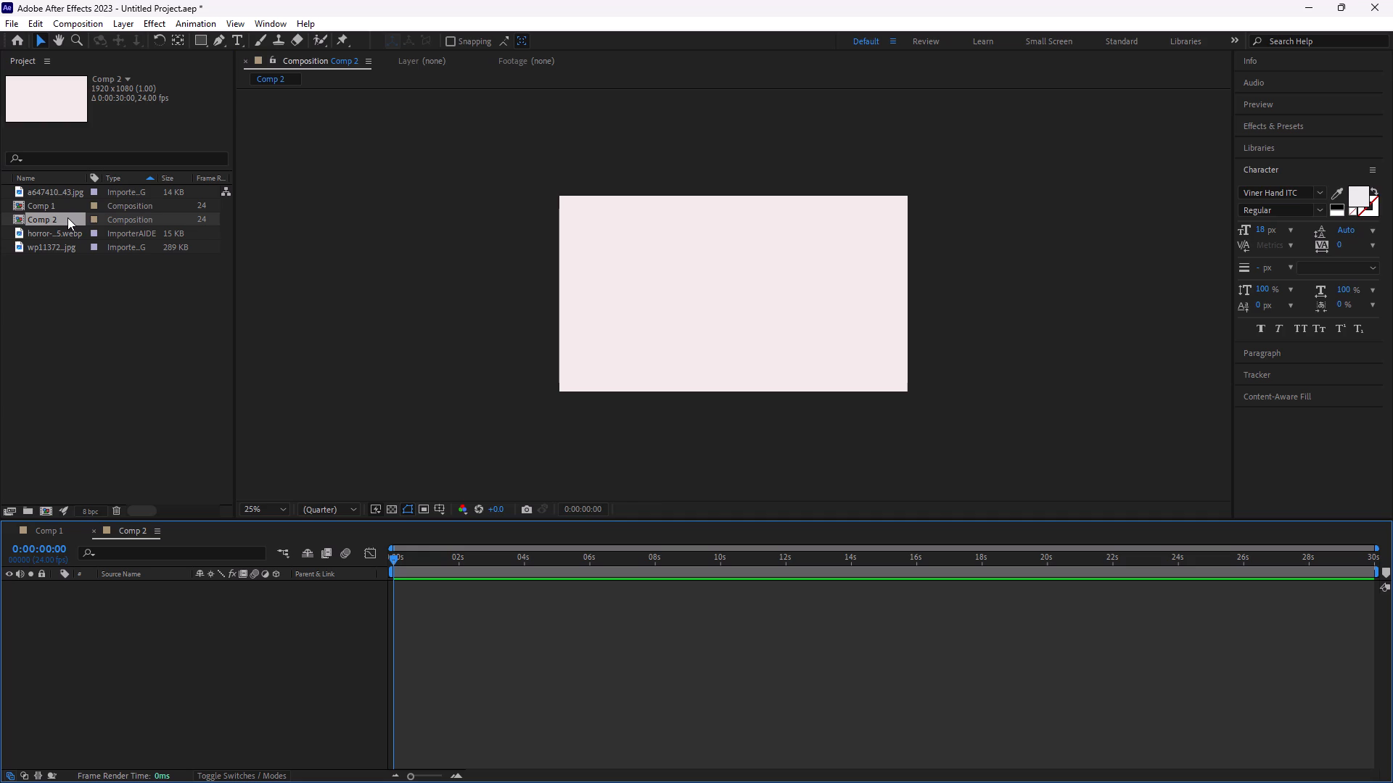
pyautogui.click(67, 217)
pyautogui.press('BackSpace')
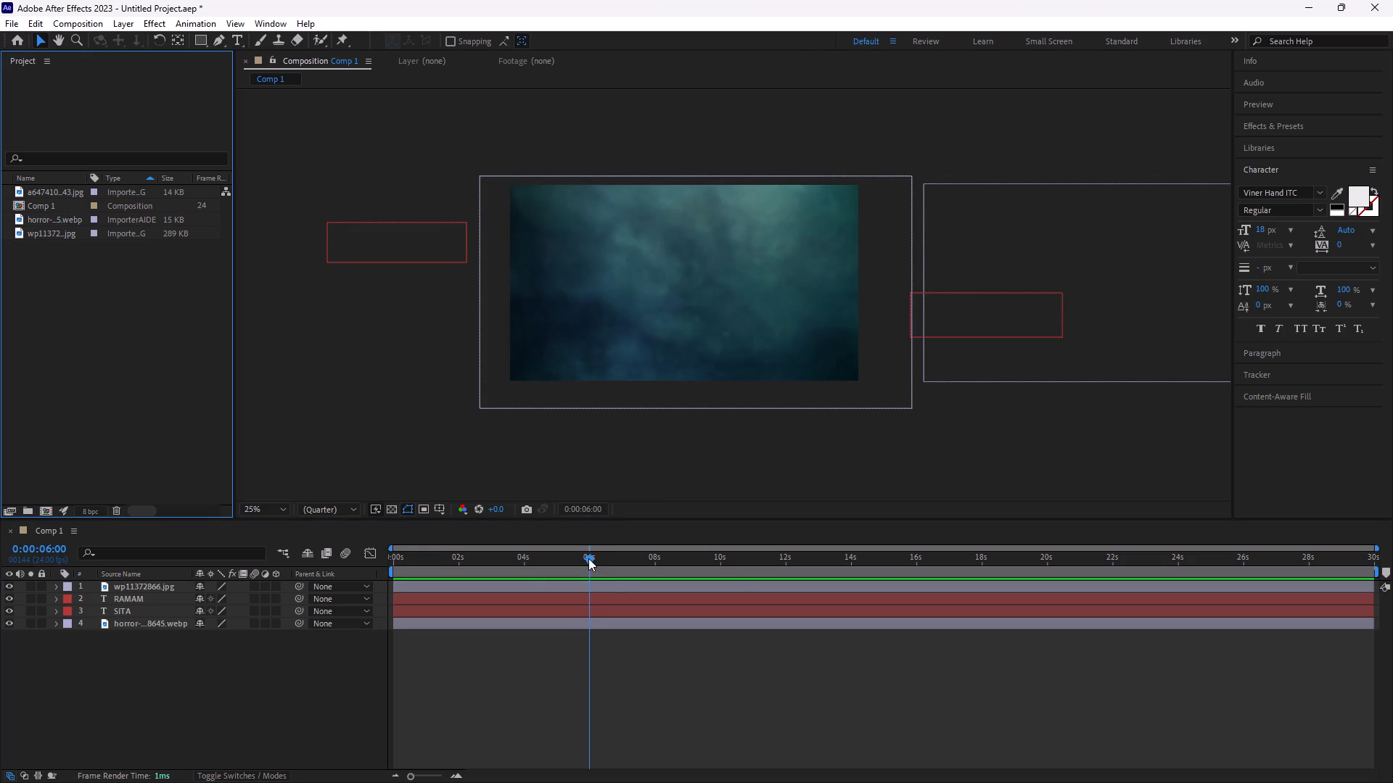
# Preview the Comp 1 animation from the start, and return the current time to 0:00:06:00.
pyautogui.moveTo(588, 558); pyautogui.dragTo(270, 655)
pyautogui.press('space')
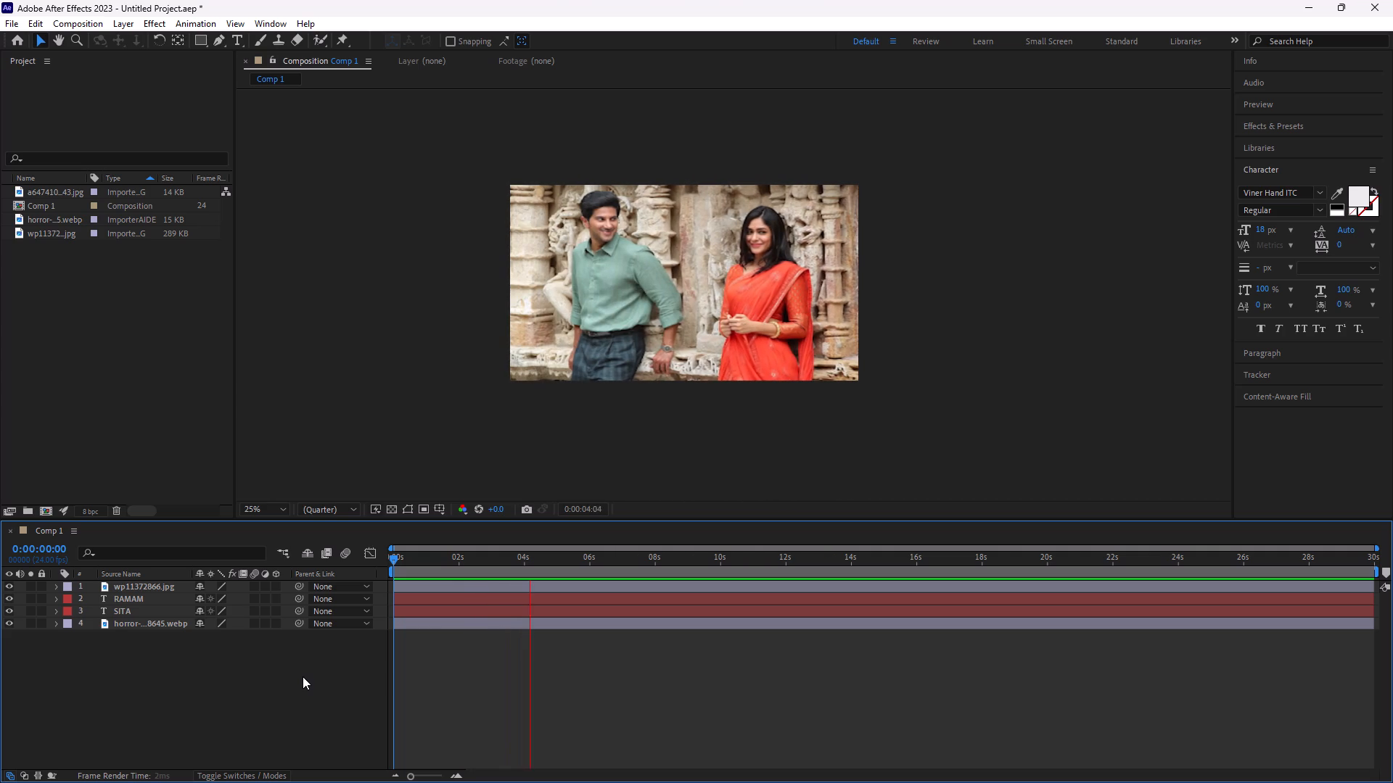
pyautogui.press('space')
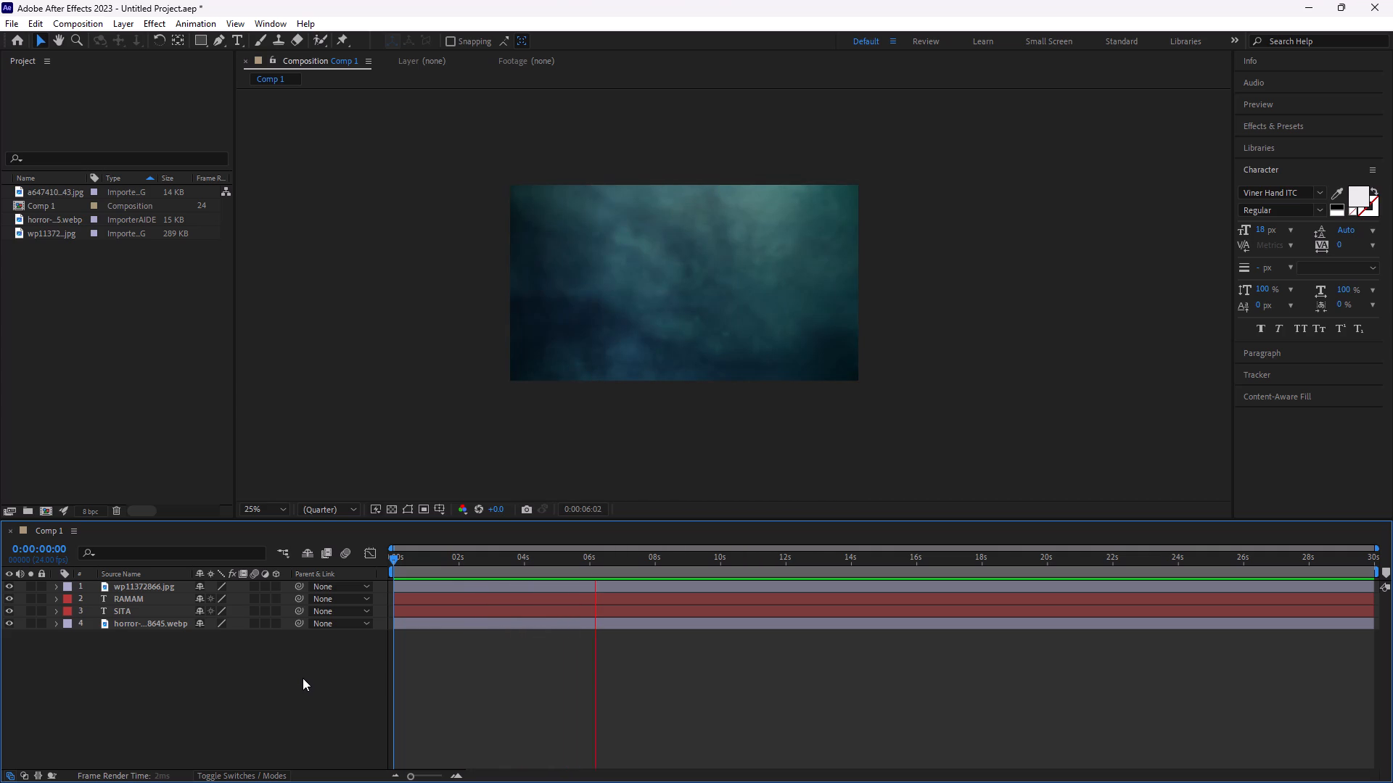
pyautogui.click(595, 555)
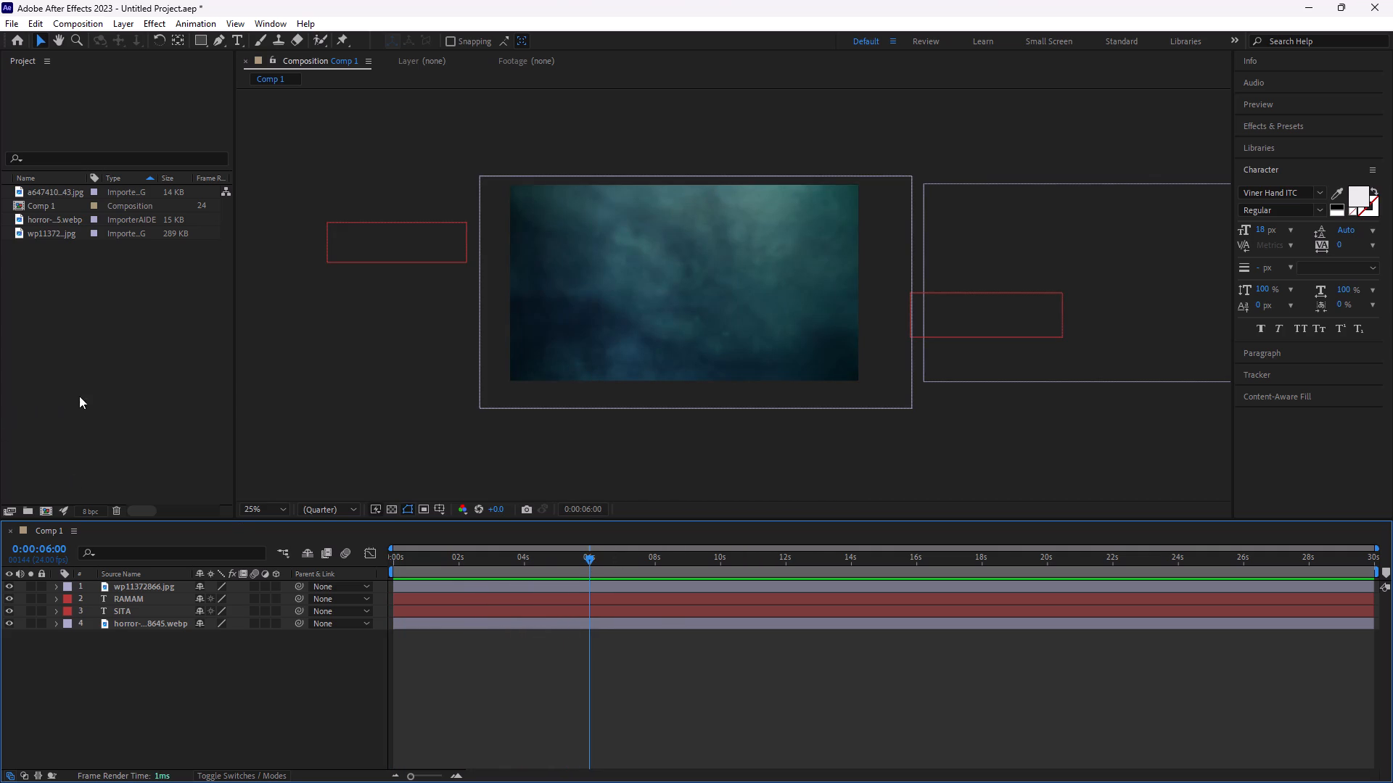
# Import the a647410 image from the venu folder again as footage.
pyautogui.click(83, 384)
pyautogui.doubleClick(85, 375)
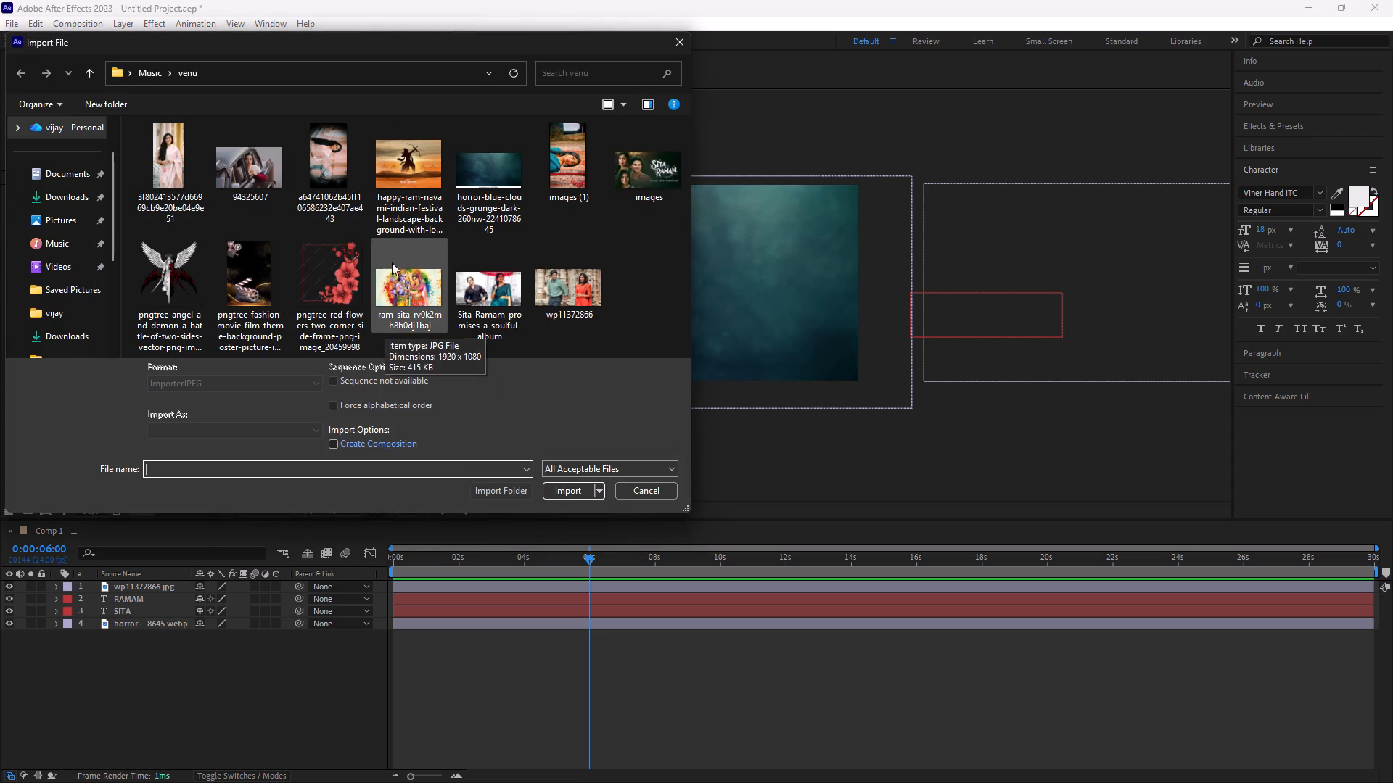
pyautogui.click(350, 194)
pyautogui.click(567, 487)
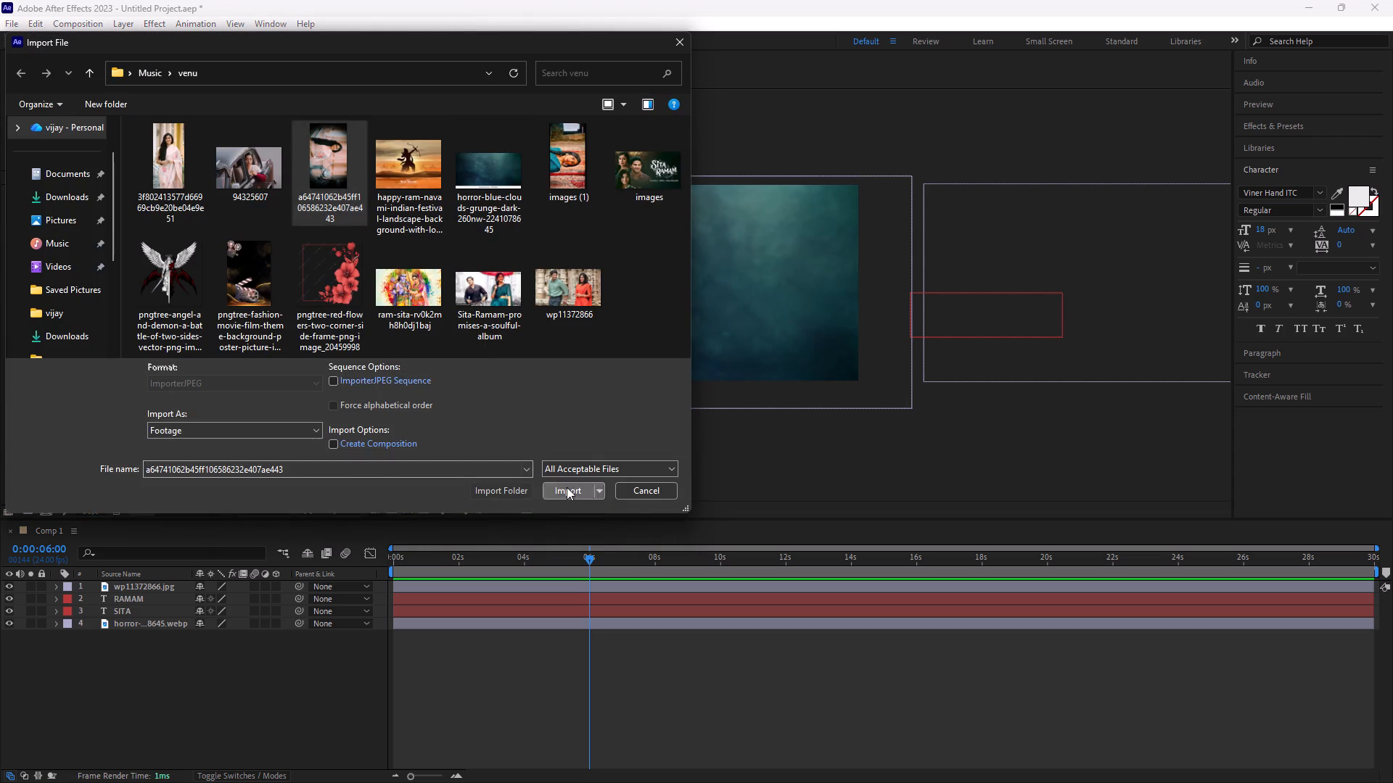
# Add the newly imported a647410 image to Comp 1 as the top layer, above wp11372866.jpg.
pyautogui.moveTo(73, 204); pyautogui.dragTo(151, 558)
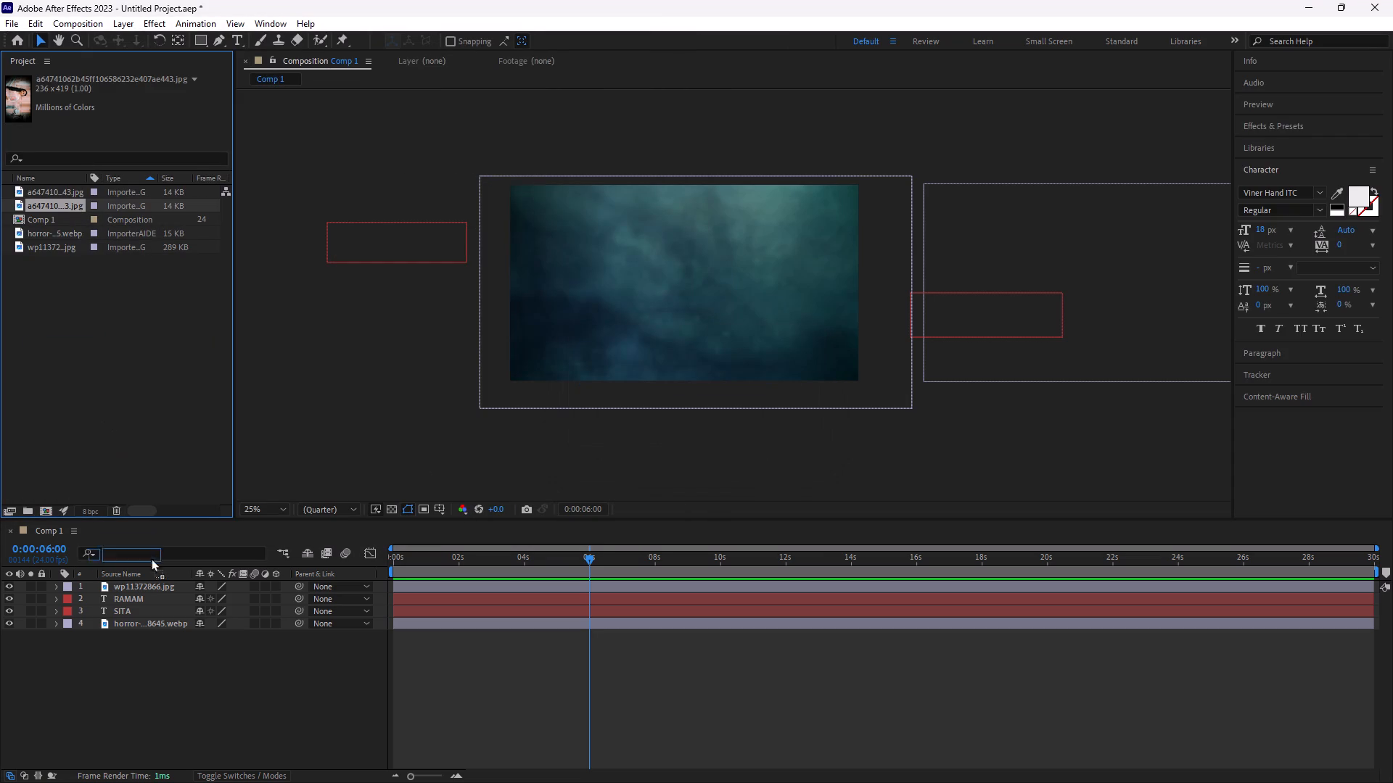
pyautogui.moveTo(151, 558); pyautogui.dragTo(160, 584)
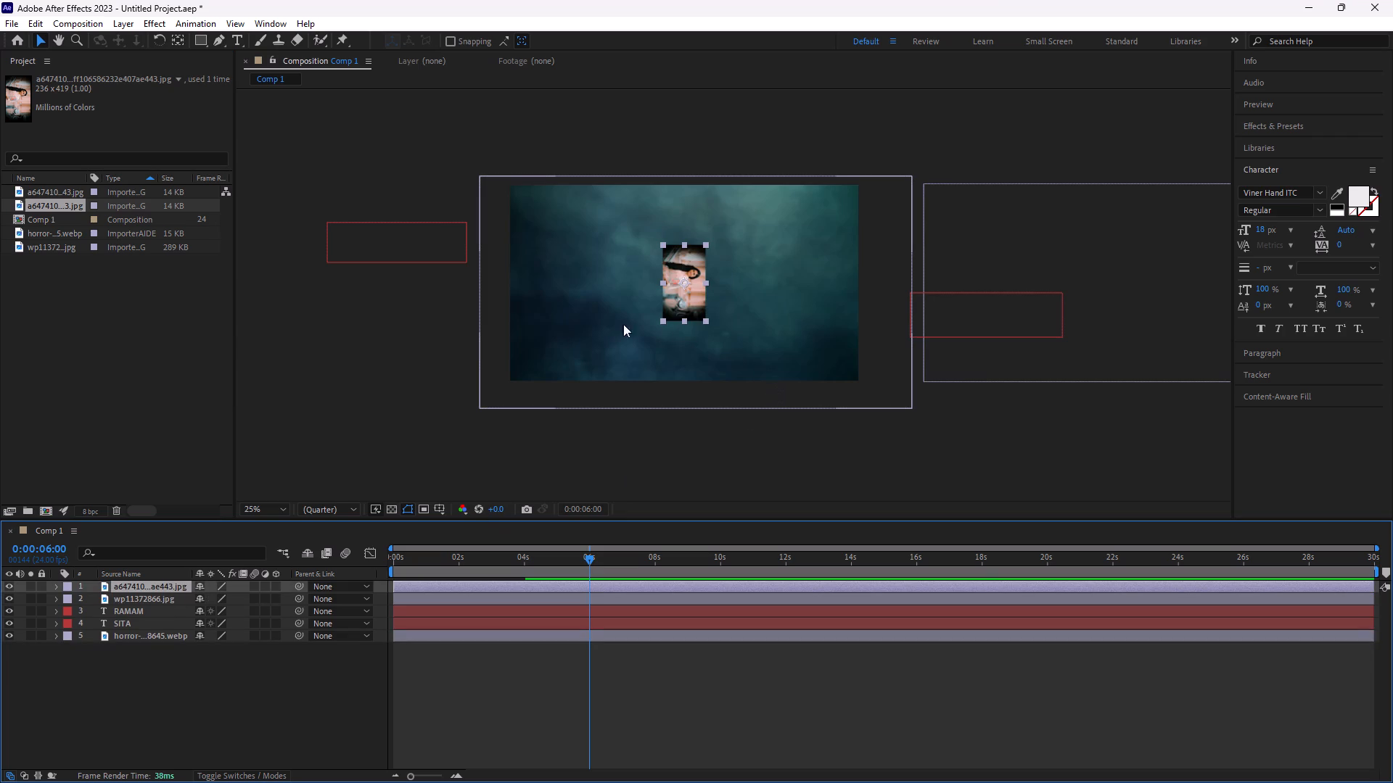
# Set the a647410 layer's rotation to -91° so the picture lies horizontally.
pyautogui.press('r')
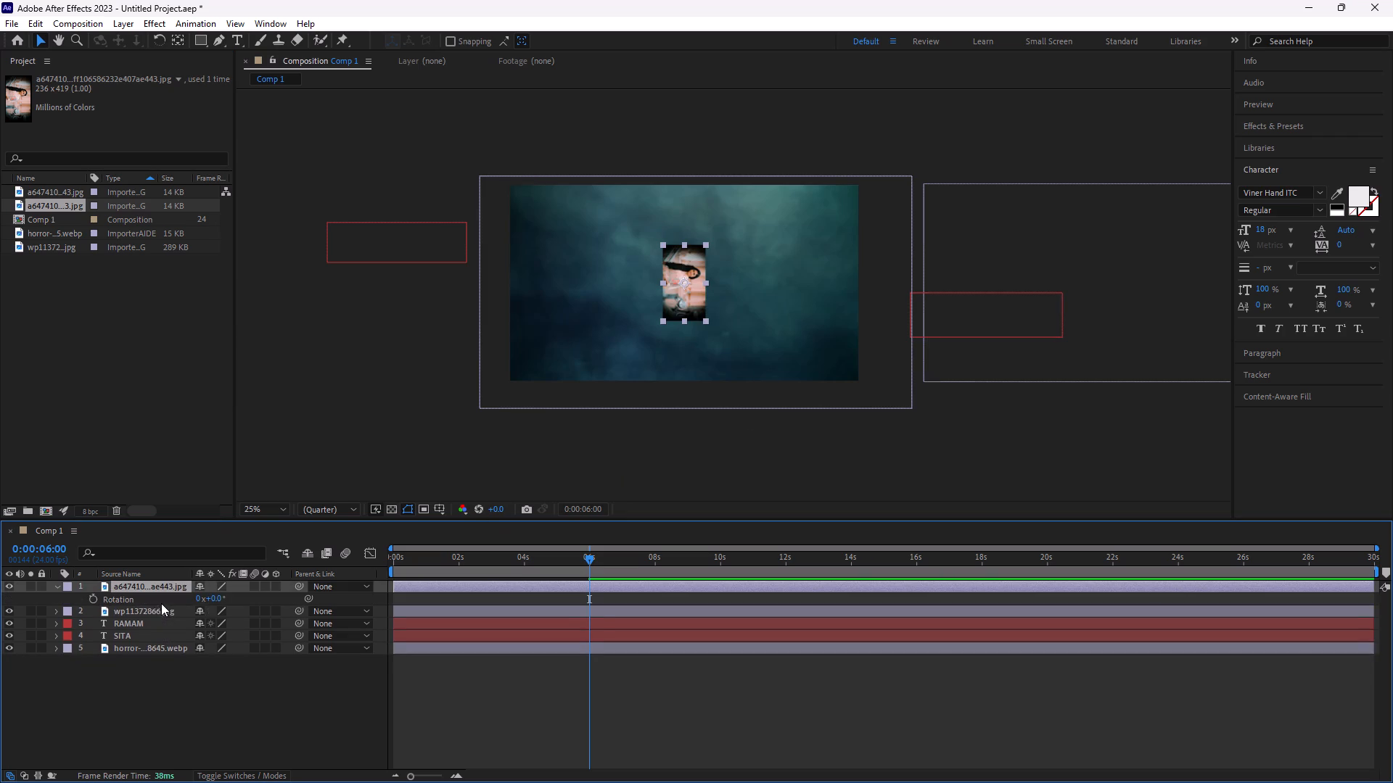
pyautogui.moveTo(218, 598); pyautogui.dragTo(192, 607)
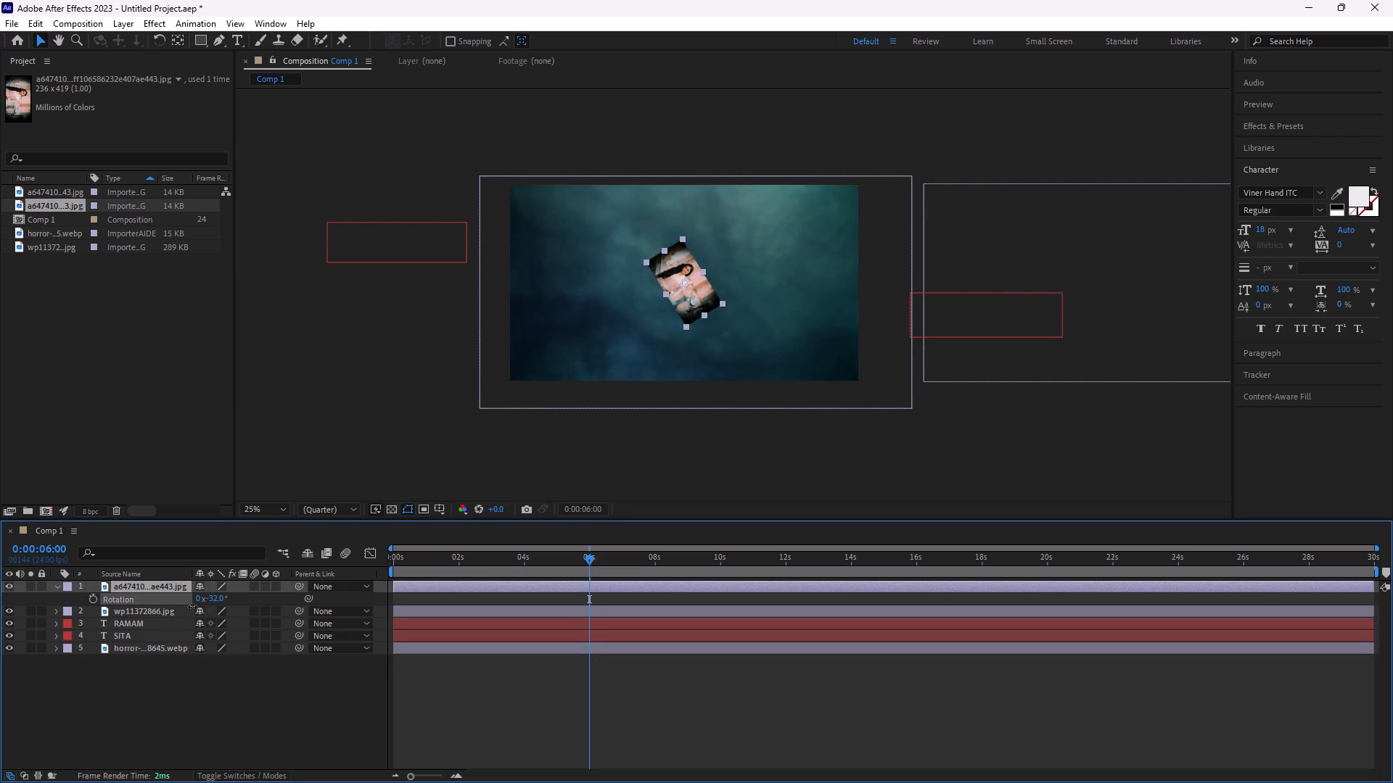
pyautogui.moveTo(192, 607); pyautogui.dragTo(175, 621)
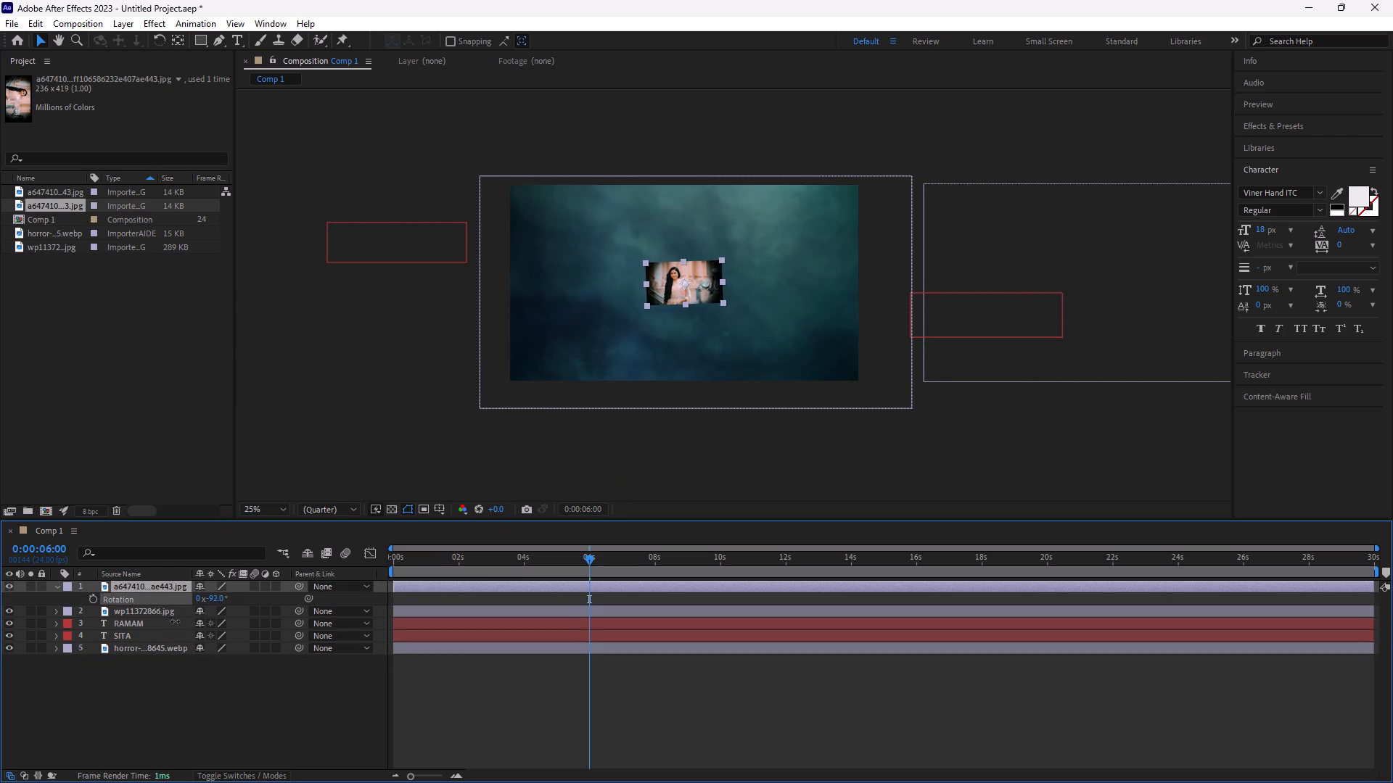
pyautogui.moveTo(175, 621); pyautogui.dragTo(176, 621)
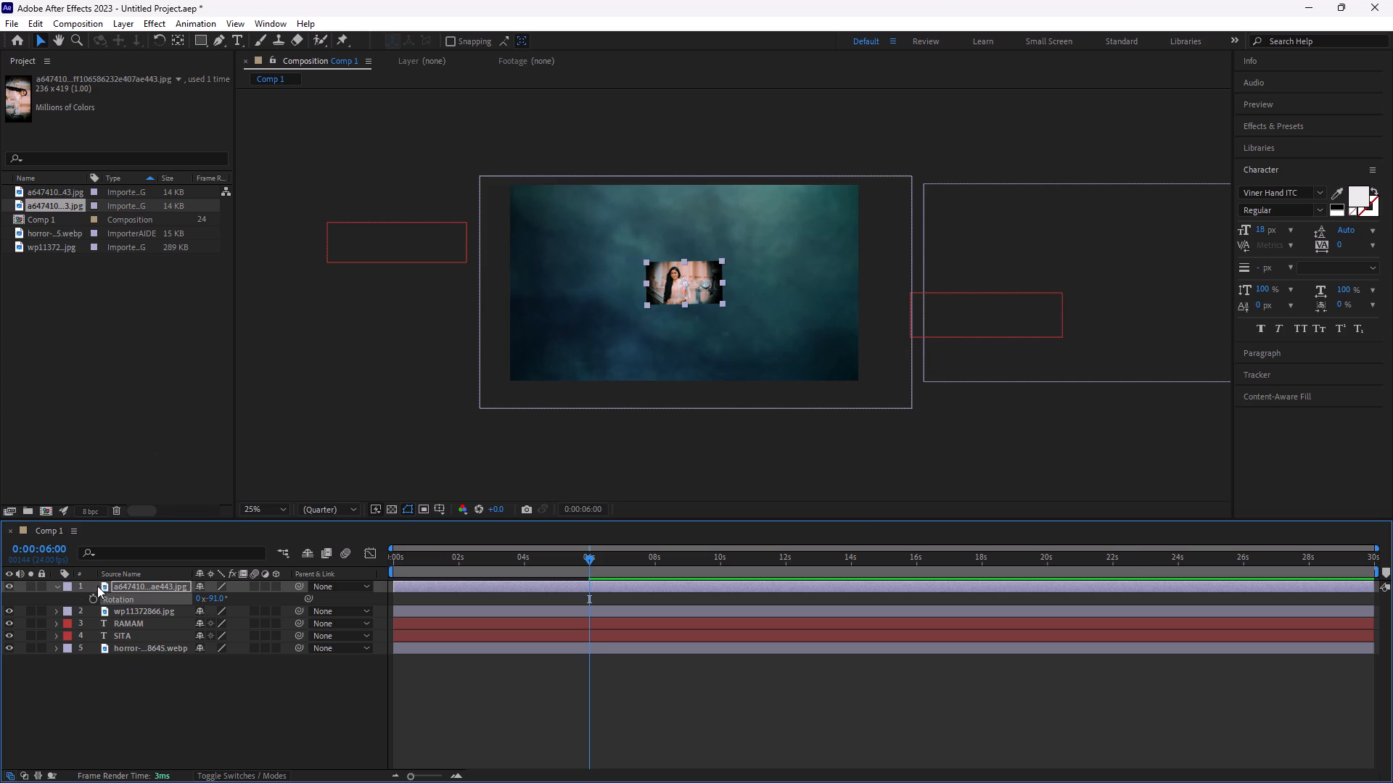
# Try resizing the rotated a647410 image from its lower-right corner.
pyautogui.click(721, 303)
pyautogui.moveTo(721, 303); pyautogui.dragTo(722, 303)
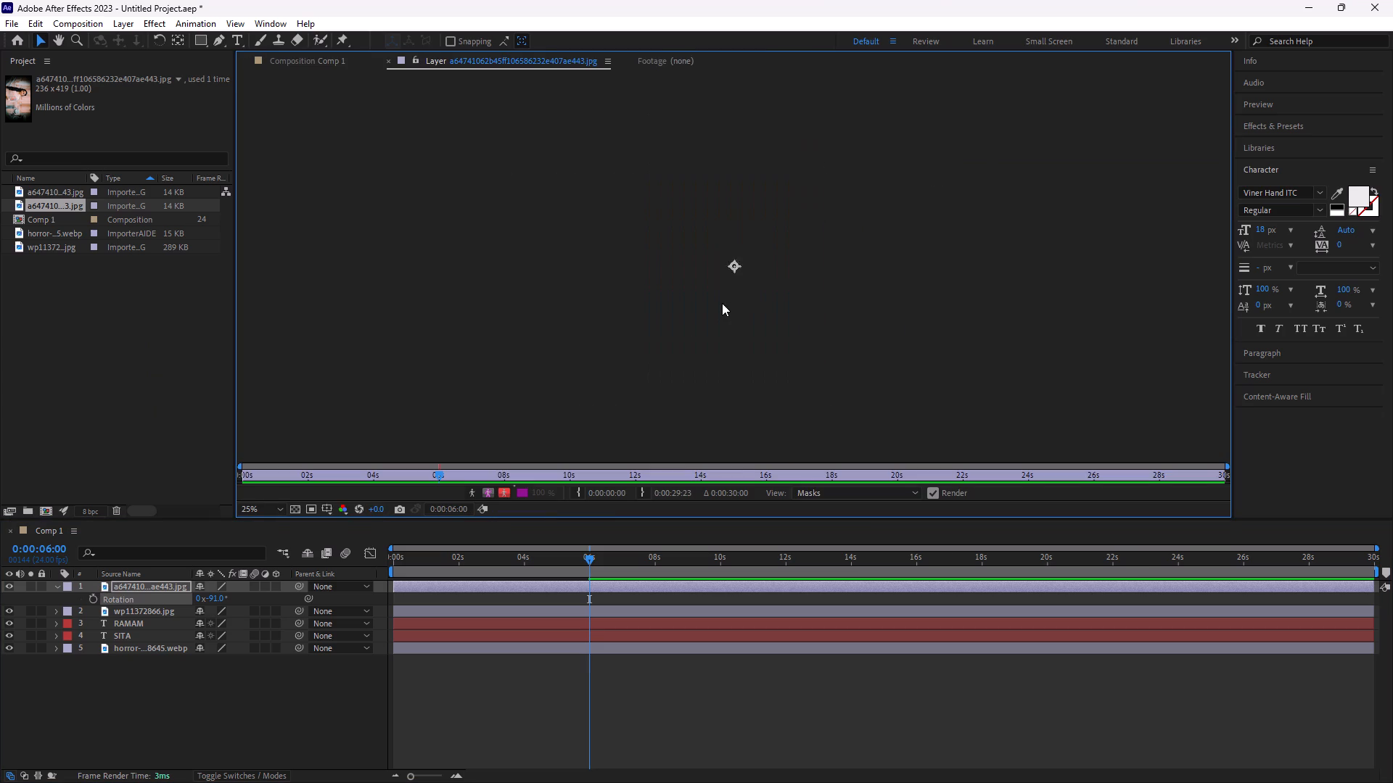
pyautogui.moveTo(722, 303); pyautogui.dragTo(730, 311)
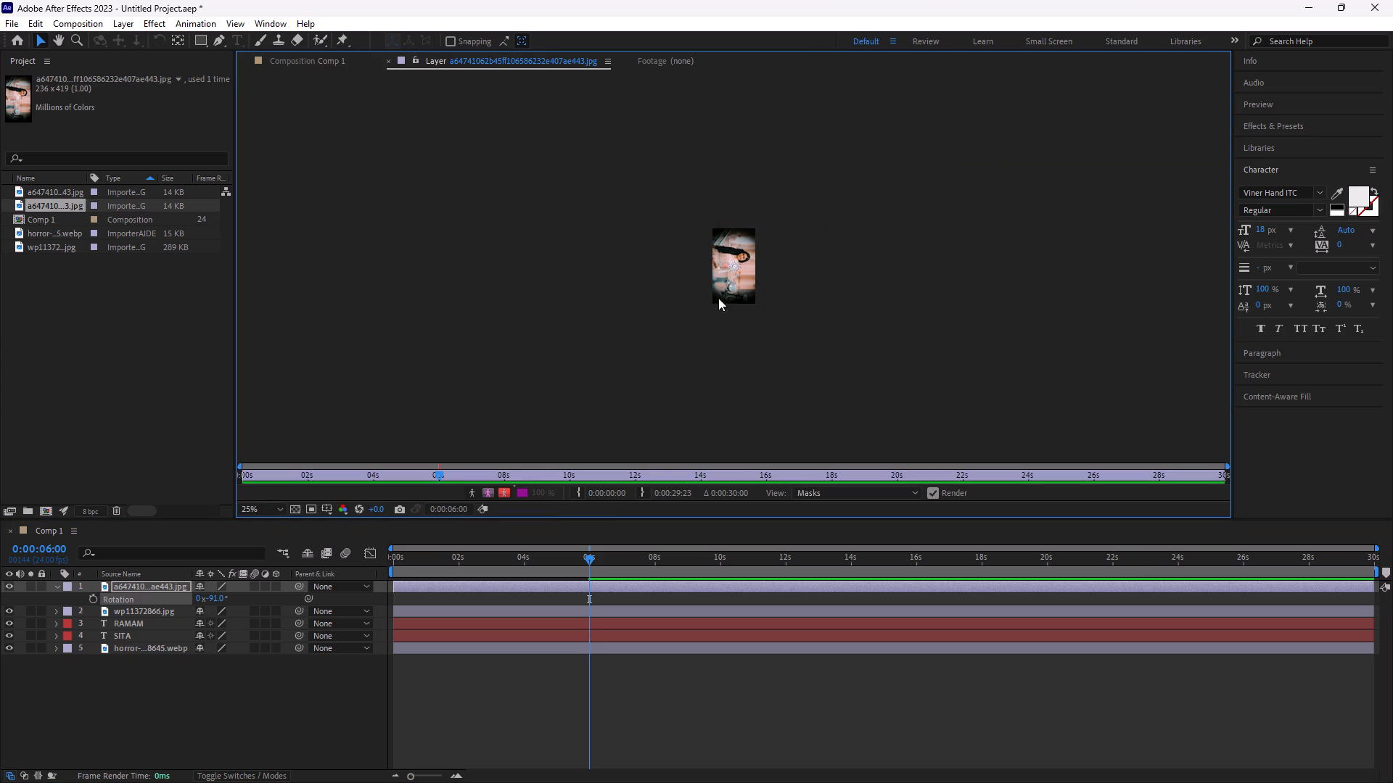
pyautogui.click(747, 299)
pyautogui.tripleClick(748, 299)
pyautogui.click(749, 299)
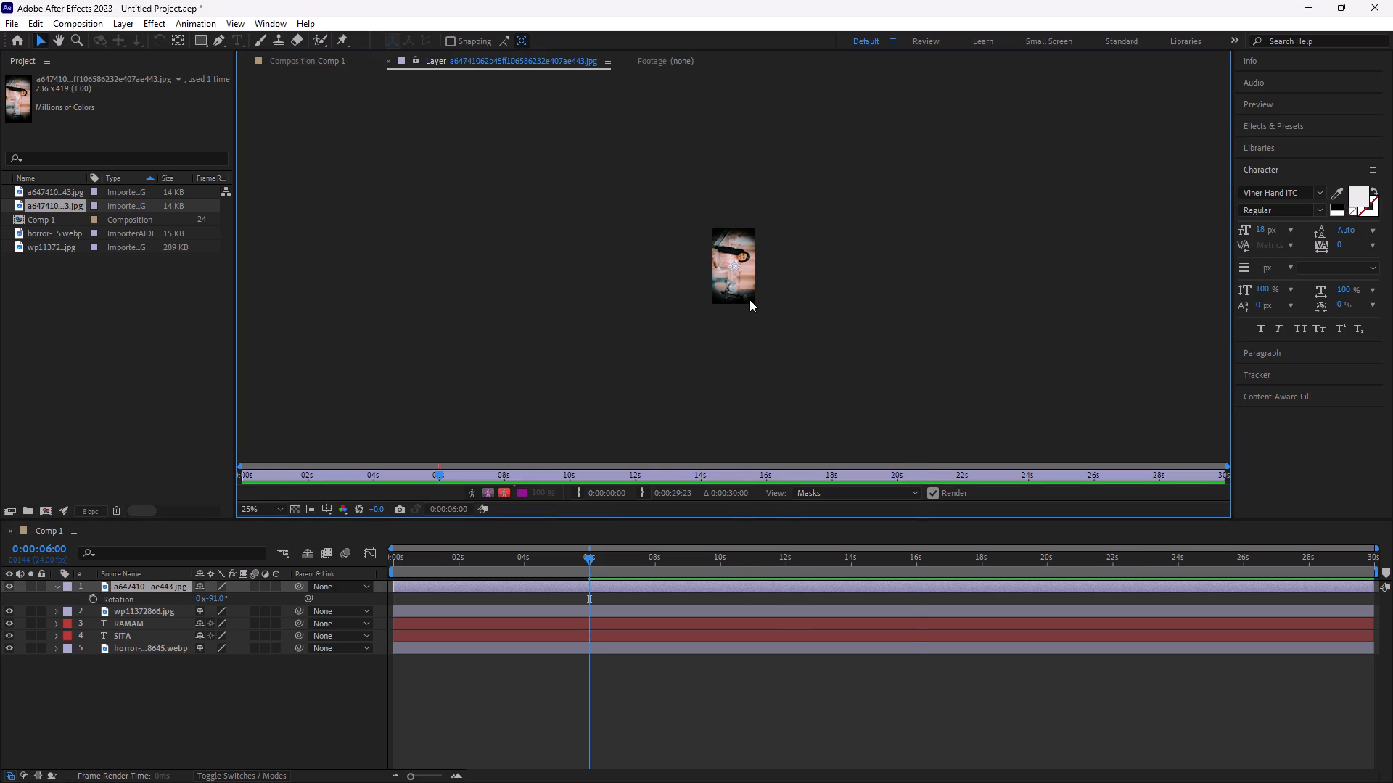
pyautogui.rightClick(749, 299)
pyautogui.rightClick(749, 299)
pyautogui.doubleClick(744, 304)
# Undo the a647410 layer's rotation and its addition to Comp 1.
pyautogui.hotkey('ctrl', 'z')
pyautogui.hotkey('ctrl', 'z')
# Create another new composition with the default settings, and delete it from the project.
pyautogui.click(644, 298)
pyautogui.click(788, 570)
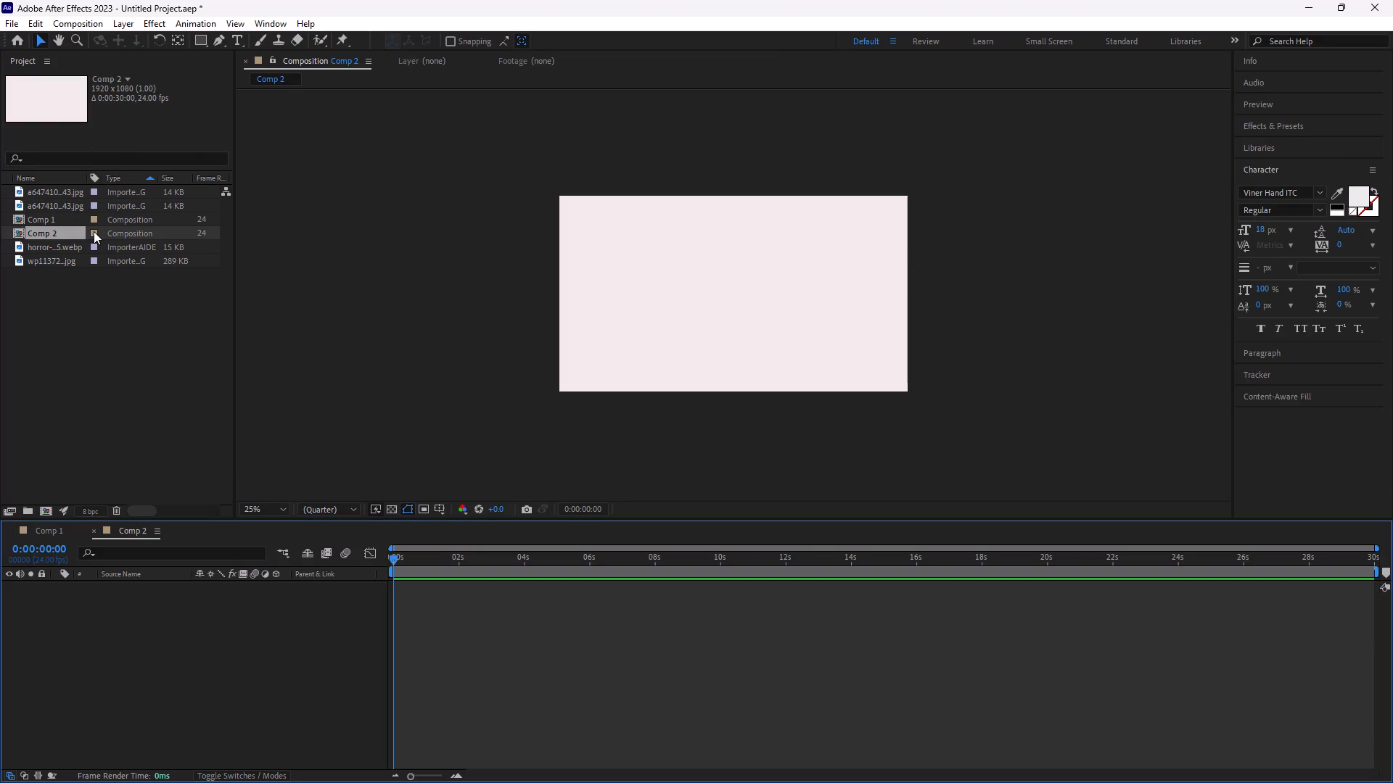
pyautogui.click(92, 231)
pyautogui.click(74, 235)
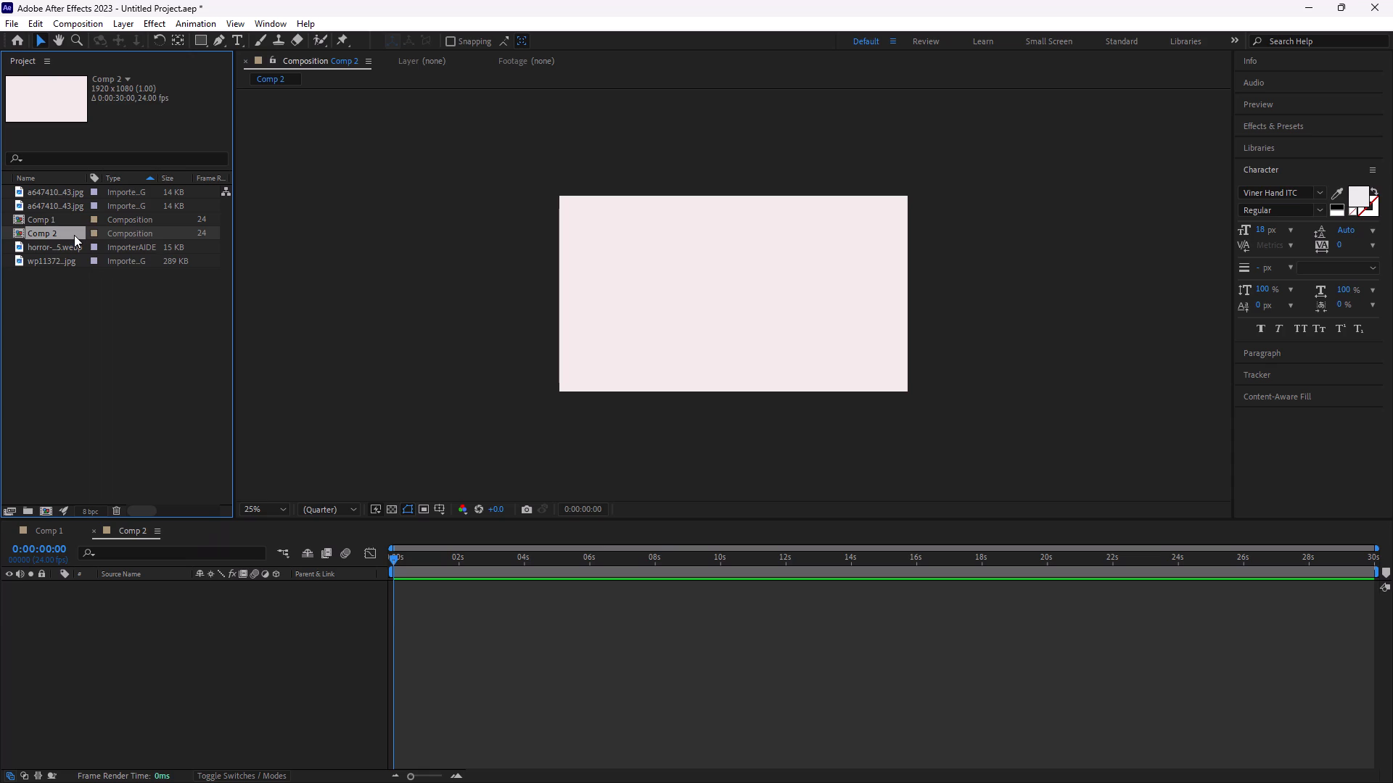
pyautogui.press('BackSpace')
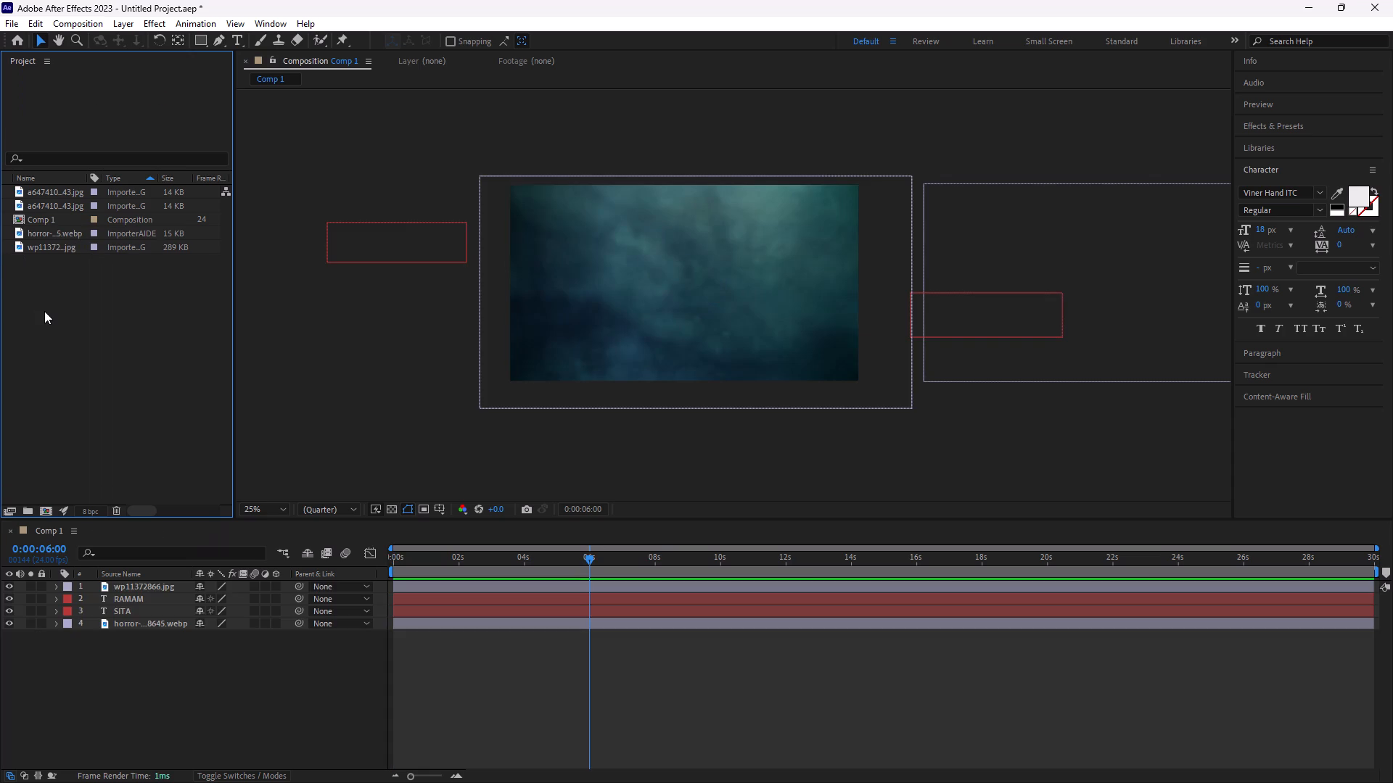
# Import the a647410 image from the venu folder once more and add it to Comp 1 as the top layer.
pyautogui.click(44, 311)
pyautogui.doubleClick(44, 311)
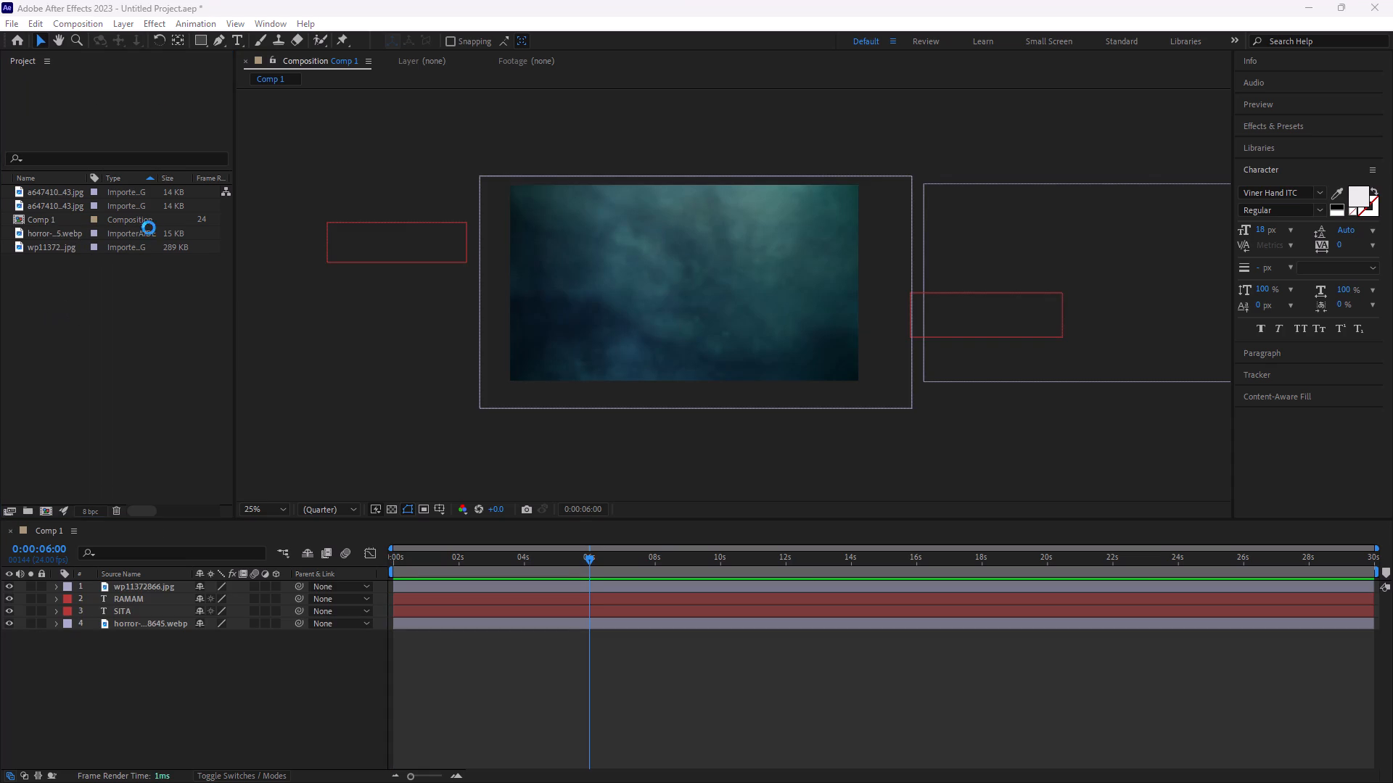
pyautogui.click(318, 177)
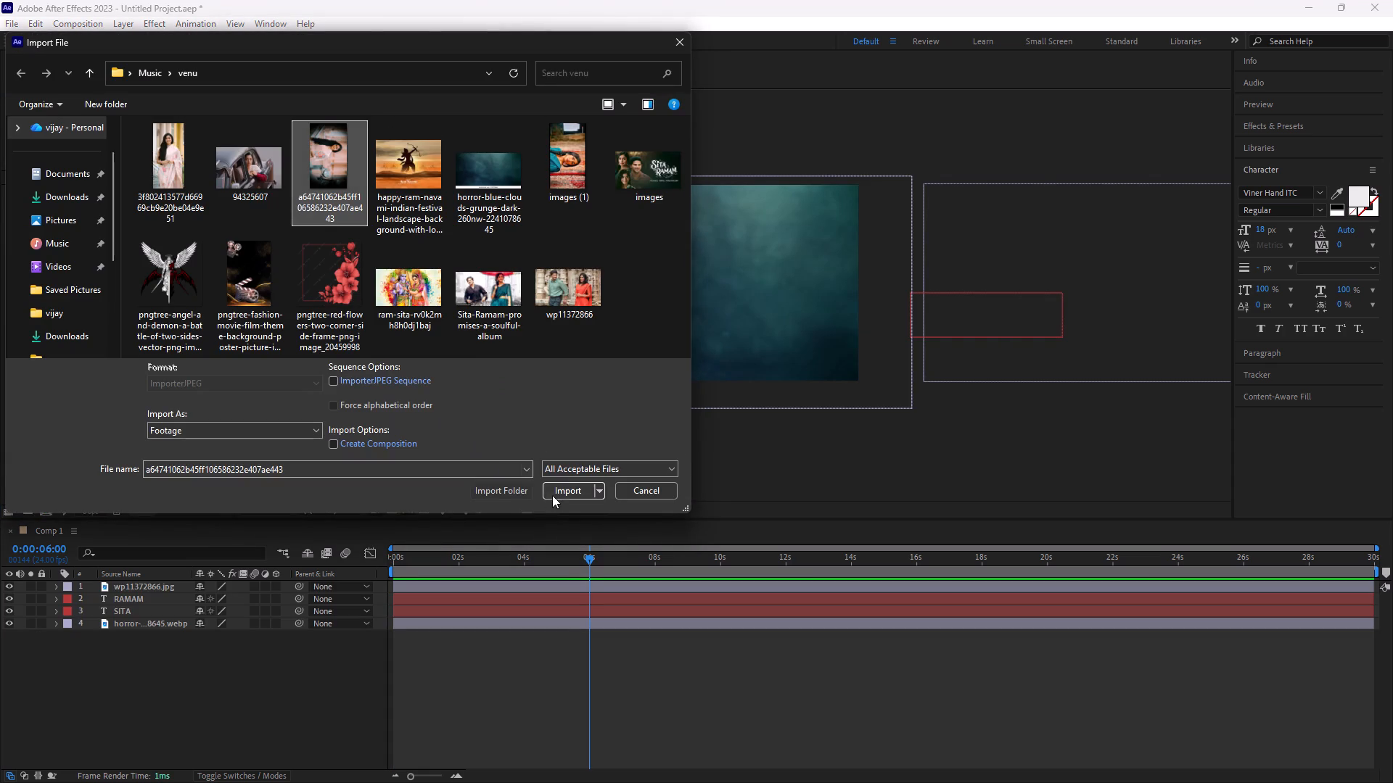
pyautogui.click(553, 494)
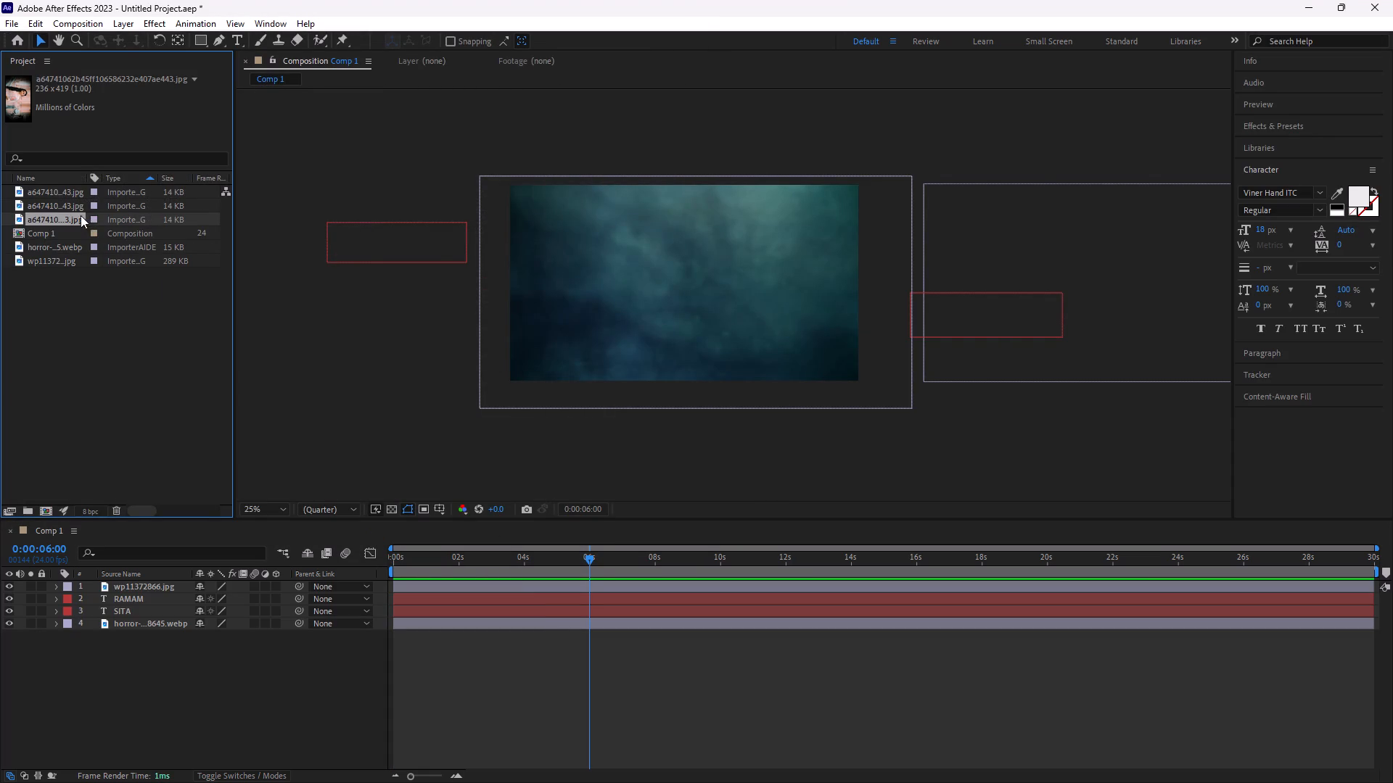
pyautogui.moveTo(73, 219); pyautogui.dragTo(147, 584)
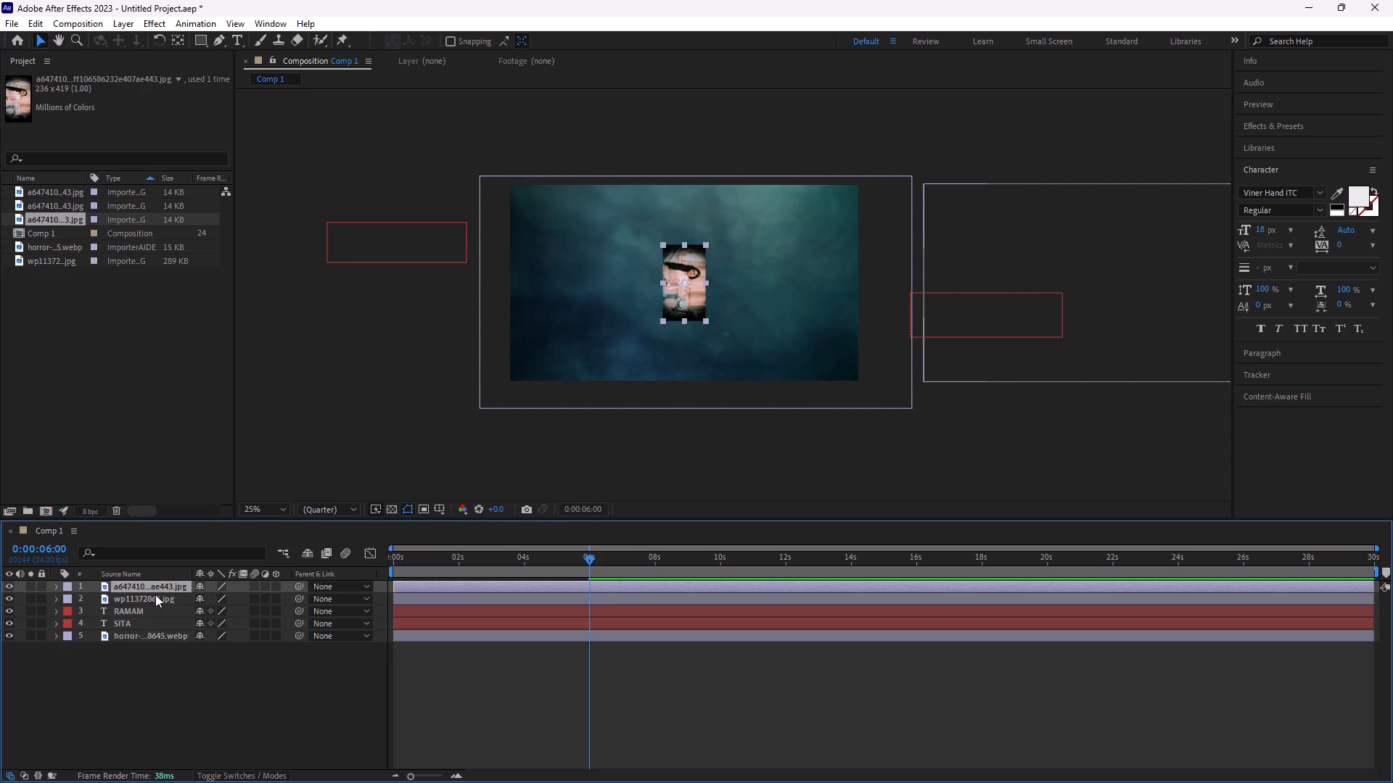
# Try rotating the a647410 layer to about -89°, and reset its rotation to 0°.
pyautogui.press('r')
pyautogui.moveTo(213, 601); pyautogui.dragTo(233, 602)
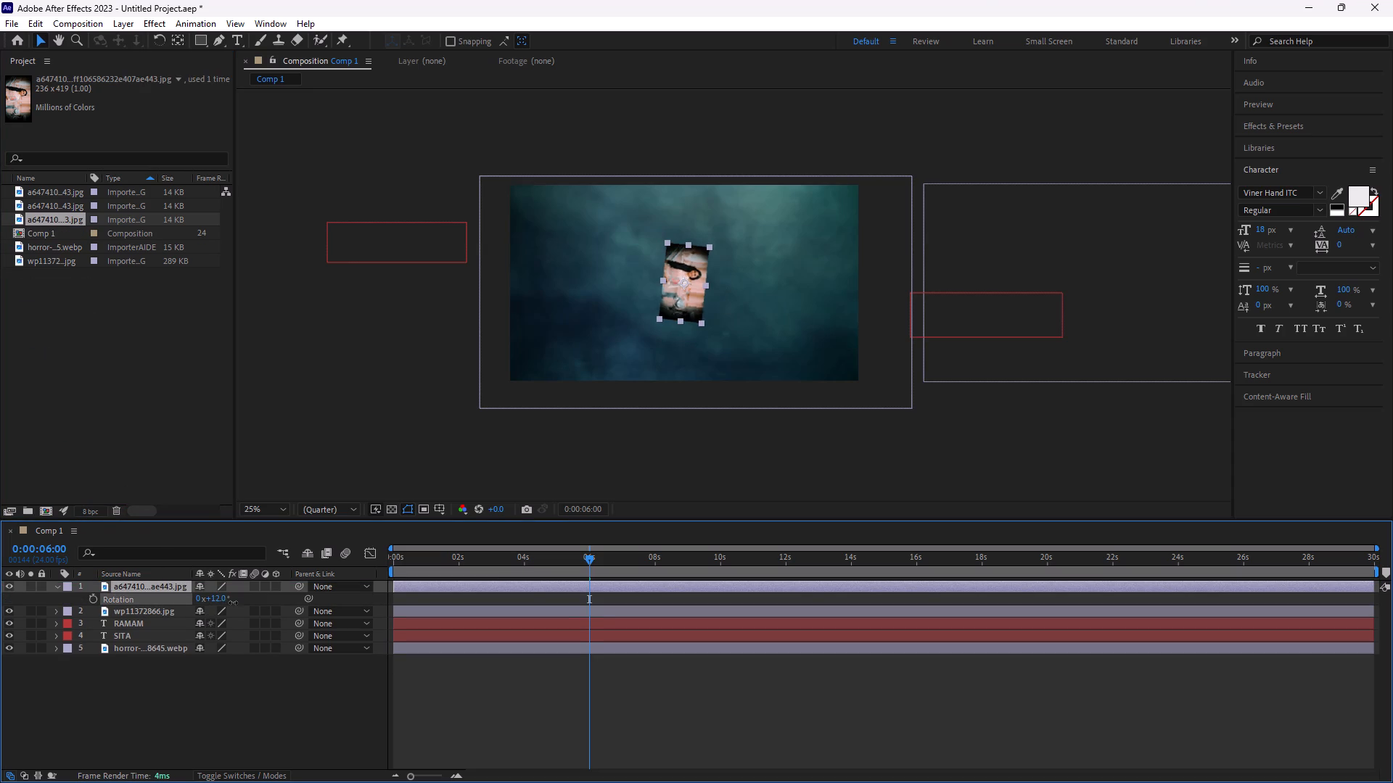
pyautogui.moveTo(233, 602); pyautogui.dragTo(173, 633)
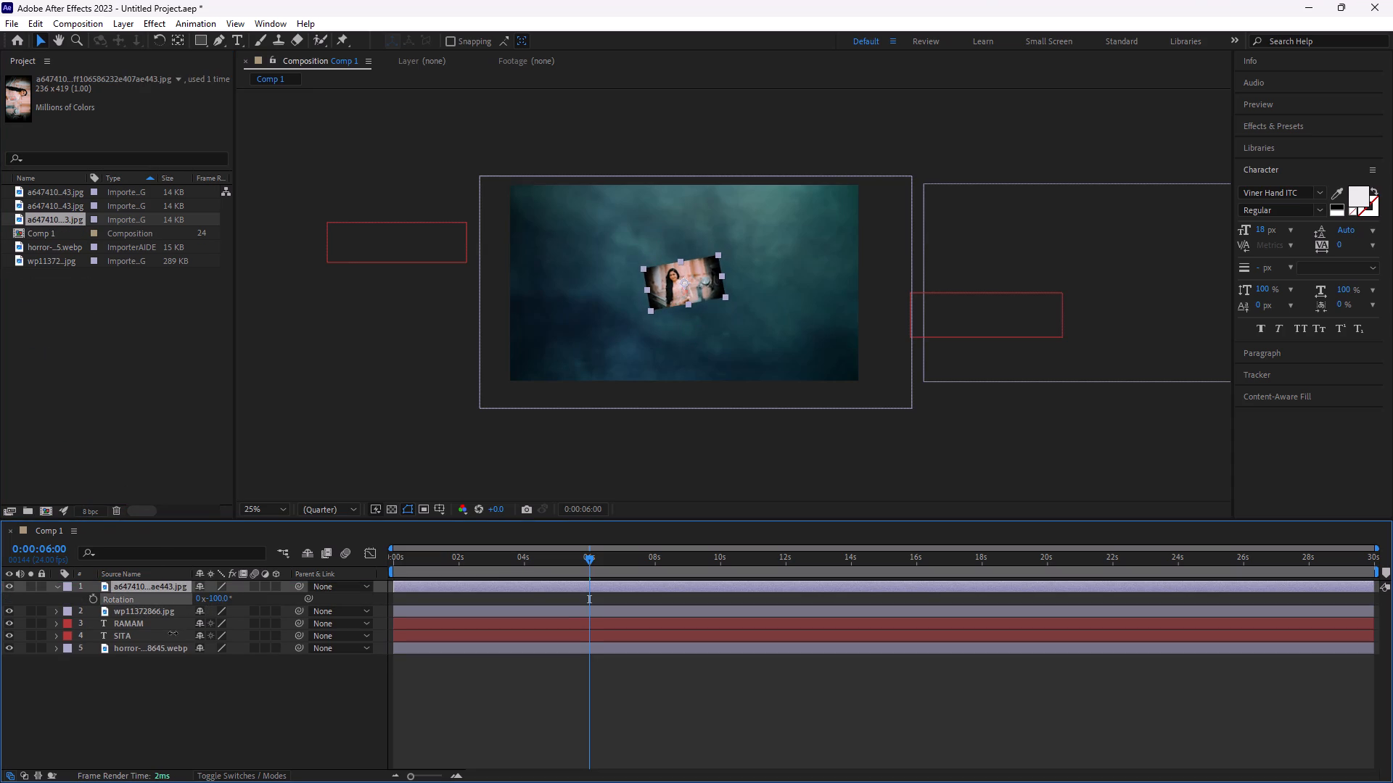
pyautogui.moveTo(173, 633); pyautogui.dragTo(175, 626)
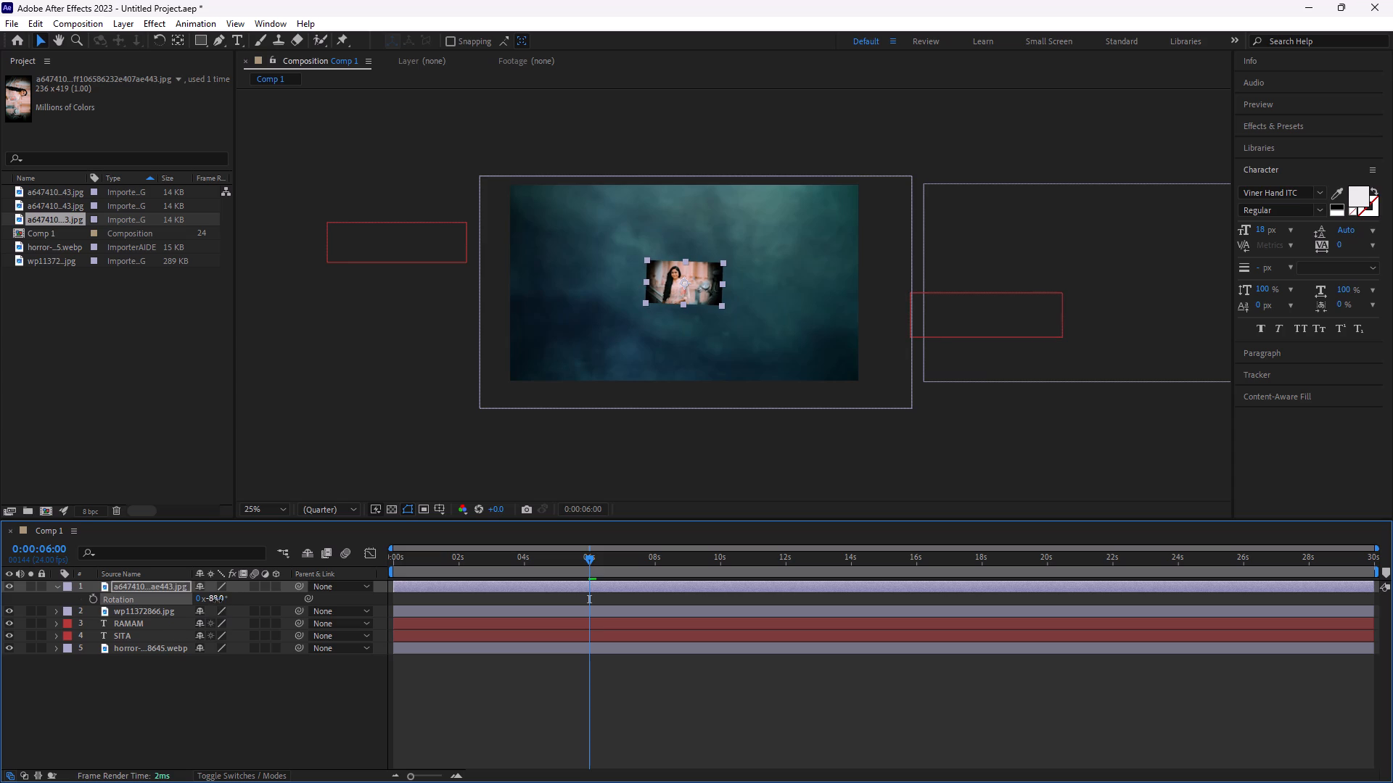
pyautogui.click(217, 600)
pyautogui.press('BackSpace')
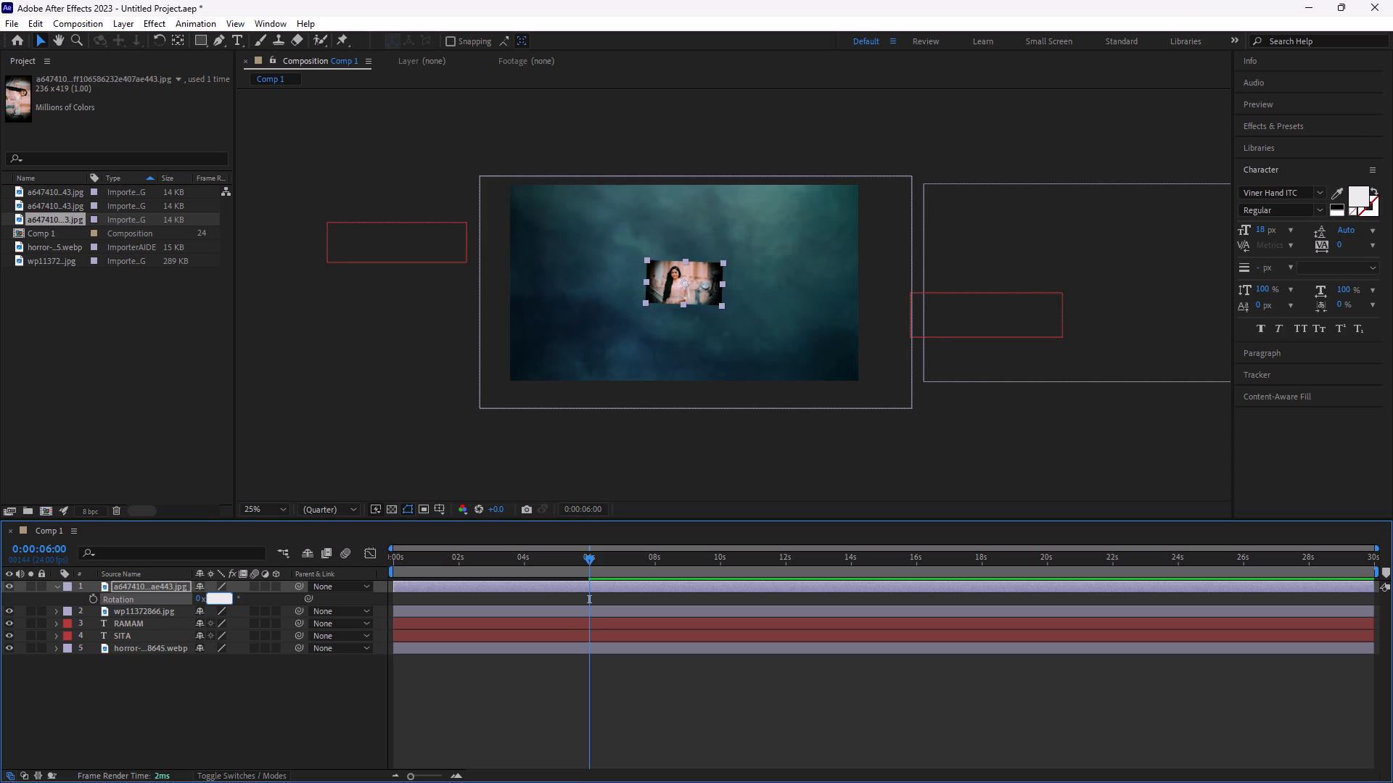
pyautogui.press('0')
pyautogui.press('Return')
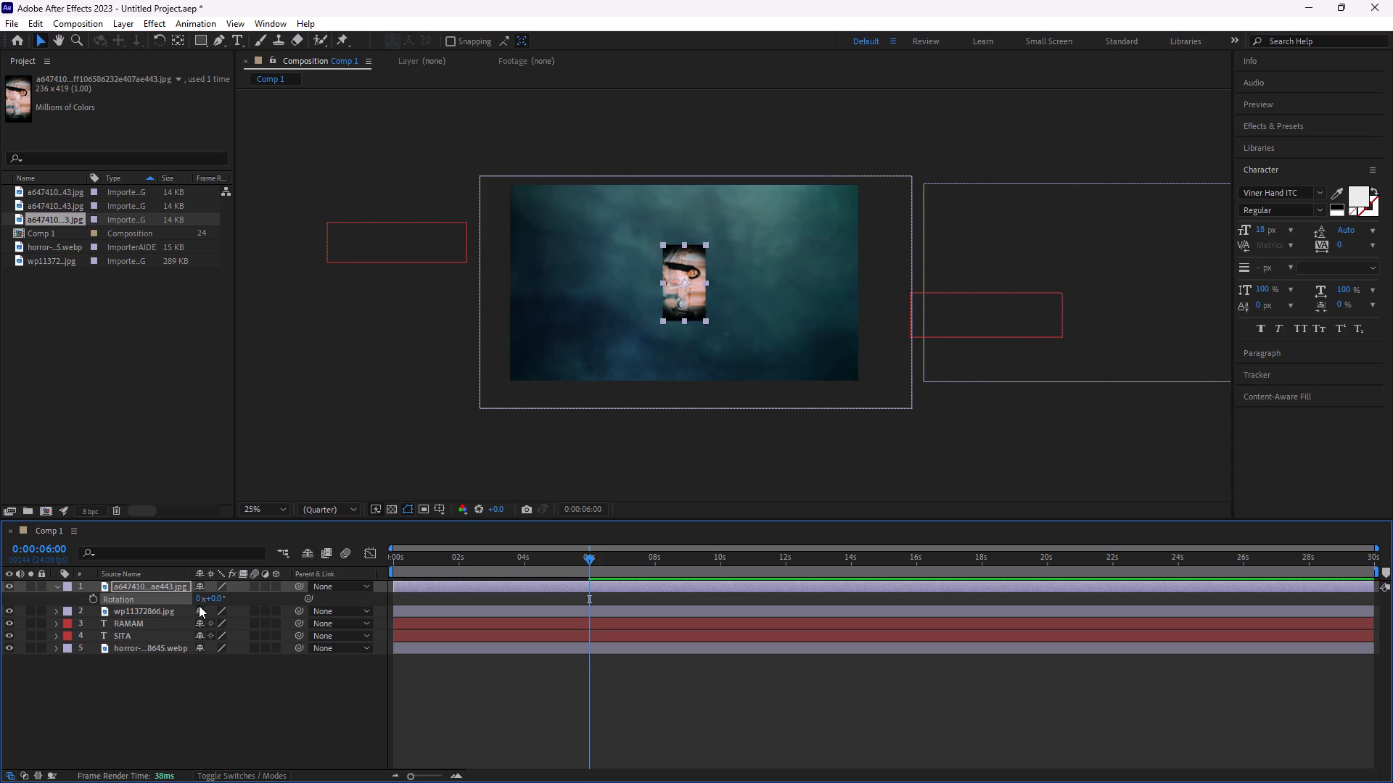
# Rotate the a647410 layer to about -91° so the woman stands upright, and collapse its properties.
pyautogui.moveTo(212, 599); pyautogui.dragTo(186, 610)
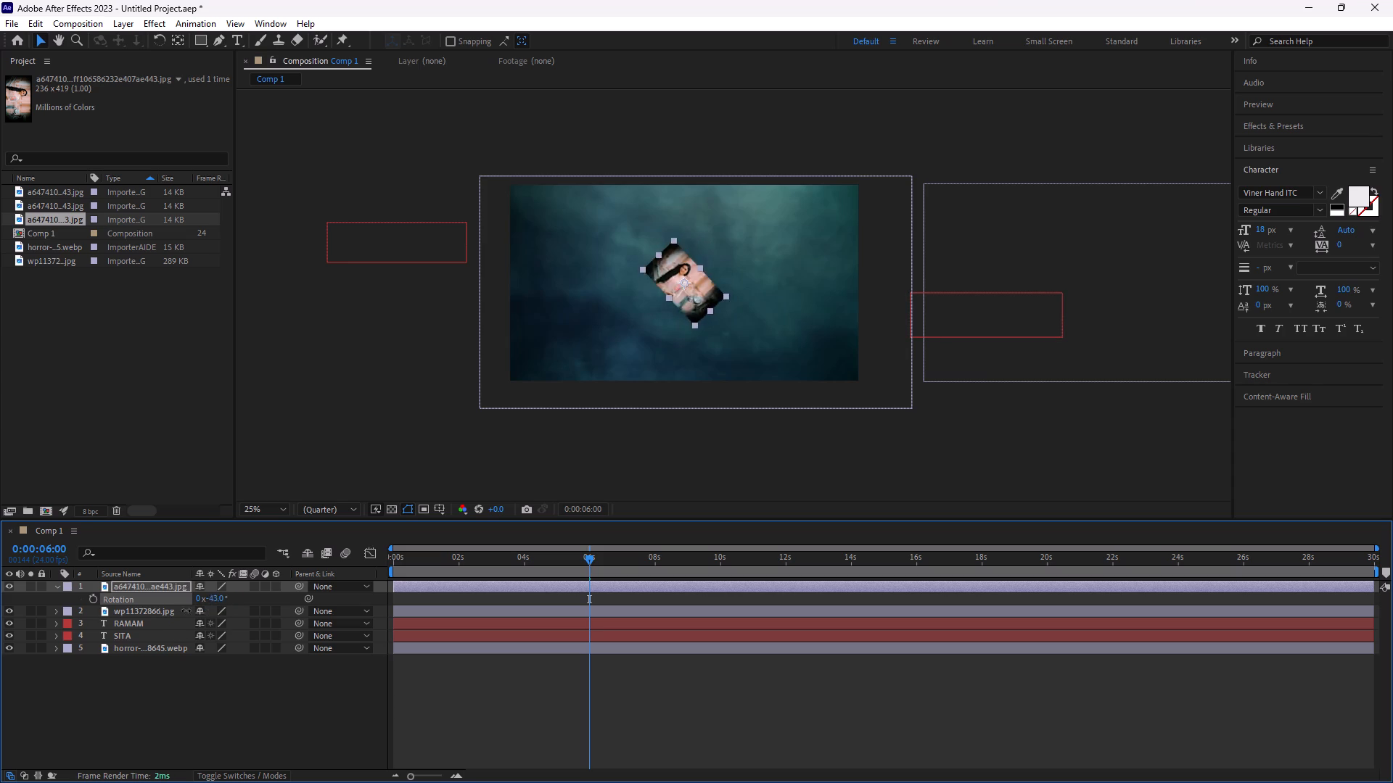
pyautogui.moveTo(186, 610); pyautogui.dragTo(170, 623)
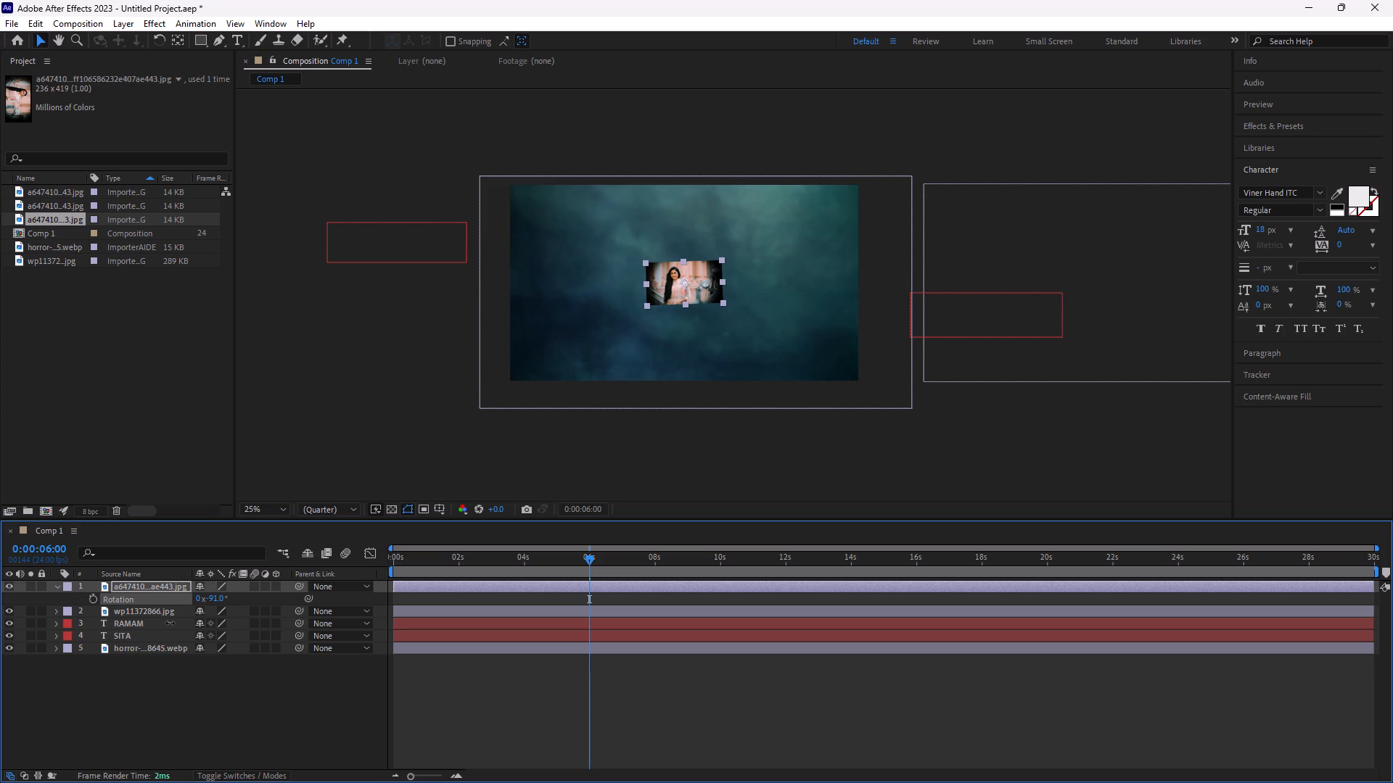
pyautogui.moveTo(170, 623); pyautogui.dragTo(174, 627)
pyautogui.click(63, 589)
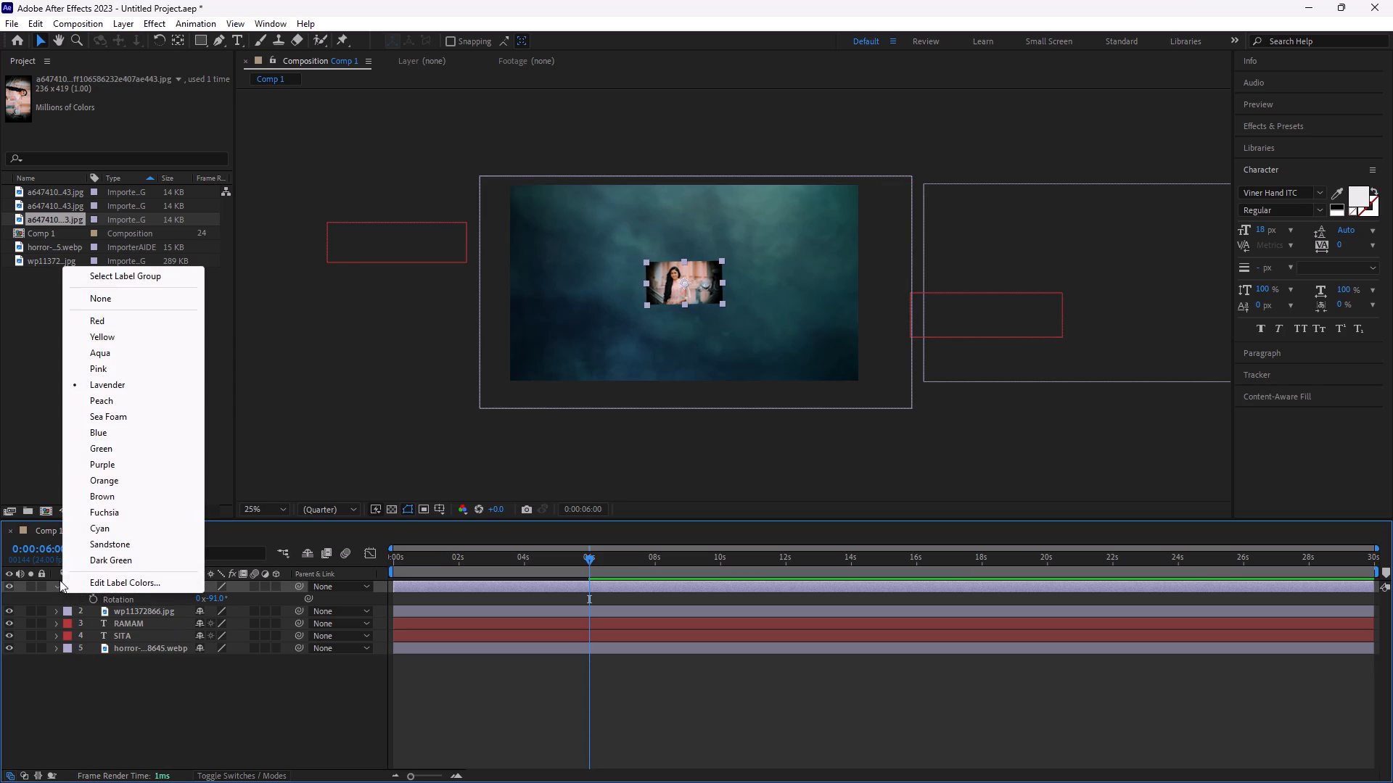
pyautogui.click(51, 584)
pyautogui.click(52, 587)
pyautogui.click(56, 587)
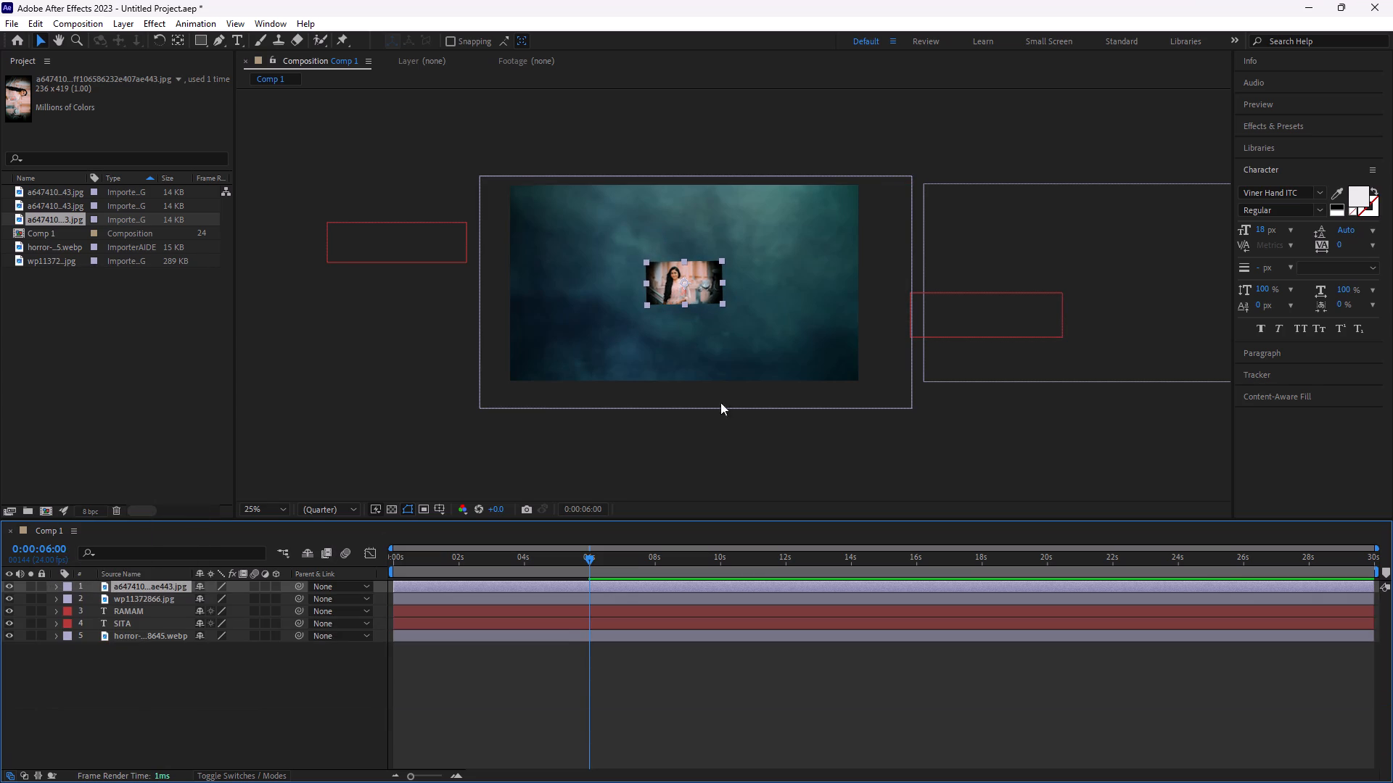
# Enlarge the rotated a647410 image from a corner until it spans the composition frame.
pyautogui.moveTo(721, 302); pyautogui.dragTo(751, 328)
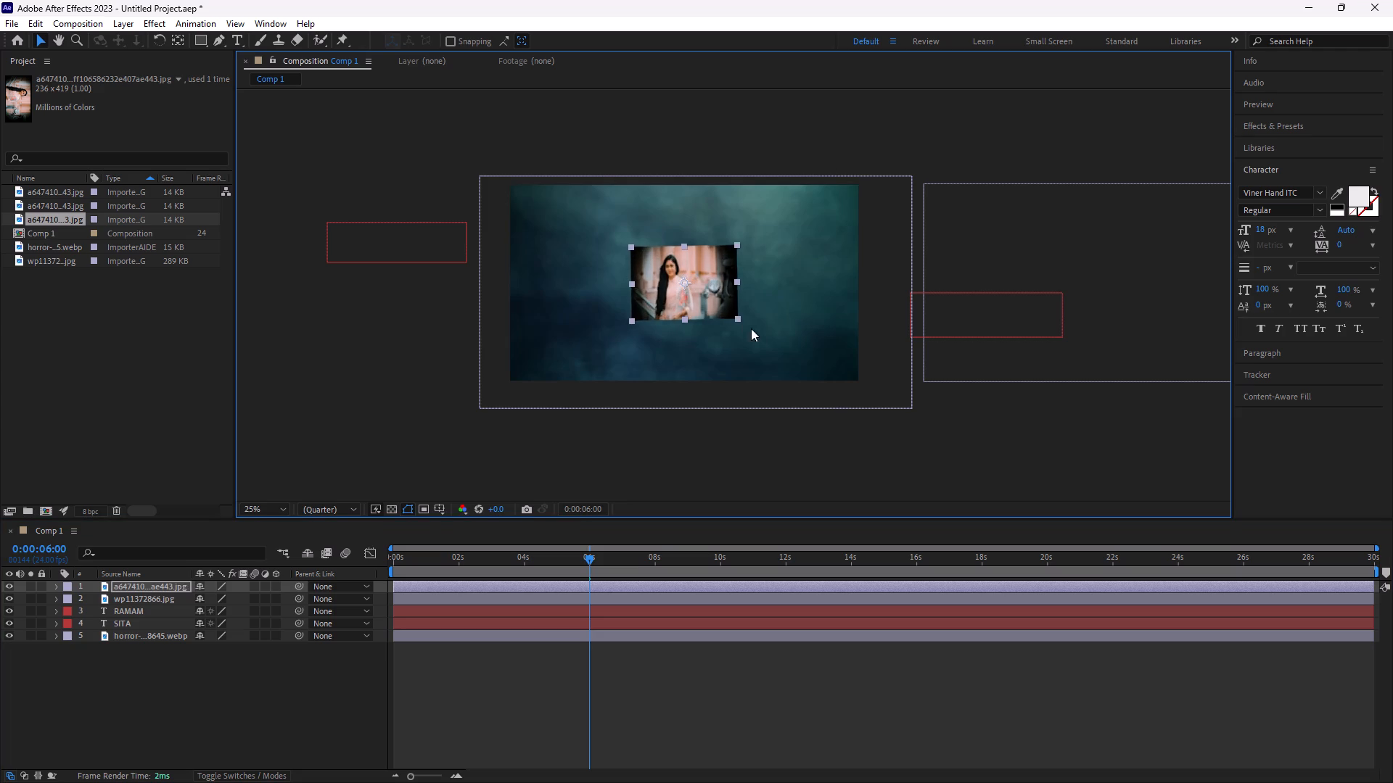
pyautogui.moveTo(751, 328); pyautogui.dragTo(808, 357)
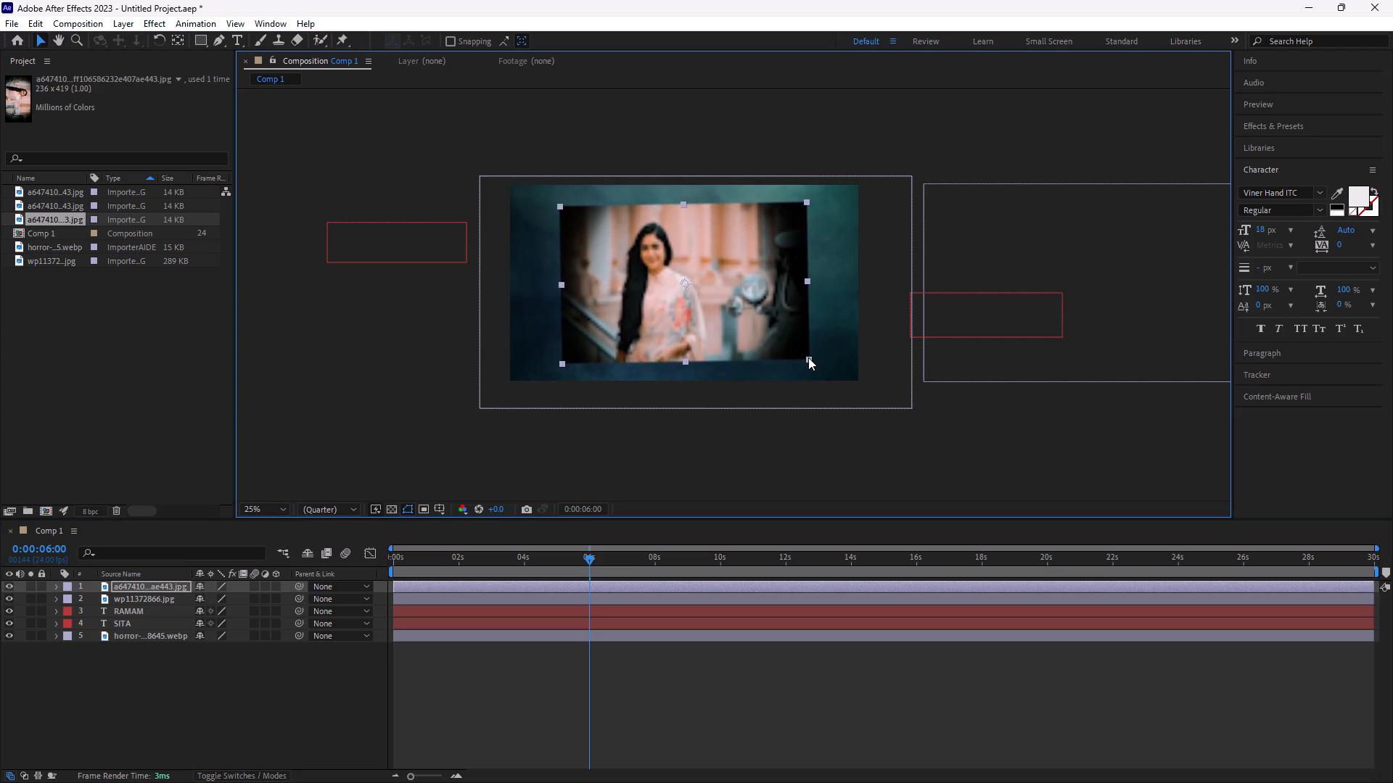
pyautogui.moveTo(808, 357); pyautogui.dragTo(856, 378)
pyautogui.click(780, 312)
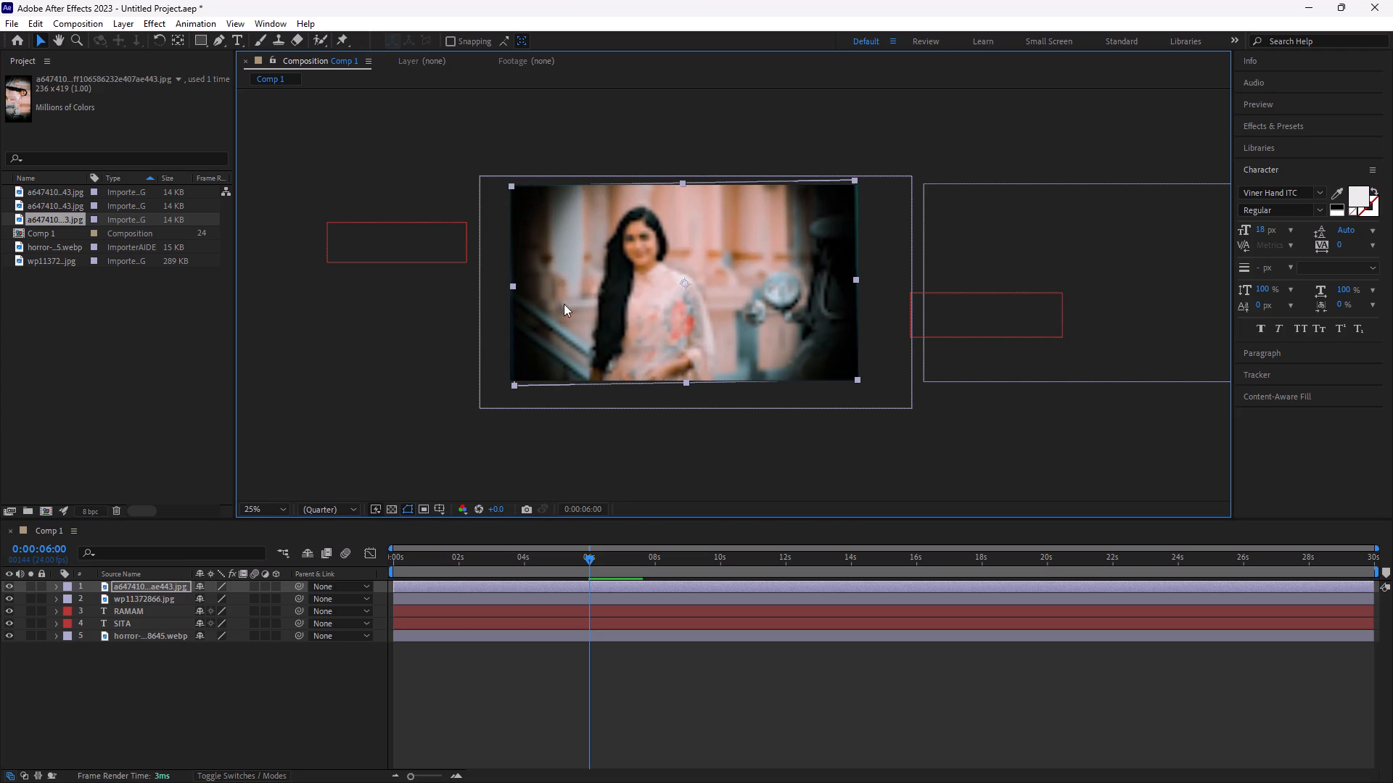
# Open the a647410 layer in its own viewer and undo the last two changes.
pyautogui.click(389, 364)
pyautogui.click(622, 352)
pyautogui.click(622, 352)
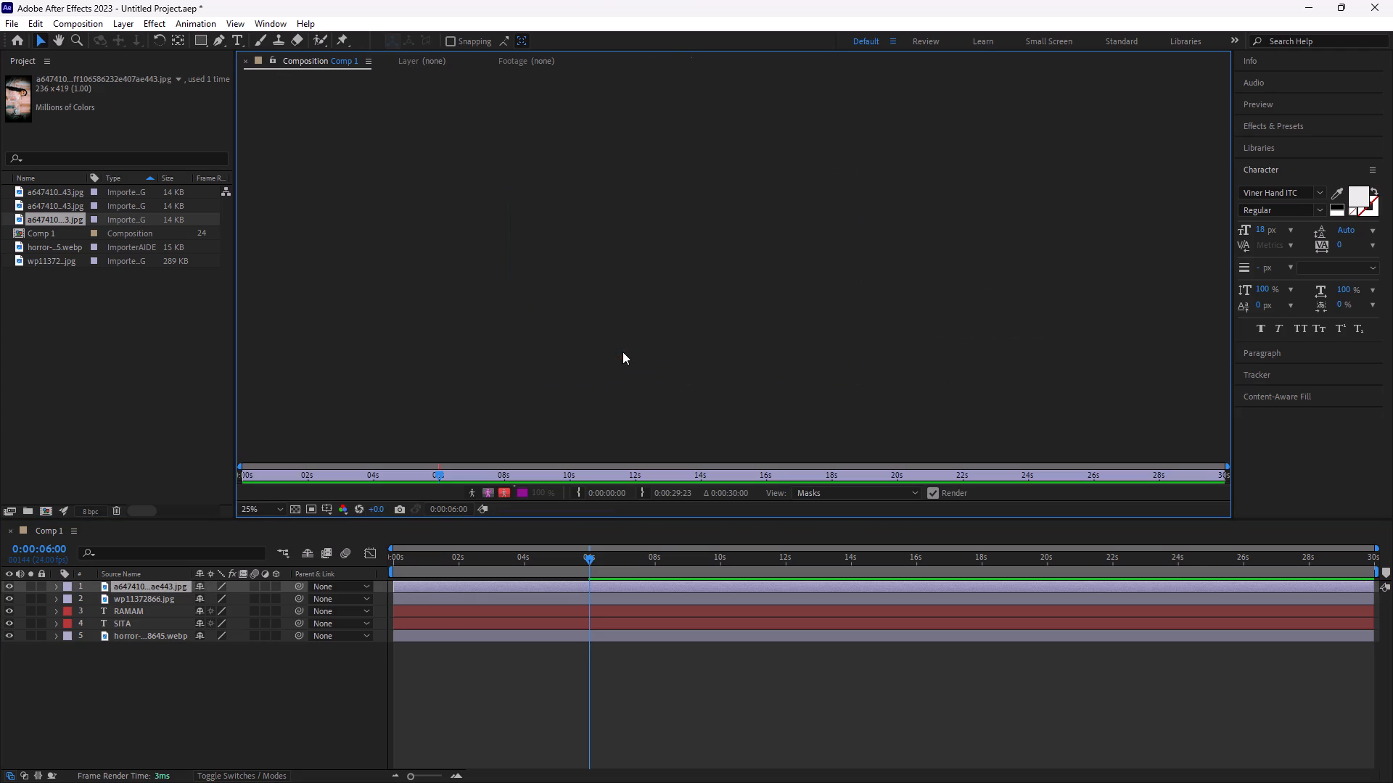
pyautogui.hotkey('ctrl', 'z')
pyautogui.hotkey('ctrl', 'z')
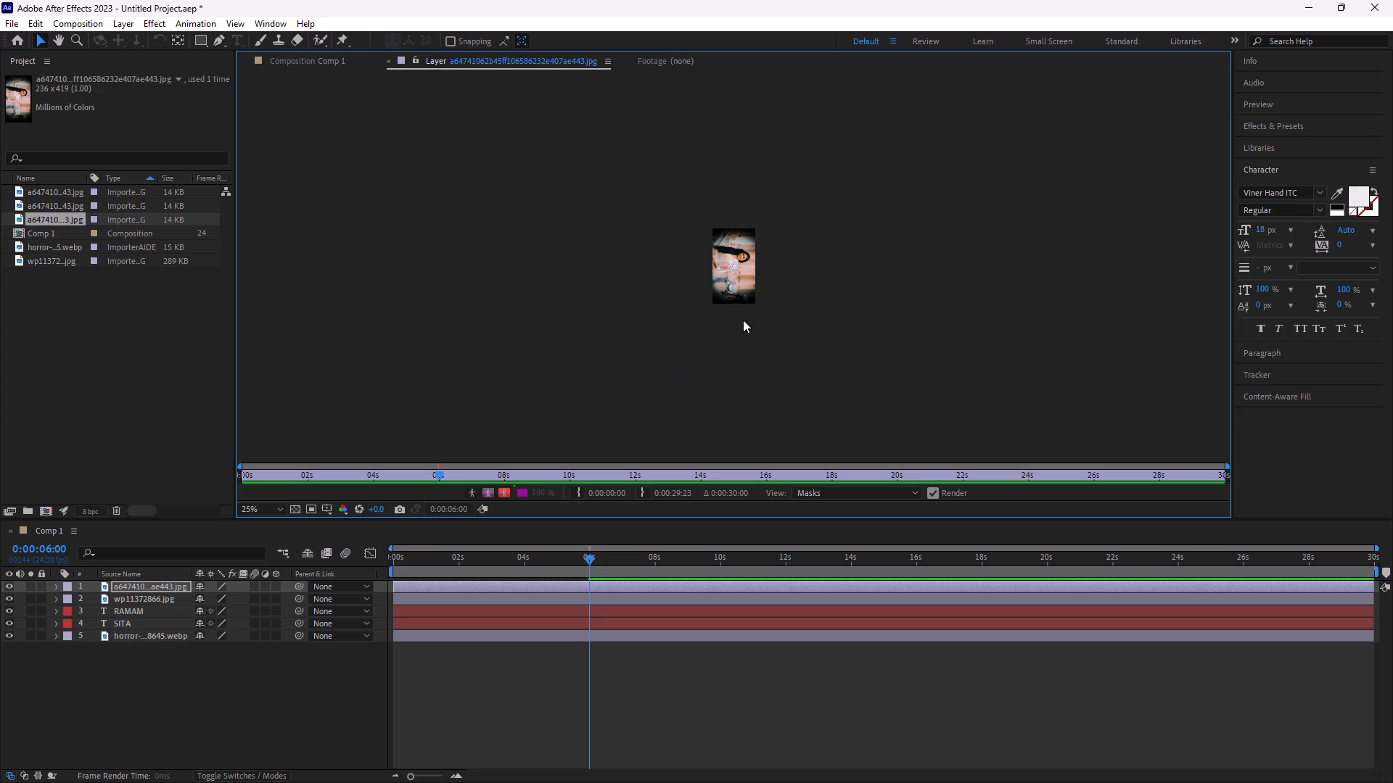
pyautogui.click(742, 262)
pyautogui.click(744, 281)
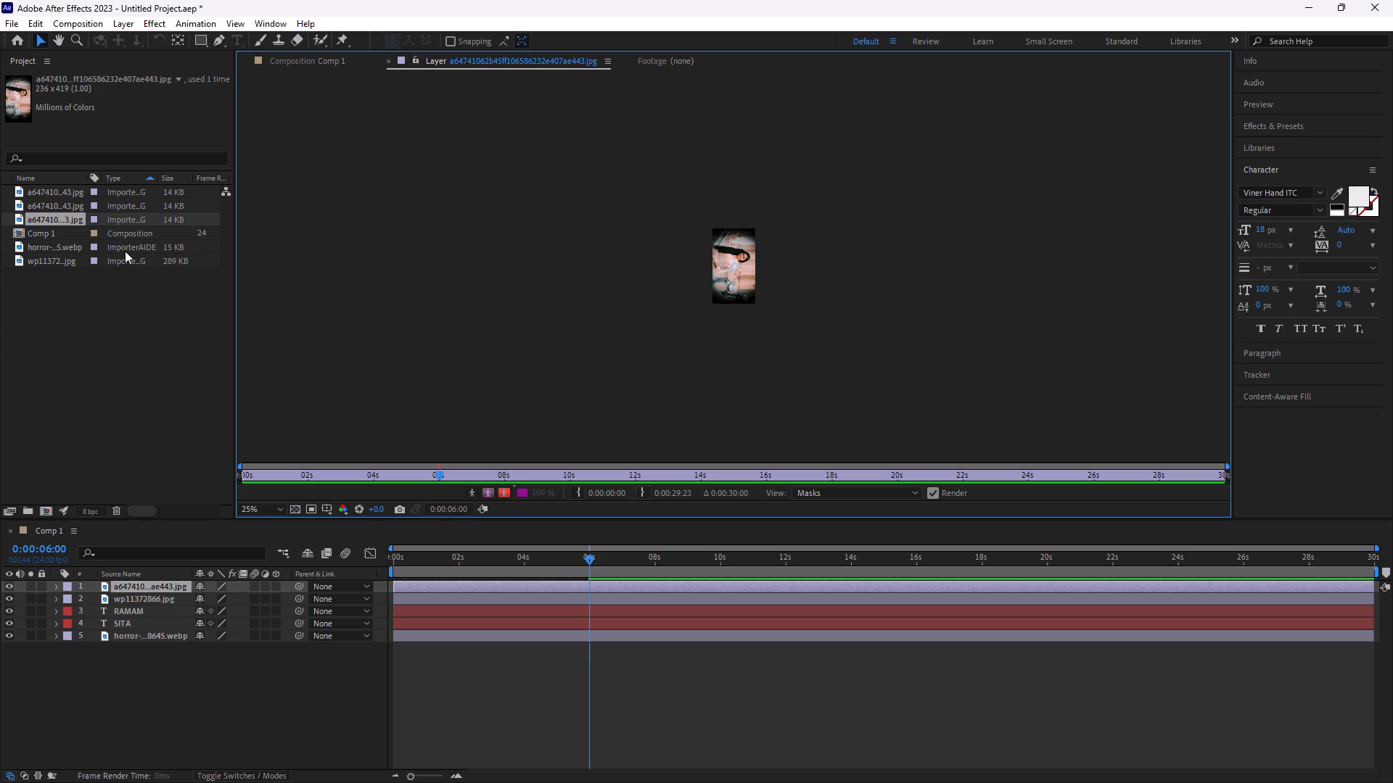
# Delete the third a647410 image from the project together with its use in Comp 1.
pyautogui.click(143, 219)
pyautogui.press('BackSpace')
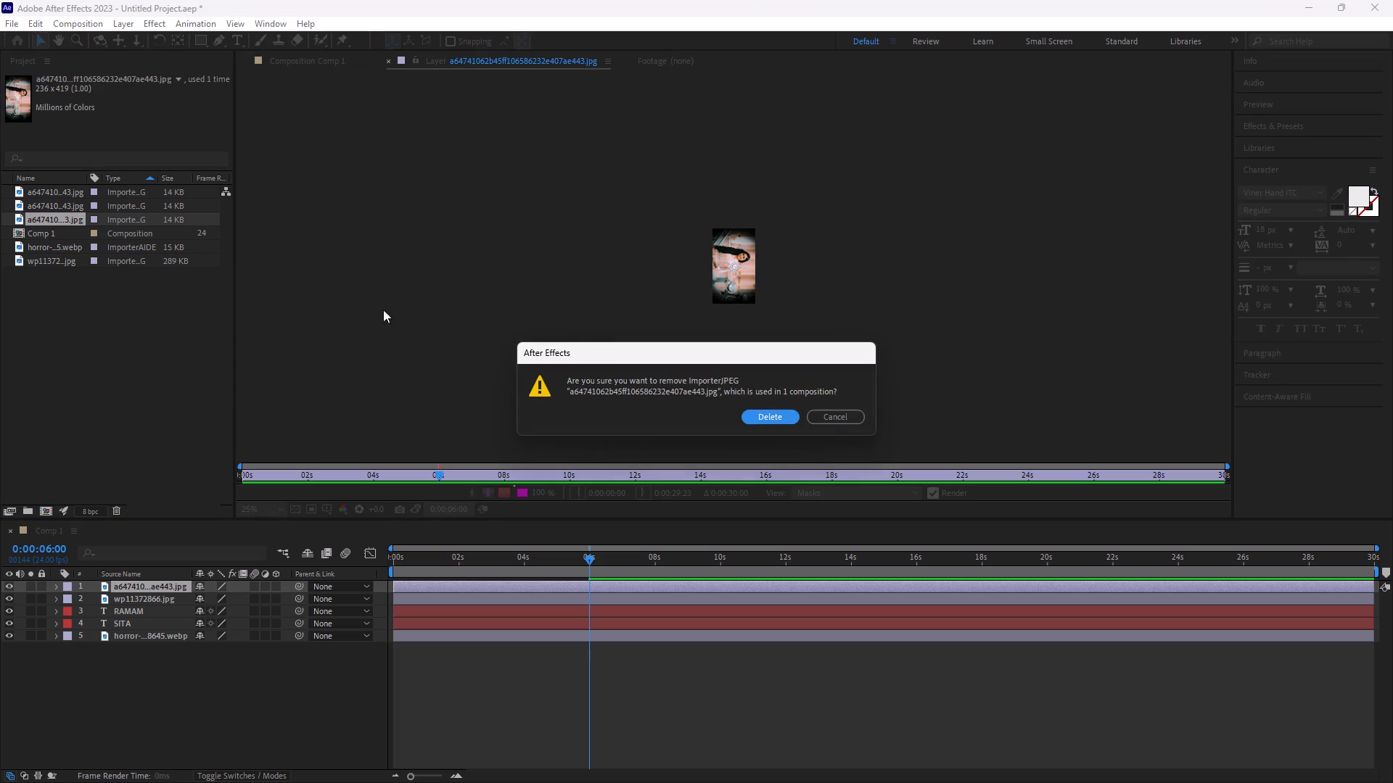
pyautogui.click(838, 422)
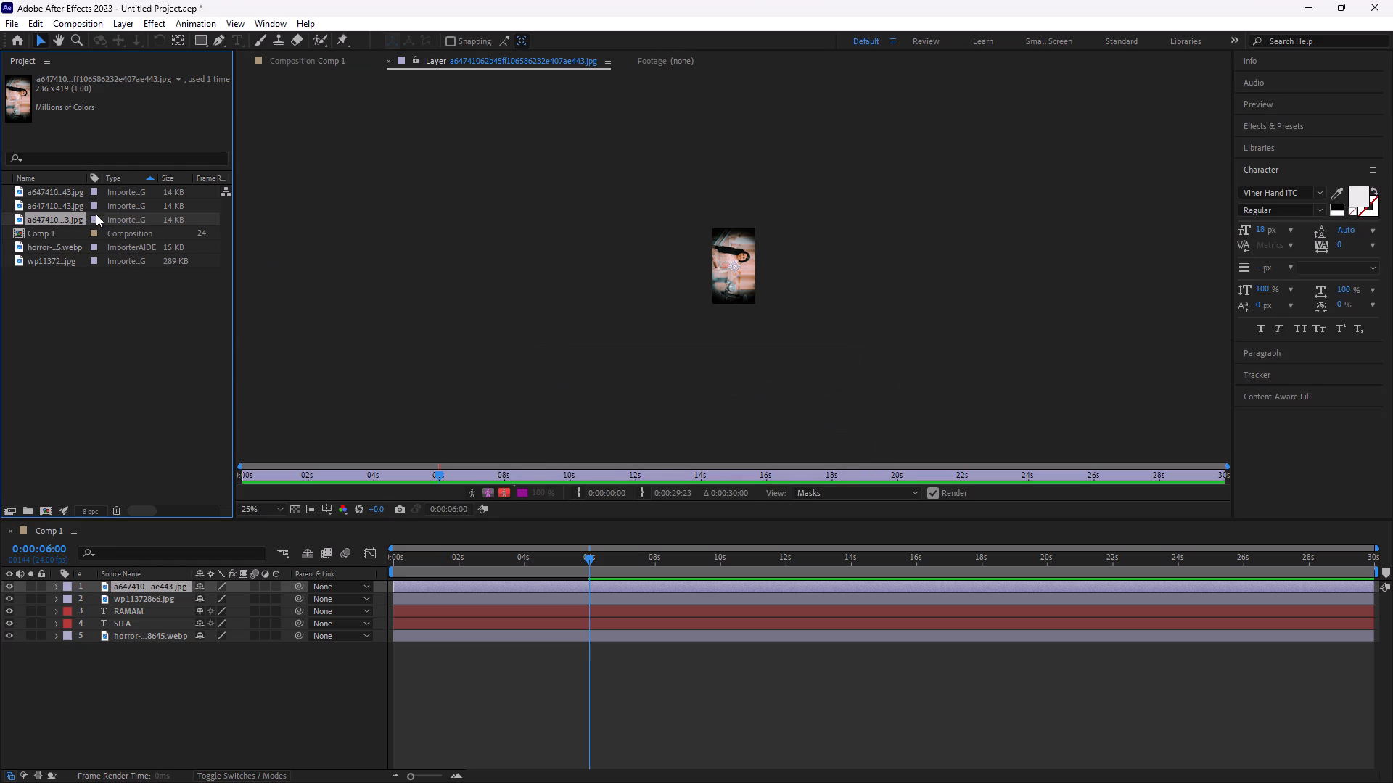
pyautogui.click(83, 215)
pyautogui.click(79, 219)
pyautogui.press('BackSpace')
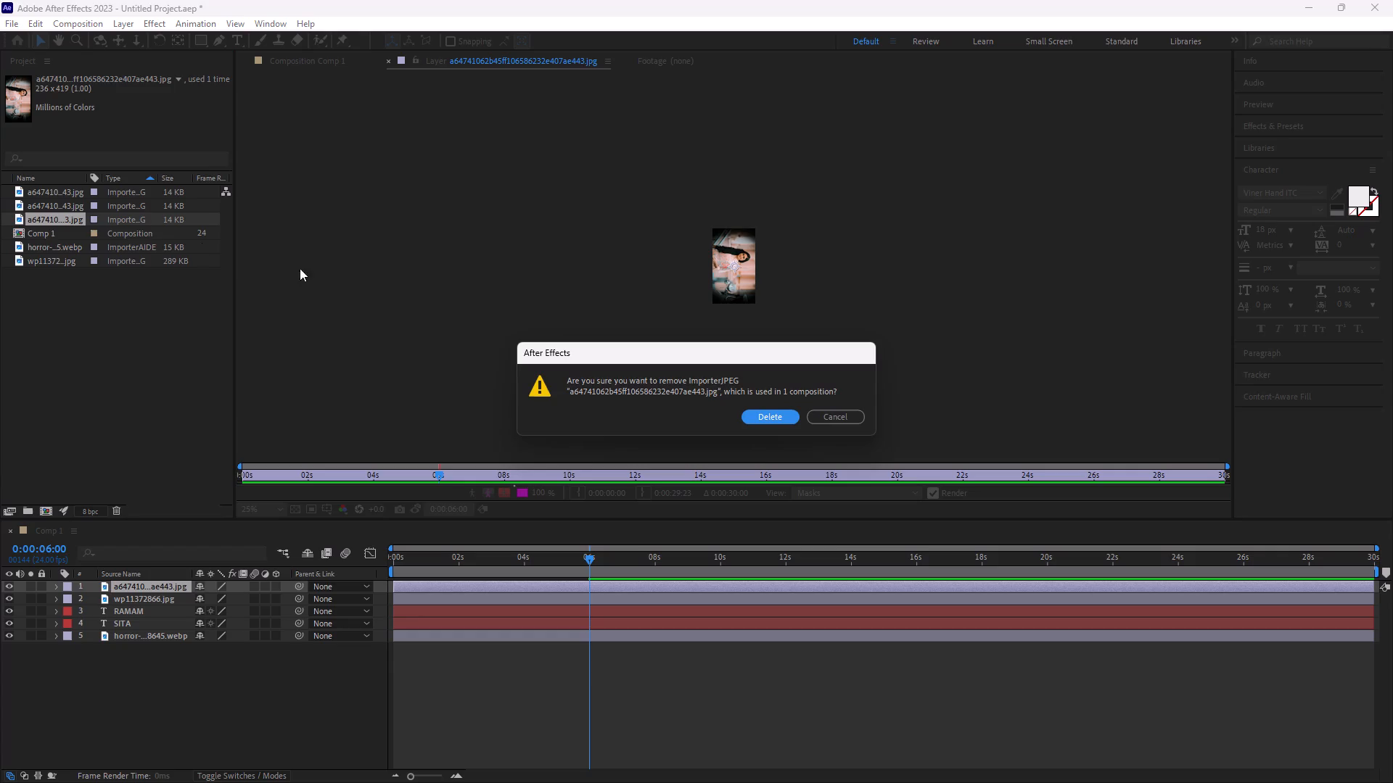
pyautogui.click(781, 415)
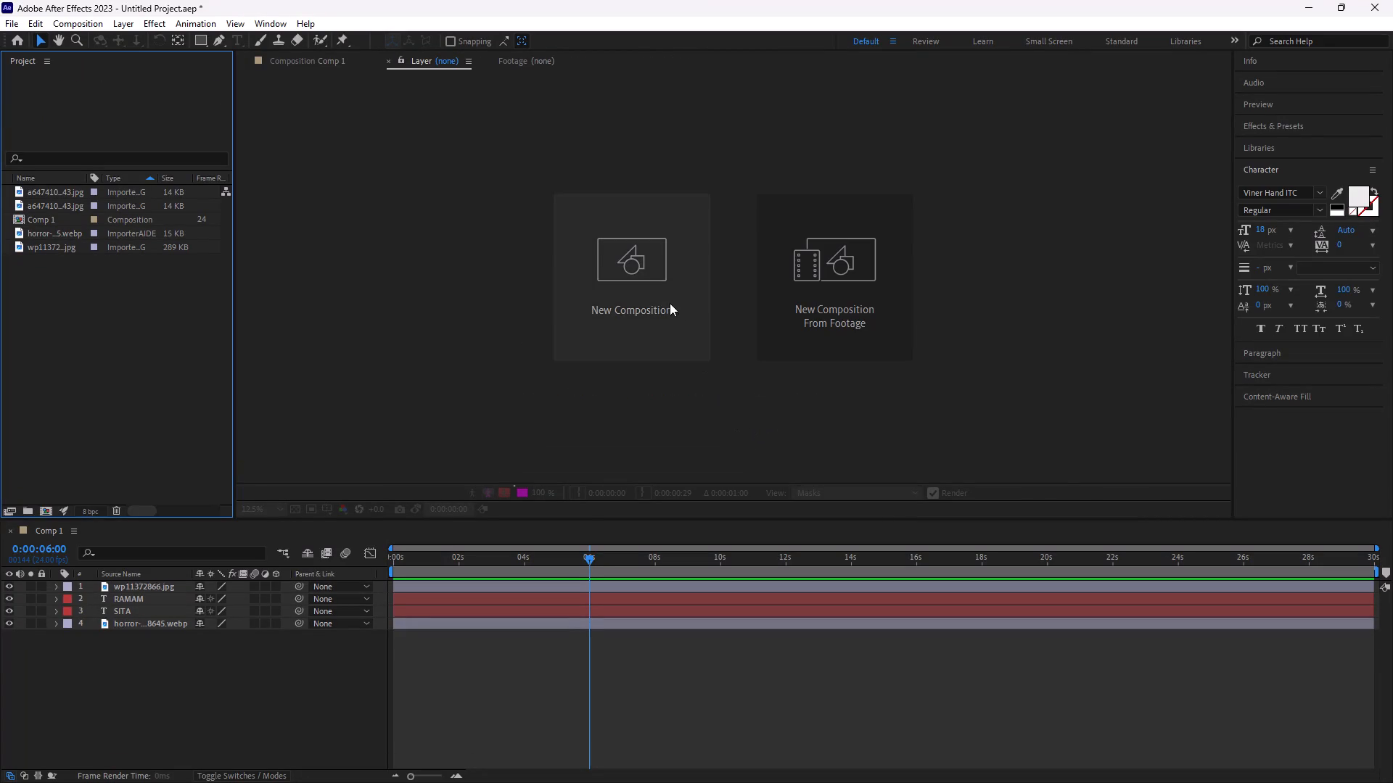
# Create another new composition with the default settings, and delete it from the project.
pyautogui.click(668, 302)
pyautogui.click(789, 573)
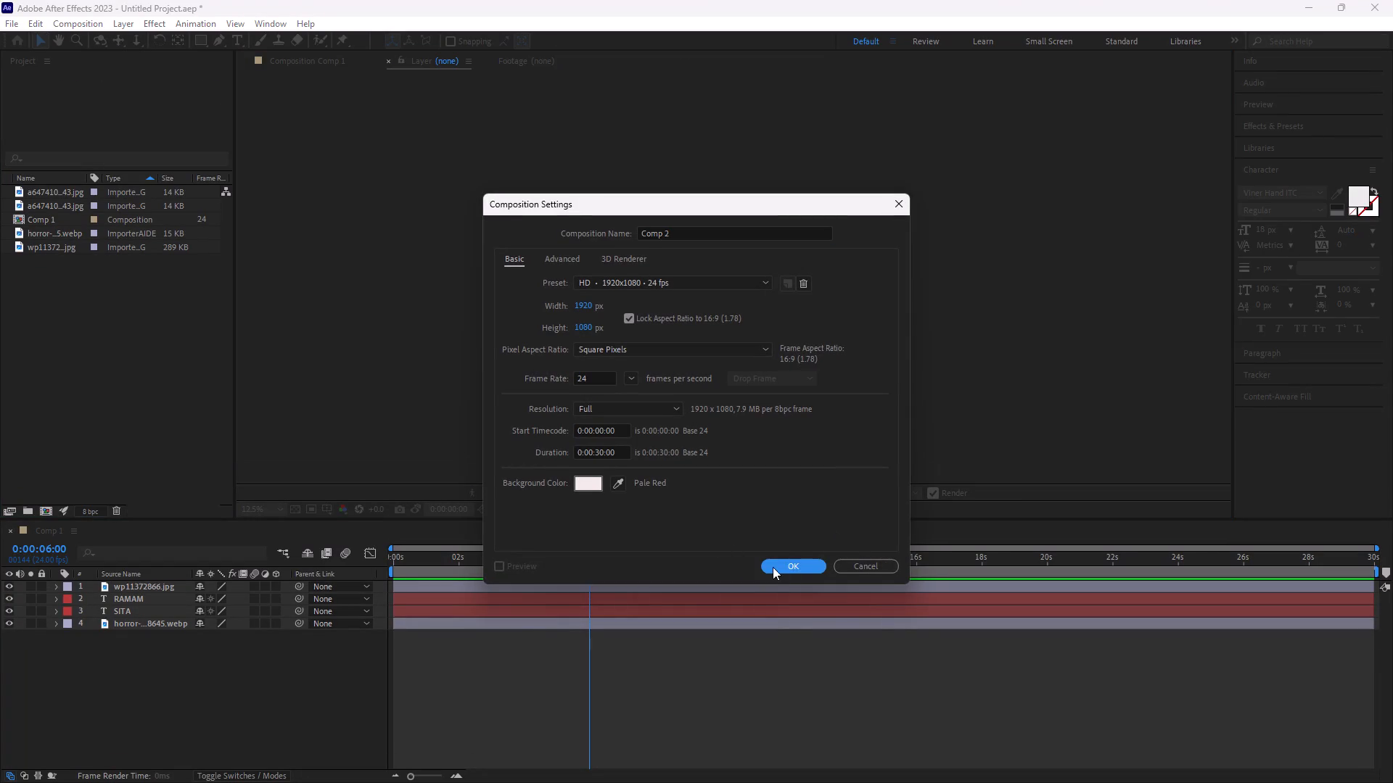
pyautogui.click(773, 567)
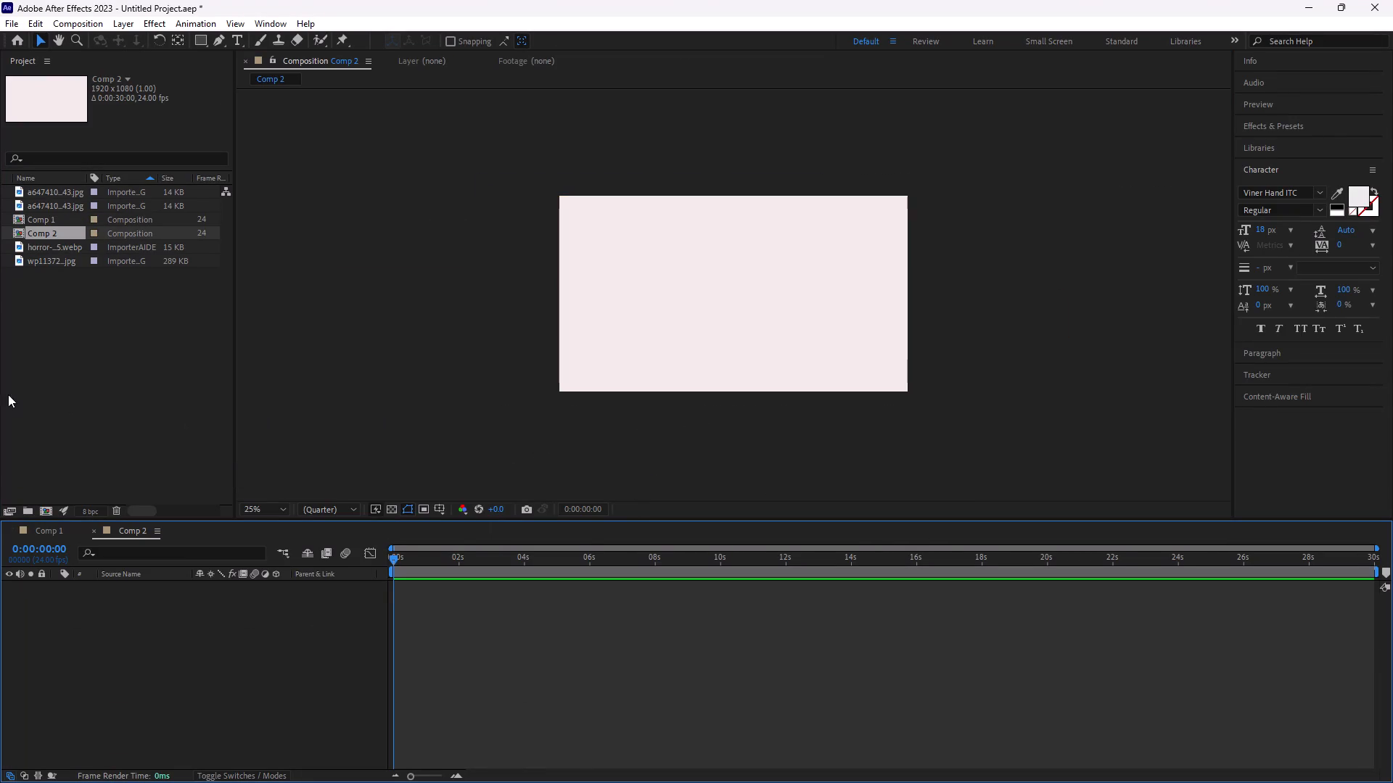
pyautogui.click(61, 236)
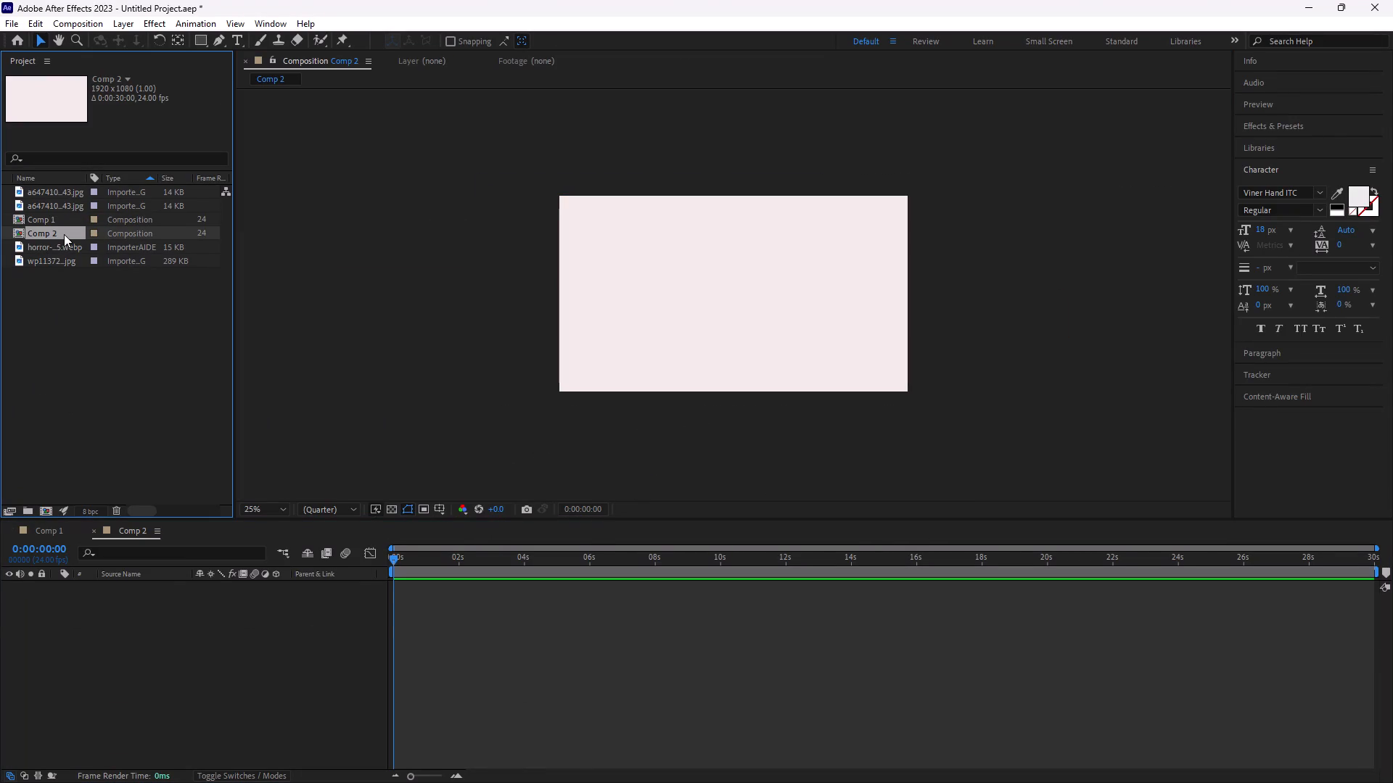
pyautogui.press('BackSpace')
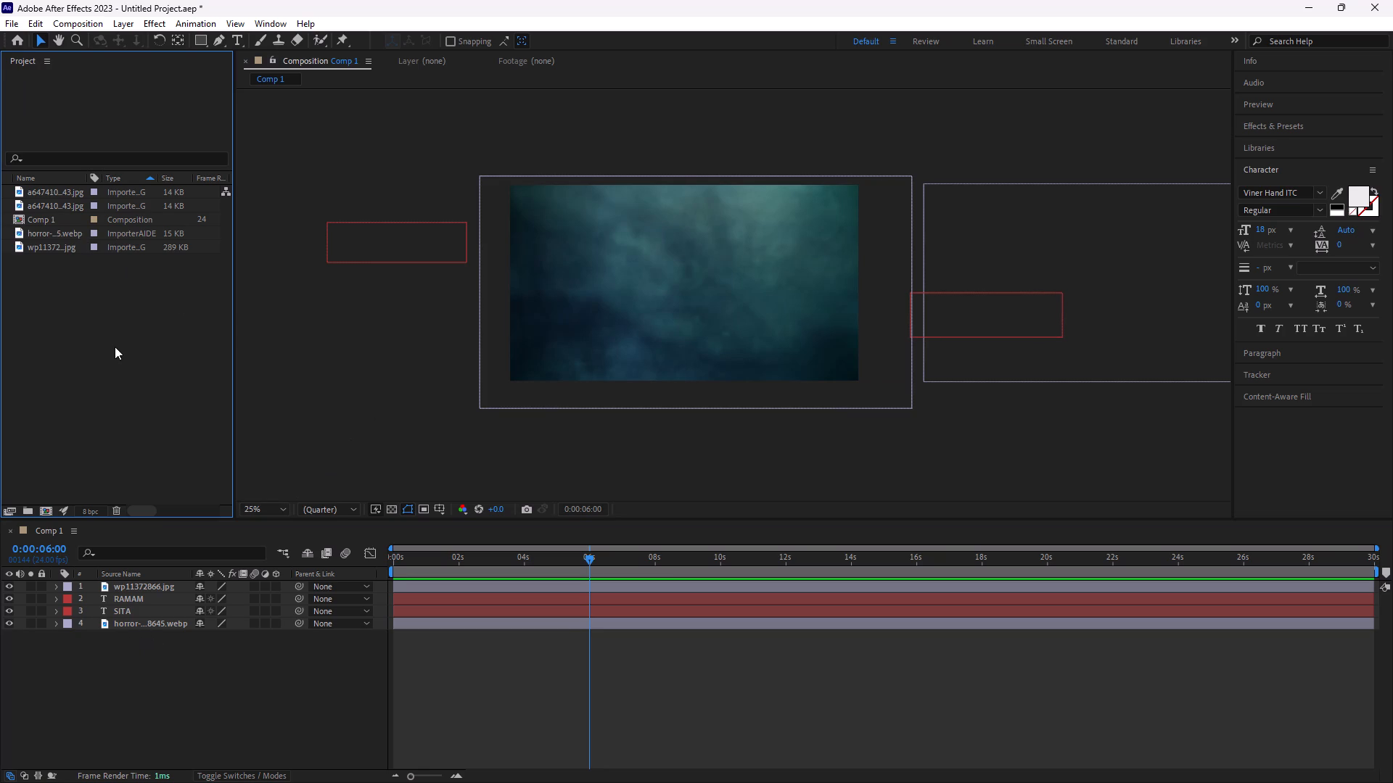
# Import images (1) from the venu folder and add it to Comp 1 directly below the wp11372866 layer.
pyautogui.rightClick(115, 347)
pyautogui.doubleClick(99, 336)
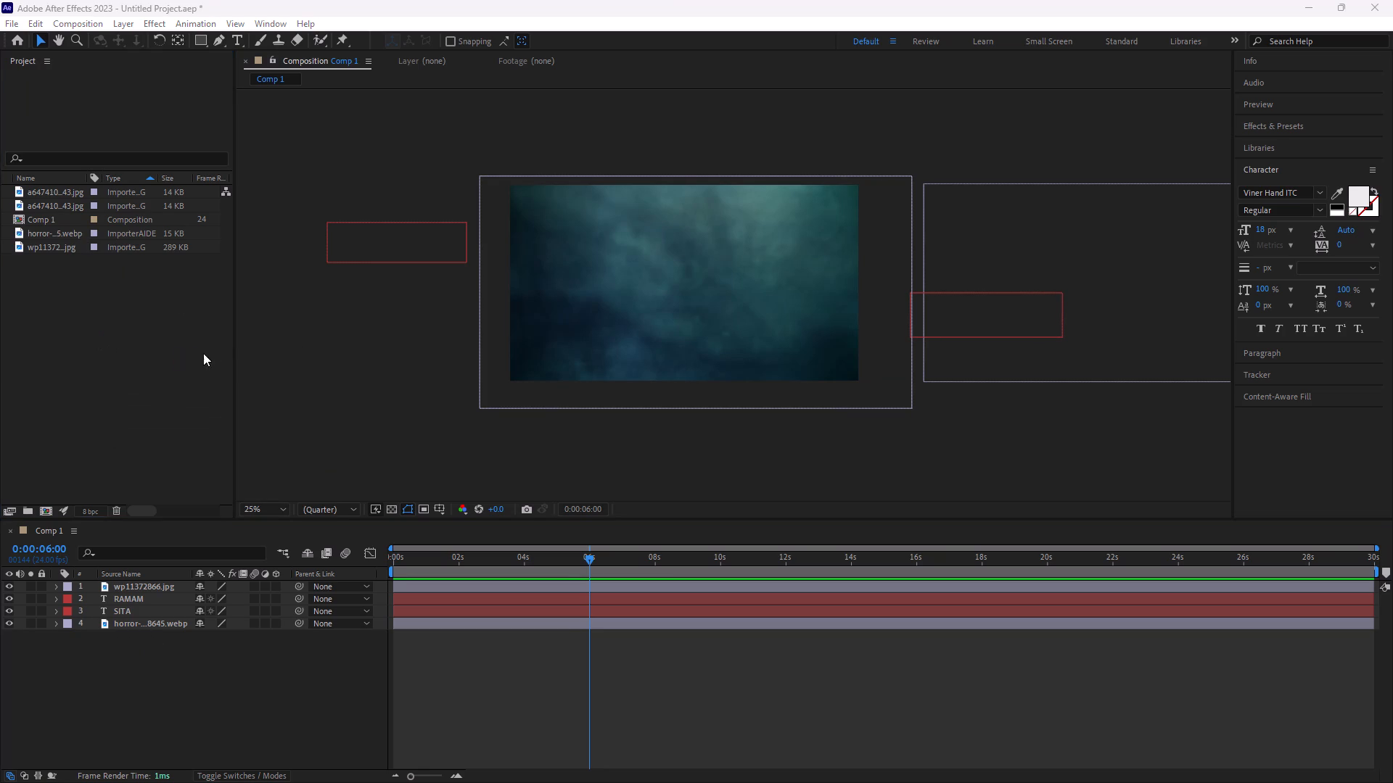
pyautogui.click(551, 181)
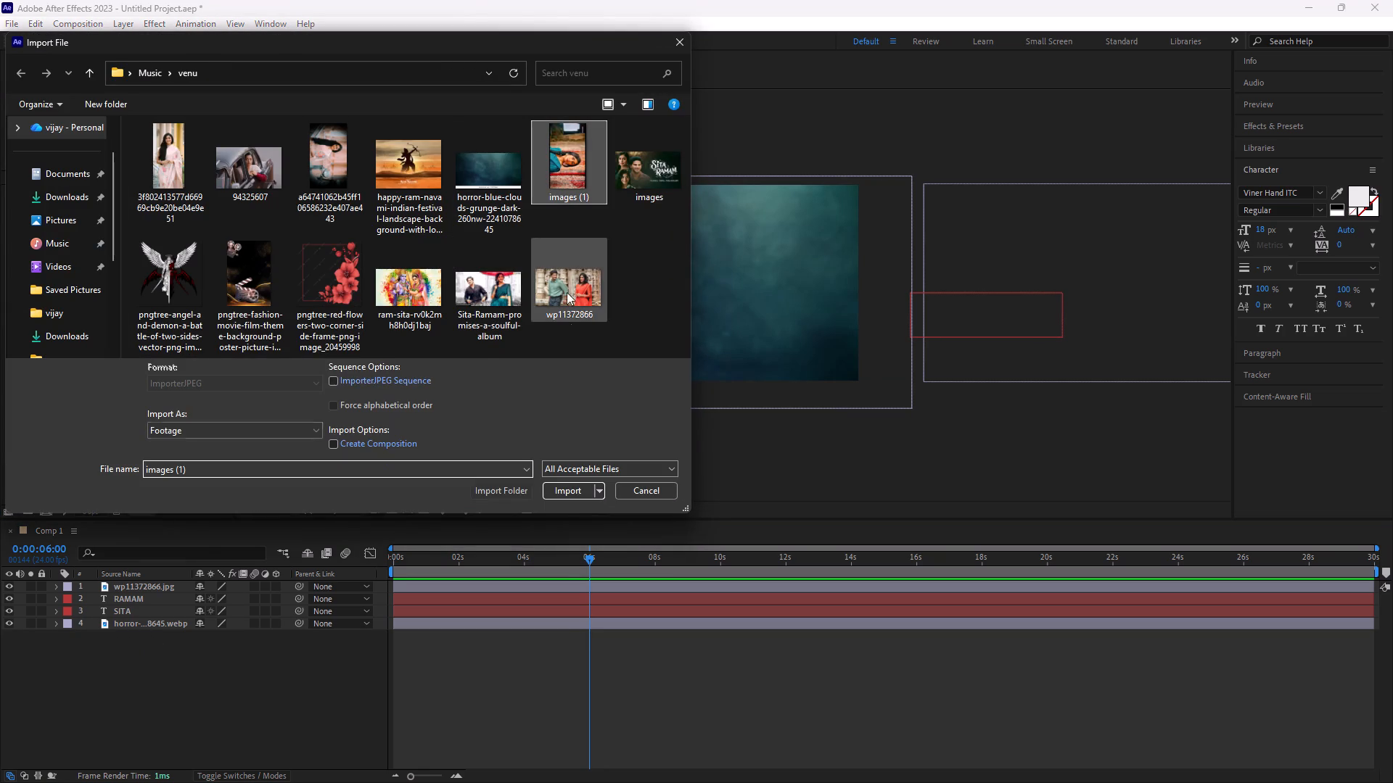
pyautogui.click(567, 497)
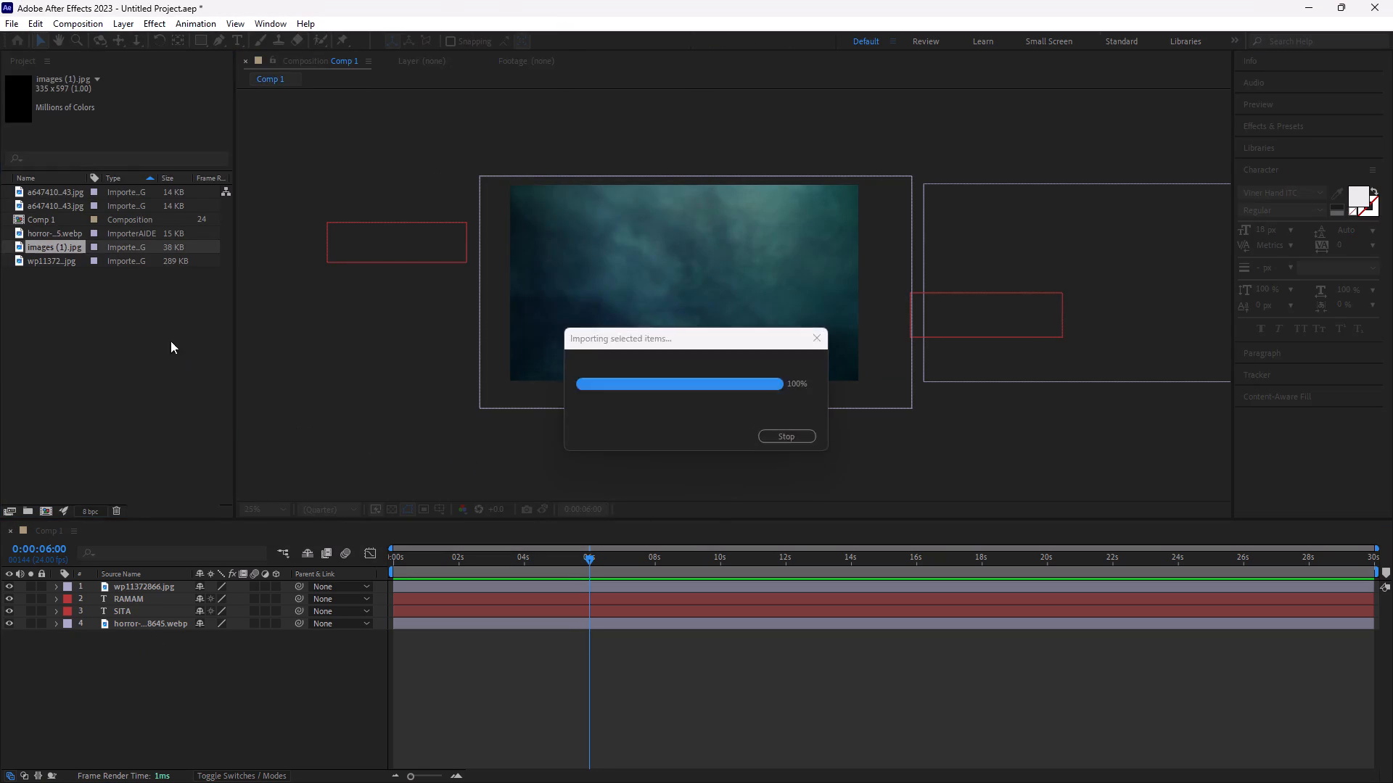
pyautogui.moveTo(62, 239); pyautogui.dragTo(136, 589)
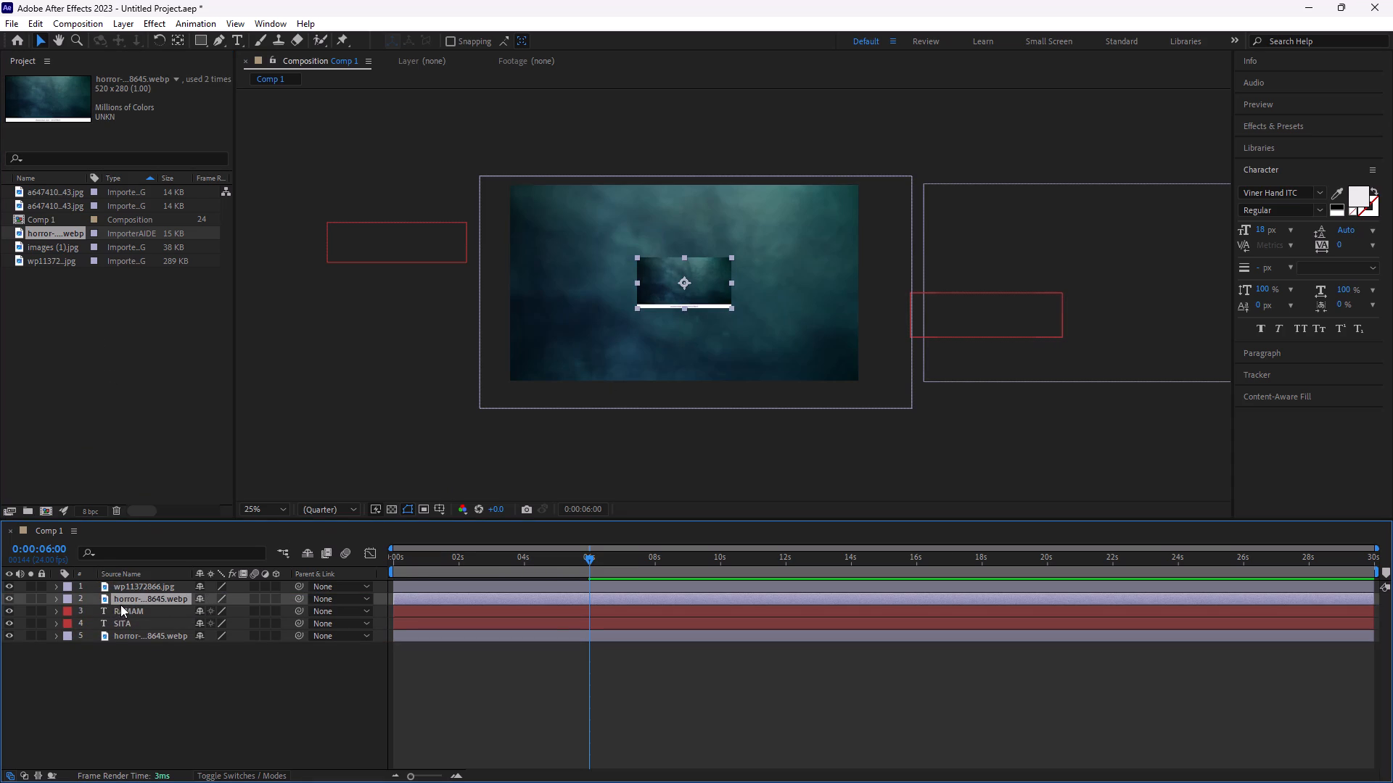
pyautogui.press('BackSpace')
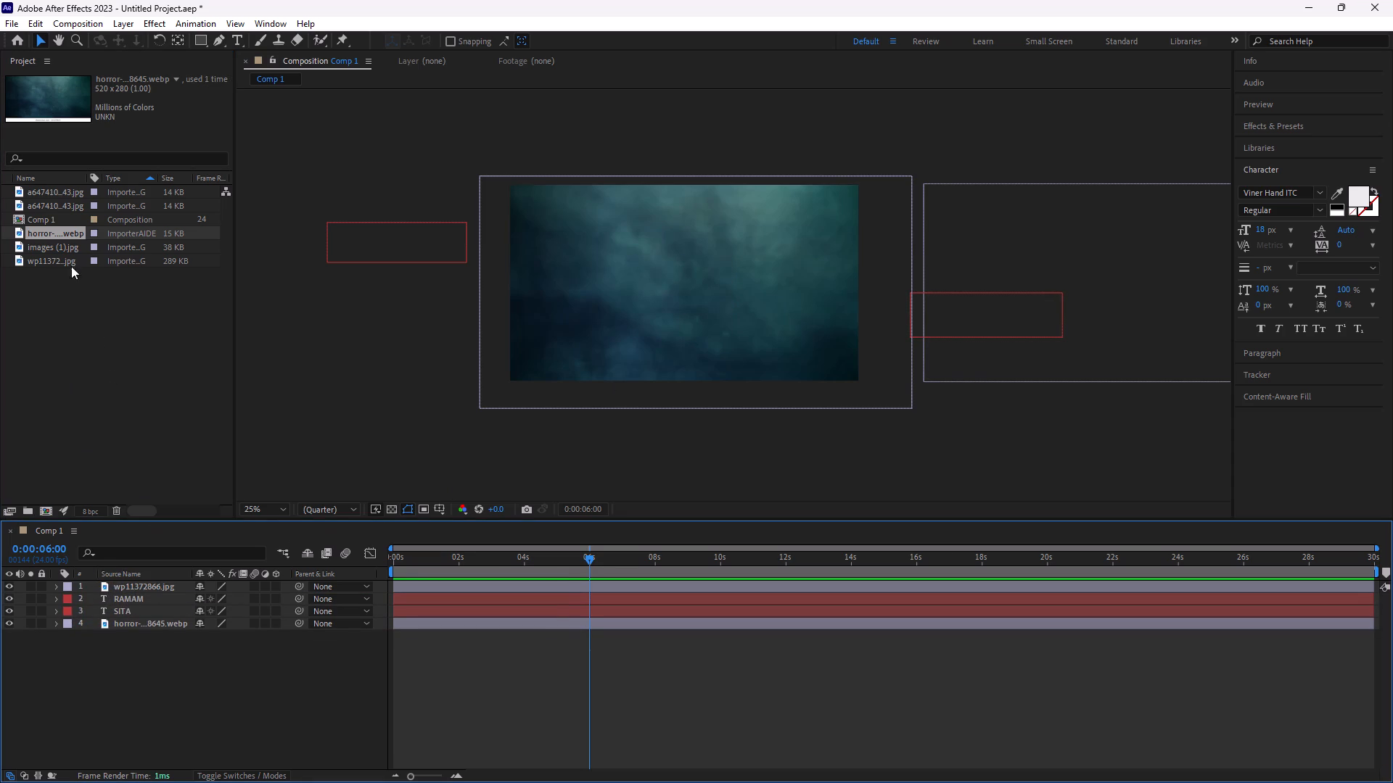
pyautogui.click(58, 241)
pyautogui.moveTo(57, 246); pyautogui.dragTo(78, 398)
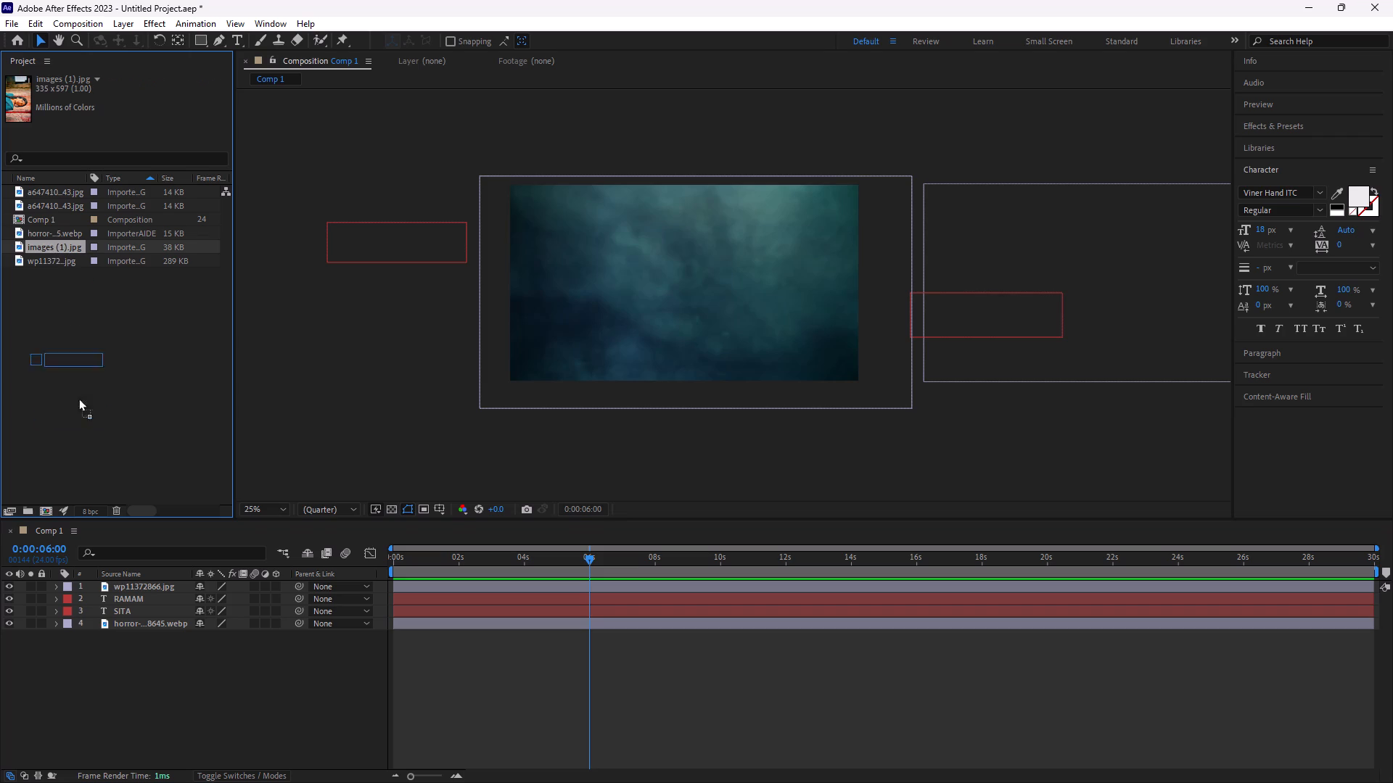
pyautogui.moveTo(78, 398); pyautogui.dragTo(128, 587)
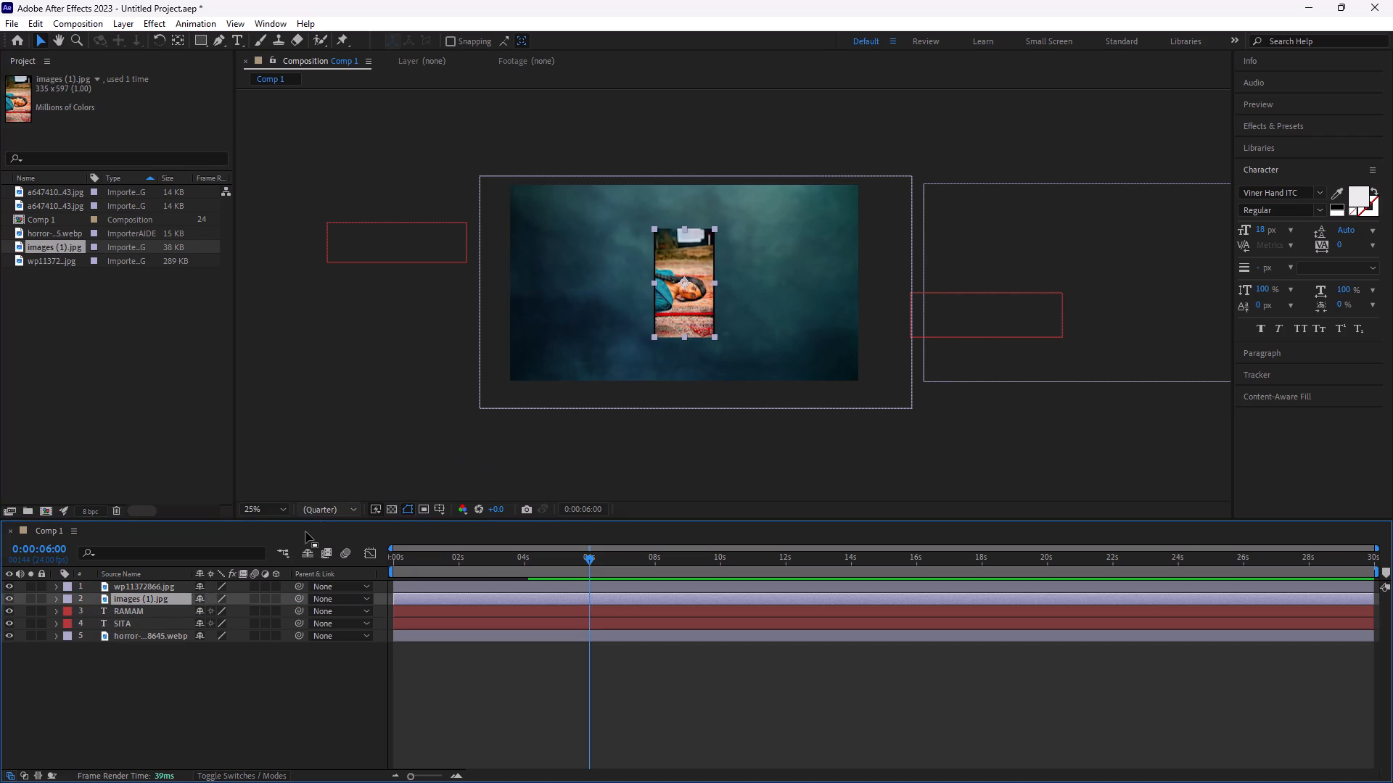
# Rotate the images (1) layer to -90° so the woman stands upright, and collapse its properties.
pyautogui.press('t')
pyautogui.press('r')
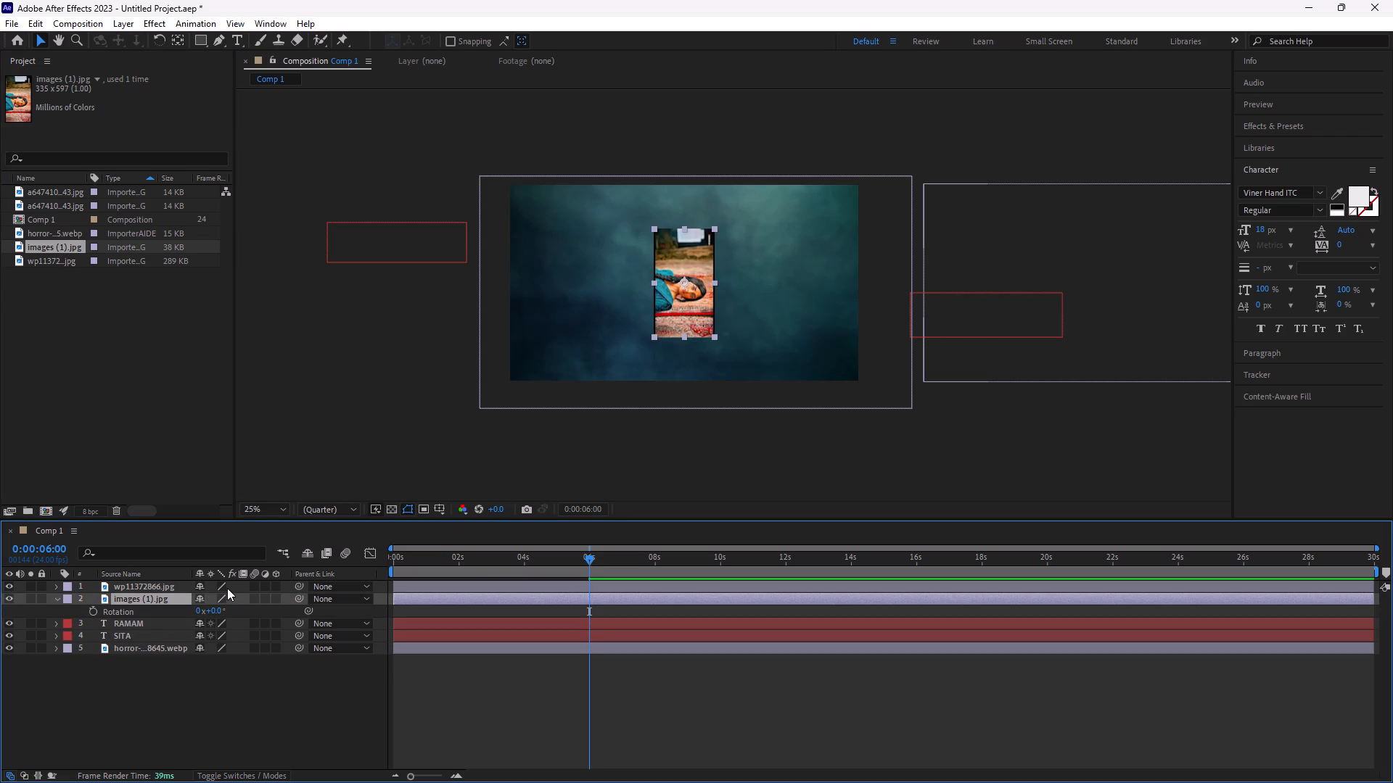
pyautogui.moveTo(216, 613); pyautogui.dragTo(236, 612)
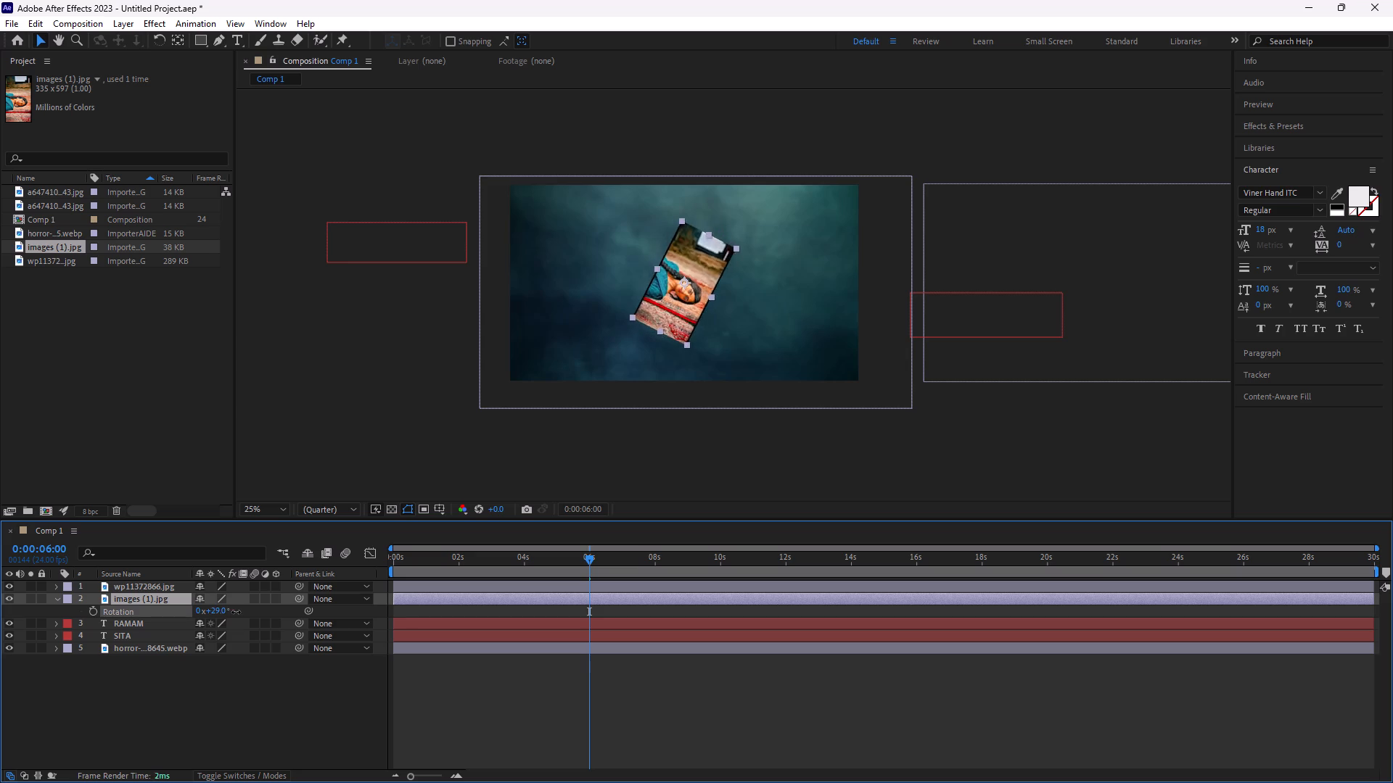
pyautogui.moveTo(236, 612); pyautogui.dragTo(189, 653)
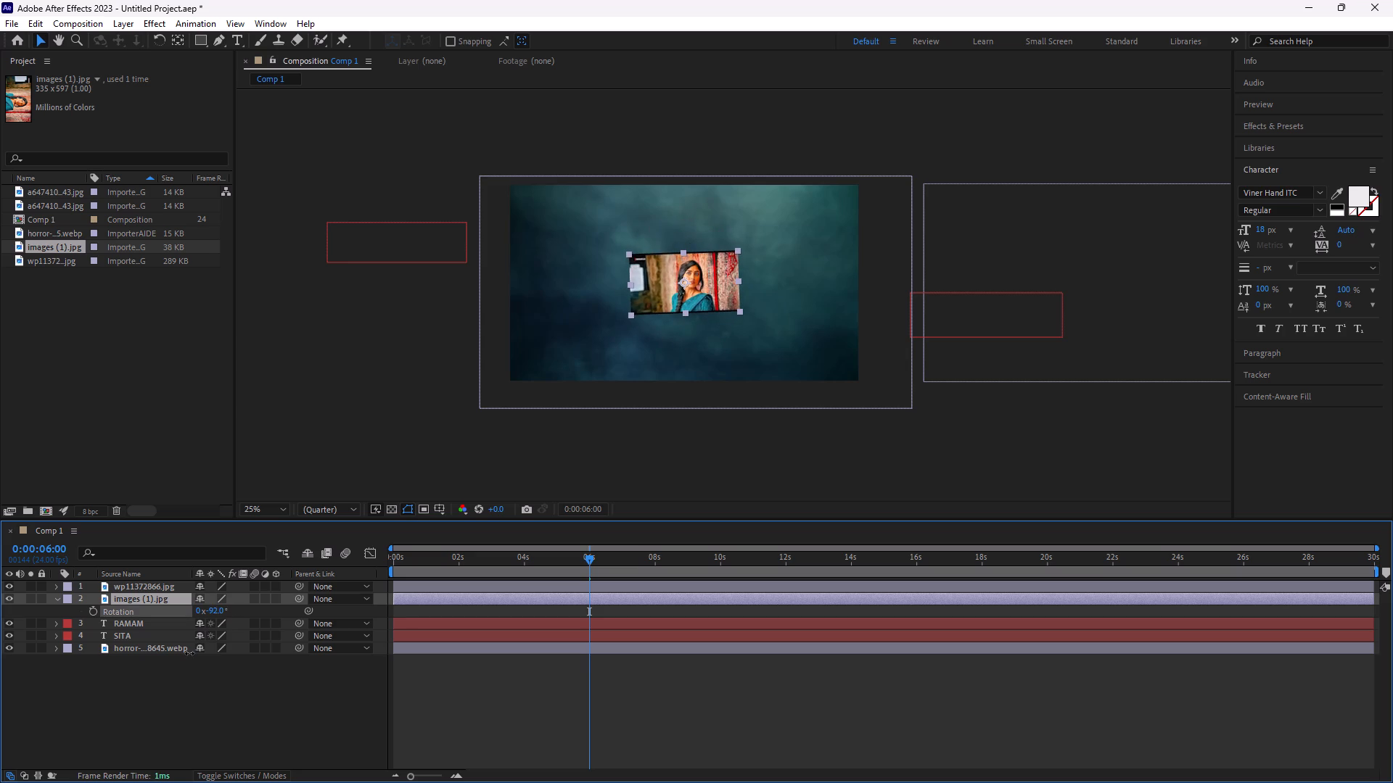
pyautogui.moveTo(189, 653); pyautogui.dragTo(189, 652)
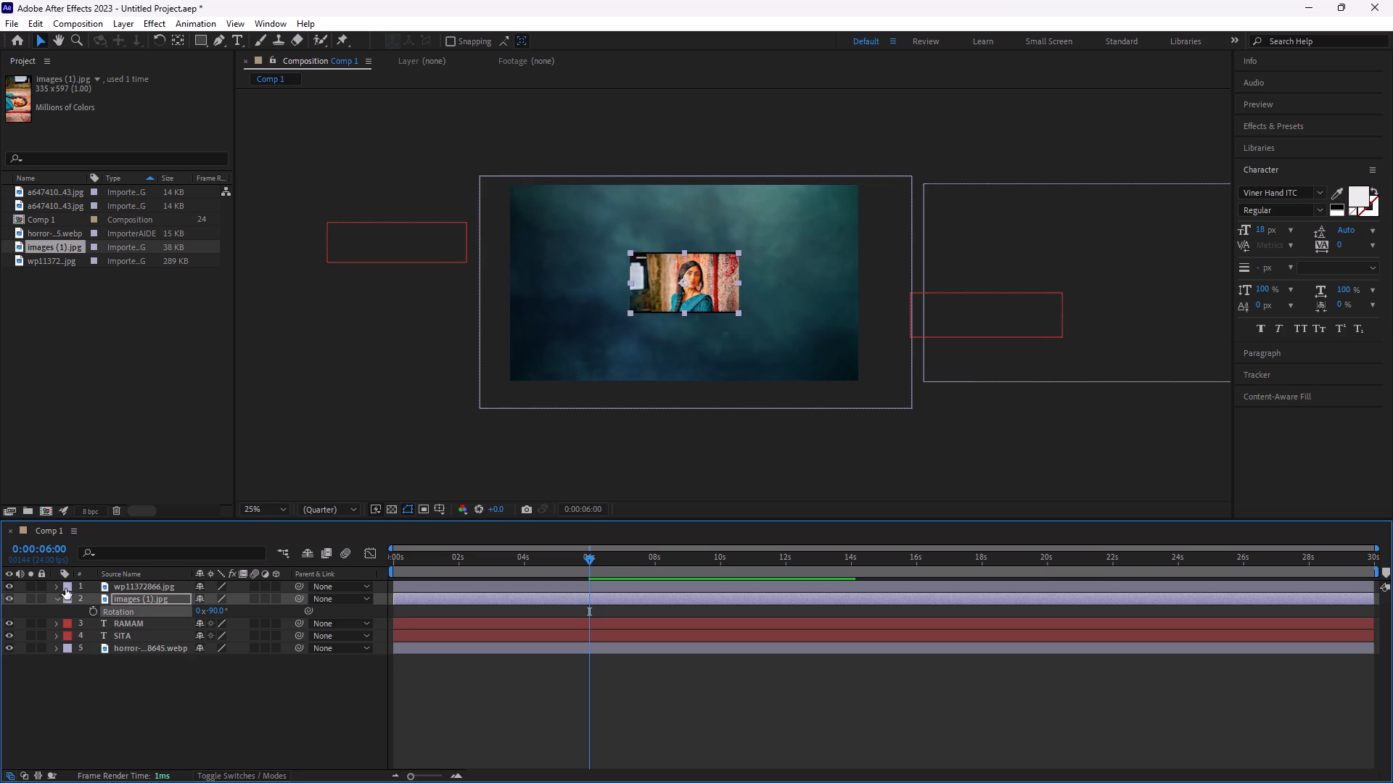
pyautogui.click(54, 597)
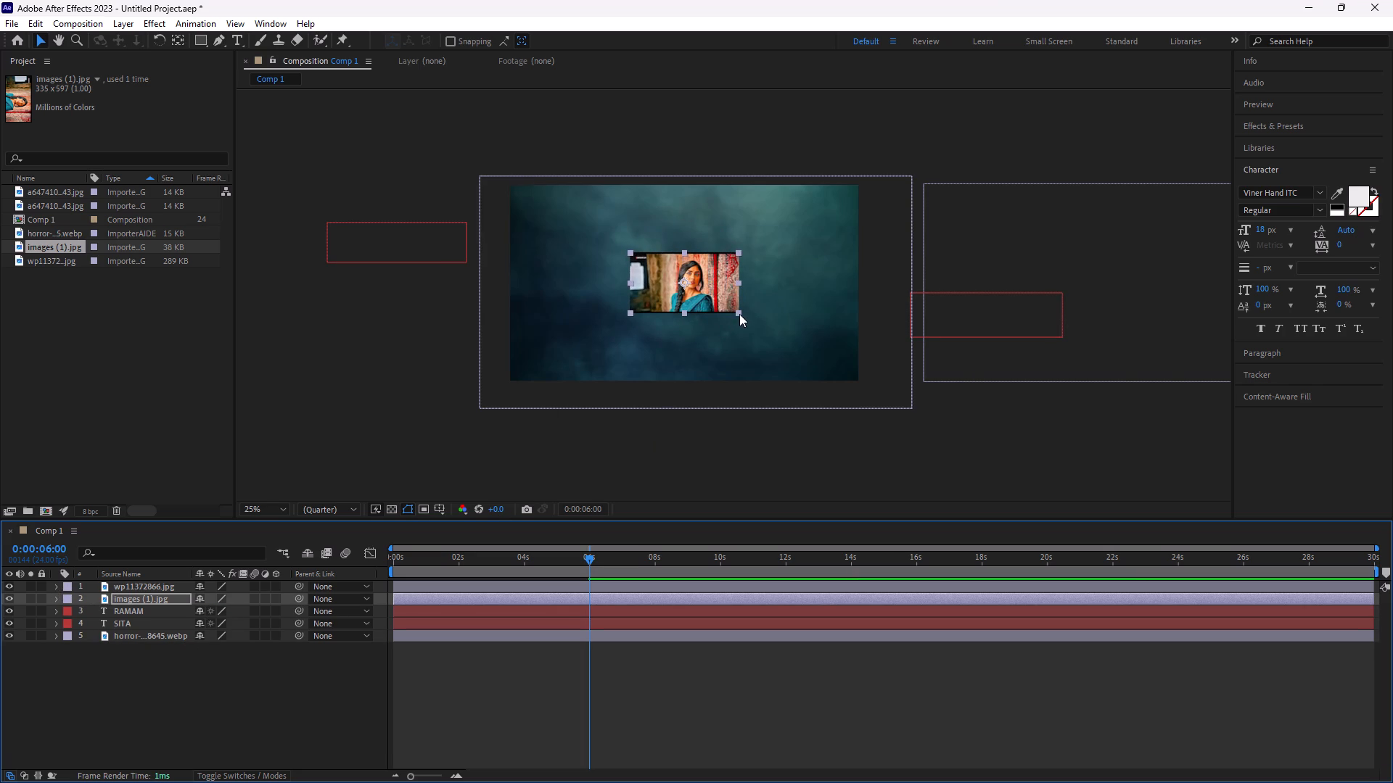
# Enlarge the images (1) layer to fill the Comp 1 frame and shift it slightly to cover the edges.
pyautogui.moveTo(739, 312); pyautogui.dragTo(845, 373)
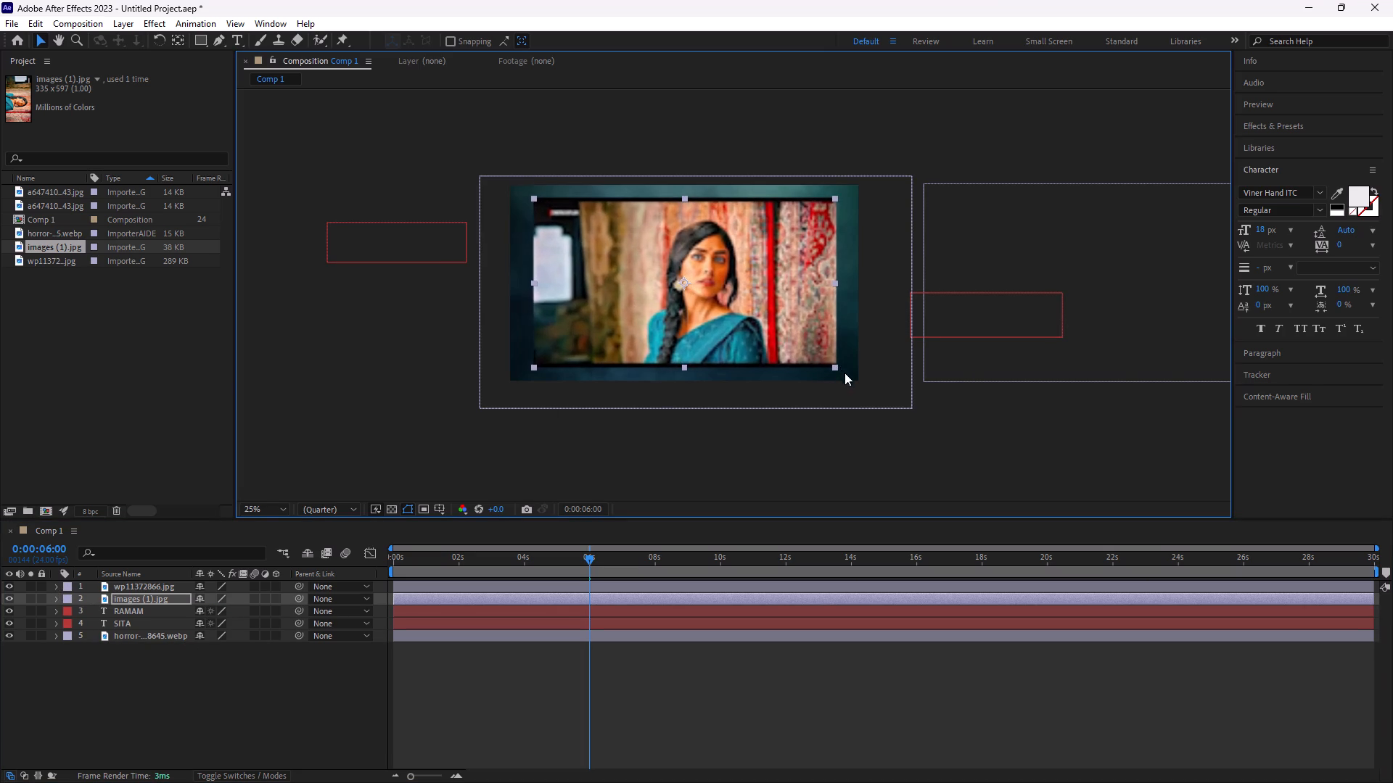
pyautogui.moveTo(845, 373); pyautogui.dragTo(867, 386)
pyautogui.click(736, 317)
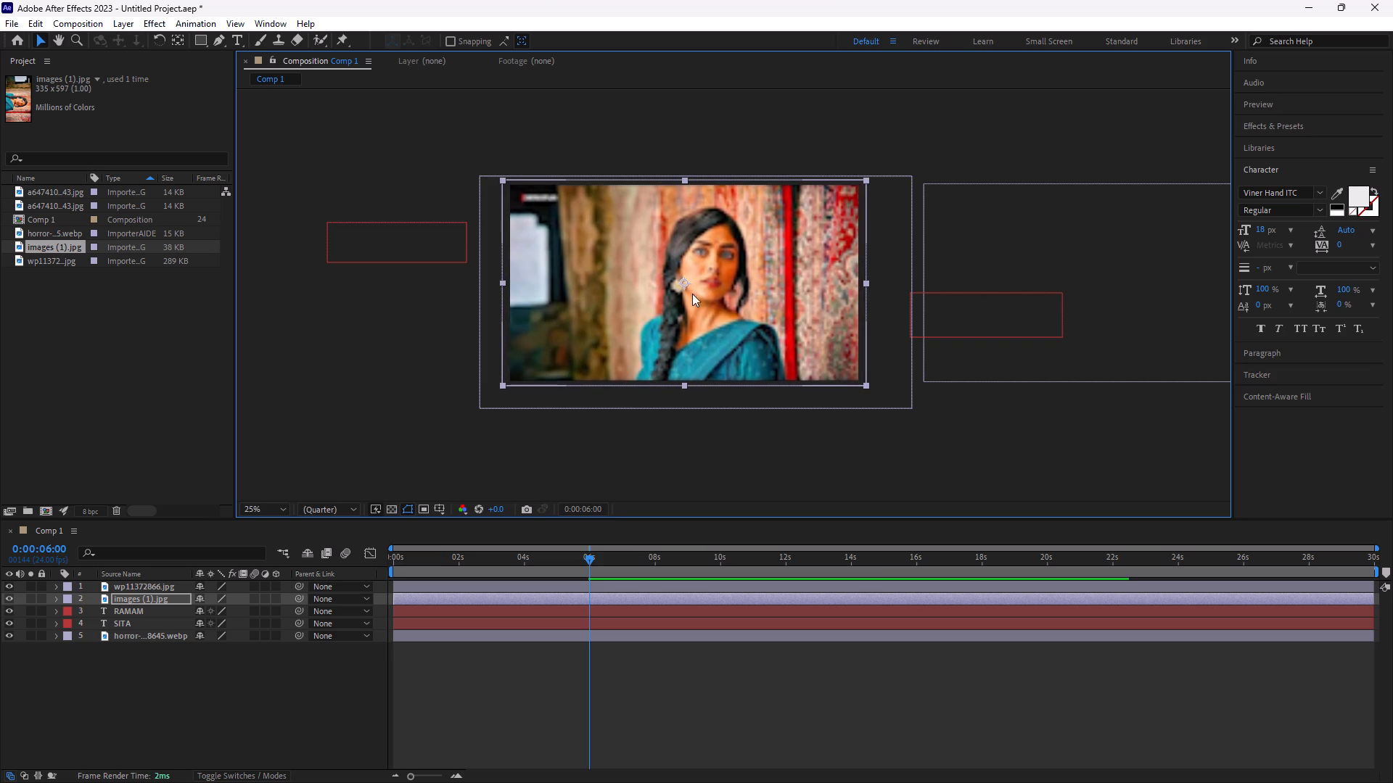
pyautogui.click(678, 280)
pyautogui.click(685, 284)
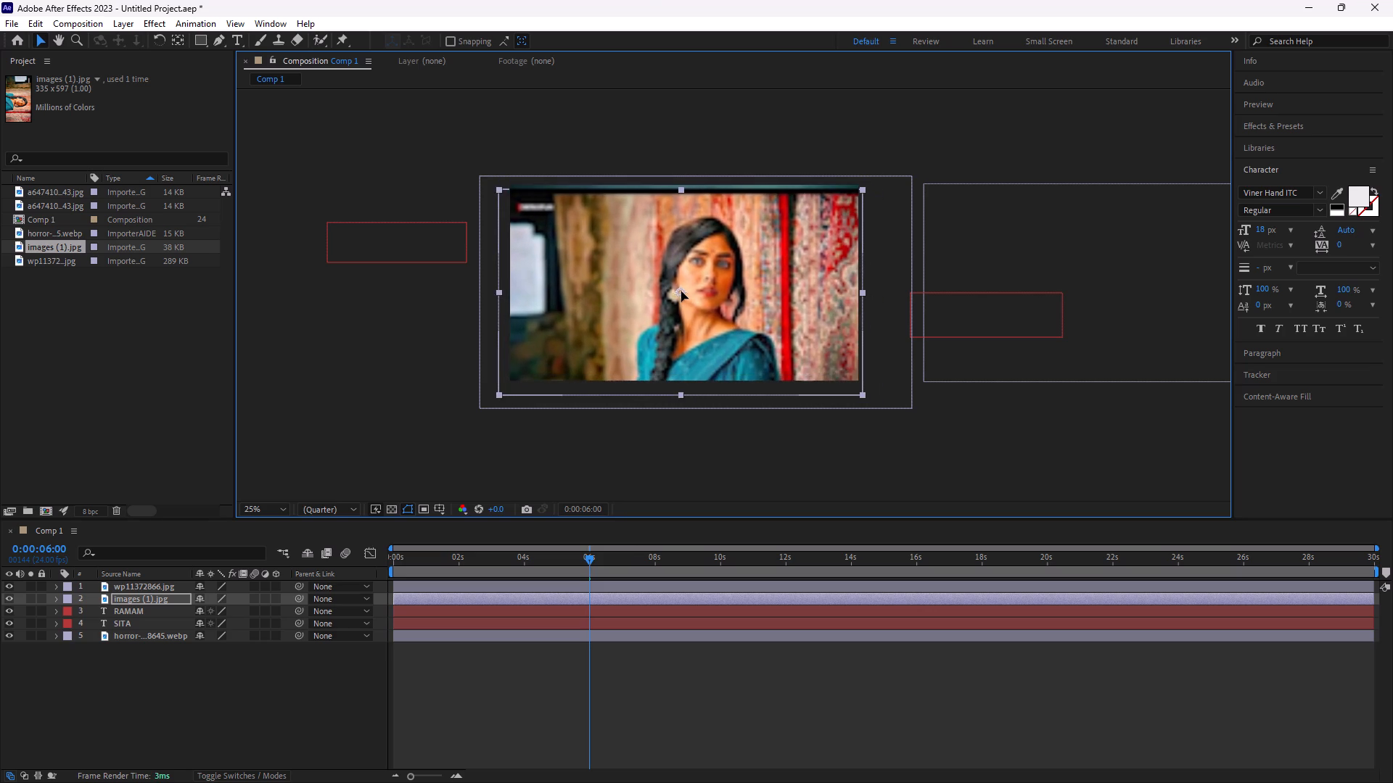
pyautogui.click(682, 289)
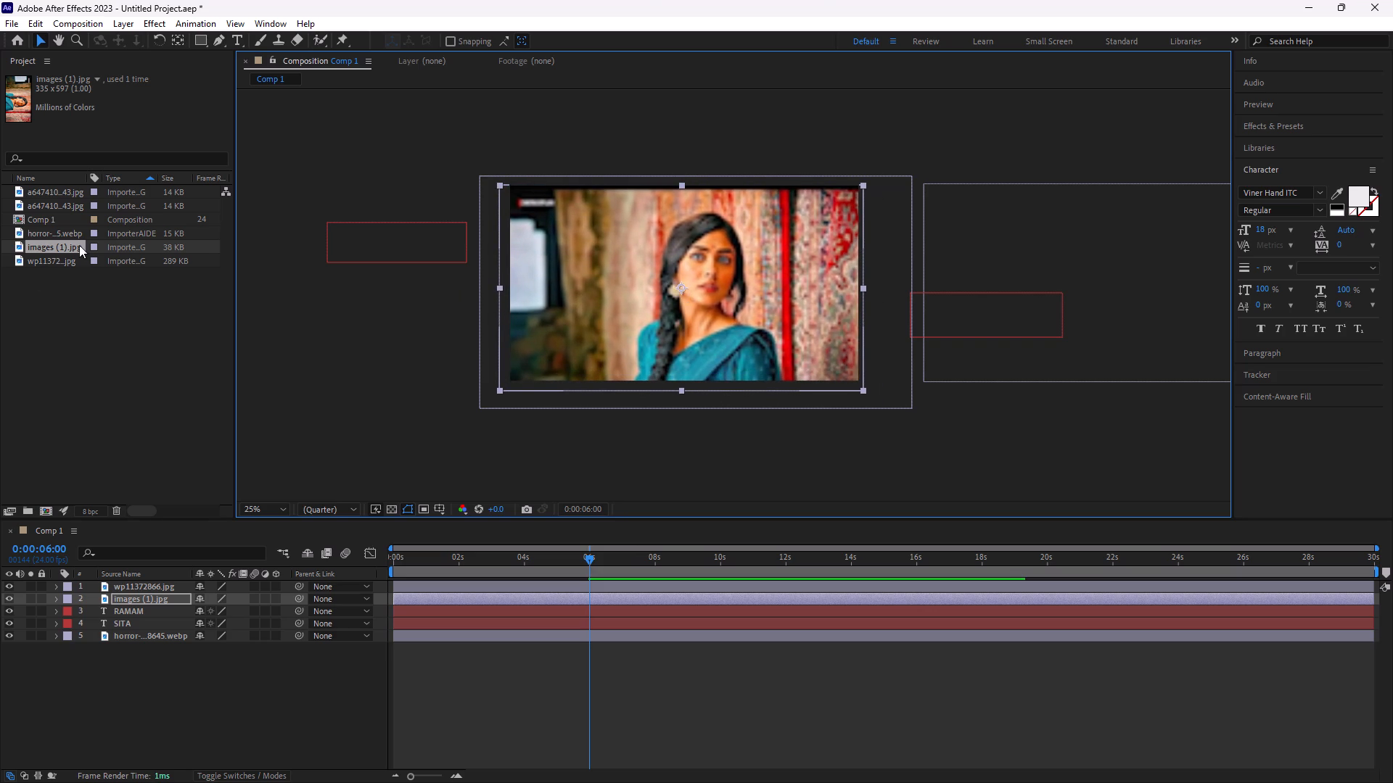
# Delete the images (1) layer from Comp 1 and remove its footage from the project.
pyautogui.press('BackSpace')
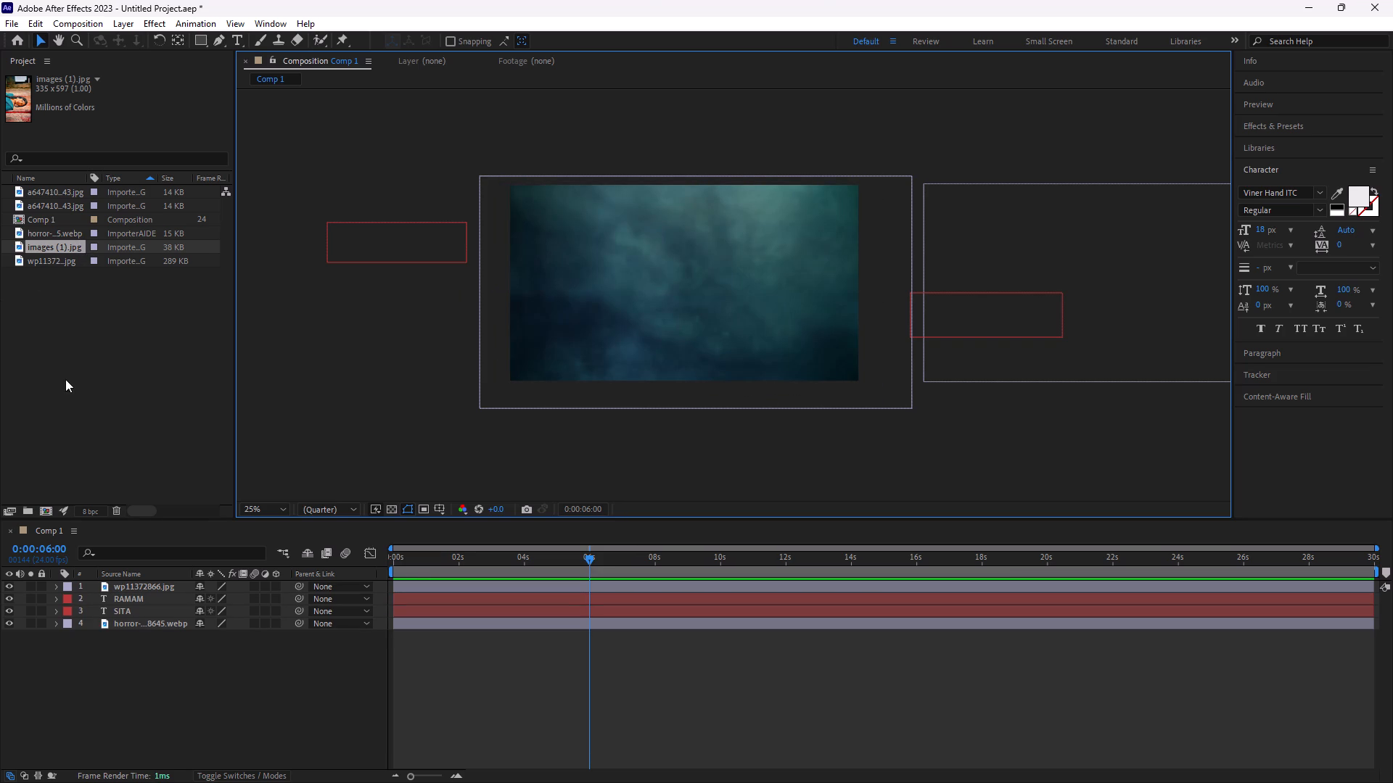
pyautogui.click(64, 246)
pyautogui.press('BackSpace')
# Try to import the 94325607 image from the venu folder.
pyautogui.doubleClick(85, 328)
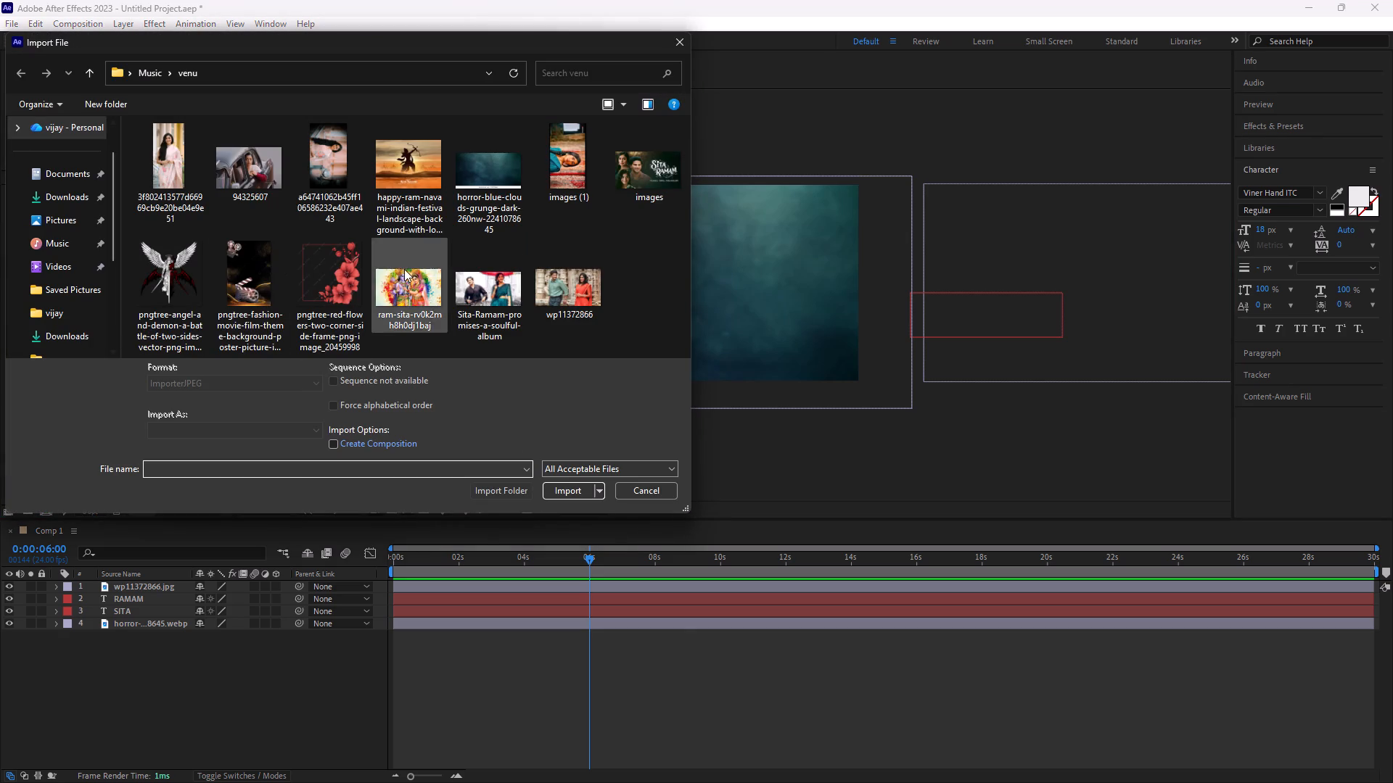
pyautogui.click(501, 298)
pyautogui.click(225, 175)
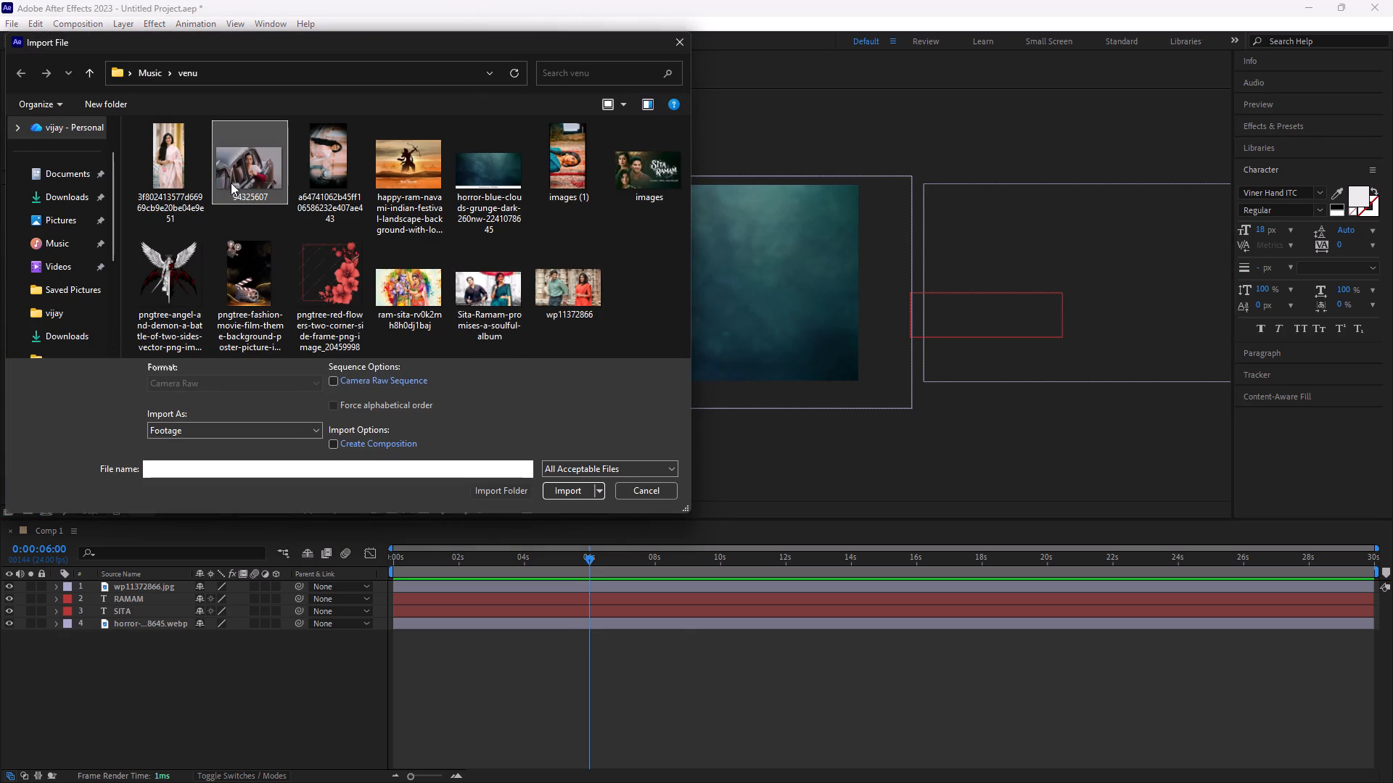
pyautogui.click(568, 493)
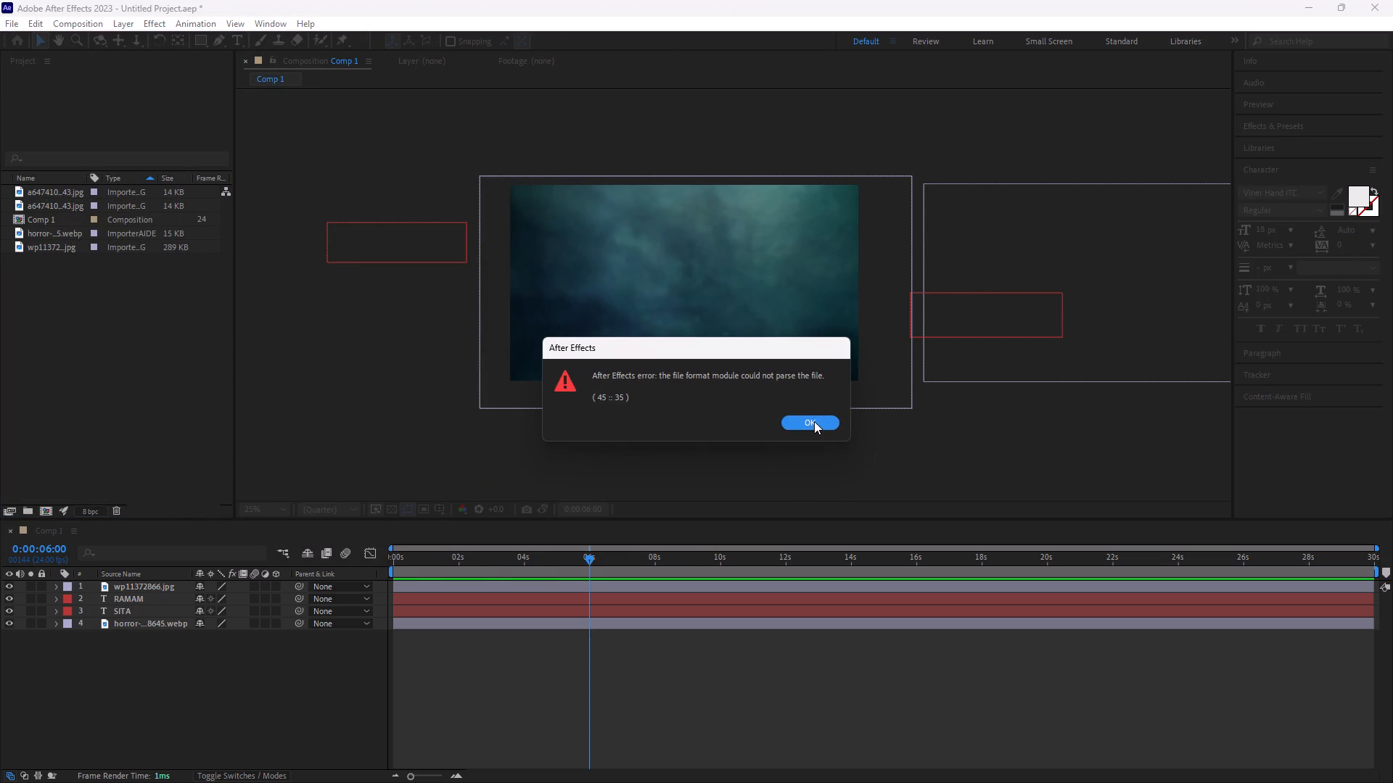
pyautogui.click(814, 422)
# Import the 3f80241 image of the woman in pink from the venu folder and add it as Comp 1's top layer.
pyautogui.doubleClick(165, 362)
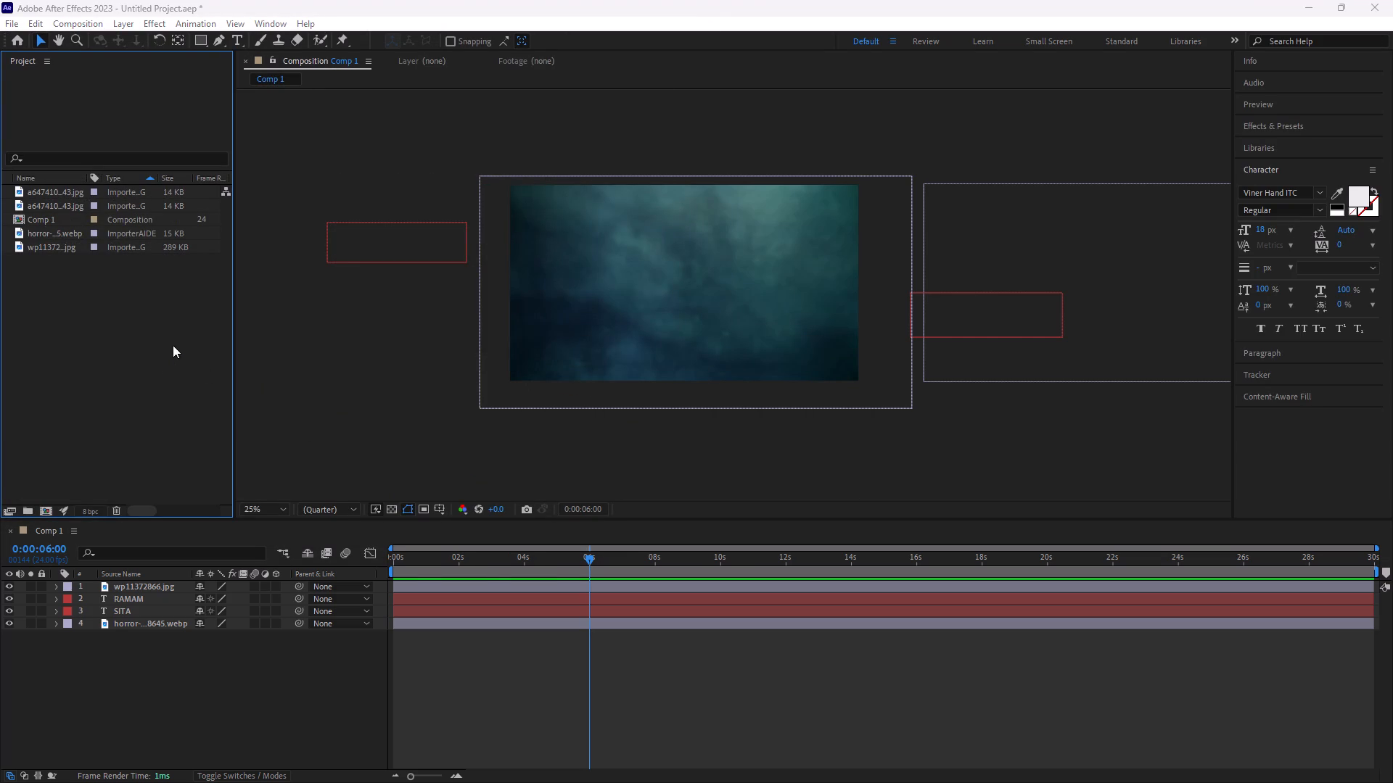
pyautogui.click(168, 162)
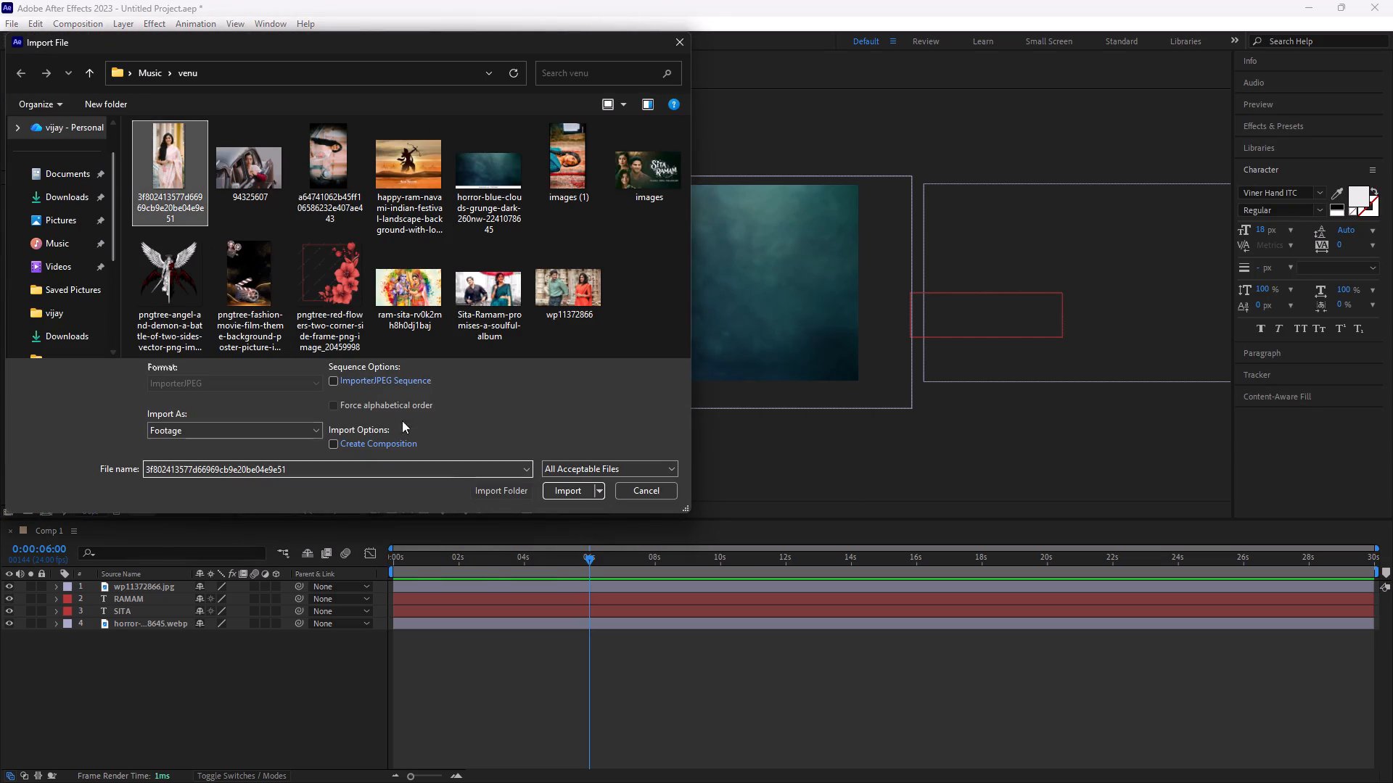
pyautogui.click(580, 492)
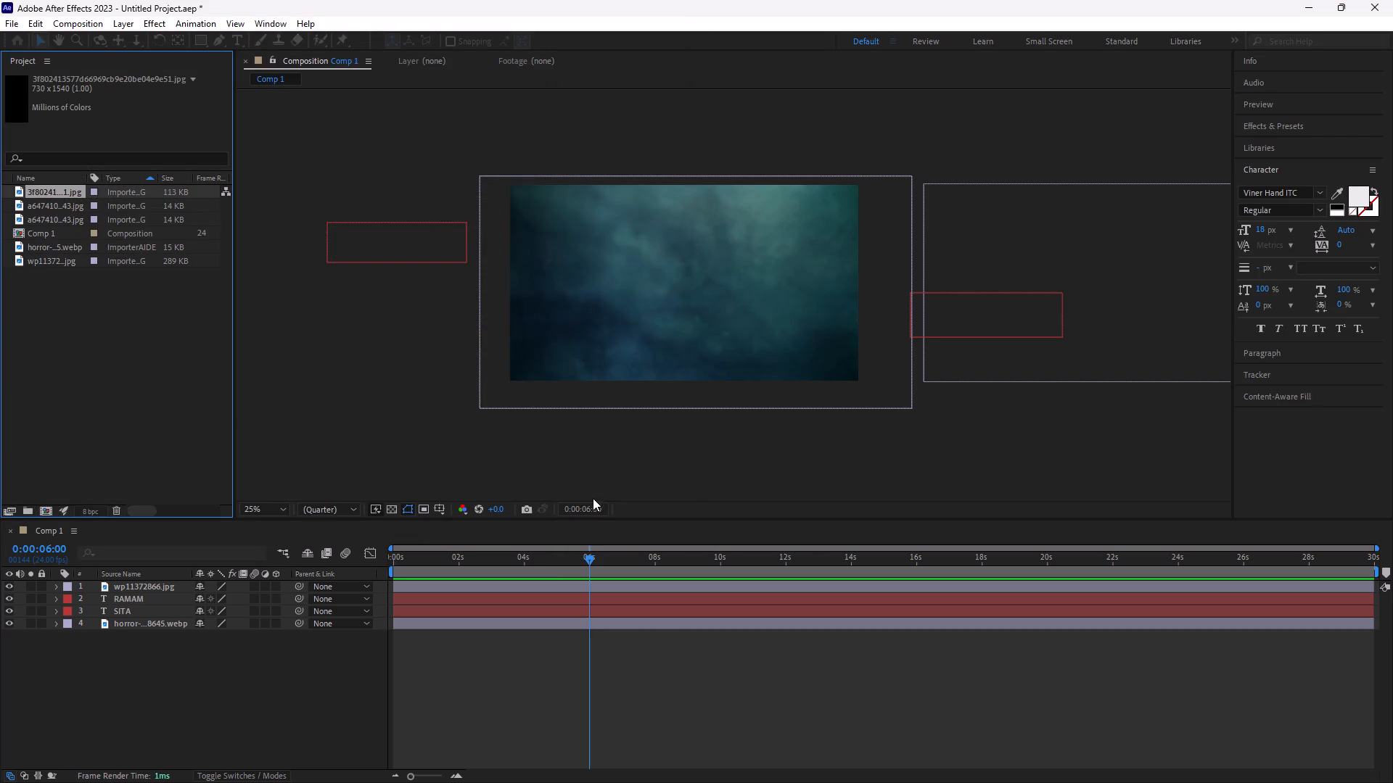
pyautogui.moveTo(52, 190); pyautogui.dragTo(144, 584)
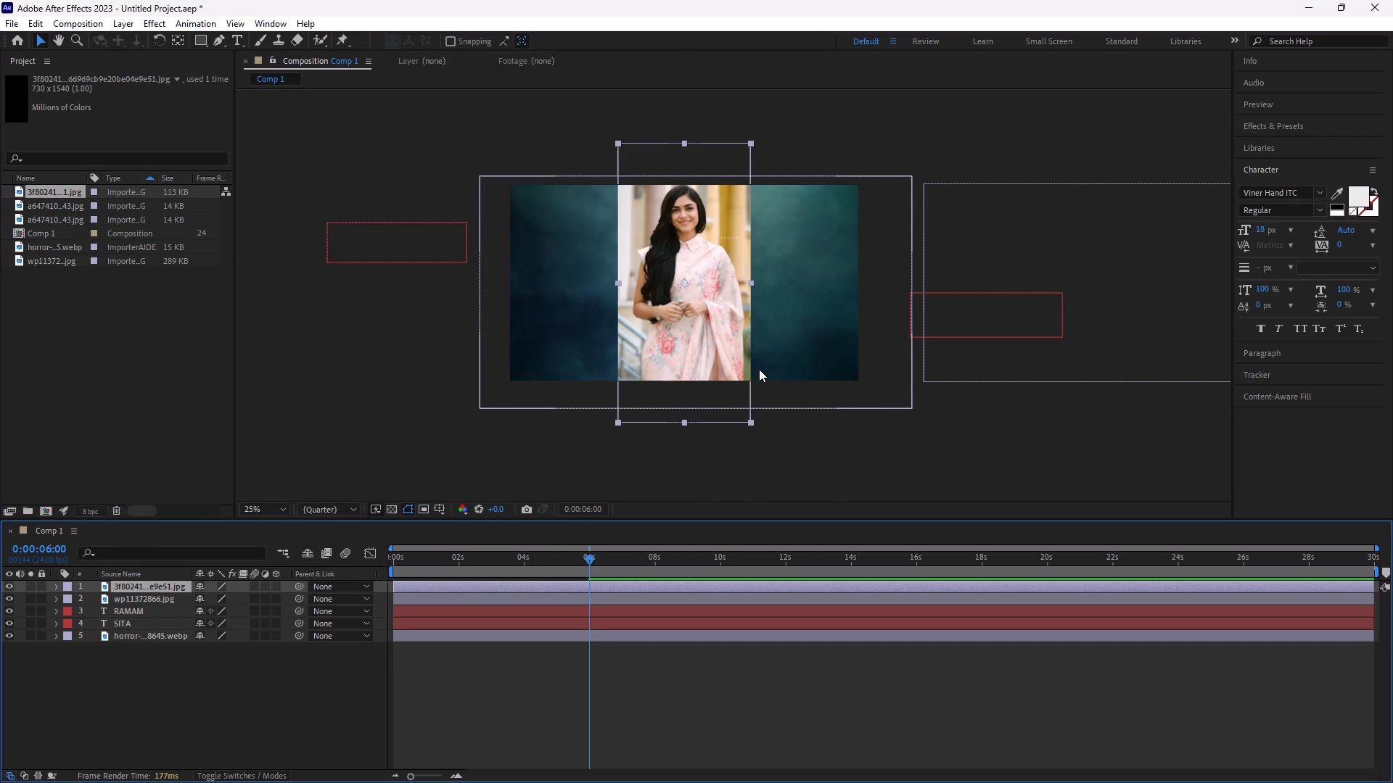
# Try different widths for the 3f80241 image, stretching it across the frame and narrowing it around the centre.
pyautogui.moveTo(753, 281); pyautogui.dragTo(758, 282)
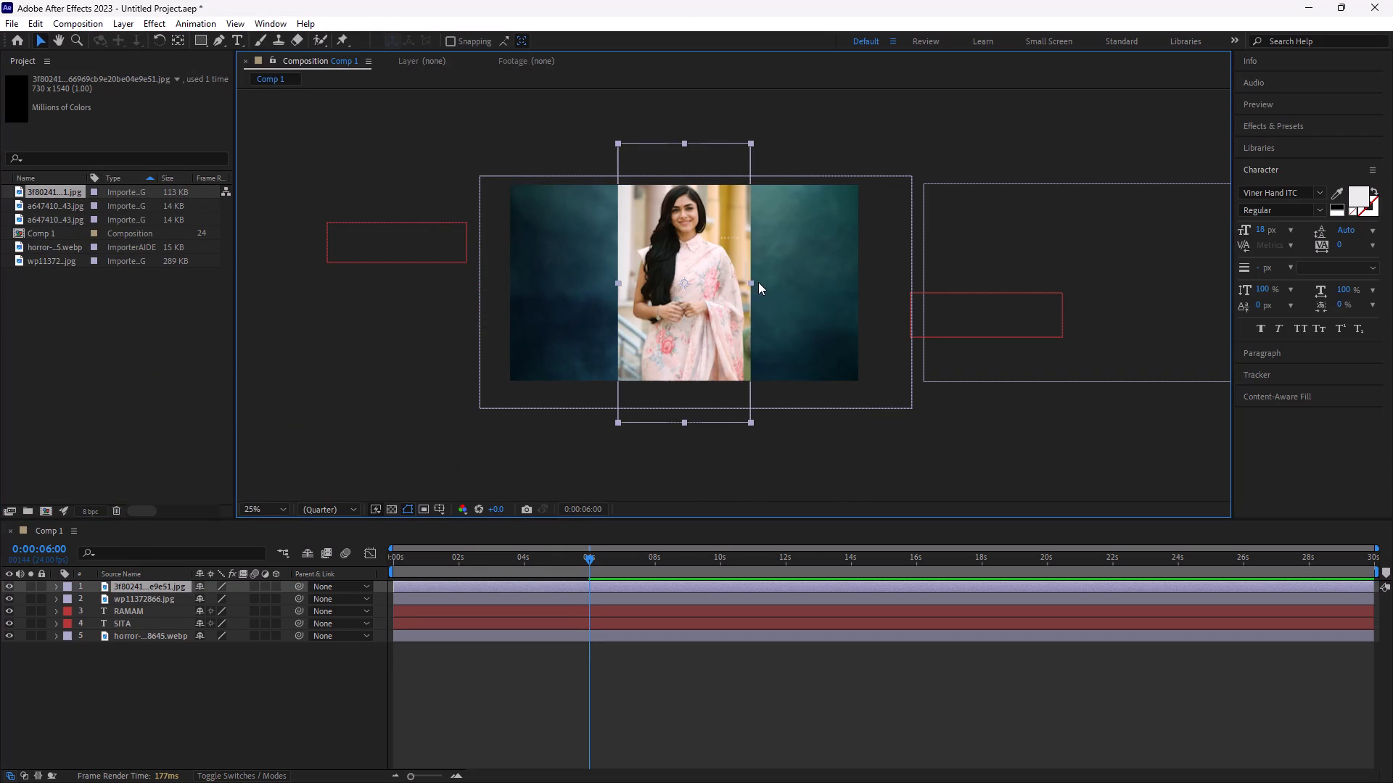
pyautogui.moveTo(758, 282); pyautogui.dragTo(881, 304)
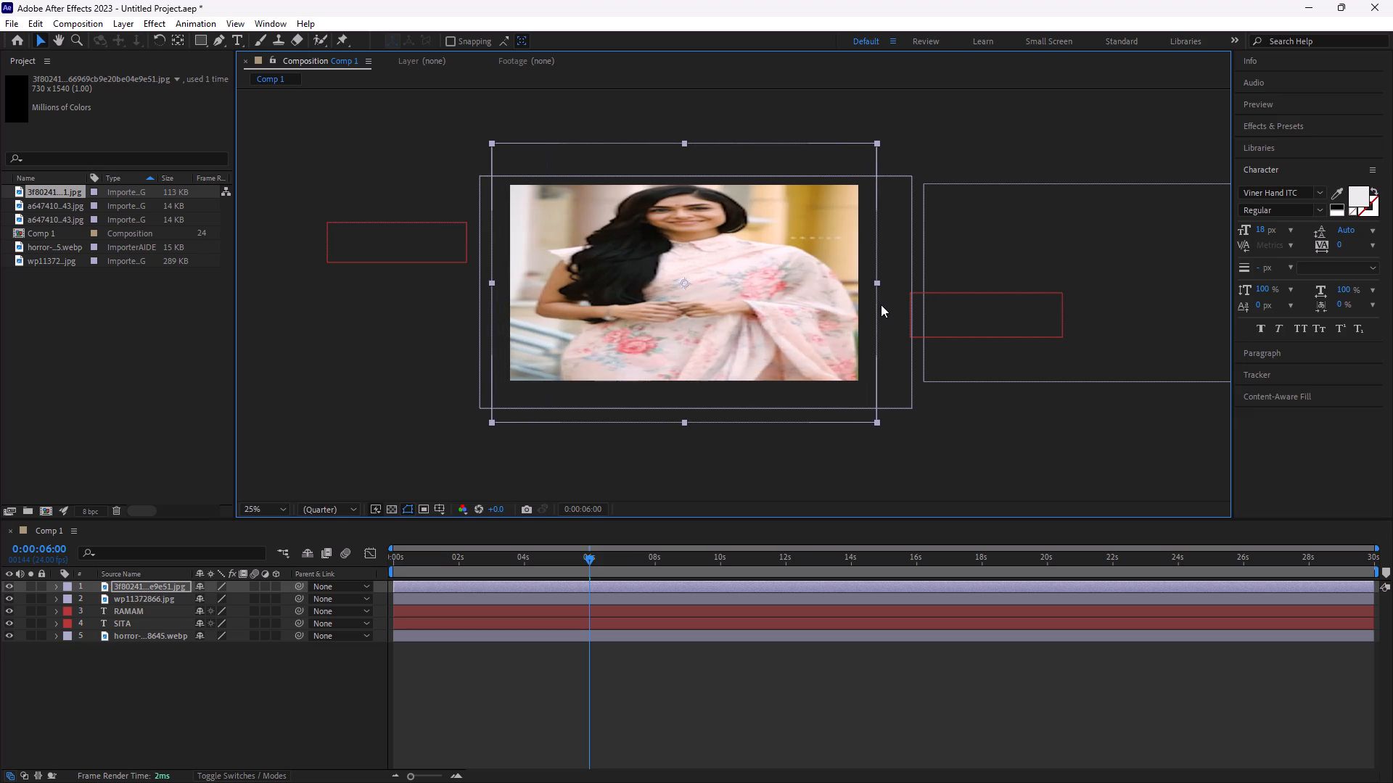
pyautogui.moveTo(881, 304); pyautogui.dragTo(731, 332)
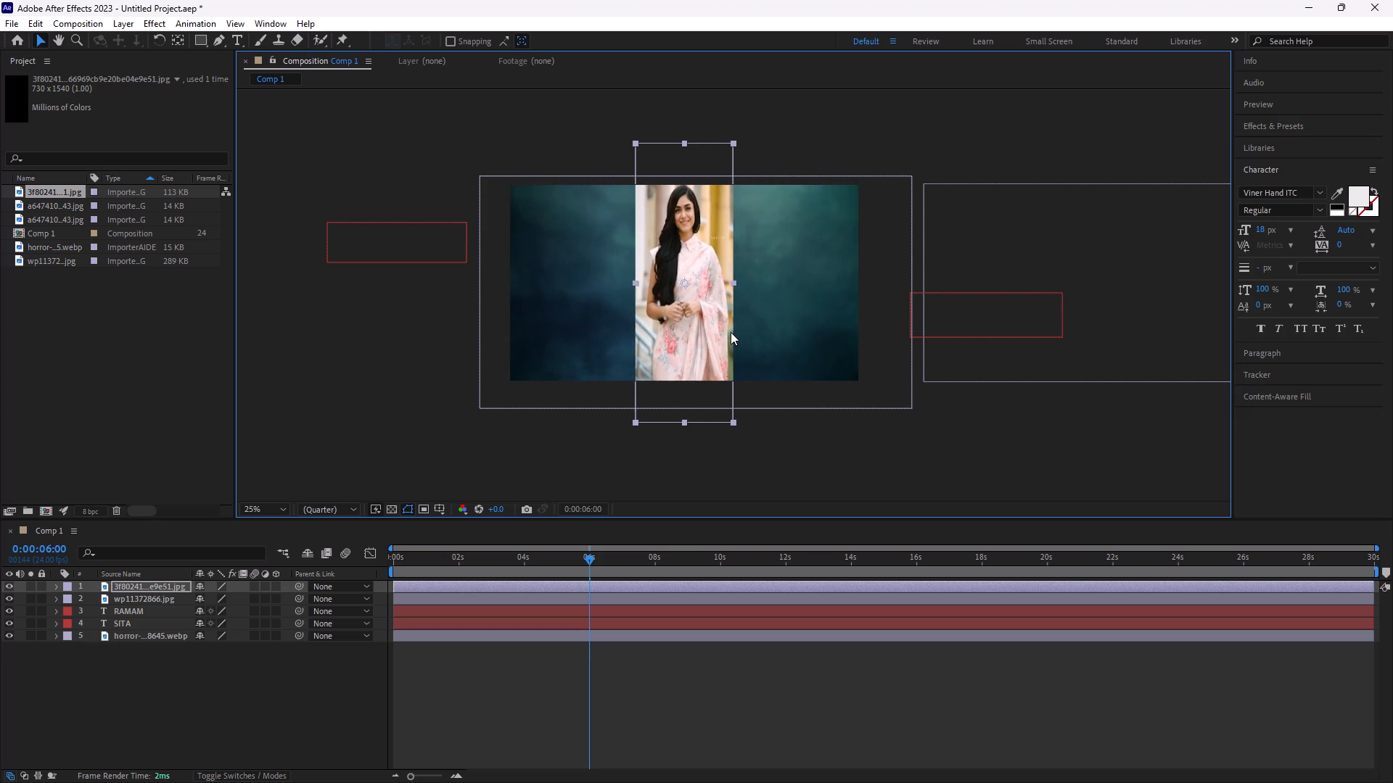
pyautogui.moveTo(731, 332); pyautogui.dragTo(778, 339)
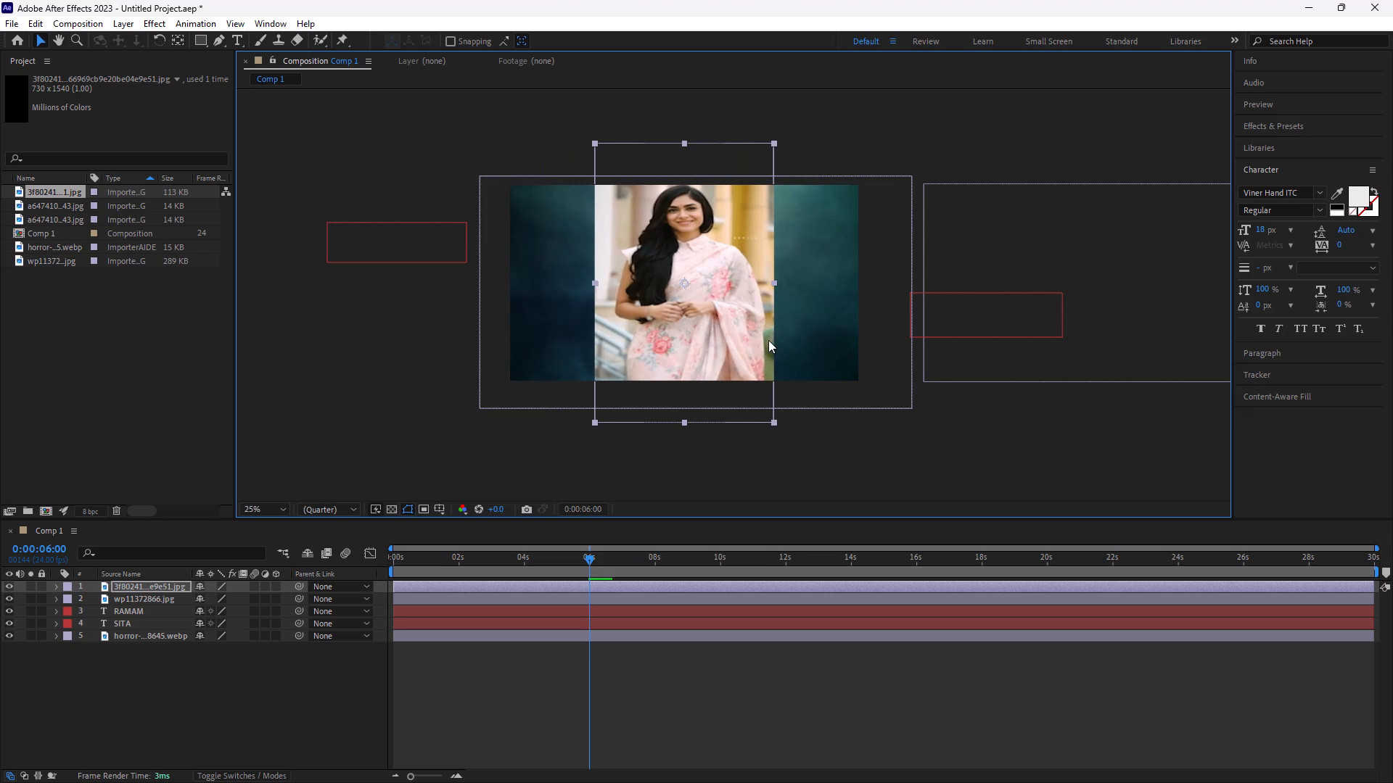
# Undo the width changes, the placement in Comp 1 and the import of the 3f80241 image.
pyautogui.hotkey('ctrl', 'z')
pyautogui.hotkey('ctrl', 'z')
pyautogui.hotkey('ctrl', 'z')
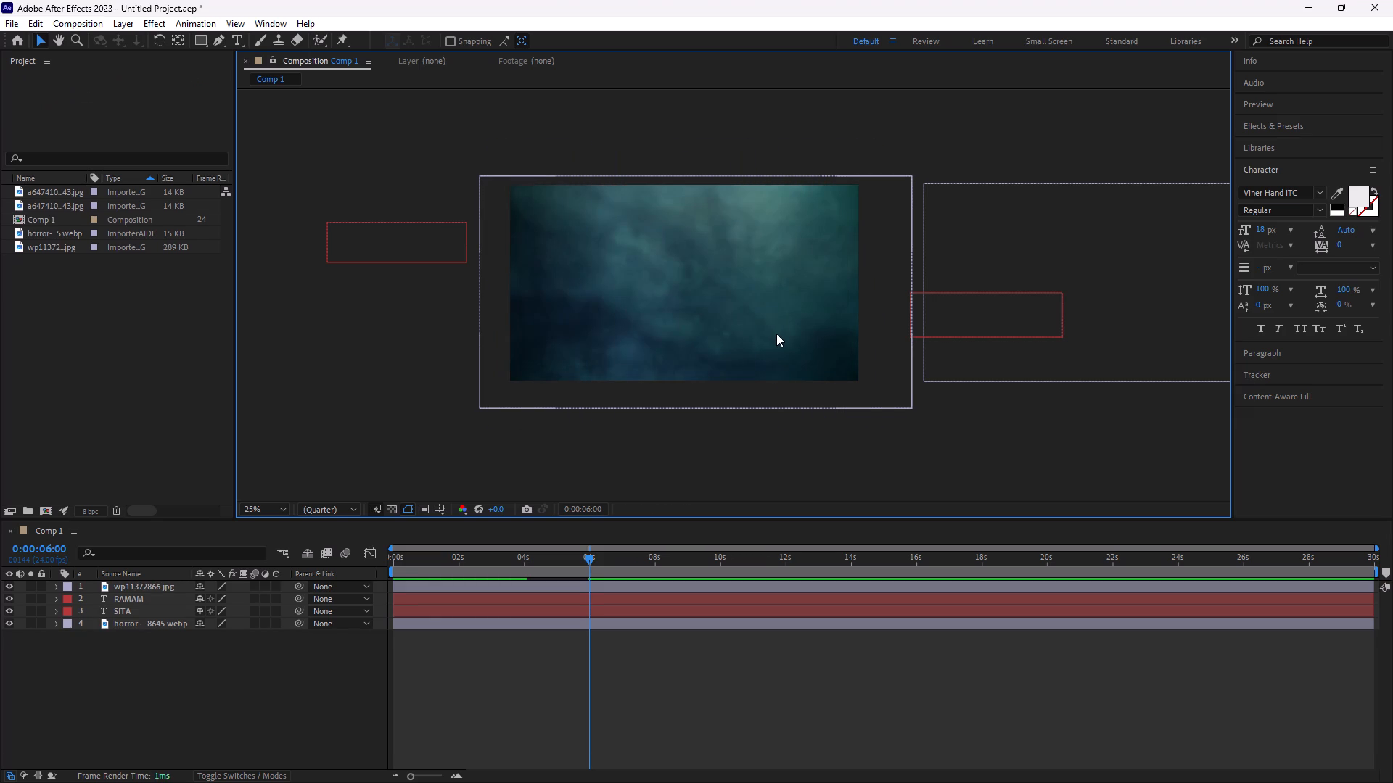
# Open images (1) from the venu folder in Photos, examine it enlarged, and close the viewer.
pyautogui.moveTo(9, 326); pyautogui.dragTo(25, 326)
pyautogui.doubleClick(28, 325)
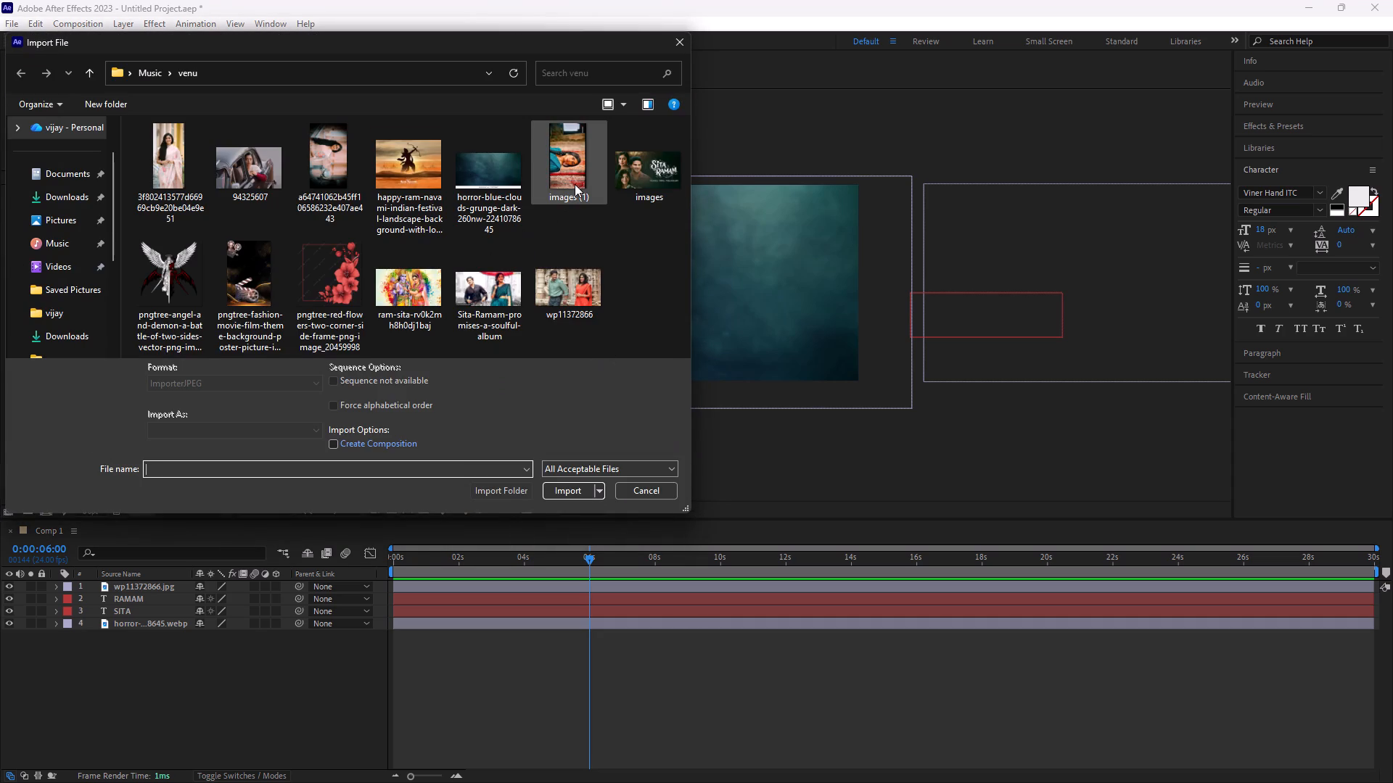
pyautogui.click(575, 184)
pyautogui.rightClick(565, 169)
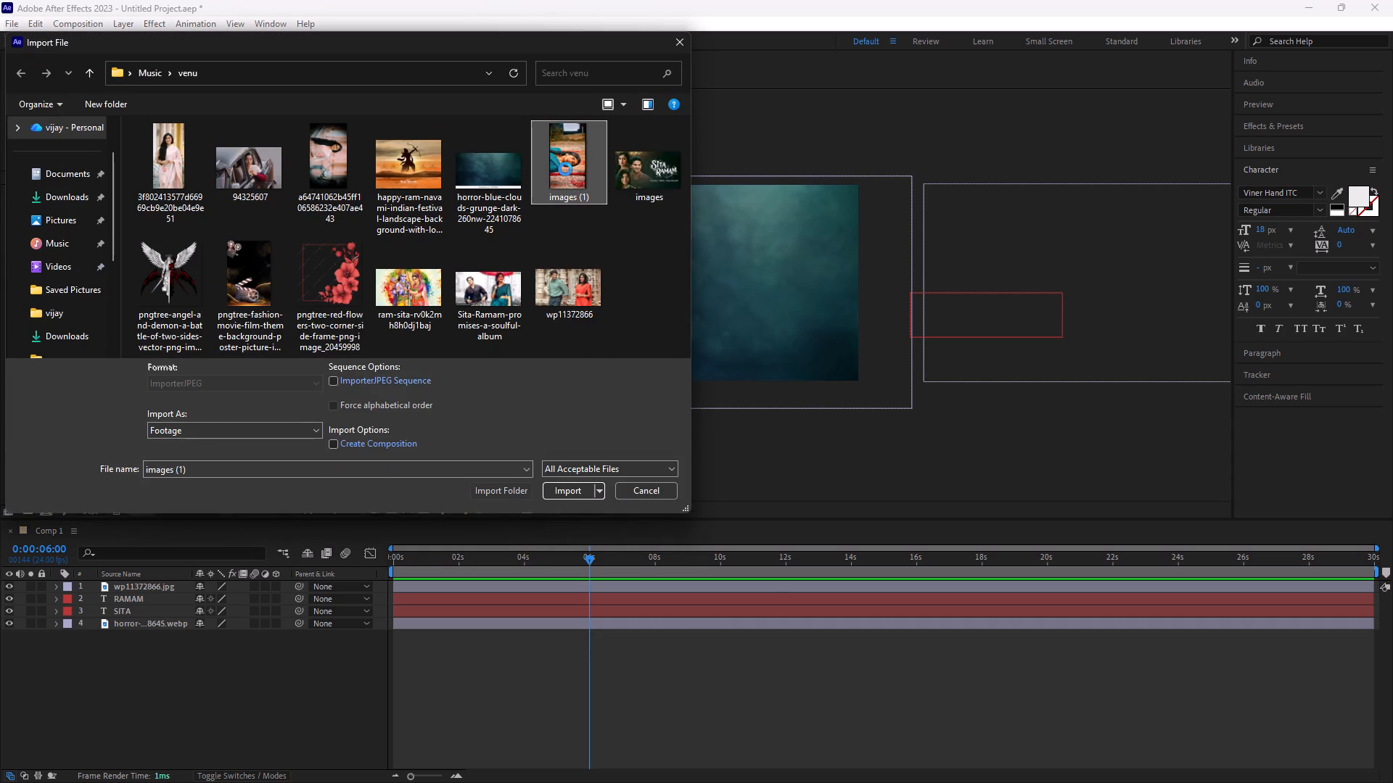
pyautogui.click(609, 210)
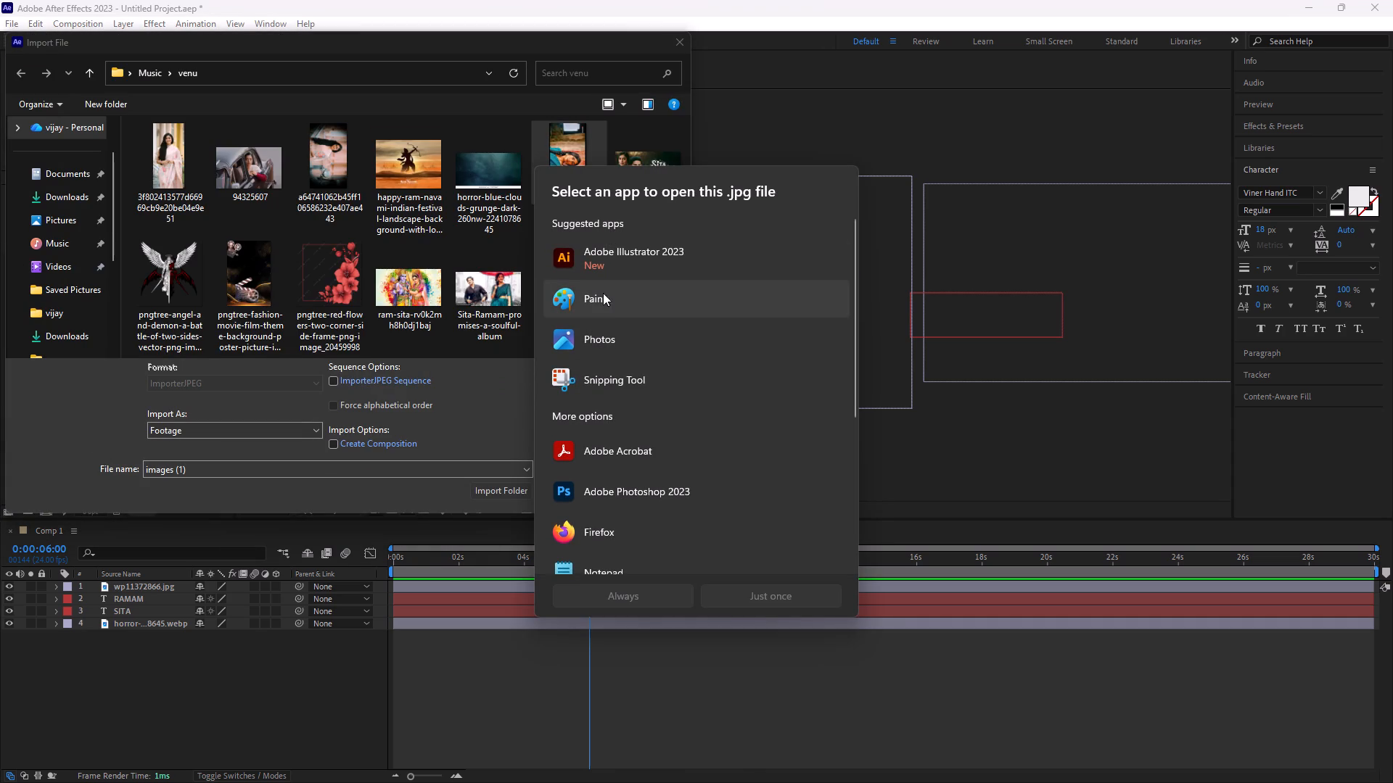
pyautogui.click(604, 315)
pyautogui.click(609, 341)
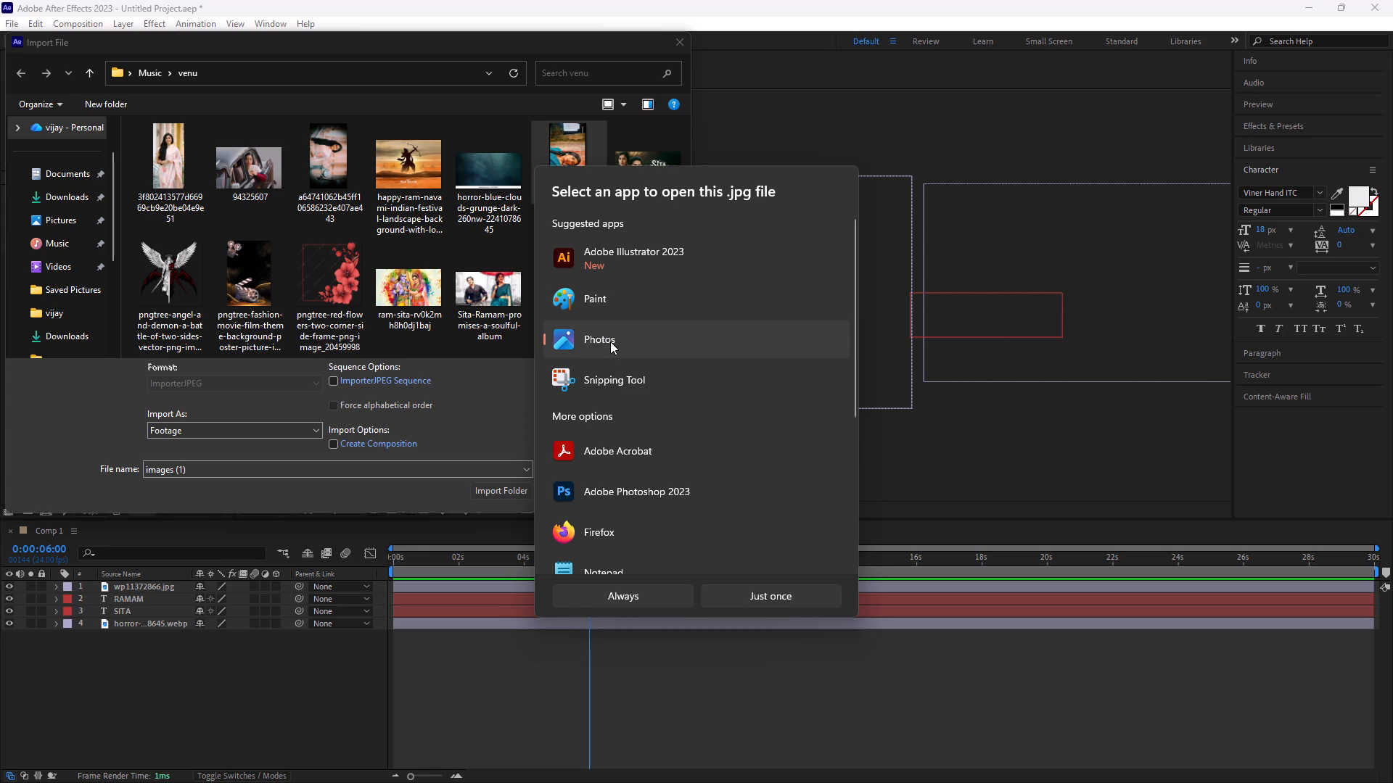
pyautogui.click(604, 341)
pyautogui.click(604, 341)
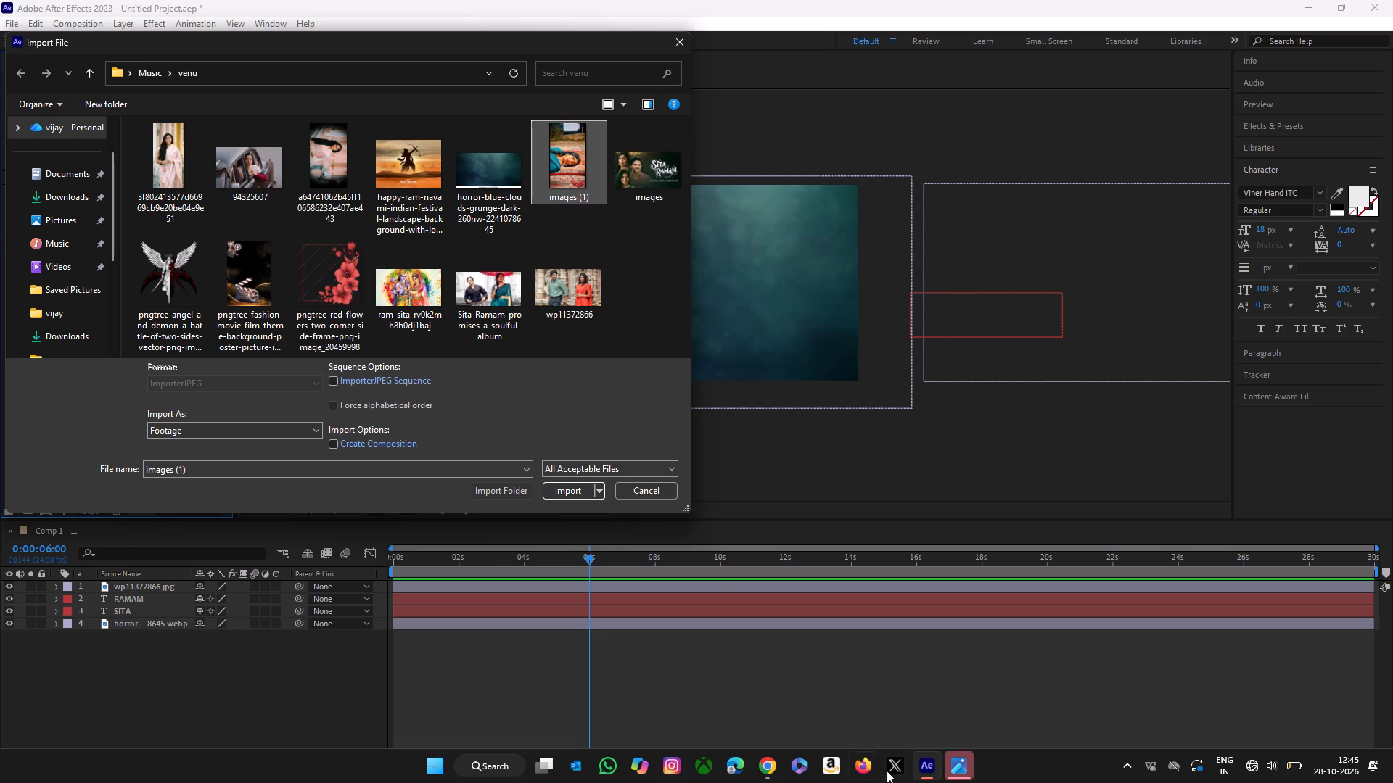
pyautogui.click(960, 767)
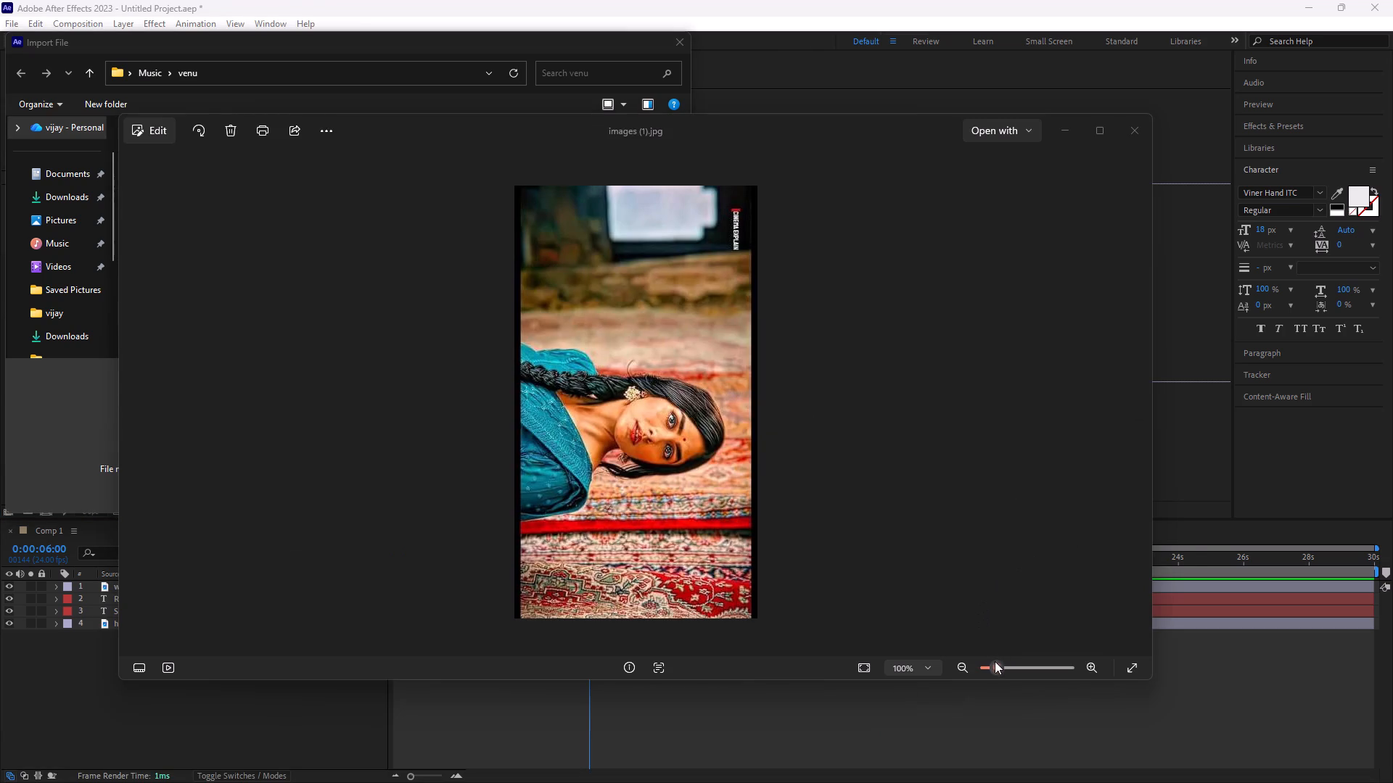
pyautogui.moveTo(995, 666); pyautogui.dragTo(1002, 698)
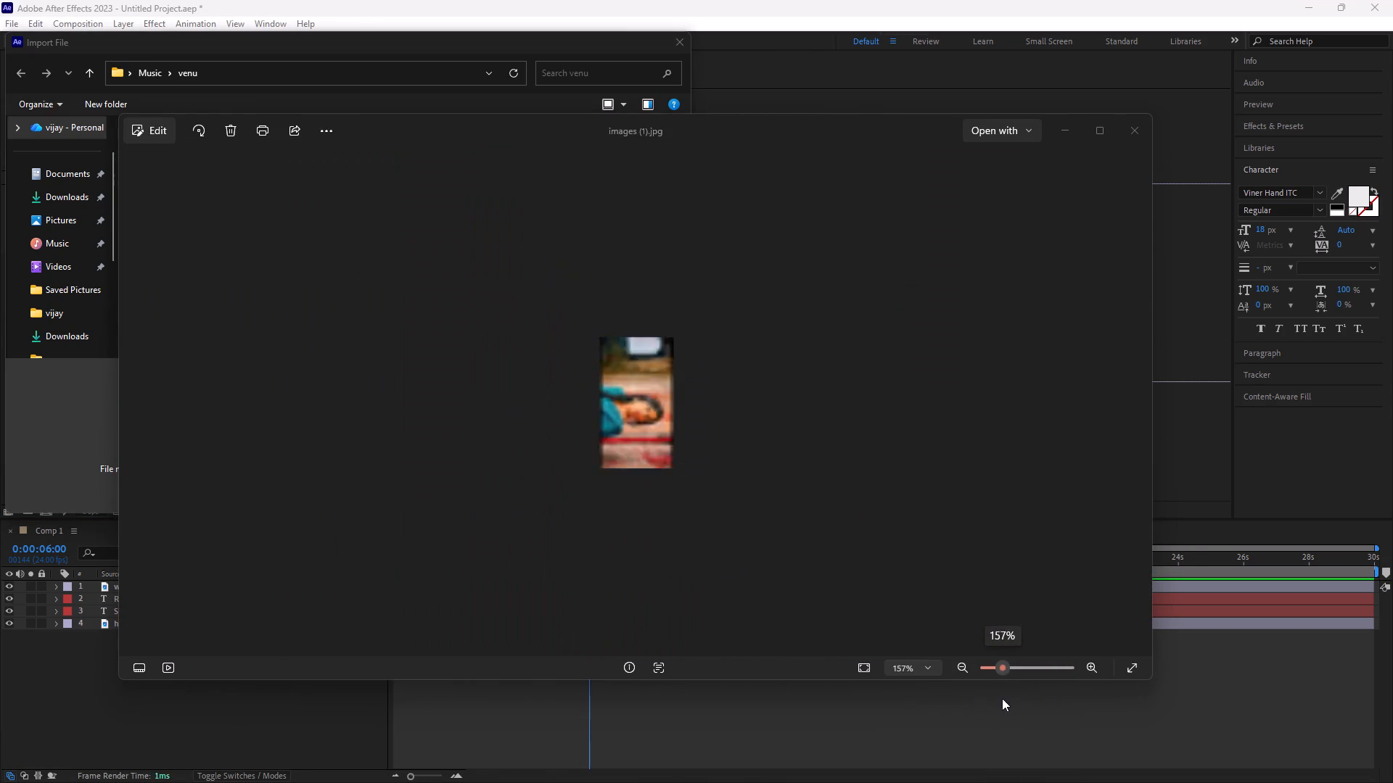
pyautogui.moveTo(1002, 698); pyautogui.dragTo(1003, 701)
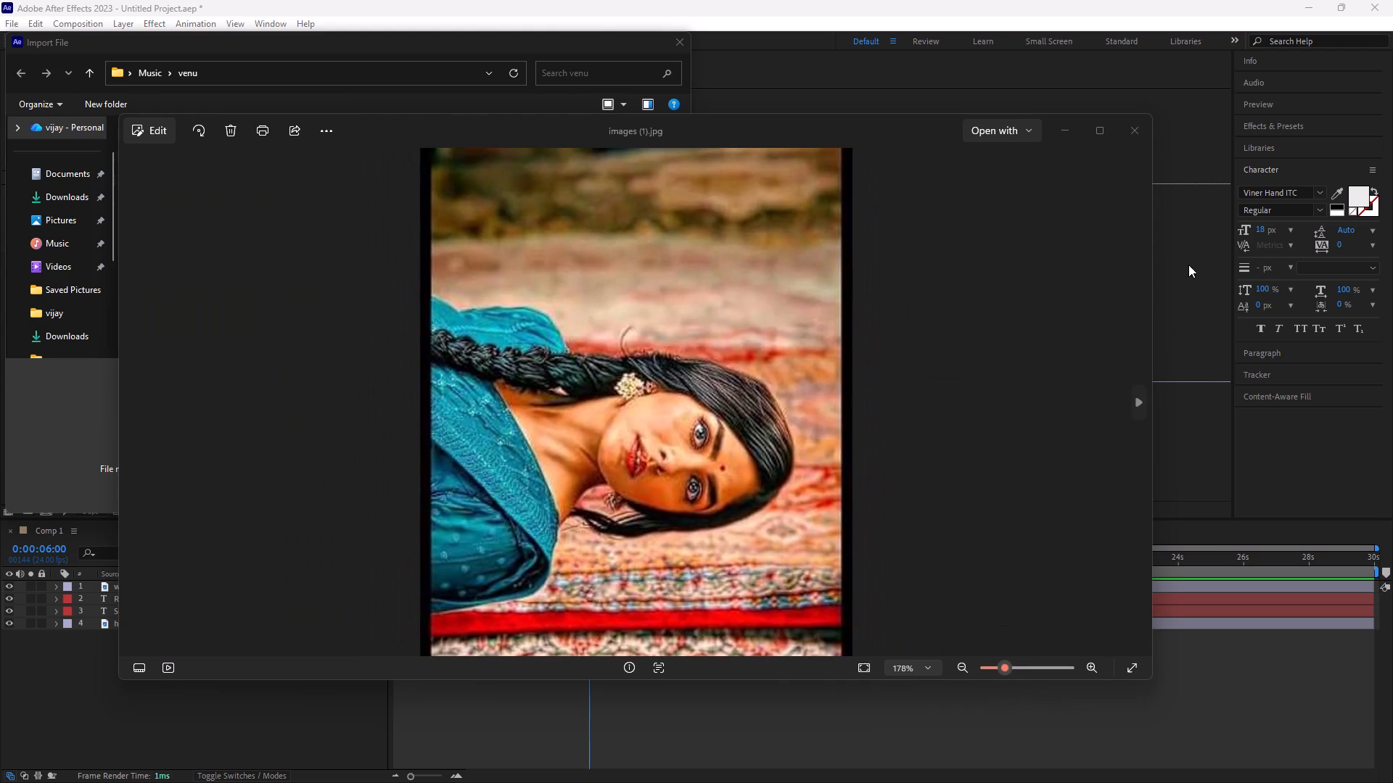
pyautogui.click(1127, 129)
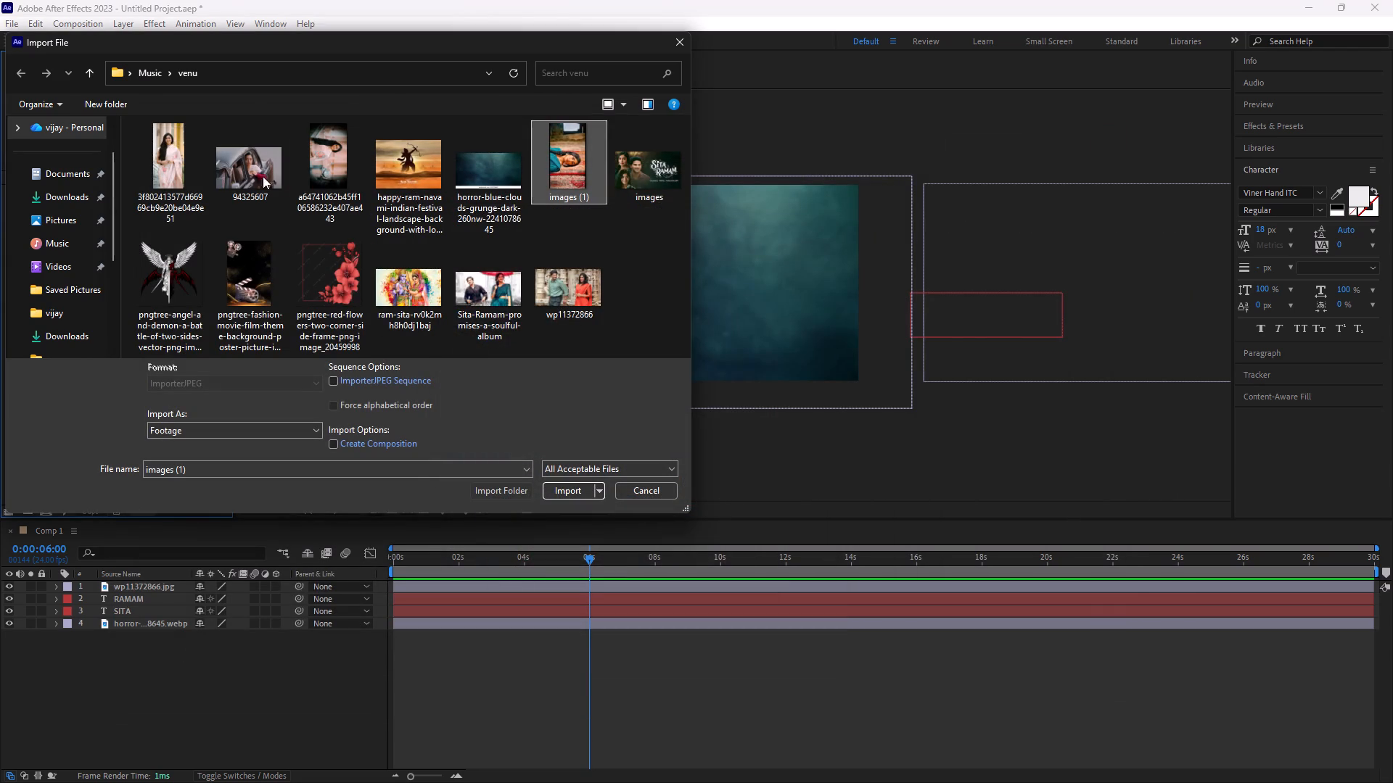
# Import the a647410 image from the venu folder again and add it to Comp 1 above the wp11372866 layer.
pyautogui.click(232, 177)
pyautogui.click(329, 200)
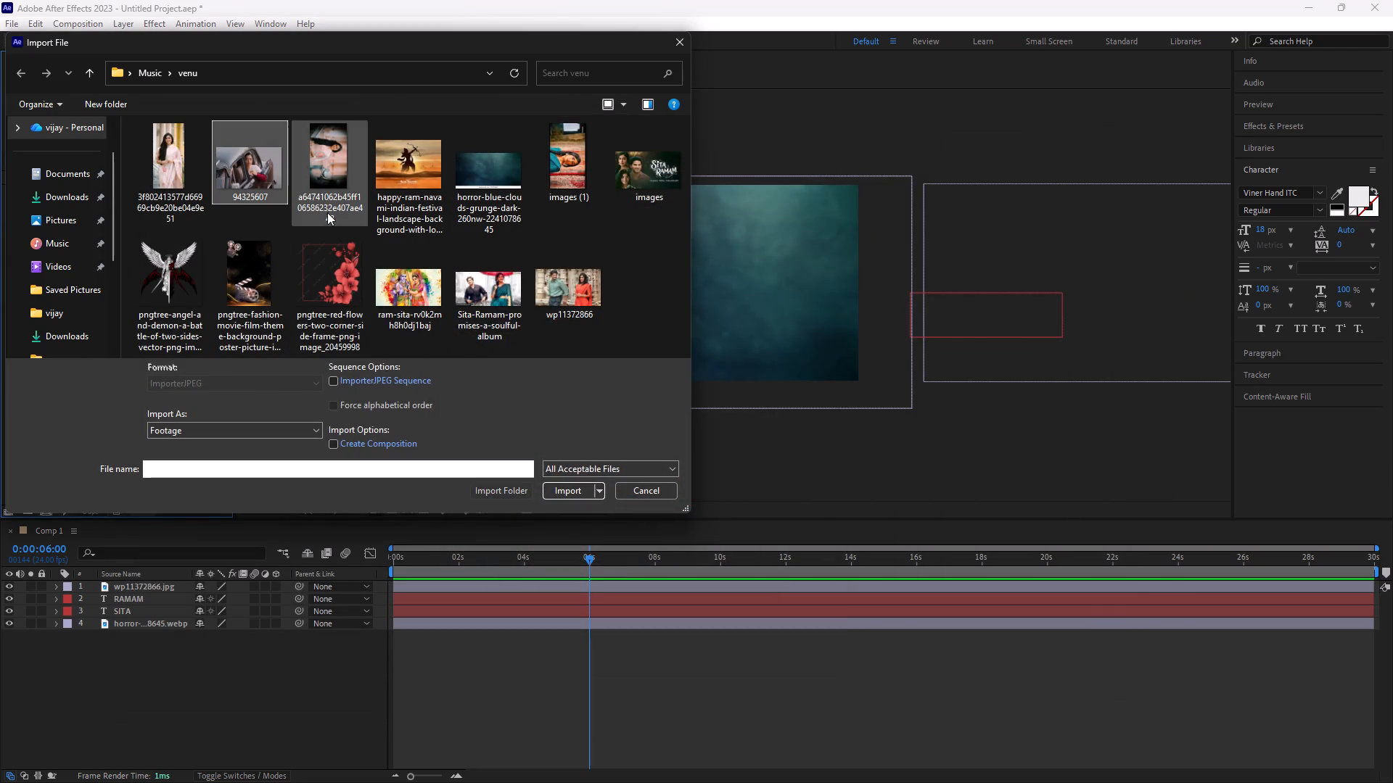
pyautogui.click(583, 495)
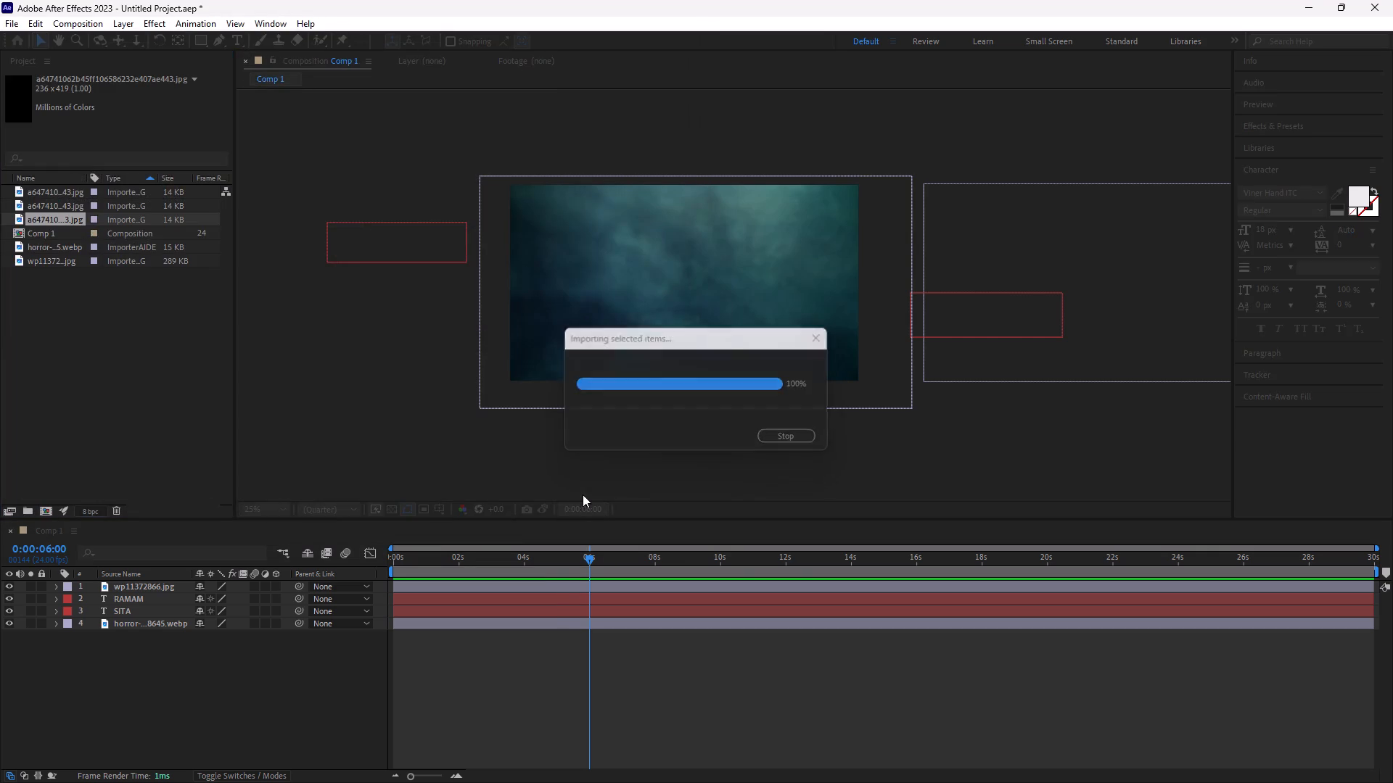
pyautogui.moveTo(55, 219); pyautogui.dragTo(126, 550)
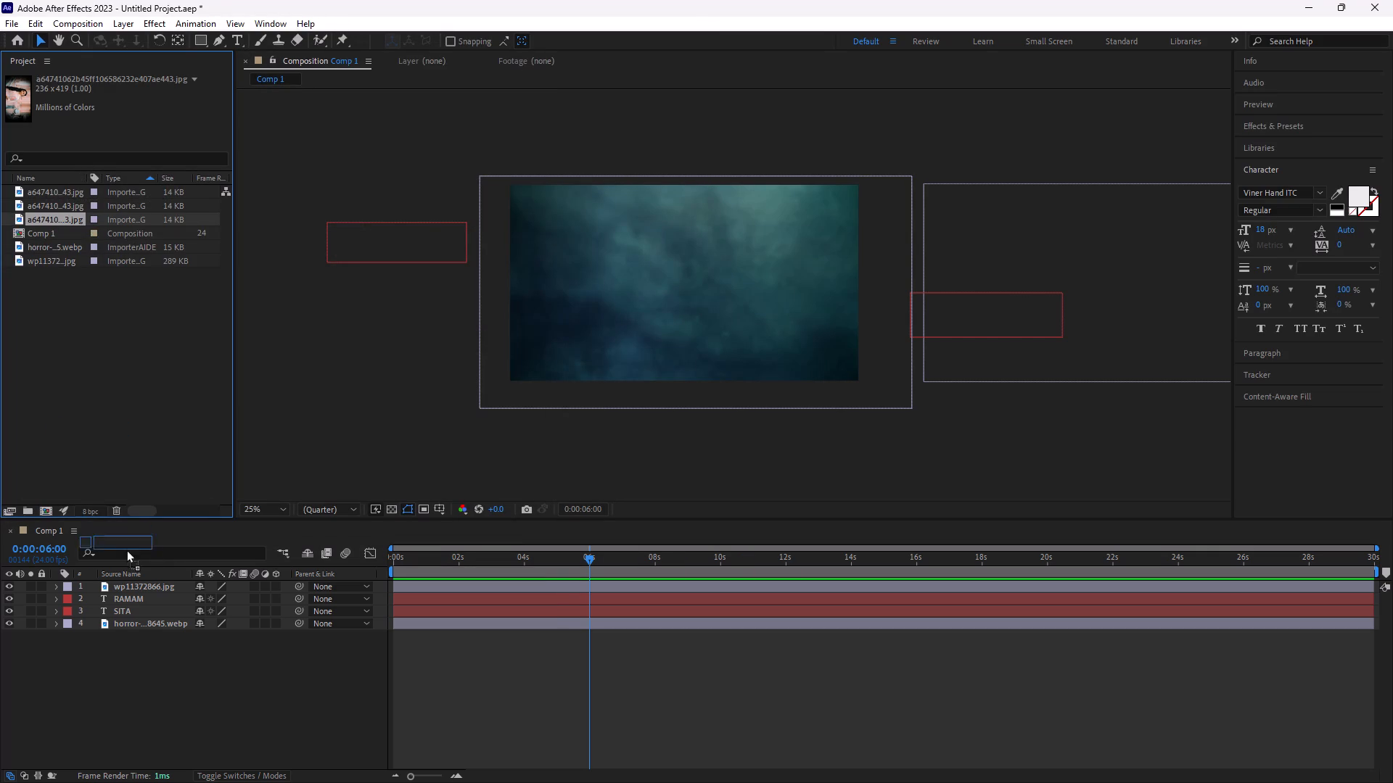
pyautogui.moveTo(126, 550); pyautogui.dragTo(146, 584)
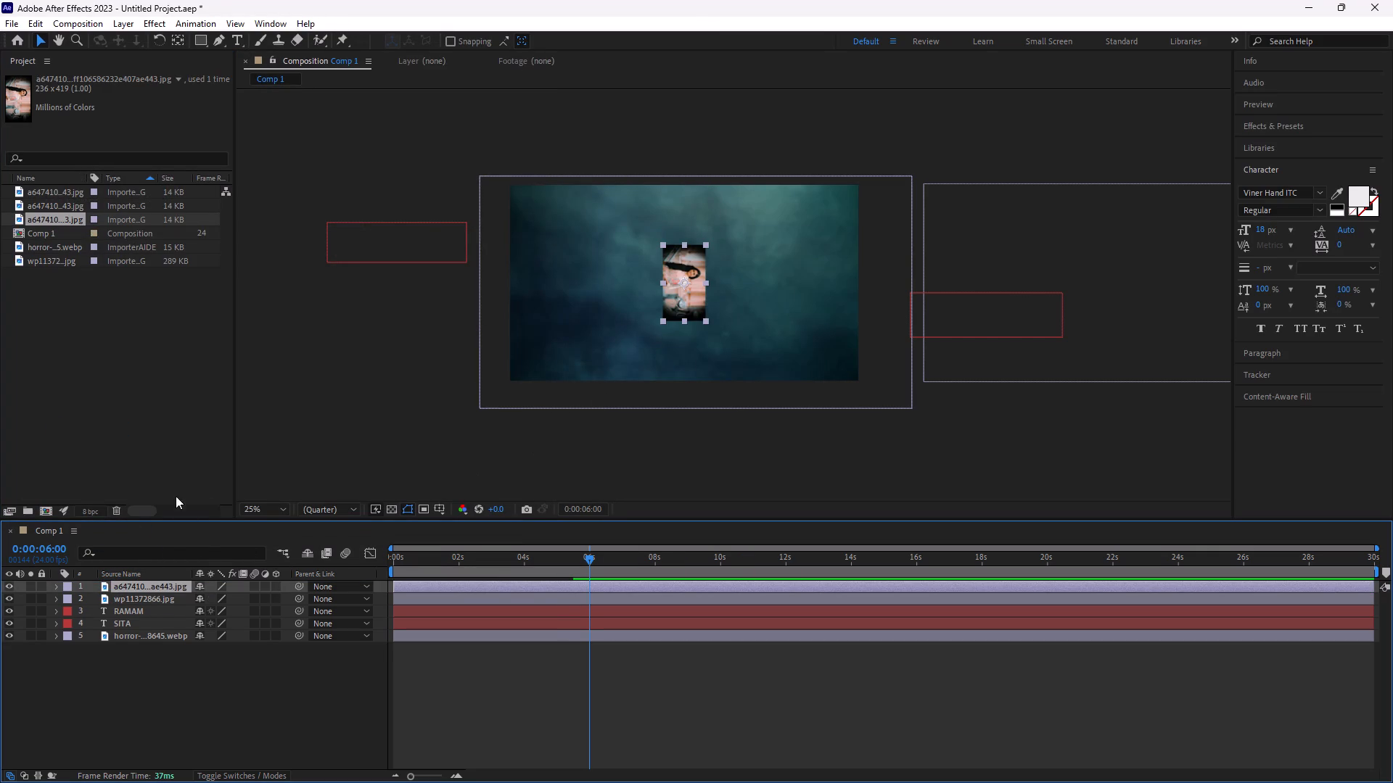
# Rotate the new a647410 layer to -91° so the woman stands upright.
pyautogui.press('r')
pyautogui.moveTo(210, 599); pyautogui.dragTo(164, 618)
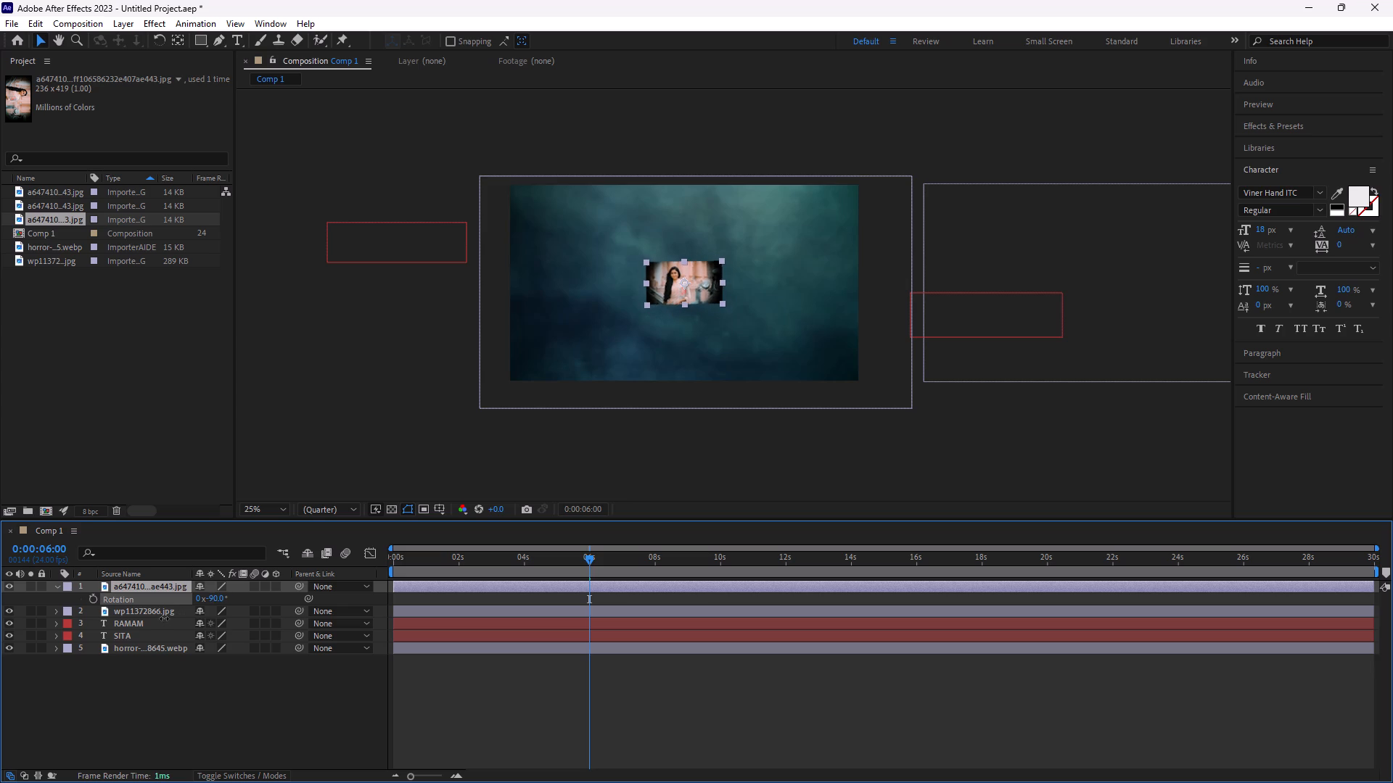
pyautogui.moveTo(164, 618); pyautogui.dragTo(165, 621)
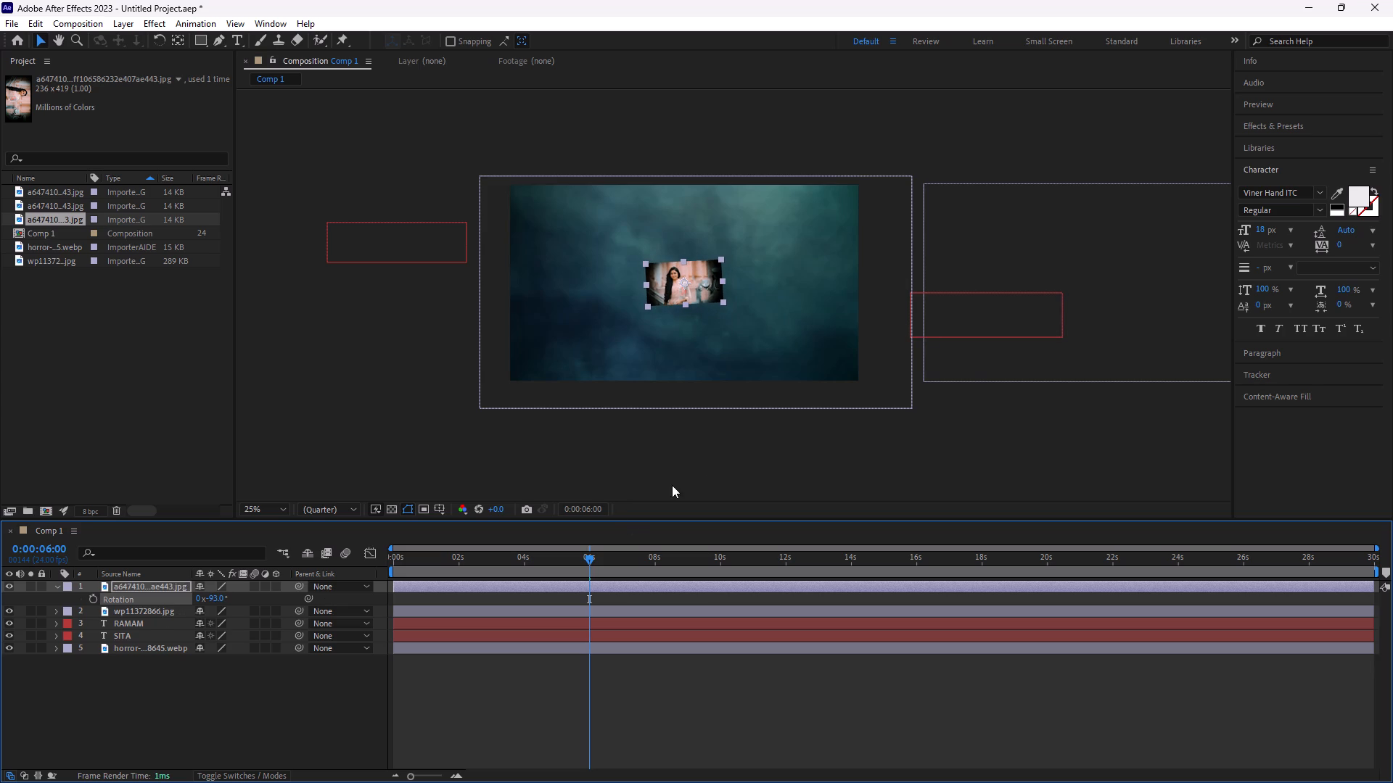
pyautogui.click(215, 600)
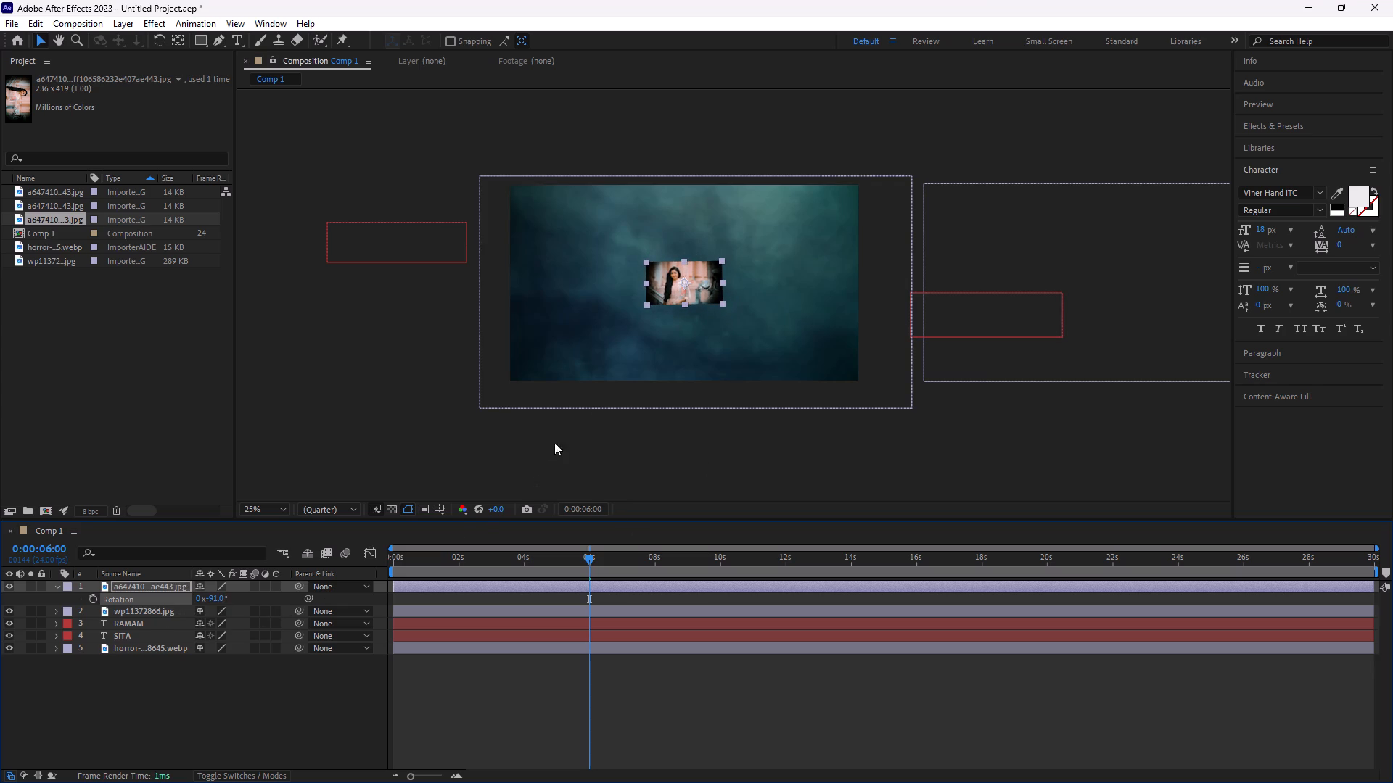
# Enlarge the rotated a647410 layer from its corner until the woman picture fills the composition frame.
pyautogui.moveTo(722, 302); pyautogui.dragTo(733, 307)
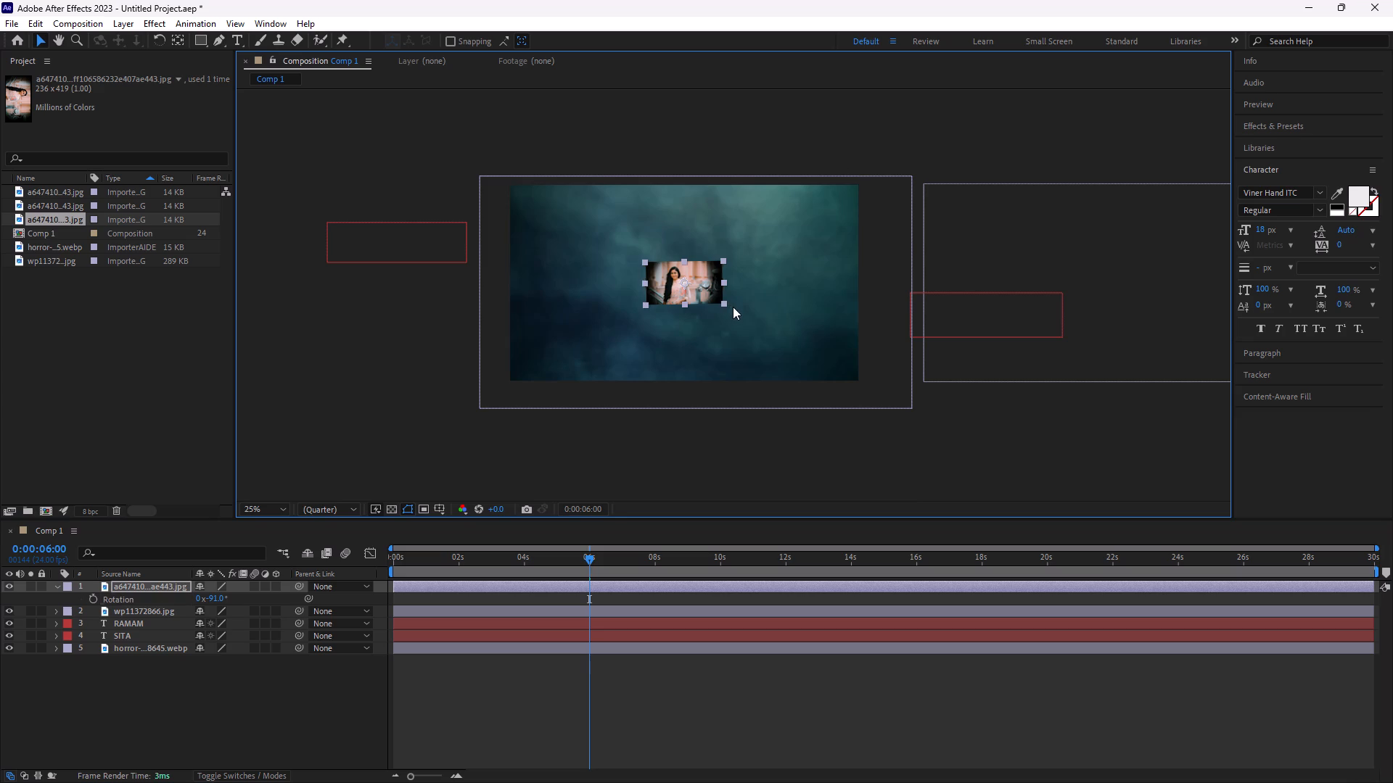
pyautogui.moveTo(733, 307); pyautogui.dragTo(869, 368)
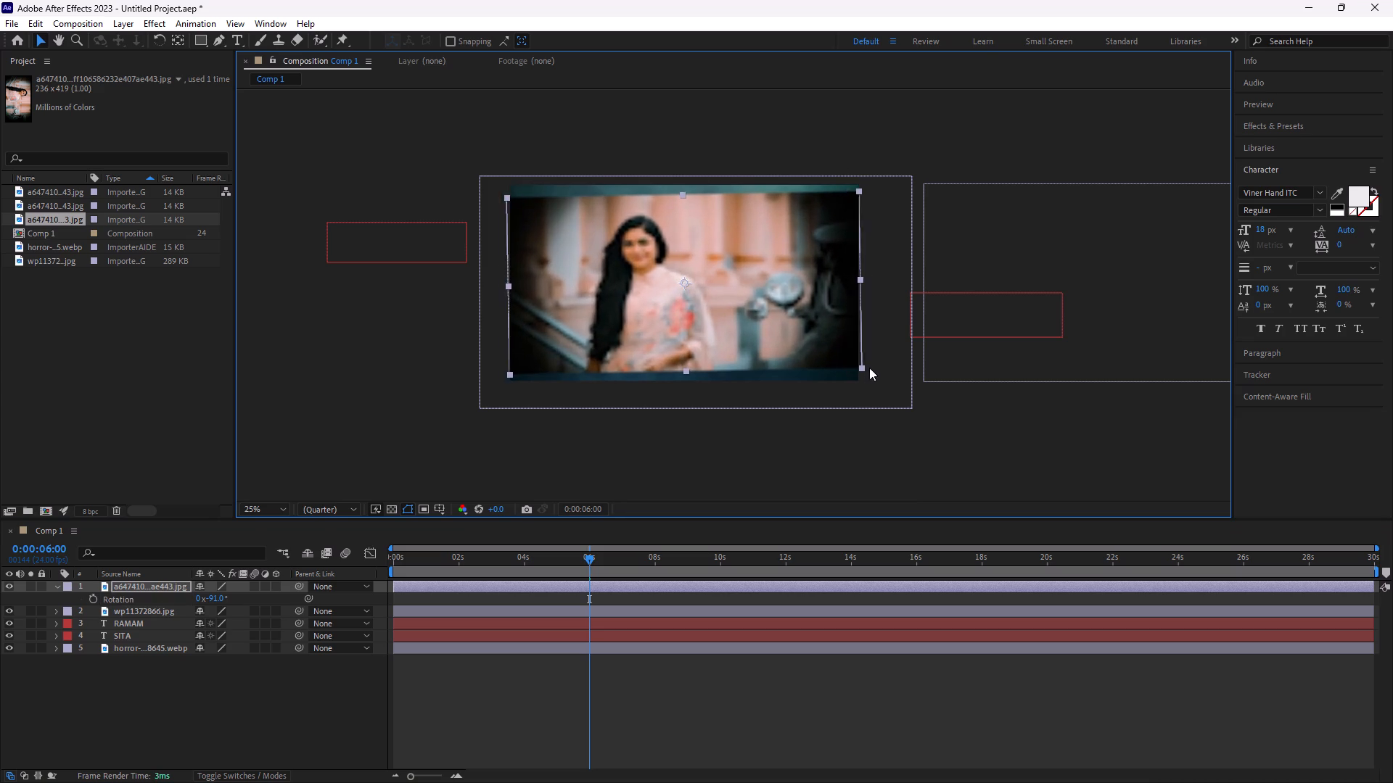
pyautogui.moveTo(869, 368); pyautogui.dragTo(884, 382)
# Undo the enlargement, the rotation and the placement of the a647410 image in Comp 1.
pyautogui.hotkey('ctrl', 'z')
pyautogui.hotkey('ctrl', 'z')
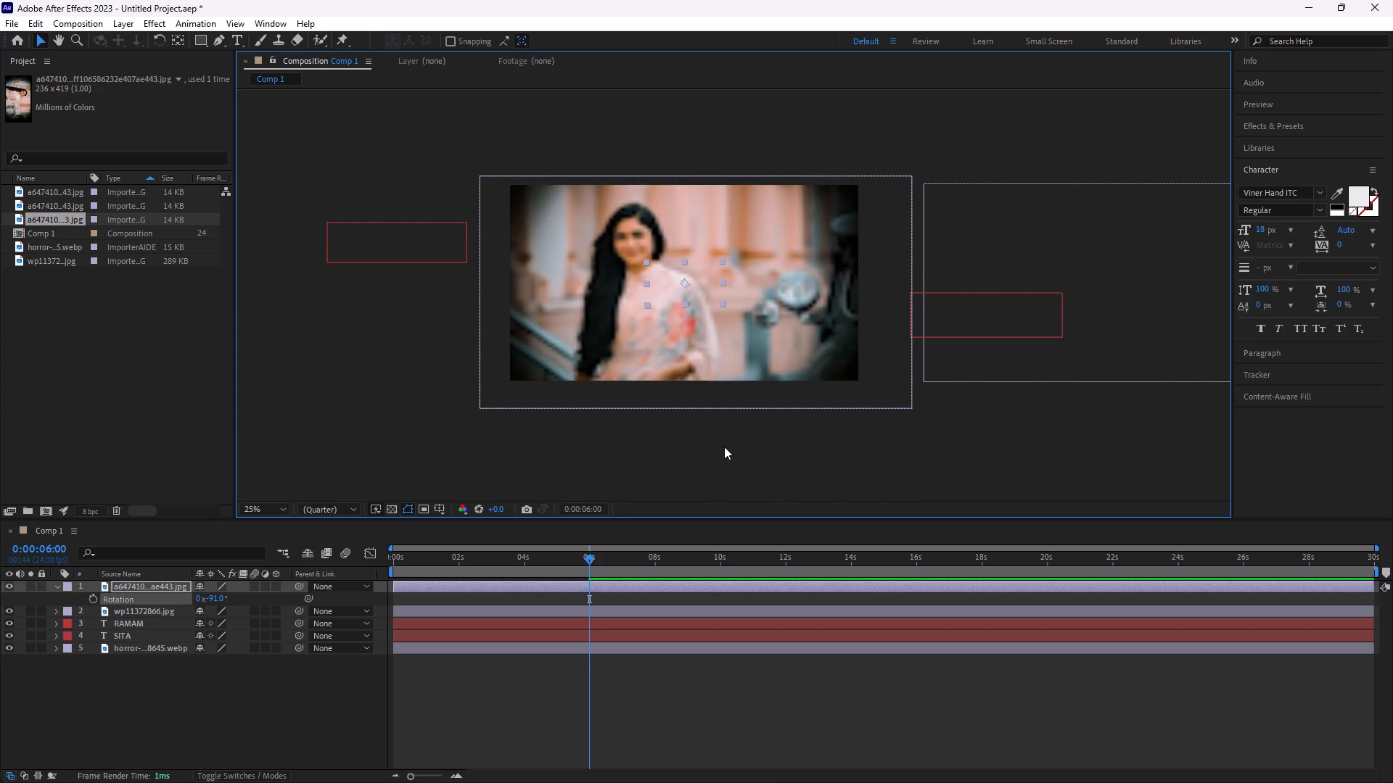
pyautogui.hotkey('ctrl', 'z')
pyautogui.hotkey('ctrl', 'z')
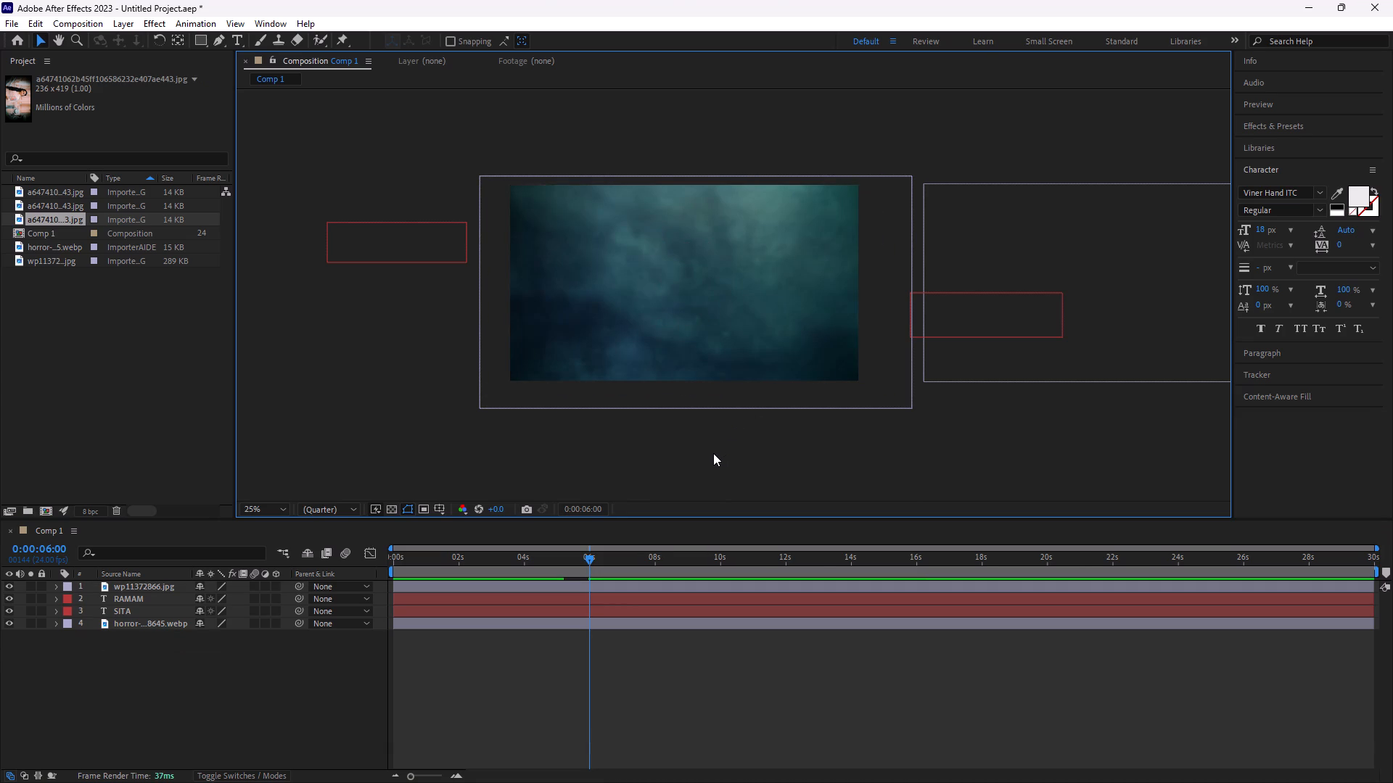
# Preview Comp 1 from the start through the couple image's exit and park the playhead at 0:00:06:01.
pyautogui.moveTo(591, 557); pyautogui.dragTo(146, 614)
pyautogui.press('space')
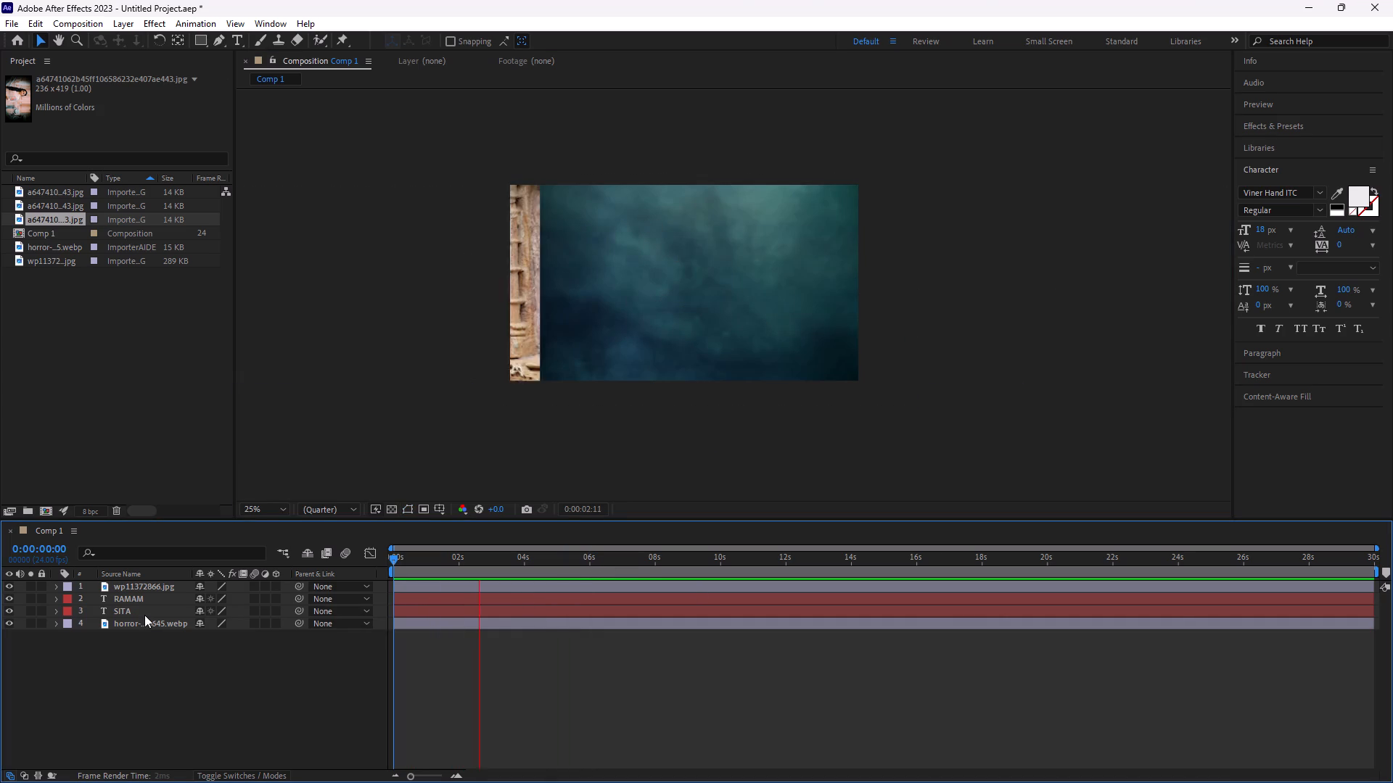
pyautogui.press('space')
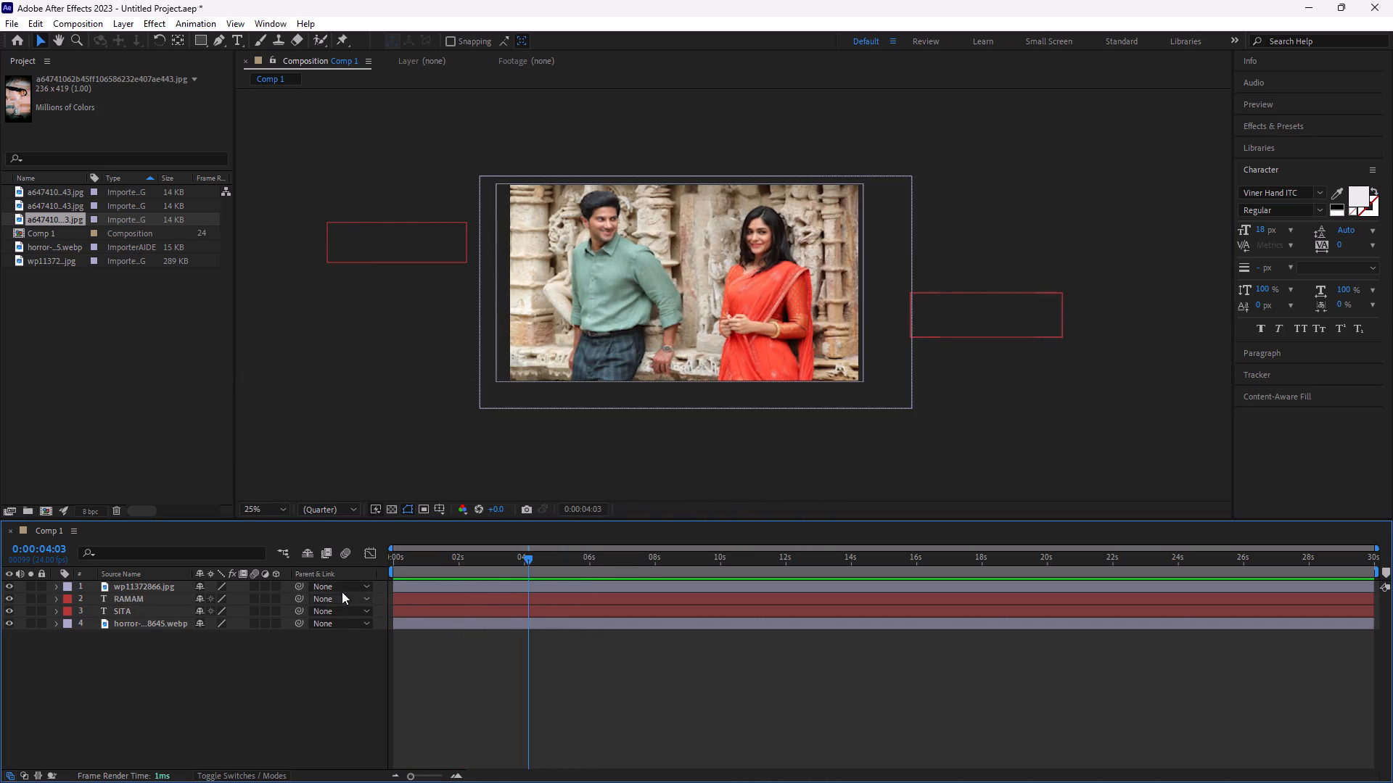
pyautogui.press('space')
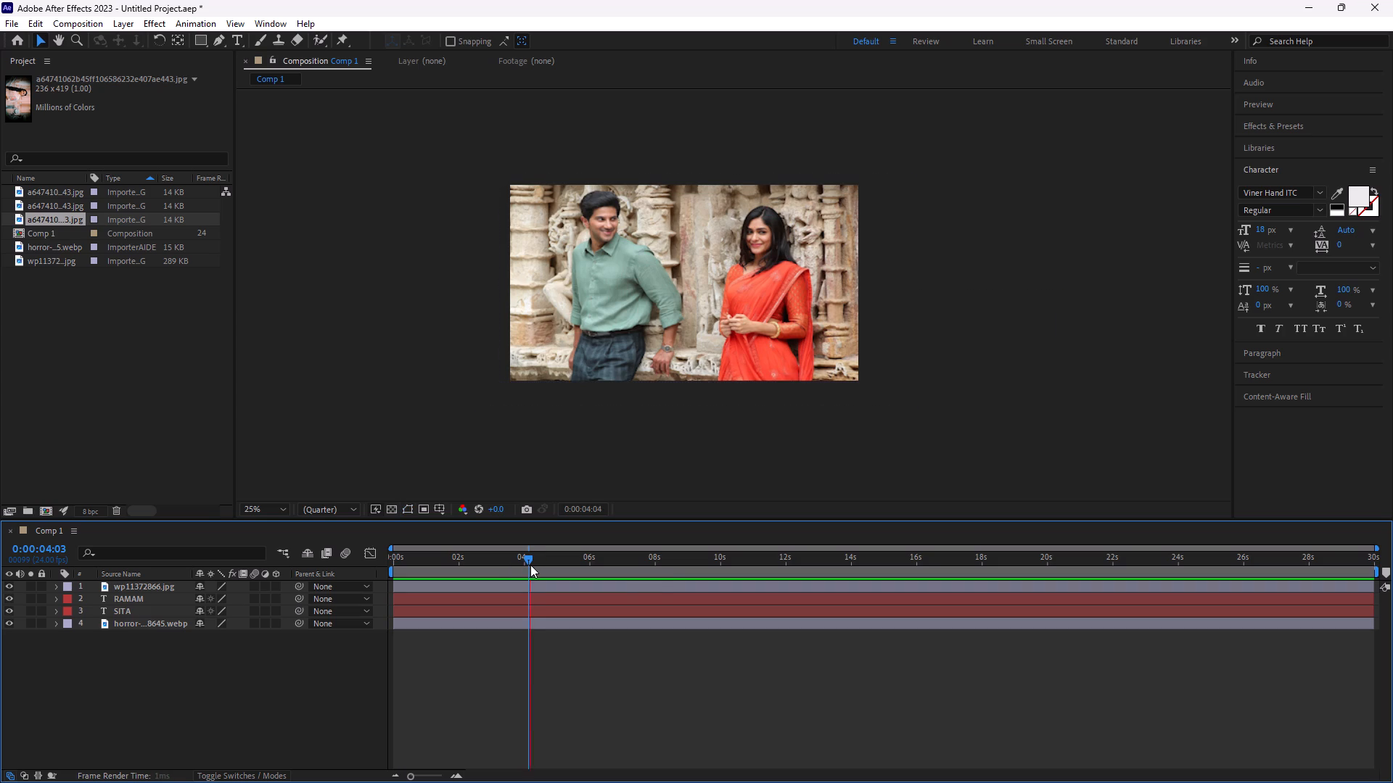
pyautogui.press('space')
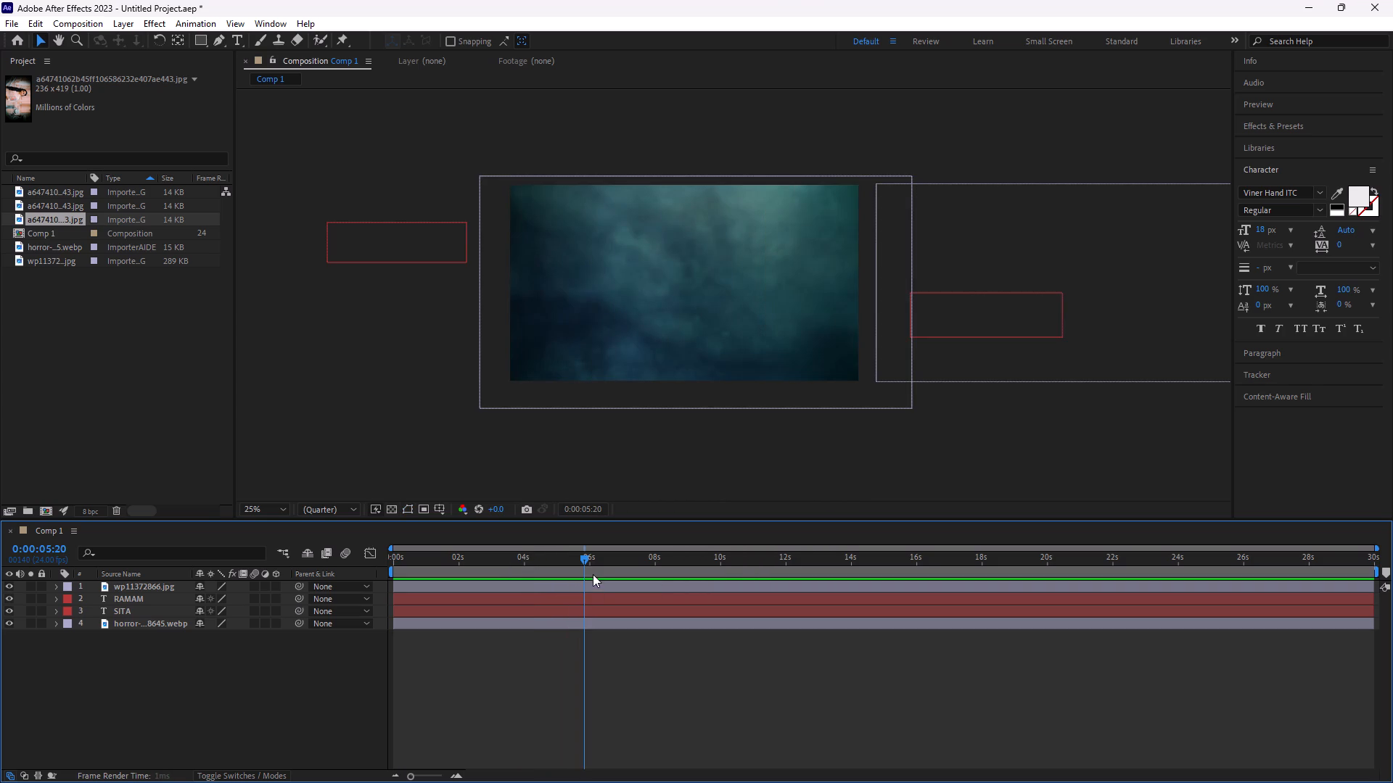
pyautogui.moveTo(586, 560); pyautogui.dragTo(588, 570)
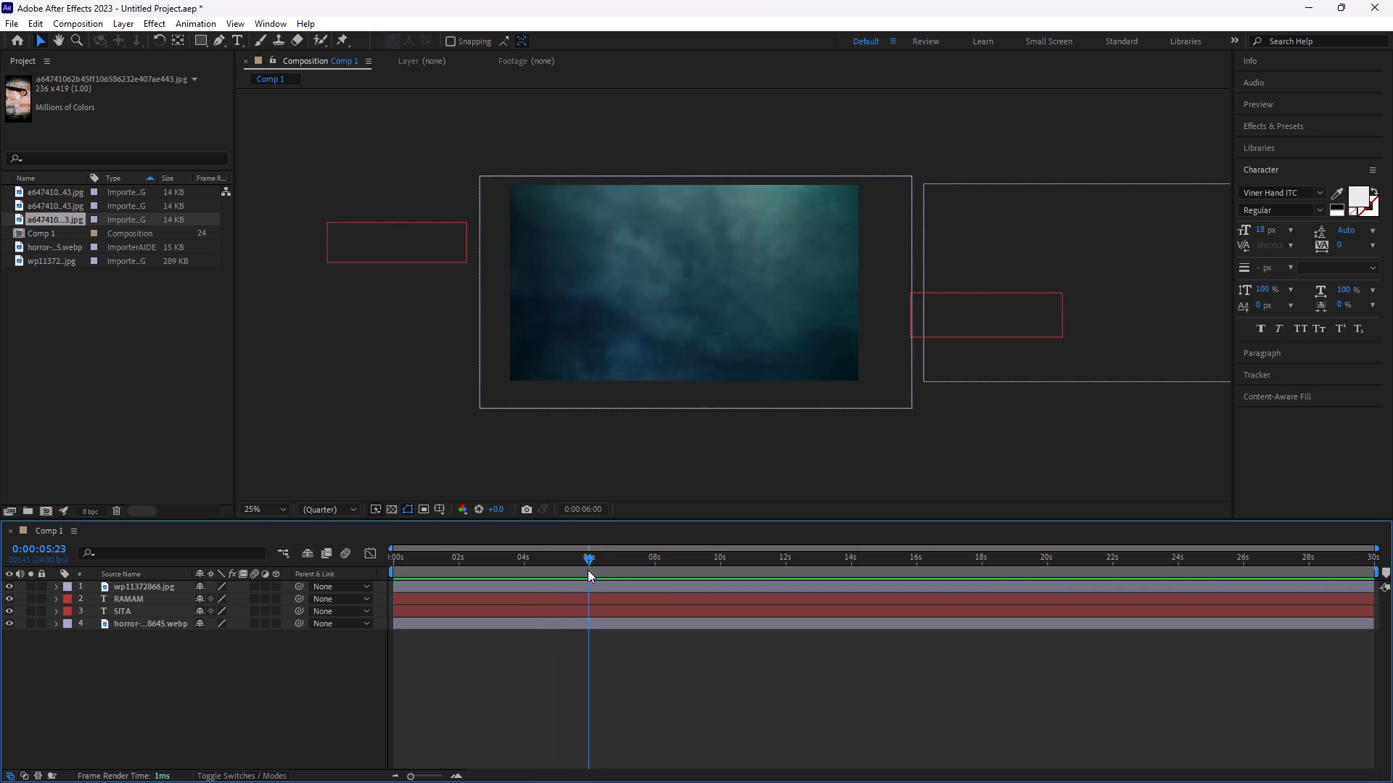
pyautogui.moveTo(588, 570); pyautogui.dragTo(593, 579)
# Delete the third a647410 image item from the project.
pyautogui.click(46, 215)
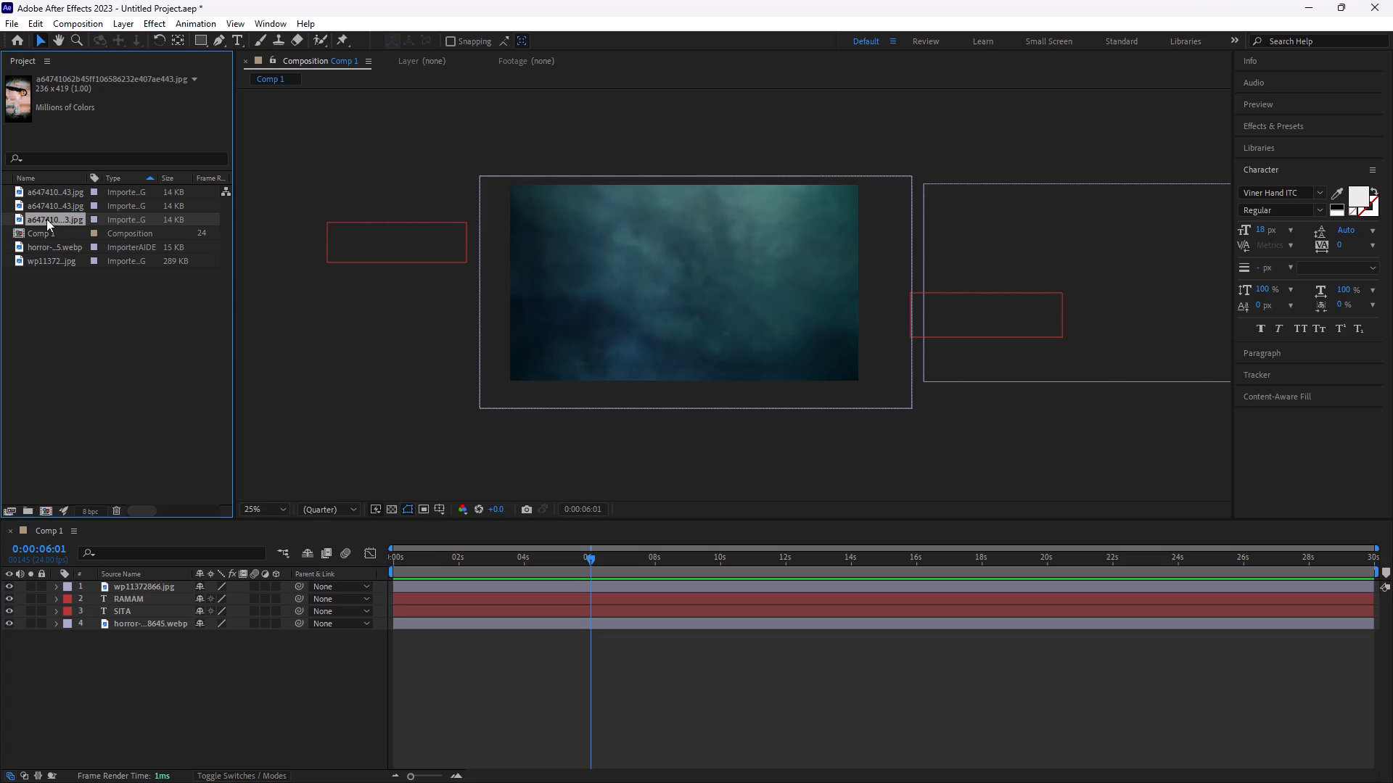
pyautogui.press('BackSpace')
# Import the images picture with the Sita Ramam title from the venu folder as footage.
pyautogui.doubleClick(67, 309)
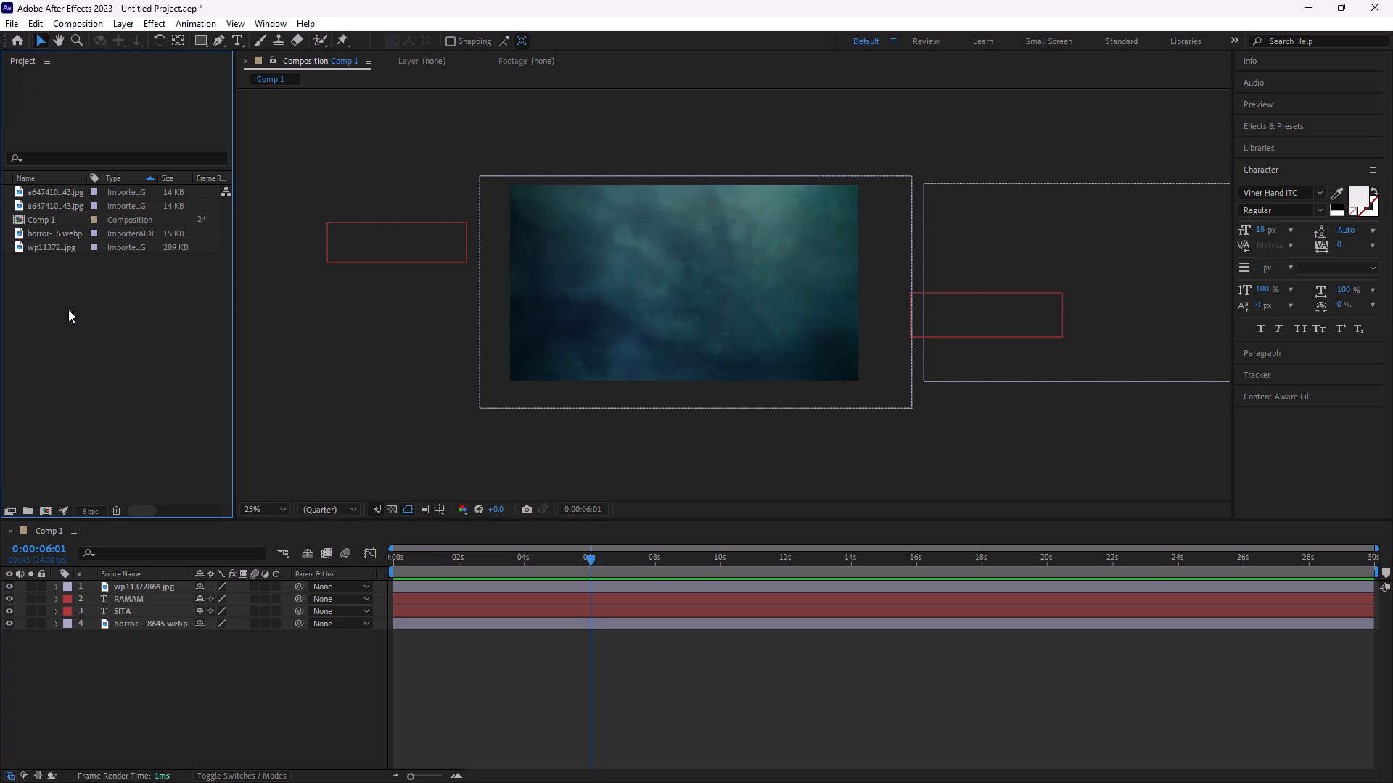
pyautogui.doubleClick(101, 336)
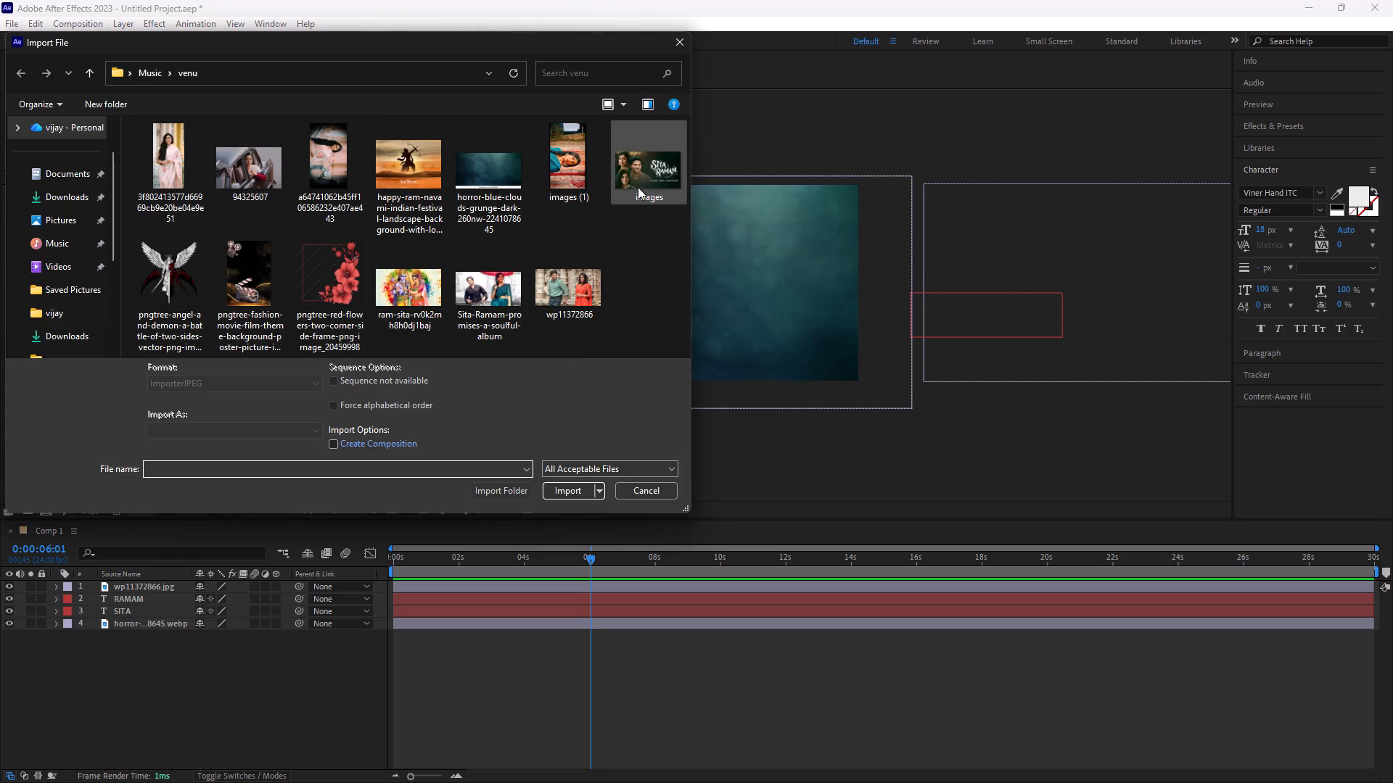
pyautogui.rightClick(590, 190)
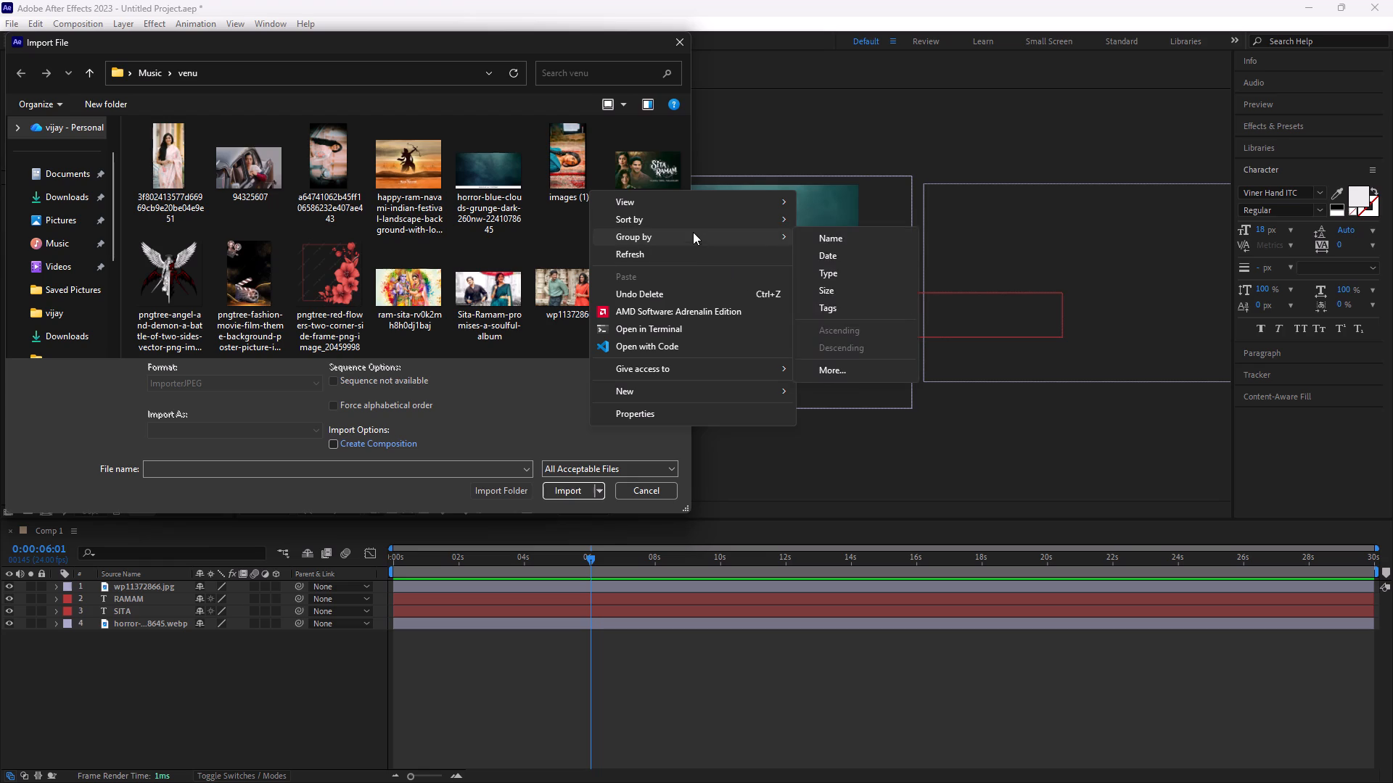
pyautogui.click(542, 333)
pyautogui.click(650, 184)
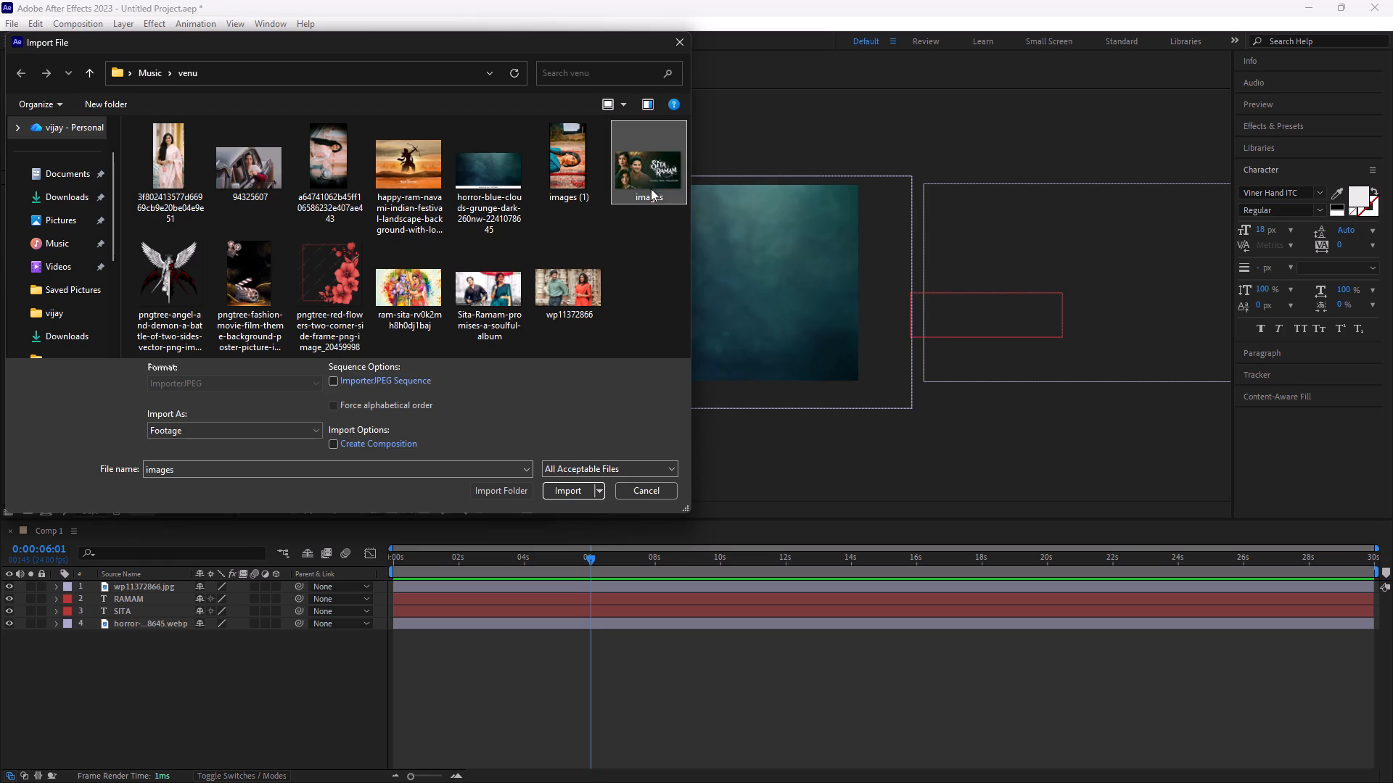
pyautogui.click(582, 493)
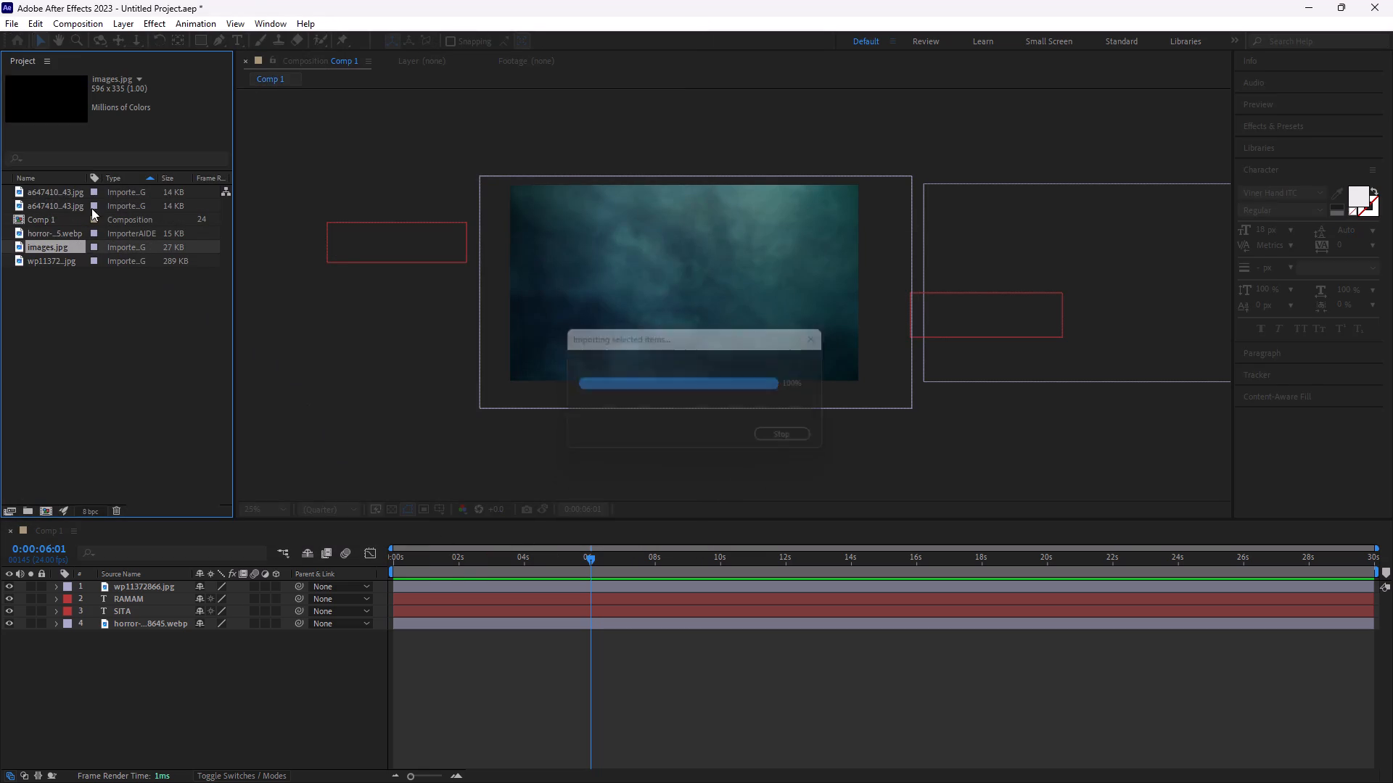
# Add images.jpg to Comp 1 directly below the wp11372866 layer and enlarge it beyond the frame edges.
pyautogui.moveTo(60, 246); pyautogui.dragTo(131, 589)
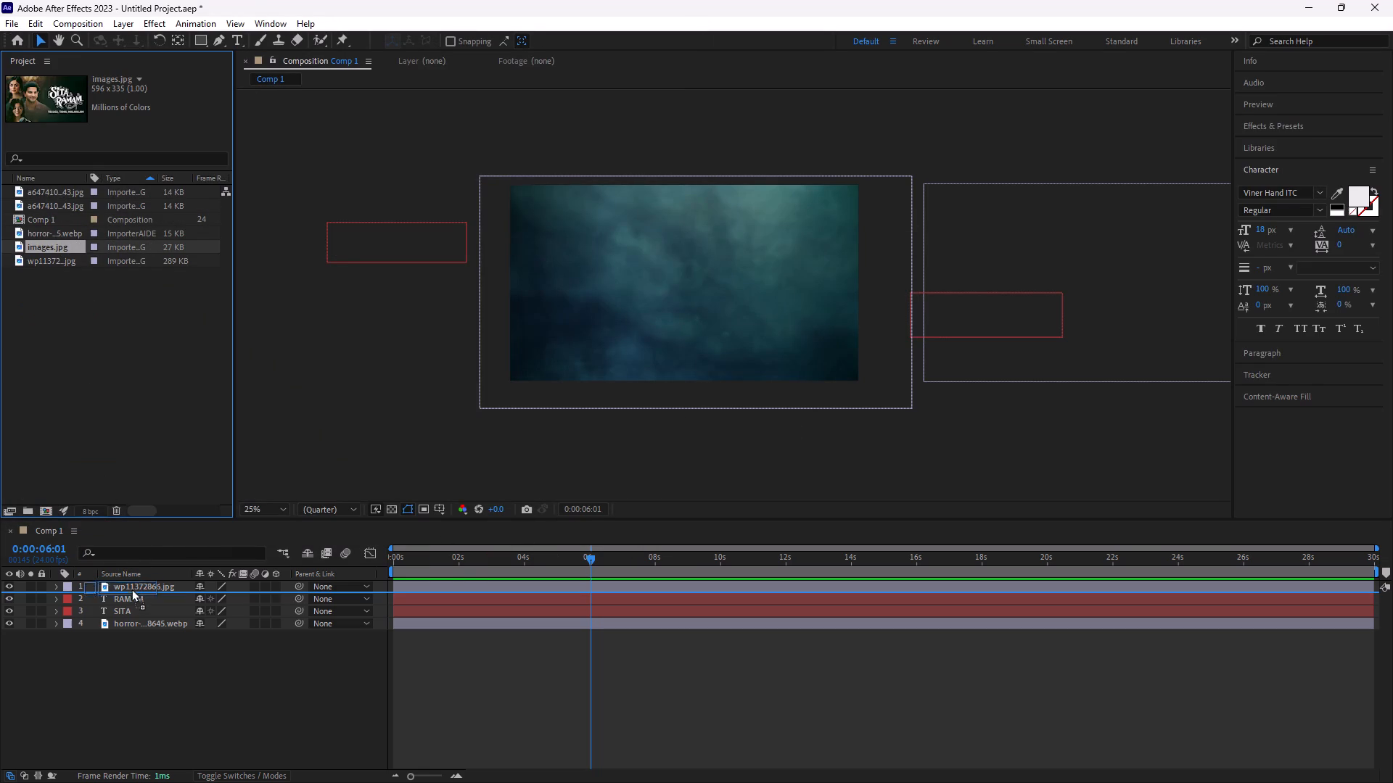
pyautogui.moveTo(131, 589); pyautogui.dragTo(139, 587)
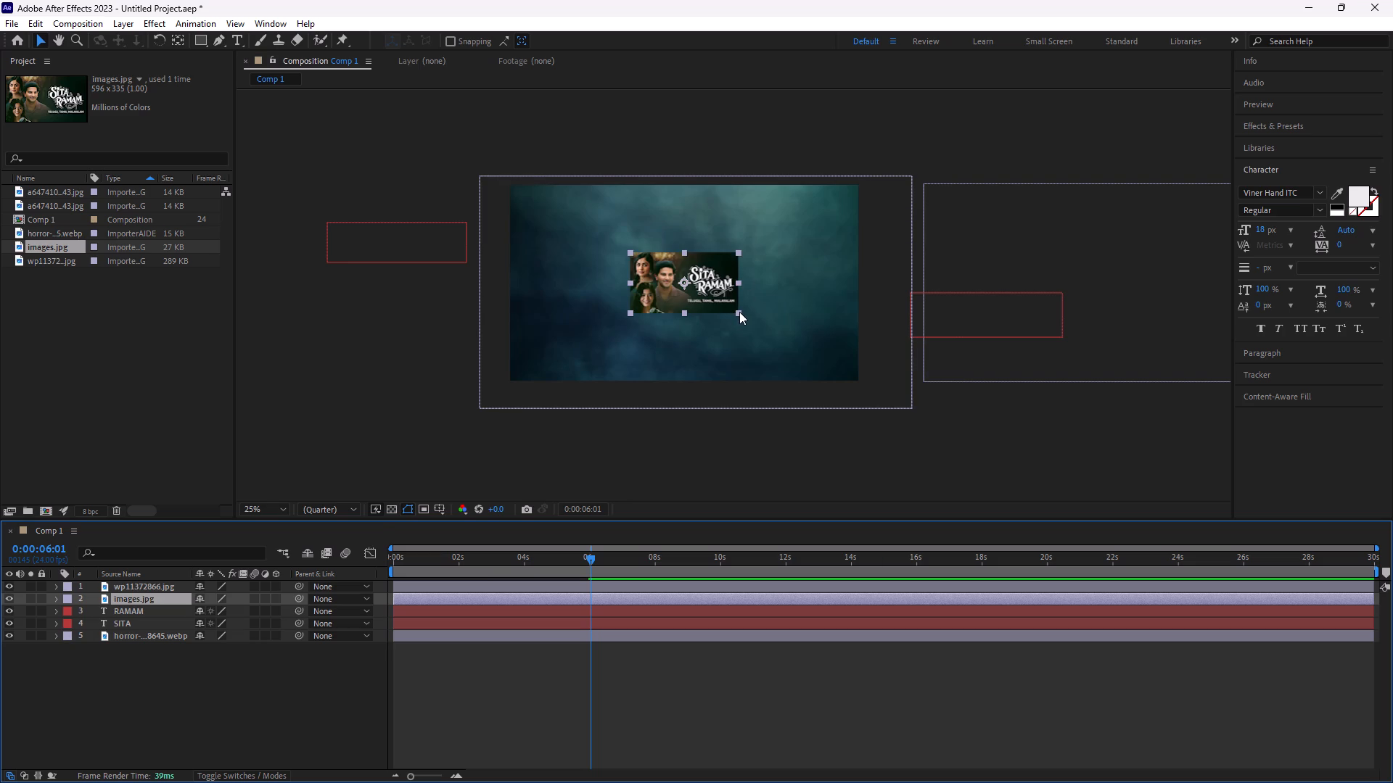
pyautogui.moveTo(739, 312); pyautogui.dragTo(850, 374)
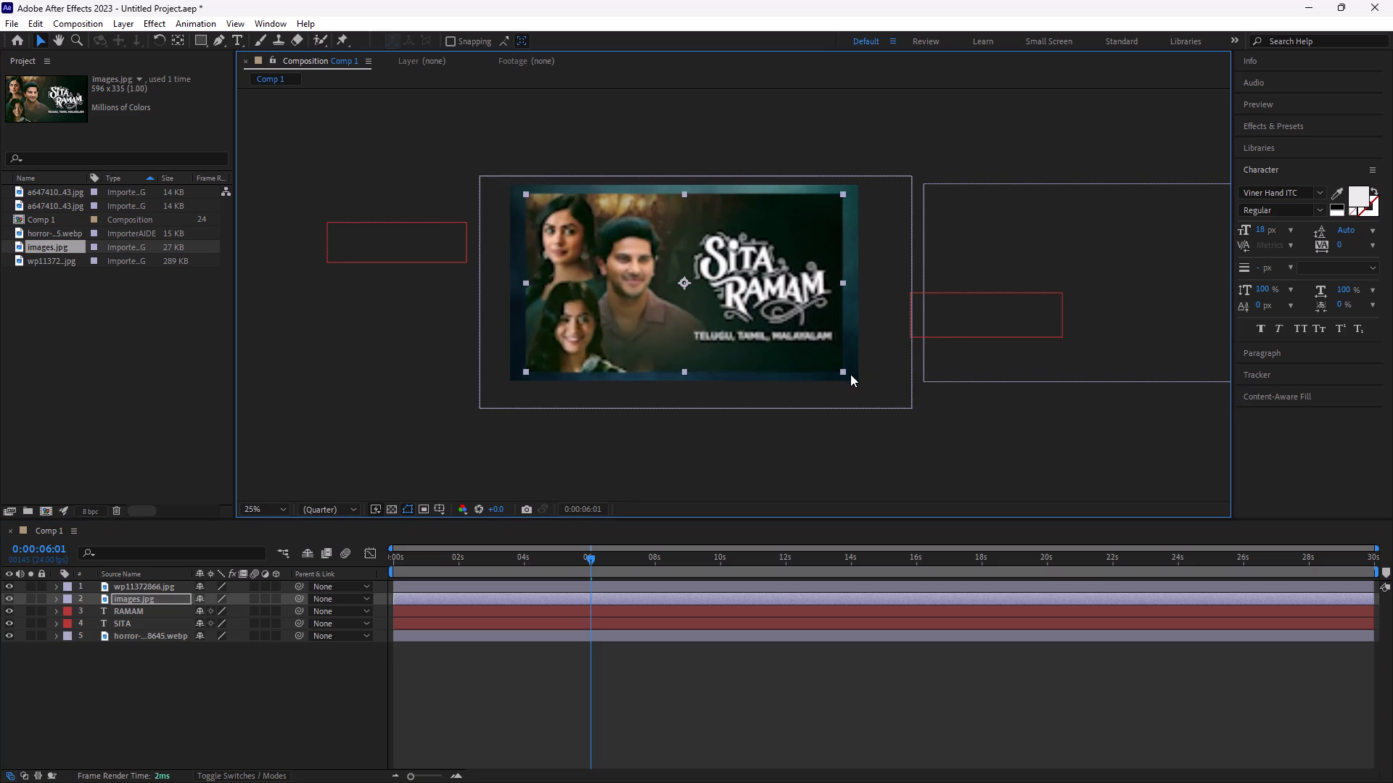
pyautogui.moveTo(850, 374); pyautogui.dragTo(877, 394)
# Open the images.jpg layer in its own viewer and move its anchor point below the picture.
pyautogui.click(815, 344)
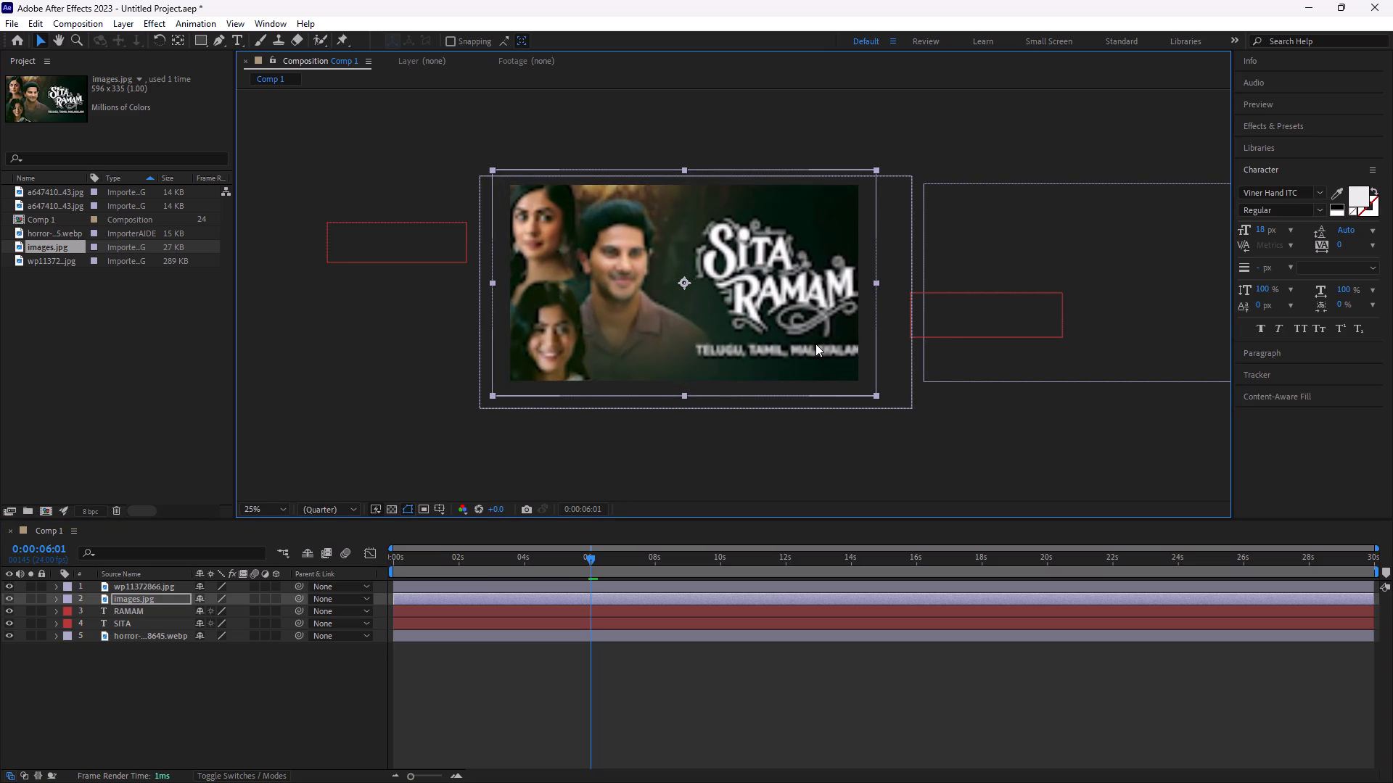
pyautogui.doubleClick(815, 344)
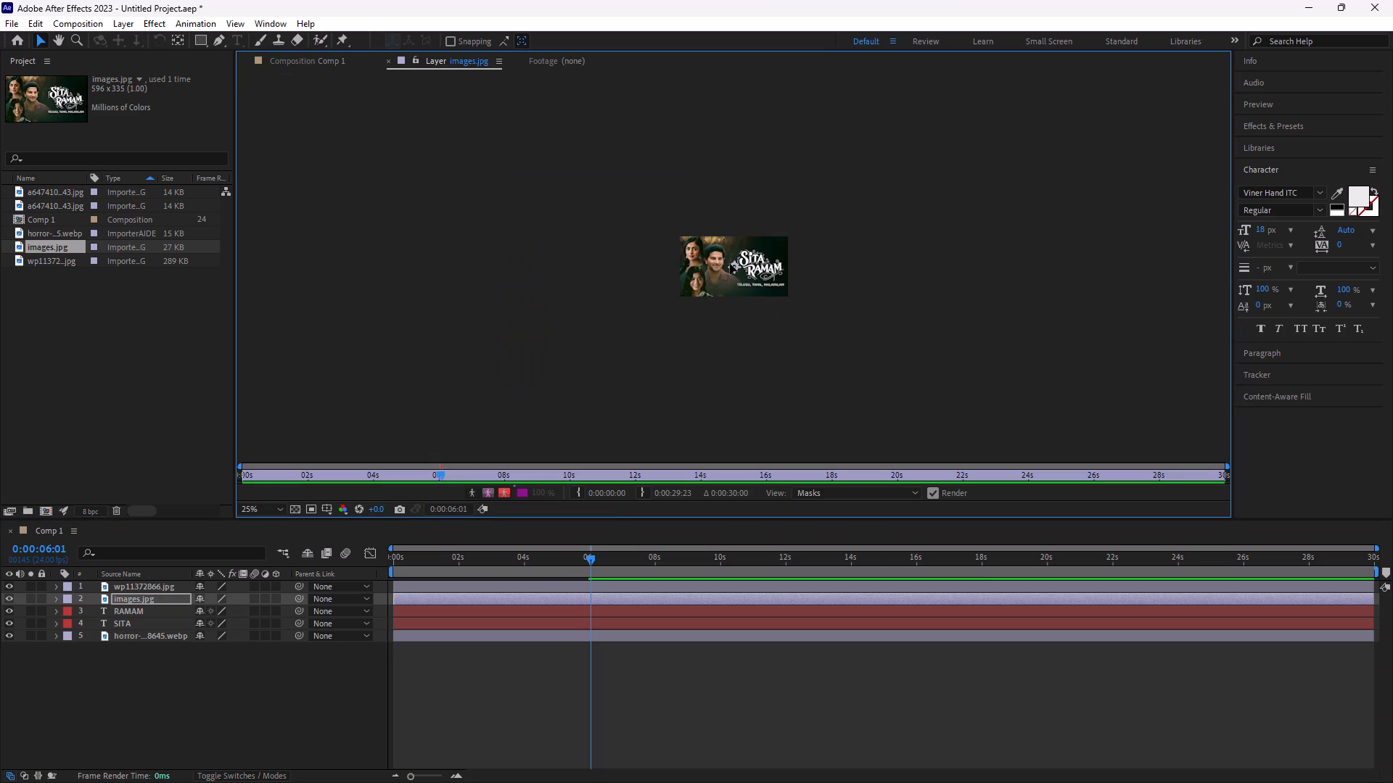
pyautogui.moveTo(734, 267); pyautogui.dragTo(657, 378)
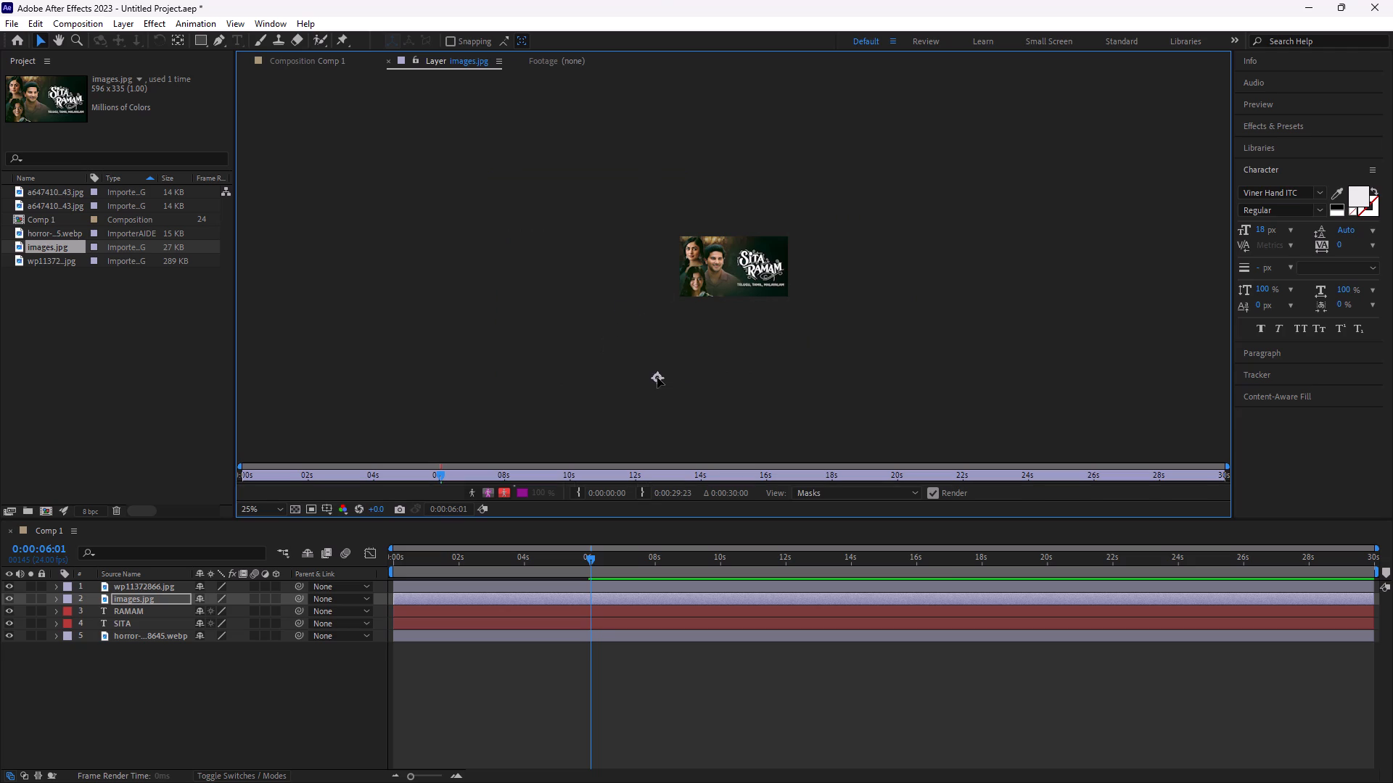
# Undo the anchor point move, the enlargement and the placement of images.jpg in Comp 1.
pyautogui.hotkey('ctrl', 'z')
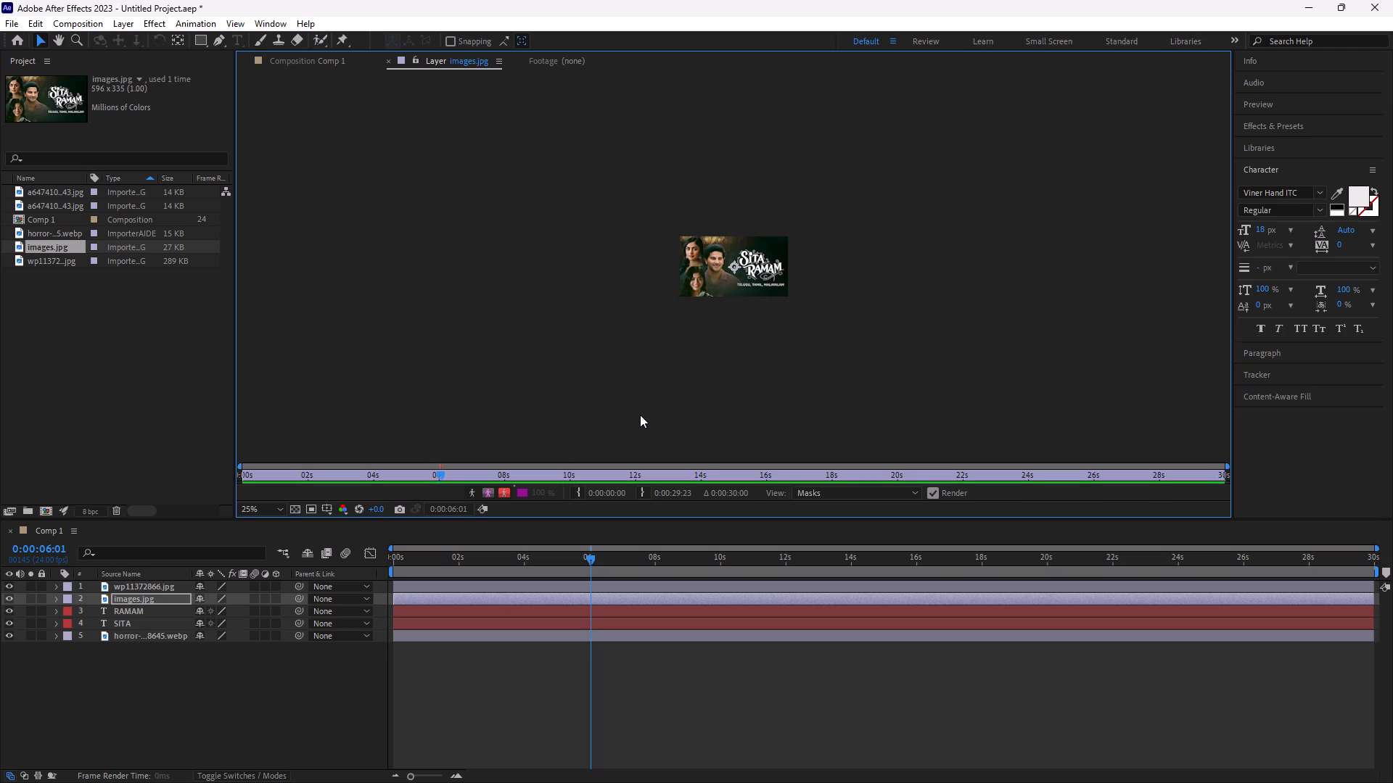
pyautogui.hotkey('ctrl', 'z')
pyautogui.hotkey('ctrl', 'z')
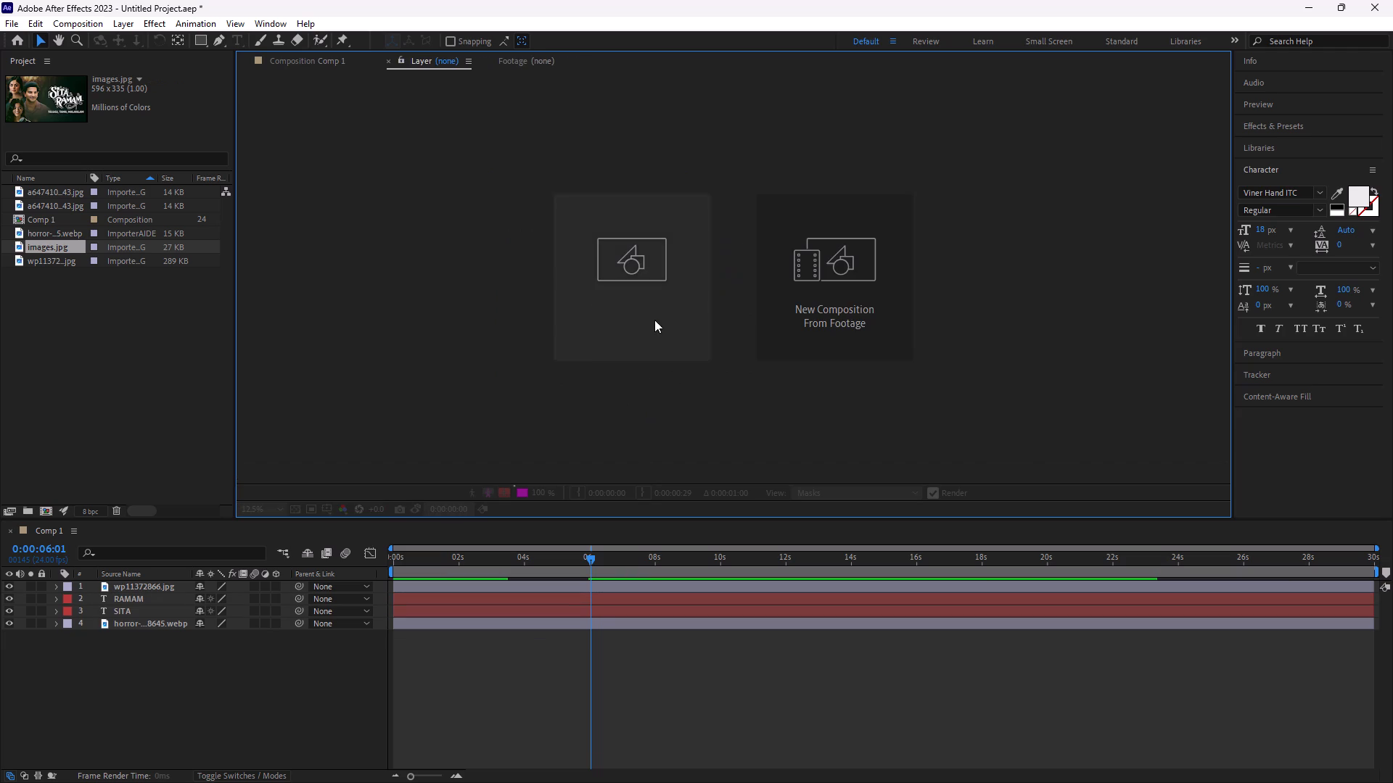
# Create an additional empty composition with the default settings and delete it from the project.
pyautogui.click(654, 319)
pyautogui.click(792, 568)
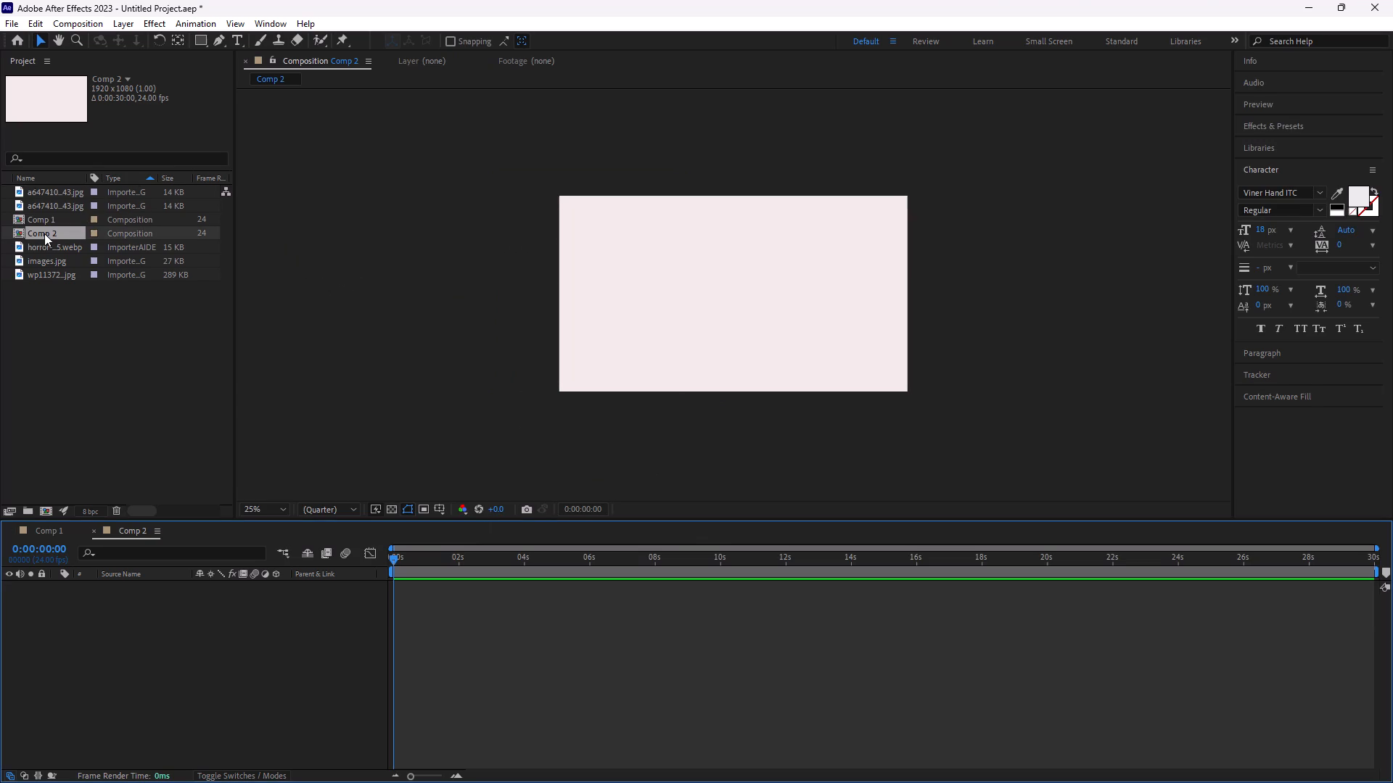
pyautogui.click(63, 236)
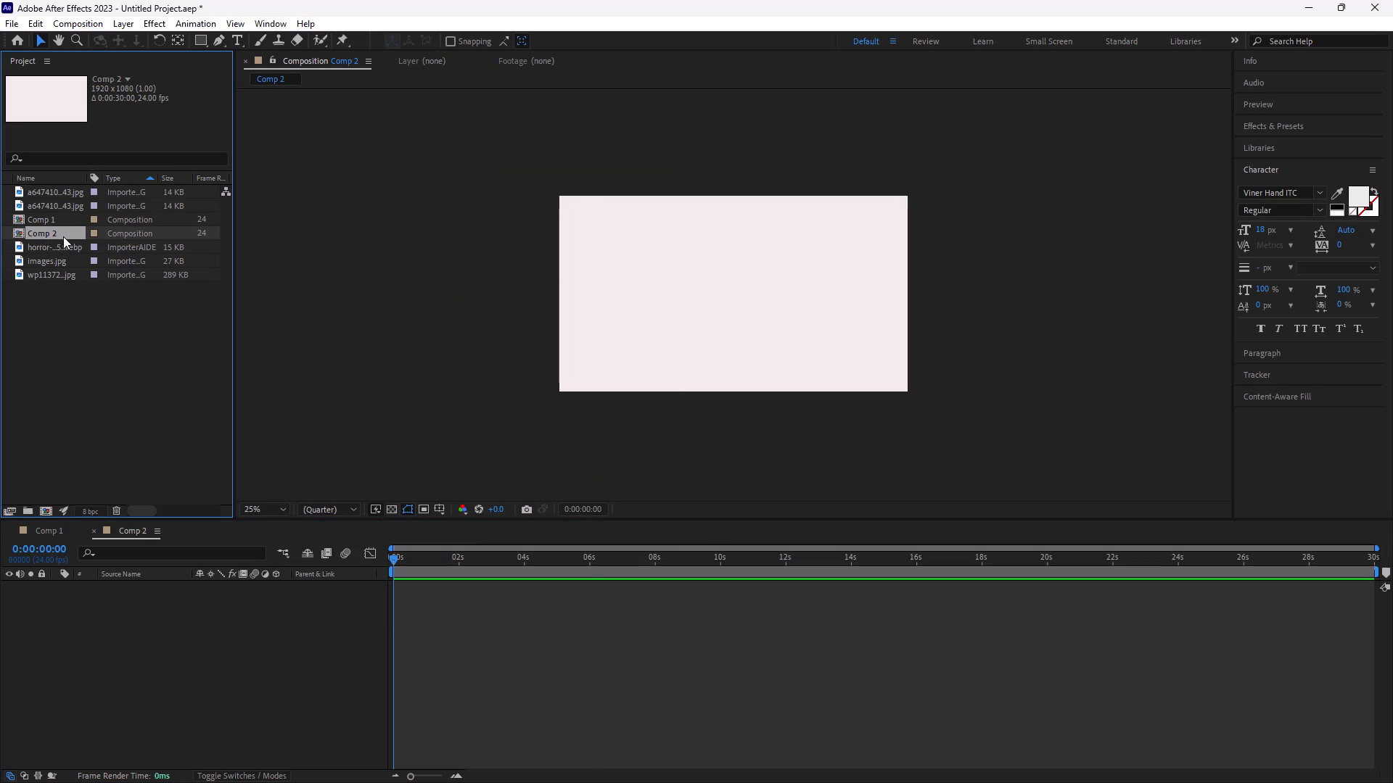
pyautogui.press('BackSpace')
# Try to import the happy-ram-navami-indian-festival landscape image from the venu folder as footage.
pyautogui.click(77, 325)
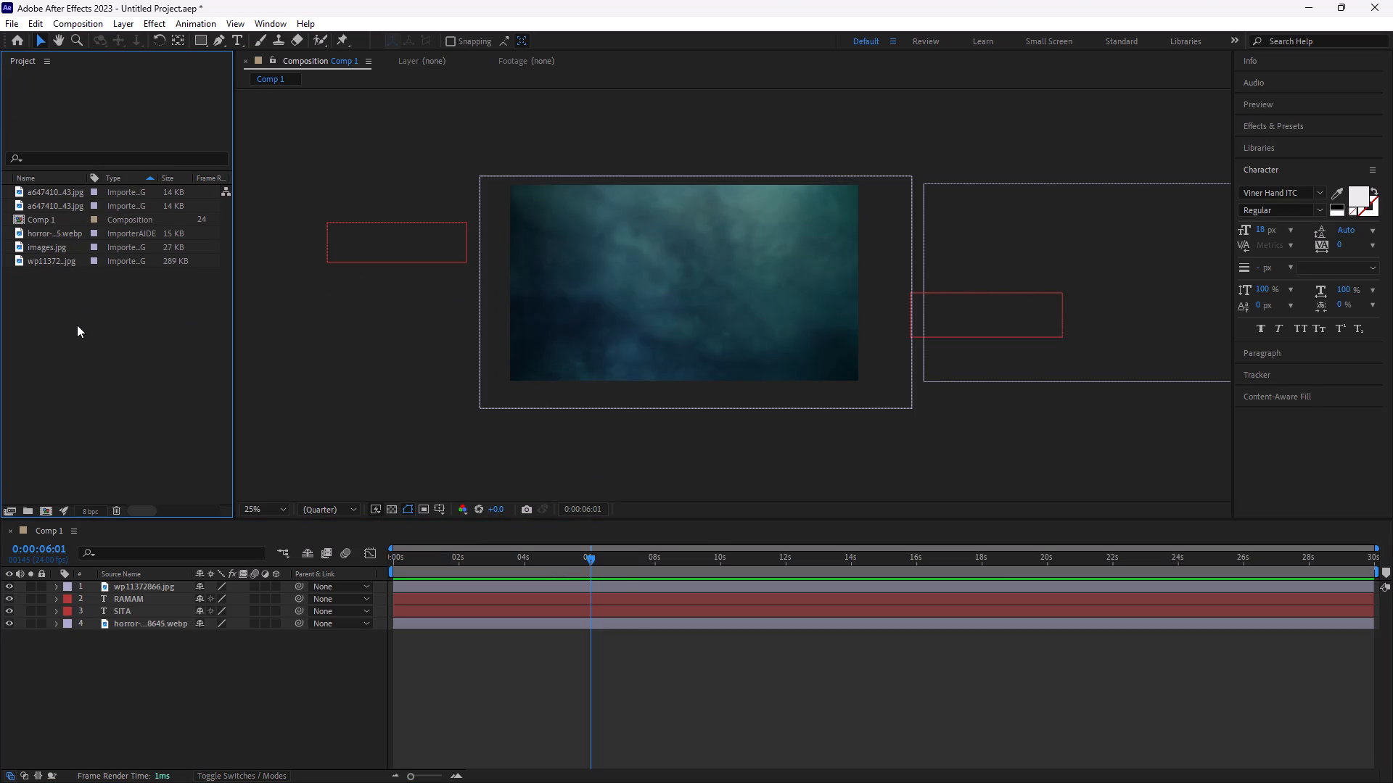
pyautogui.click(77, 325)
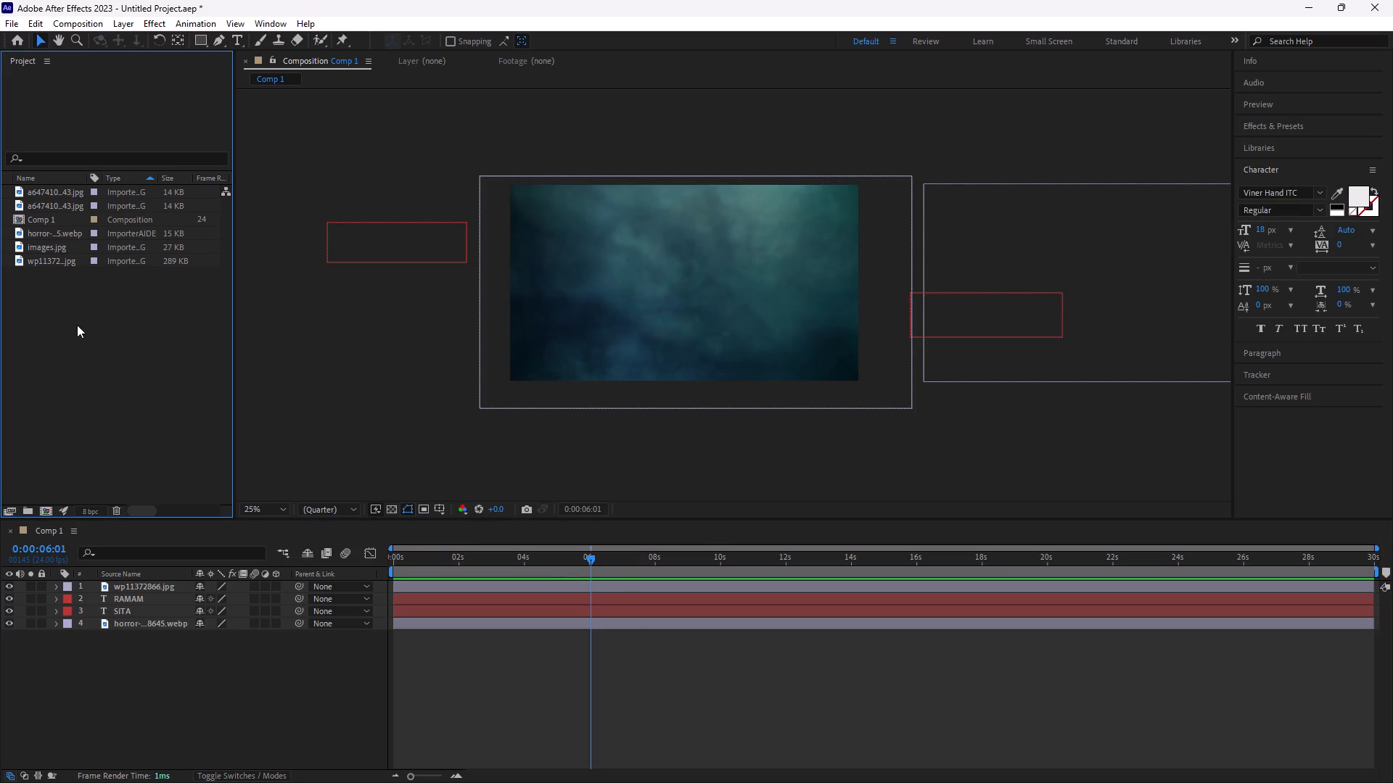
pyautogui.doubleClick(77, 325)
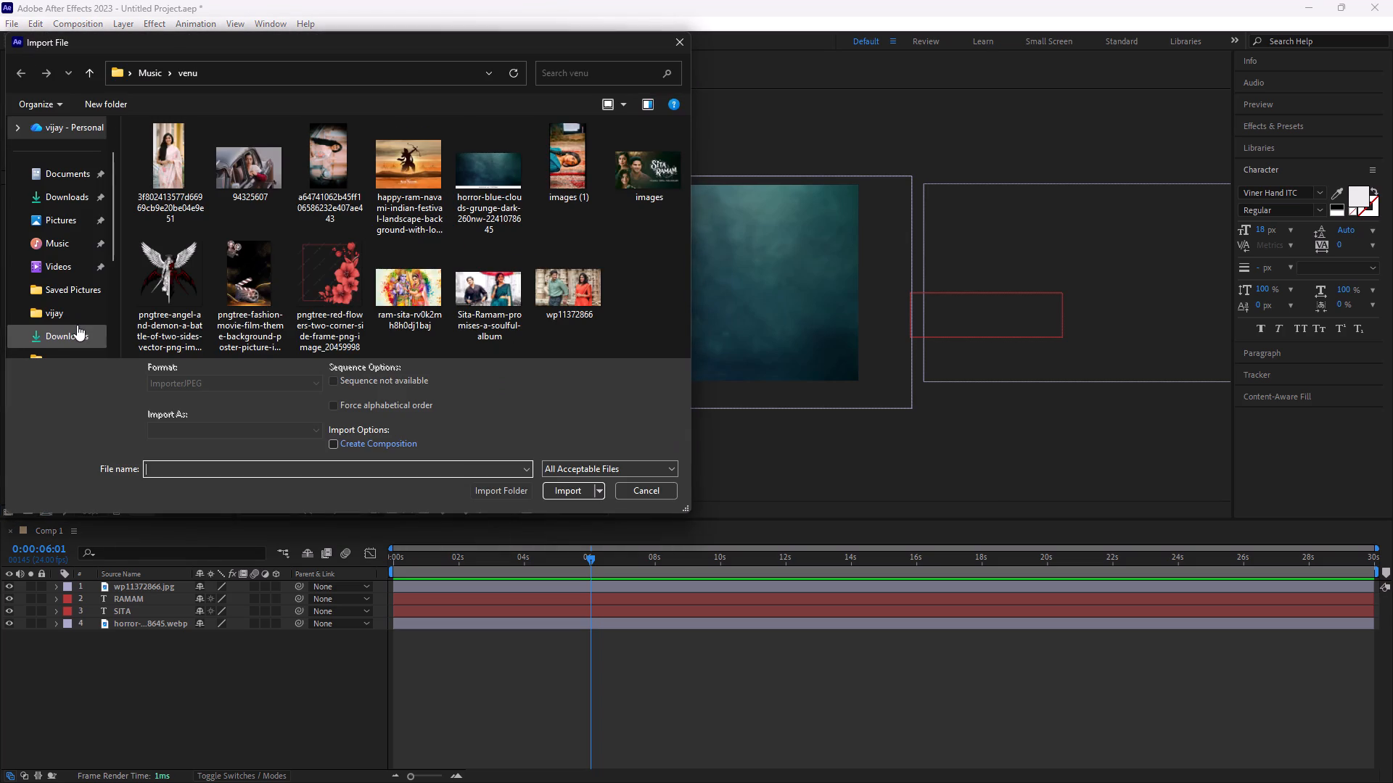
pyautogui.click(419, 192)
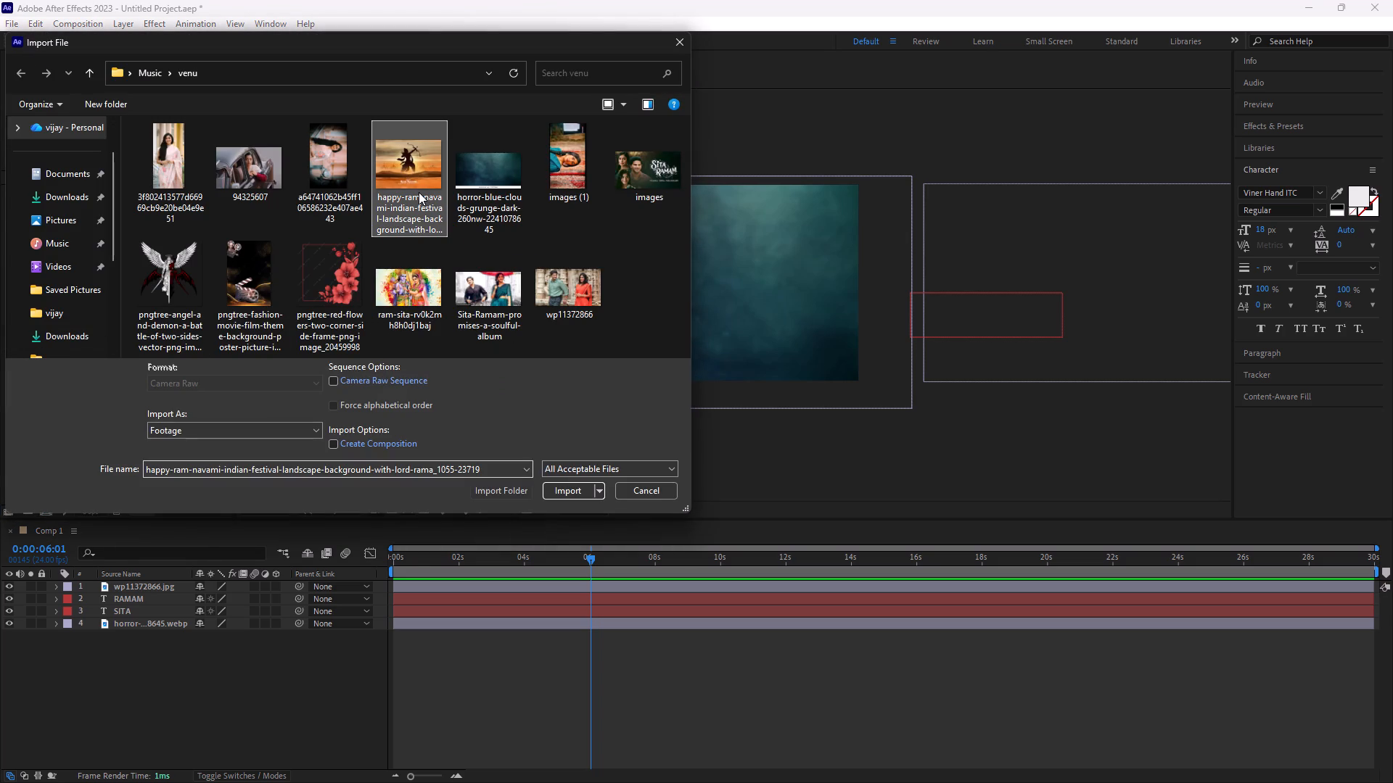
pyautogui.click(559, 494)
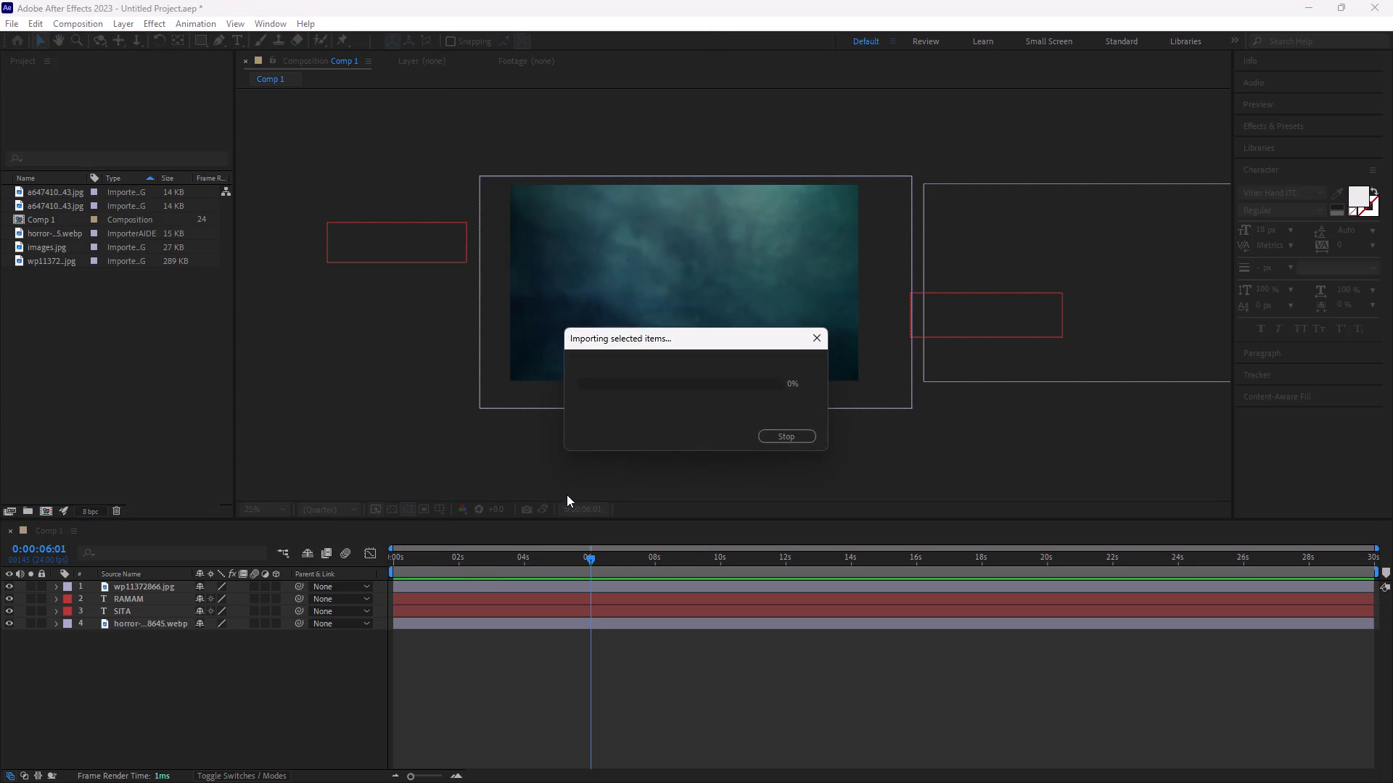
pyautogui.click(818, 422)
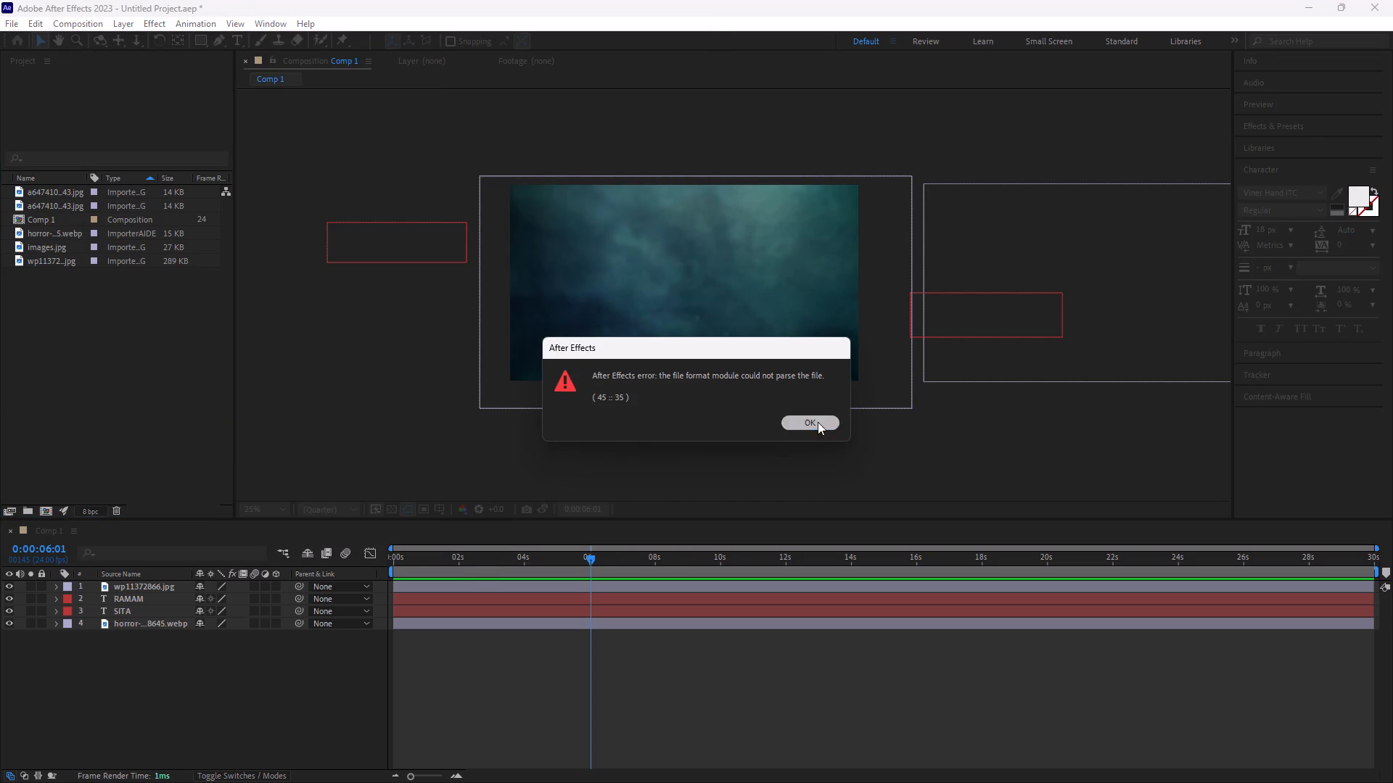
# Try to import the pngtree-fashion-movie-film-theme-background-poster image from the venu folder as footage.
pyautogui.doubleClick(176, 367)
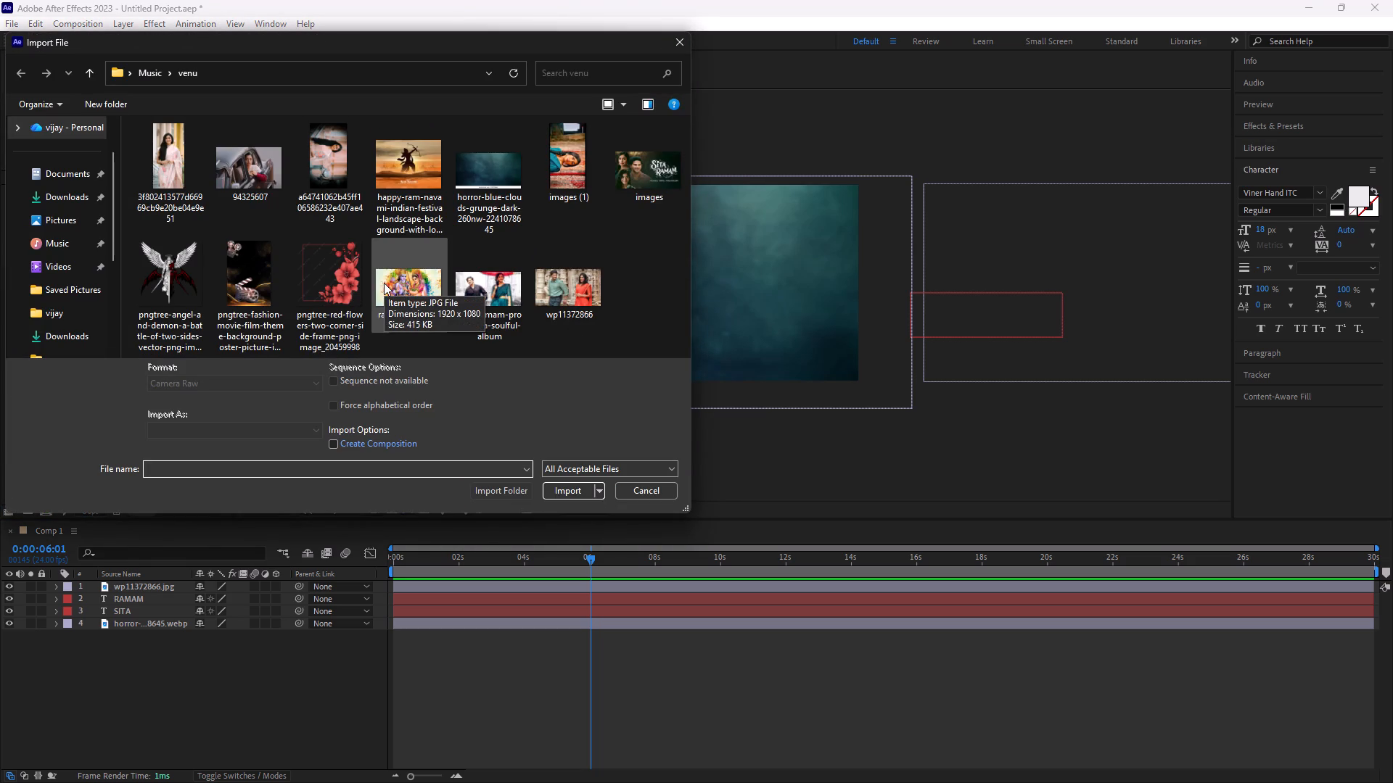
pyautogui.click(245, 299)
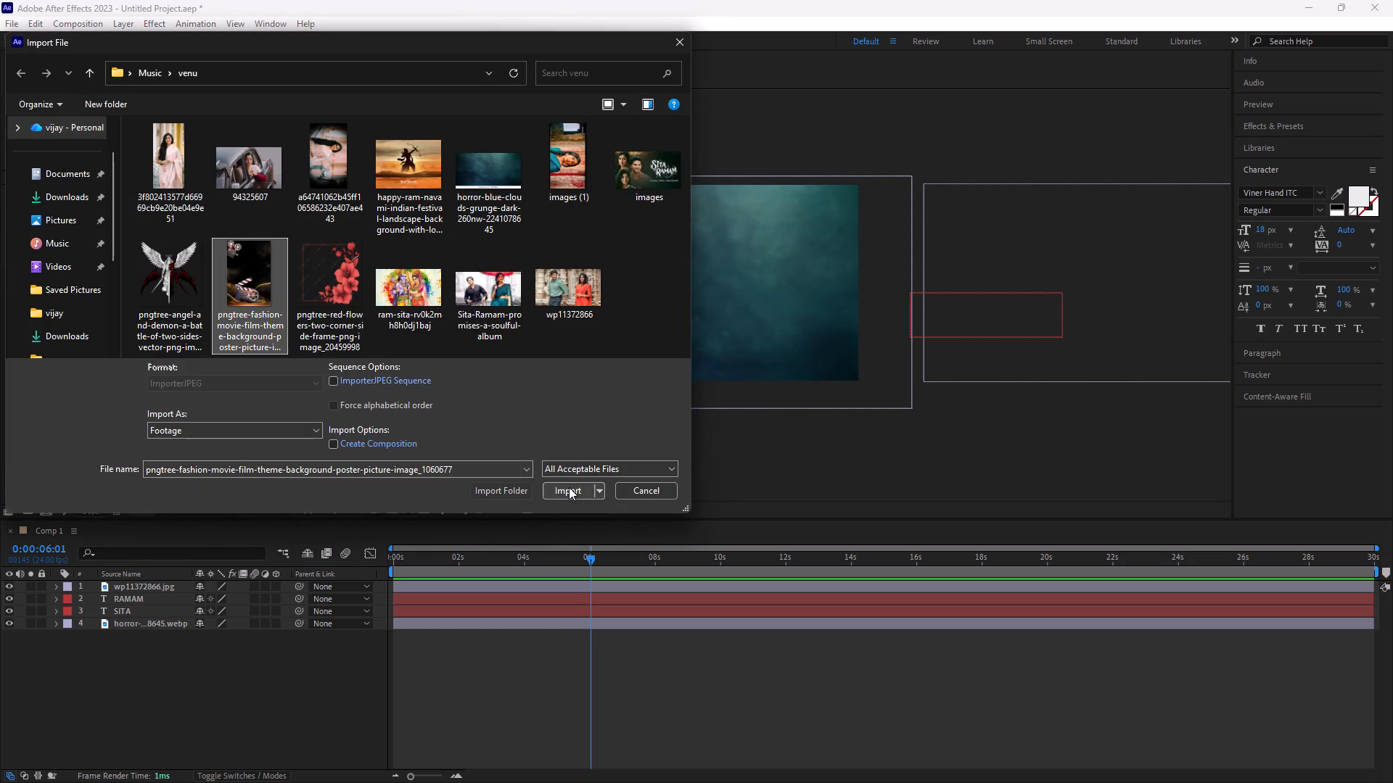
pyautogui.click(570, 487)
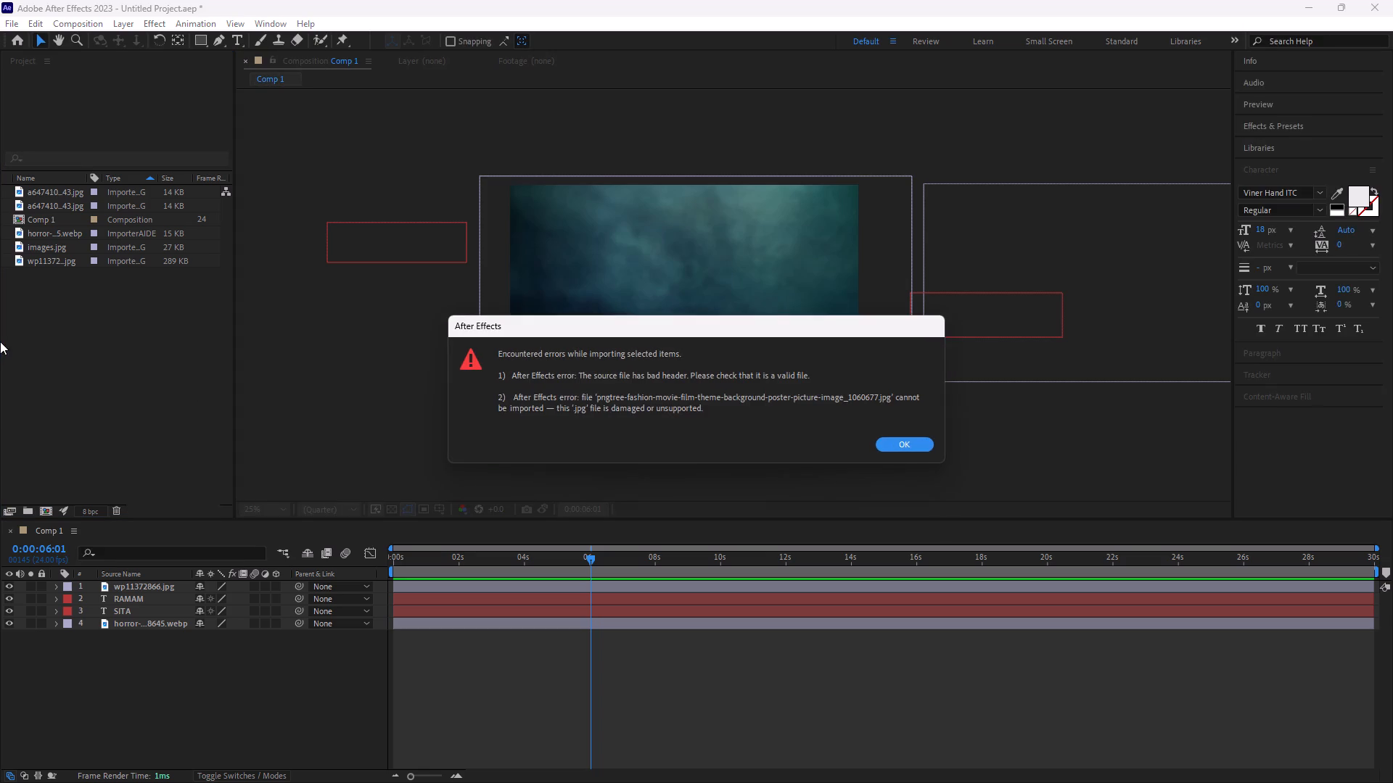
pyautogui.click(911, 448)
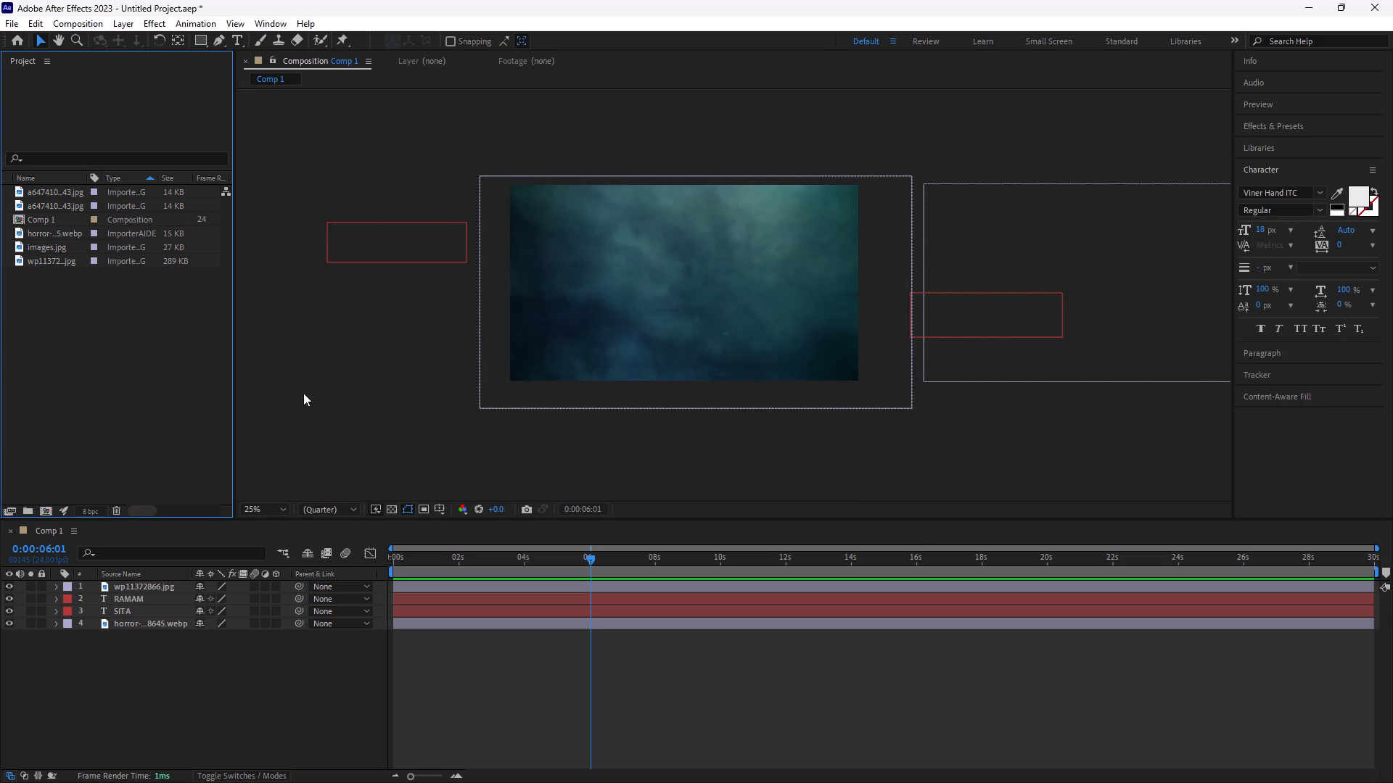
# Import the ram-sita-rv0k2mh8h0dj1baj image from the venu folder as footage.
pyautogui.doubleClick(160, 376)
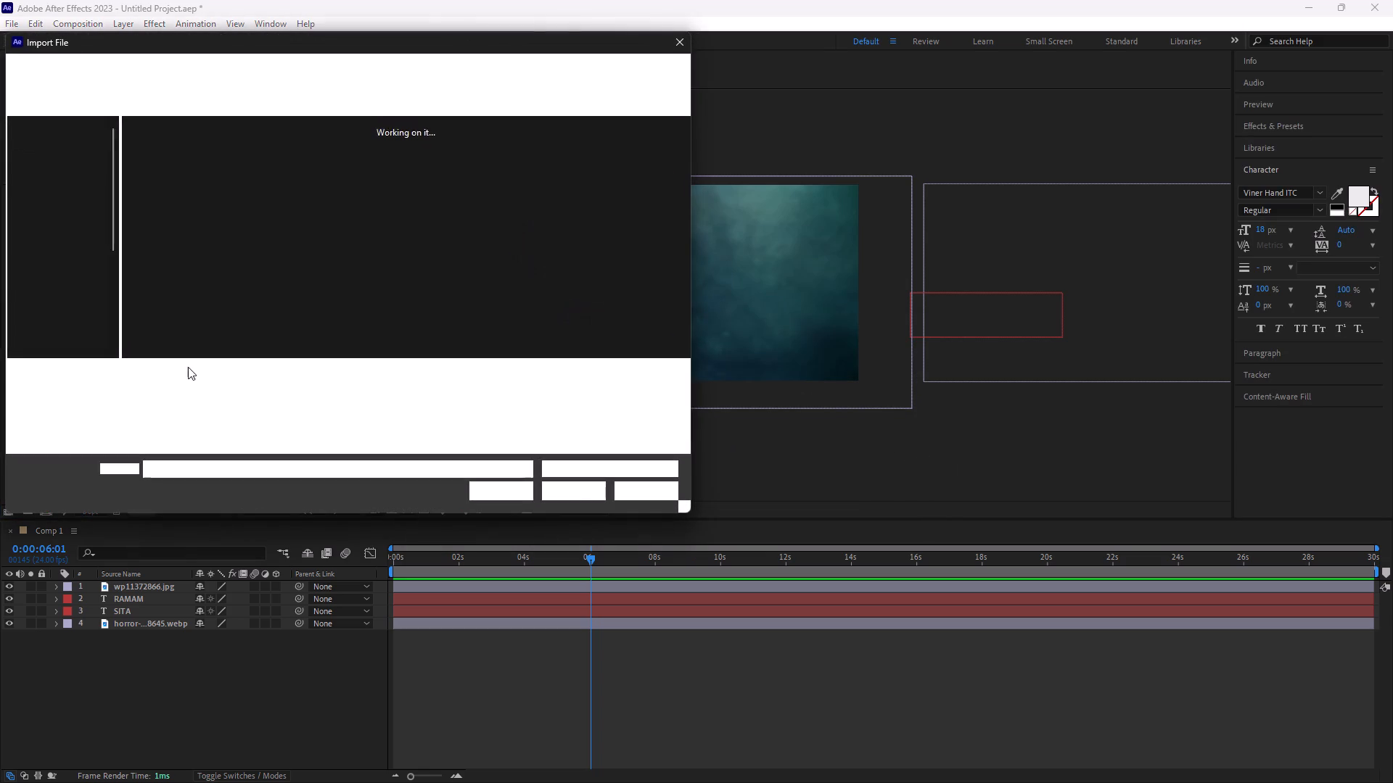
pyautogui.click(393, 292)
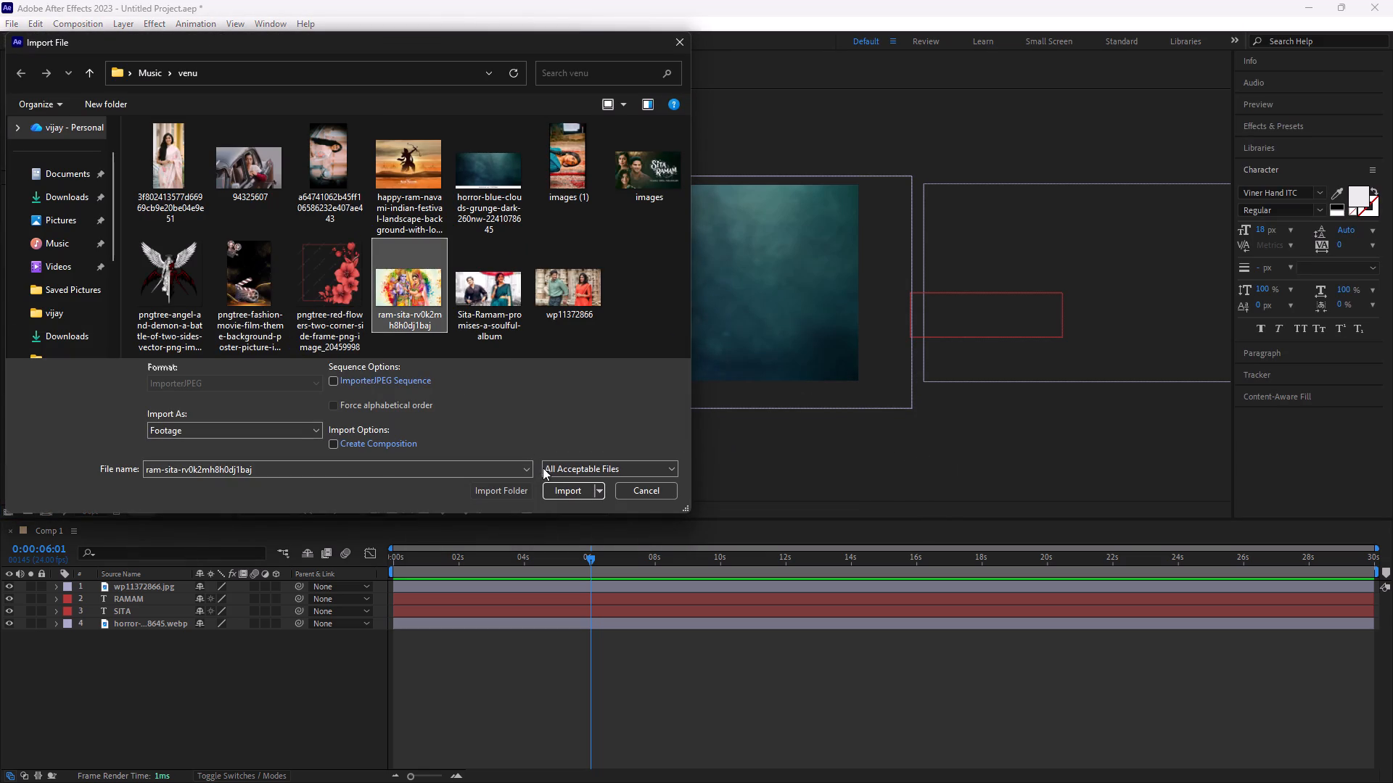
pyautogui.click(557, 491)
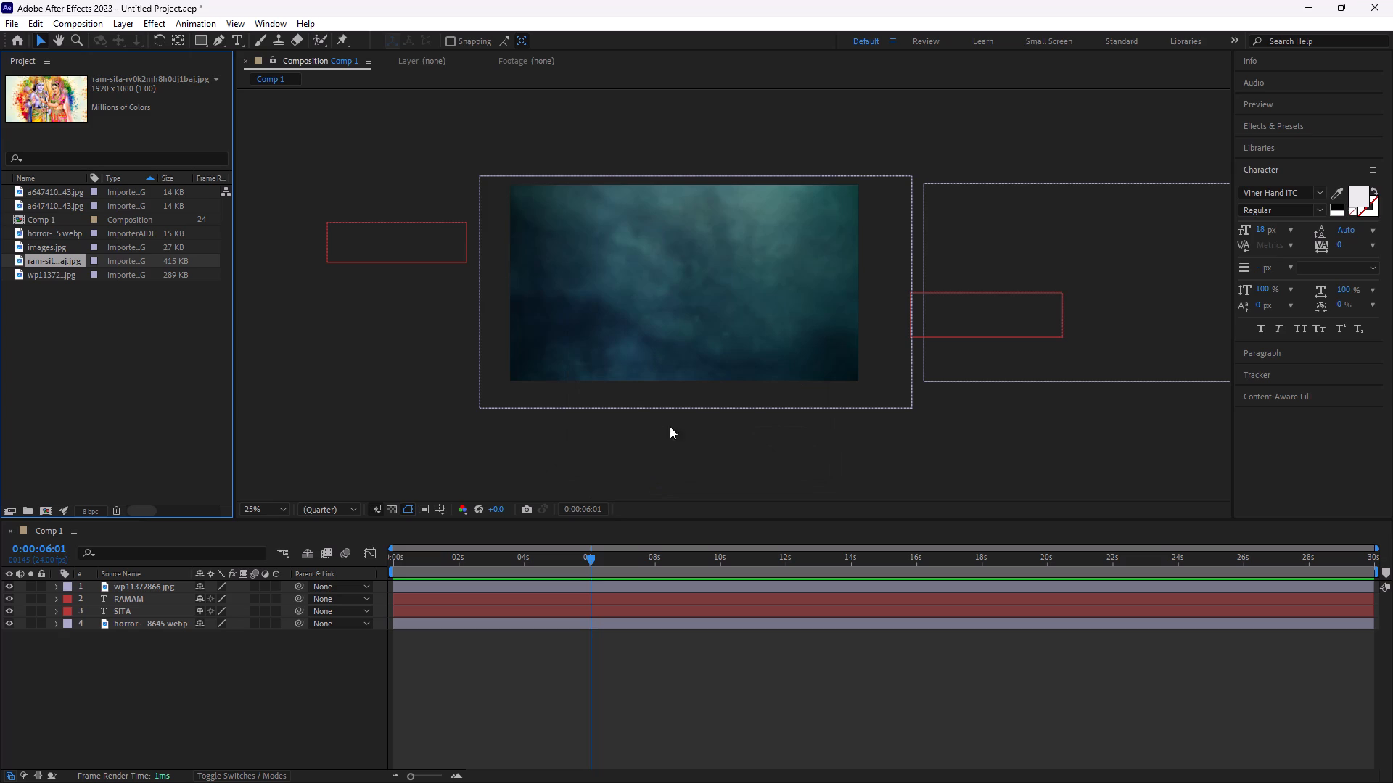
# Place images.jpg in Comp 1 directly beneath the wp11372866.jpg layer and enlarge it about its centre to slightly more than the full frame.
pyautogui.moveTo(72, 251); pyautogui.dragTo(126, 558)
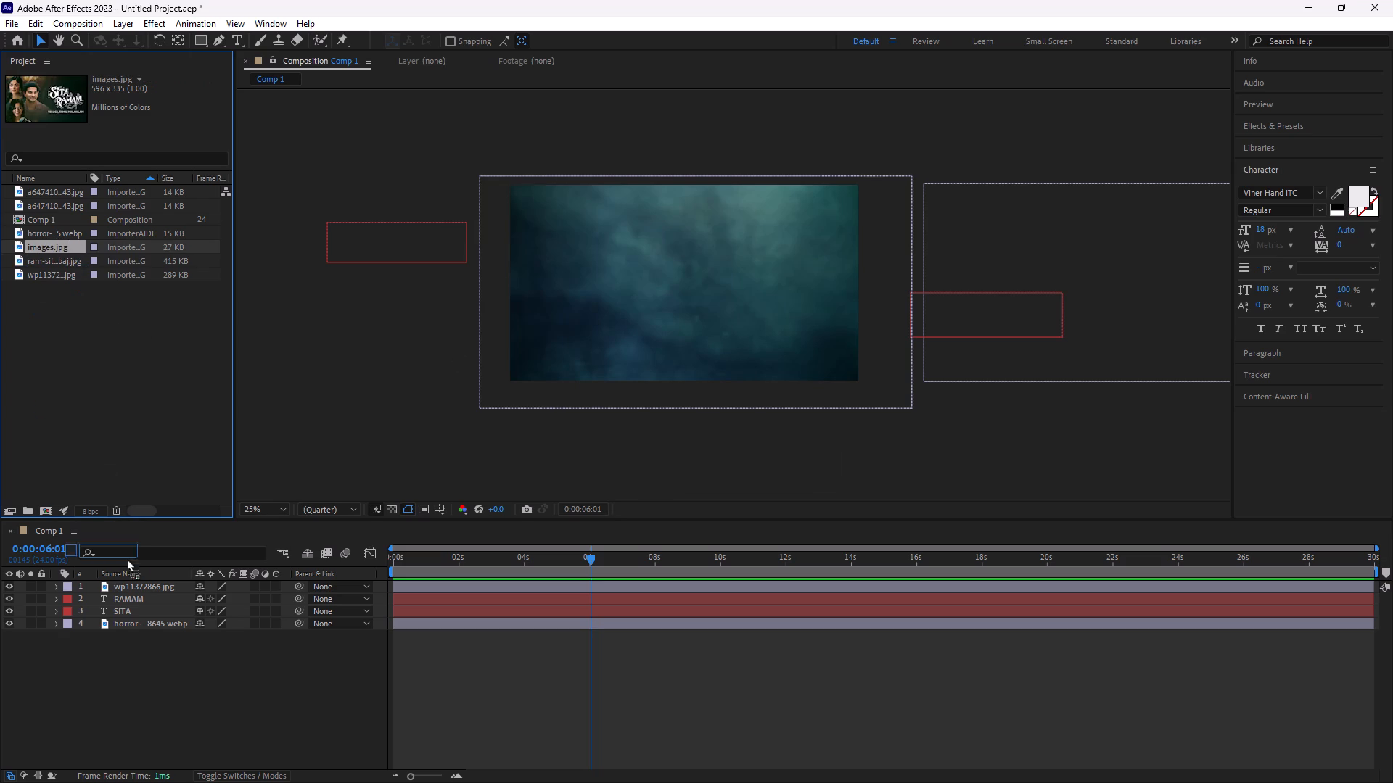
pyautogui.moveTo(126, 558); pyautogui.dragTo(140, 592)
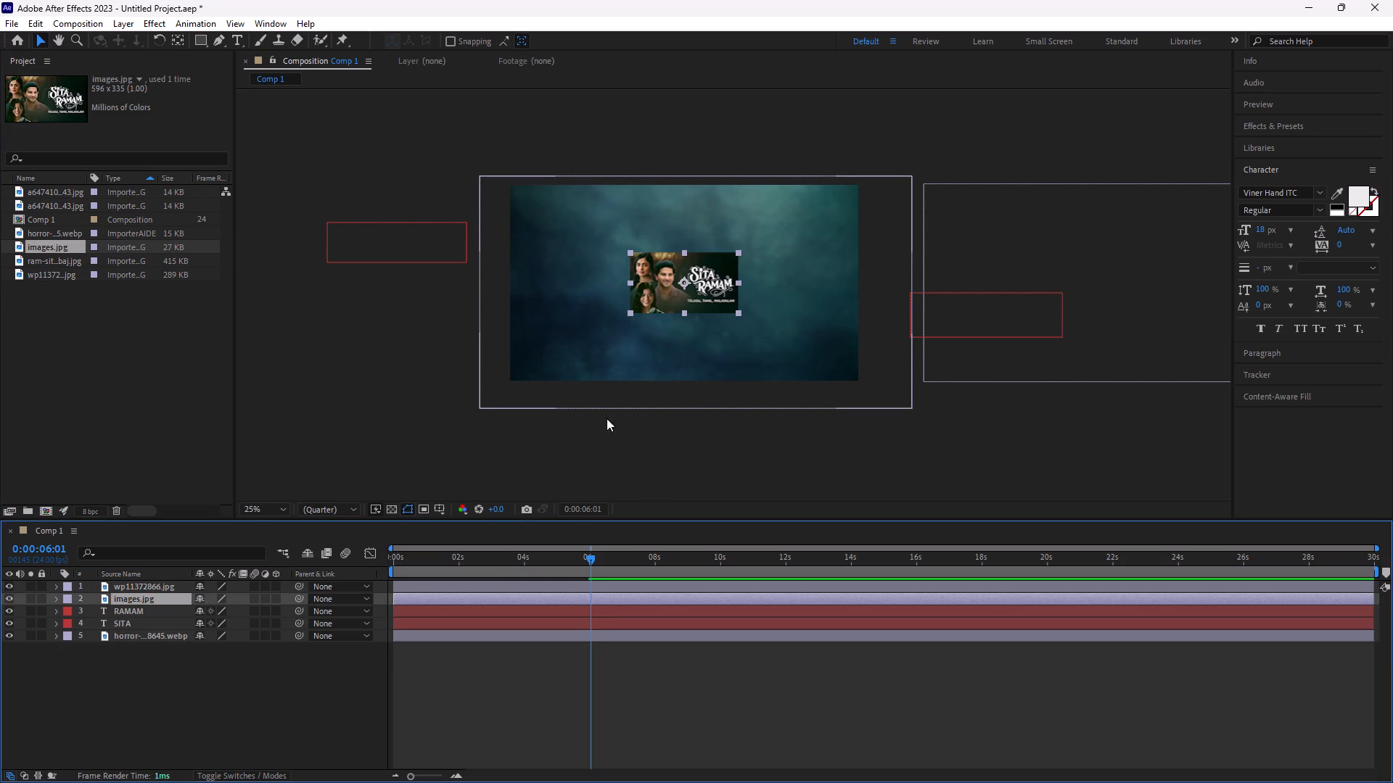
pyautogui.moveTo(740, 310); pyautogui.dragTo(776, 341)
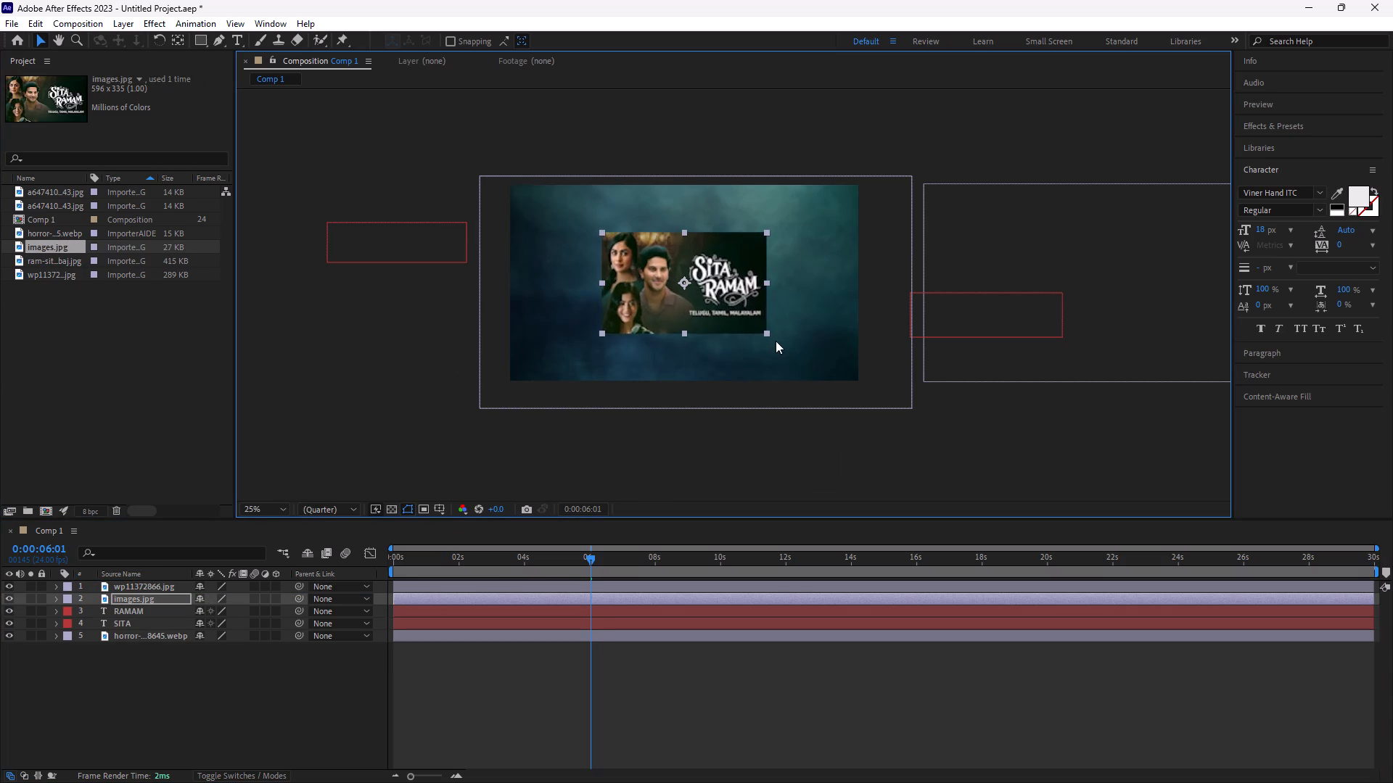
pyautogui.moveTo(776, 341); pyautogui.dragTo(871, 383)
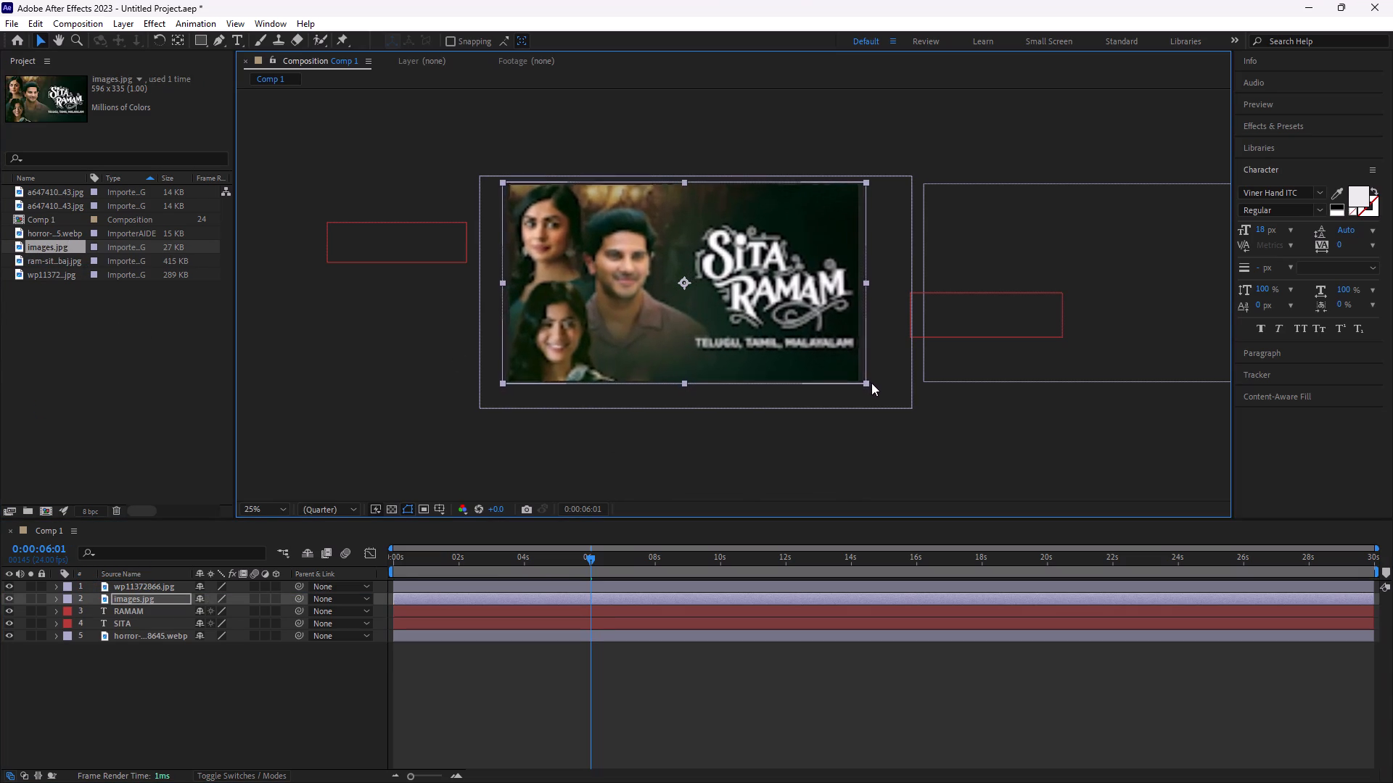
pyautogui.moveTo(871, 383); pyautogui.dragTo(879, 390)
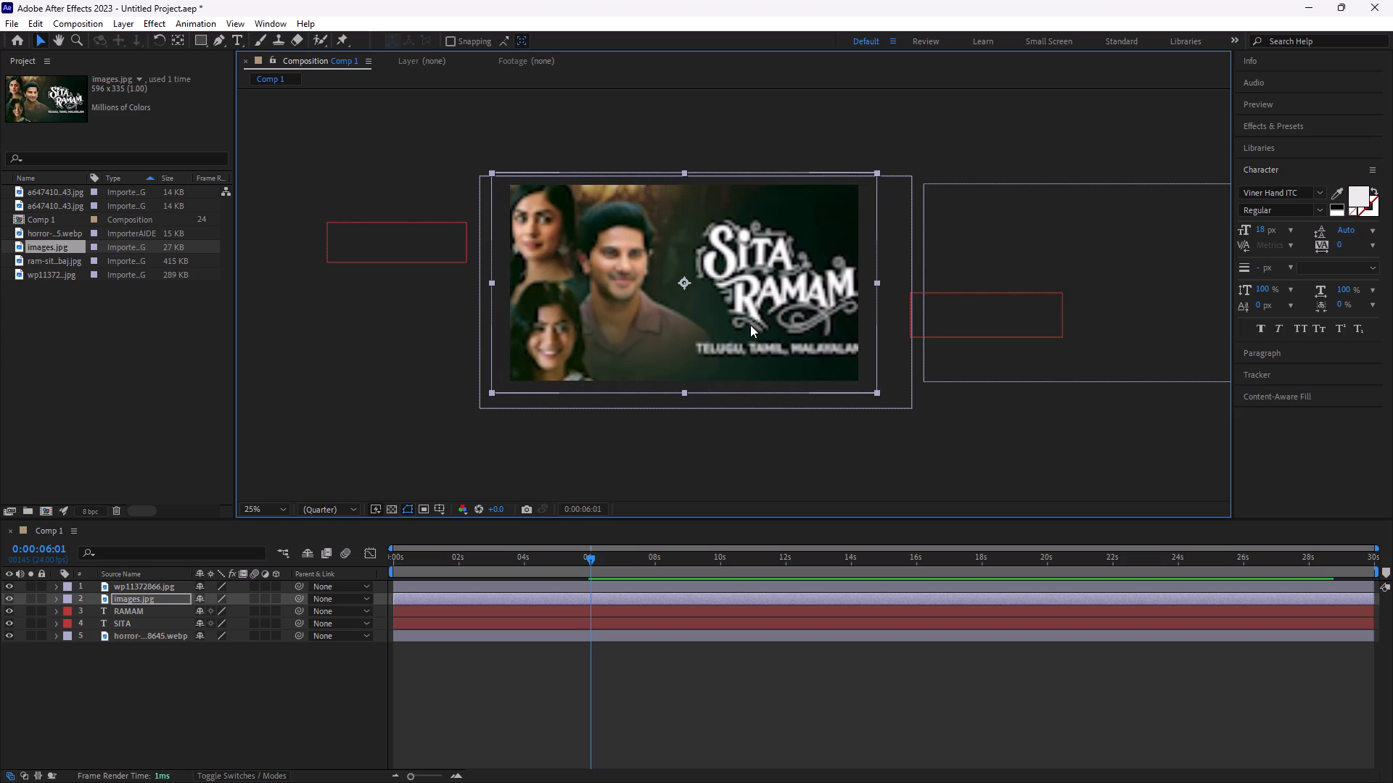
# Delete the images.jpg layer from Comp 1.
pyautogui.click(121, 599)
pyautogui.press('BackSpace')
# Delete the unused images.jpg footage from the project.
pyautogui.click(144, 579)
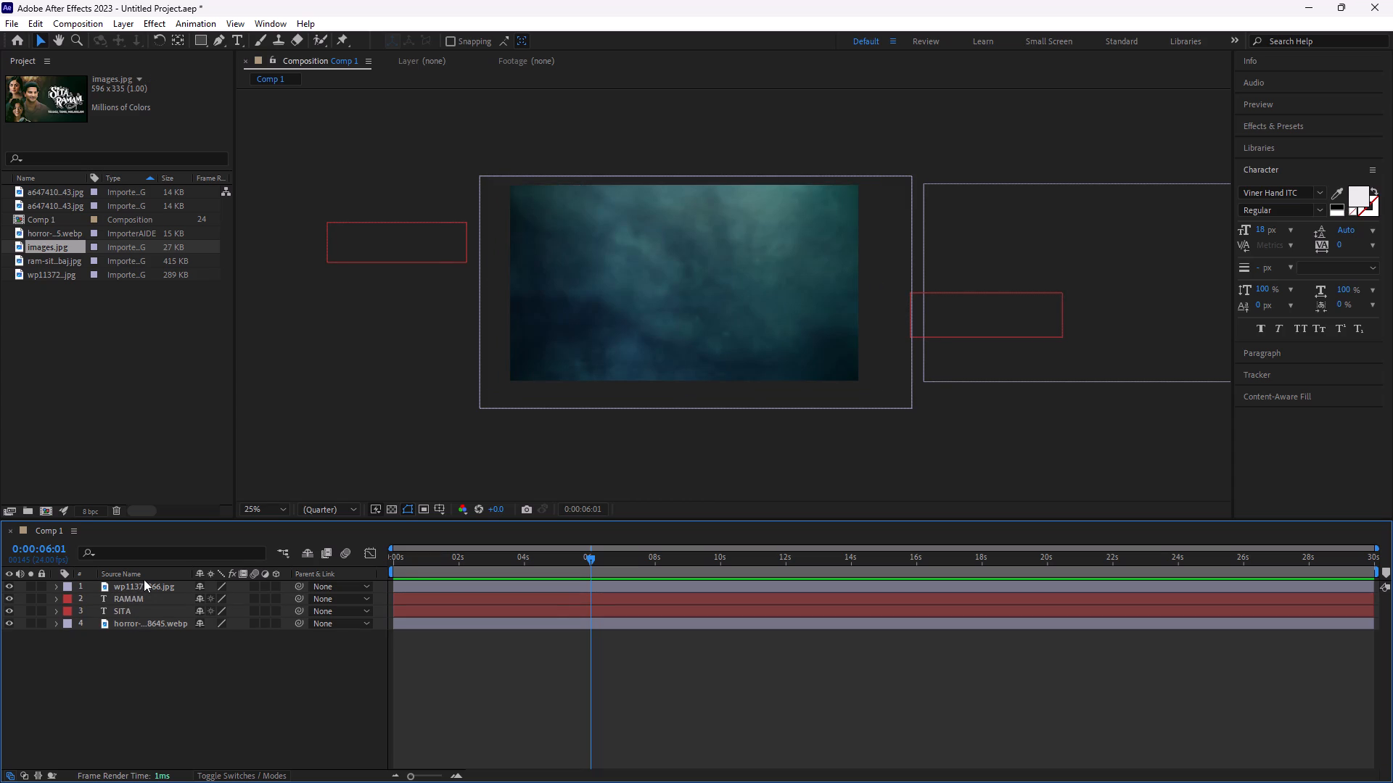
pyautogui.click(145, 585)
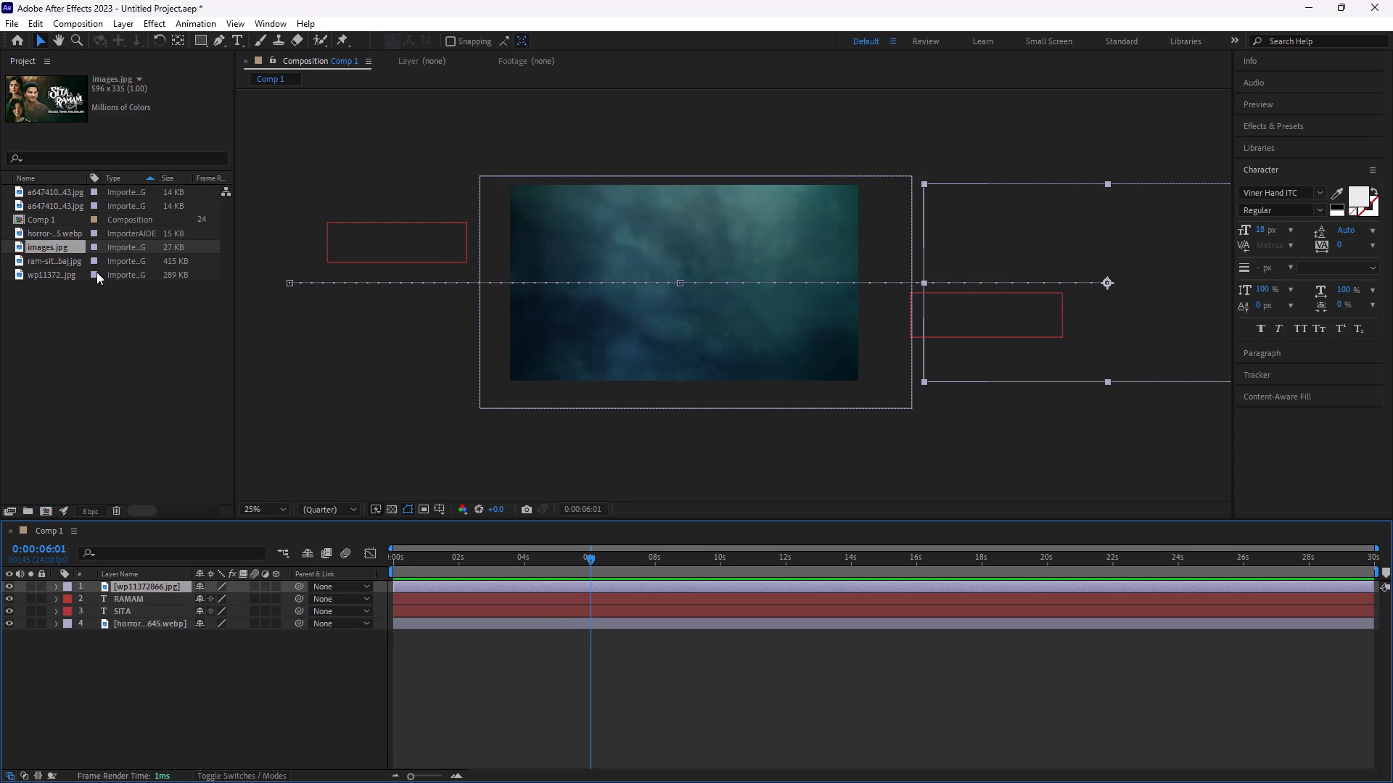
pyautogui.click(87, 246)
pyautogui.click(63, 243)
pyautogui.press('BackSpace')
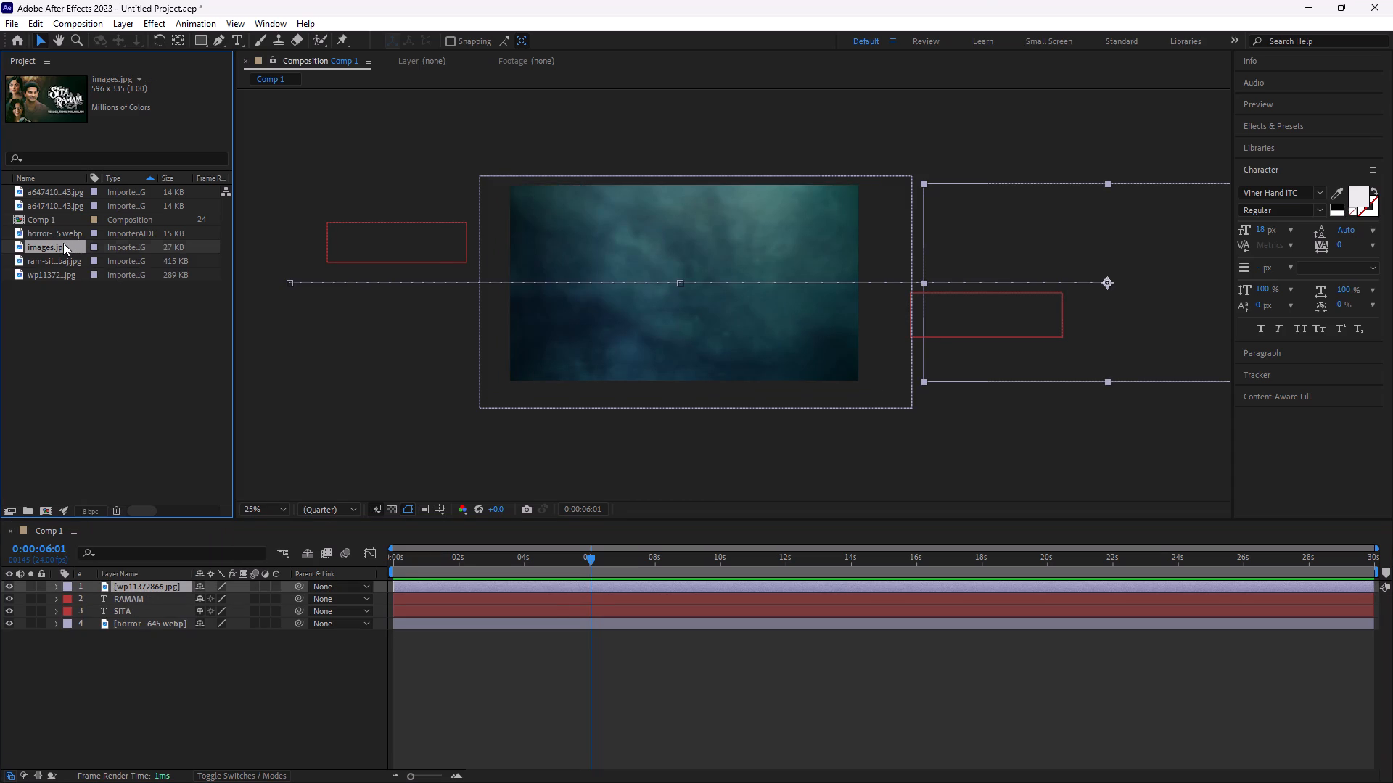
# Review the previews and usage of Comp 1 and the remaining footage items in the project.
pyautogui.click(54, 243)
pyautogui.click(56, 236)
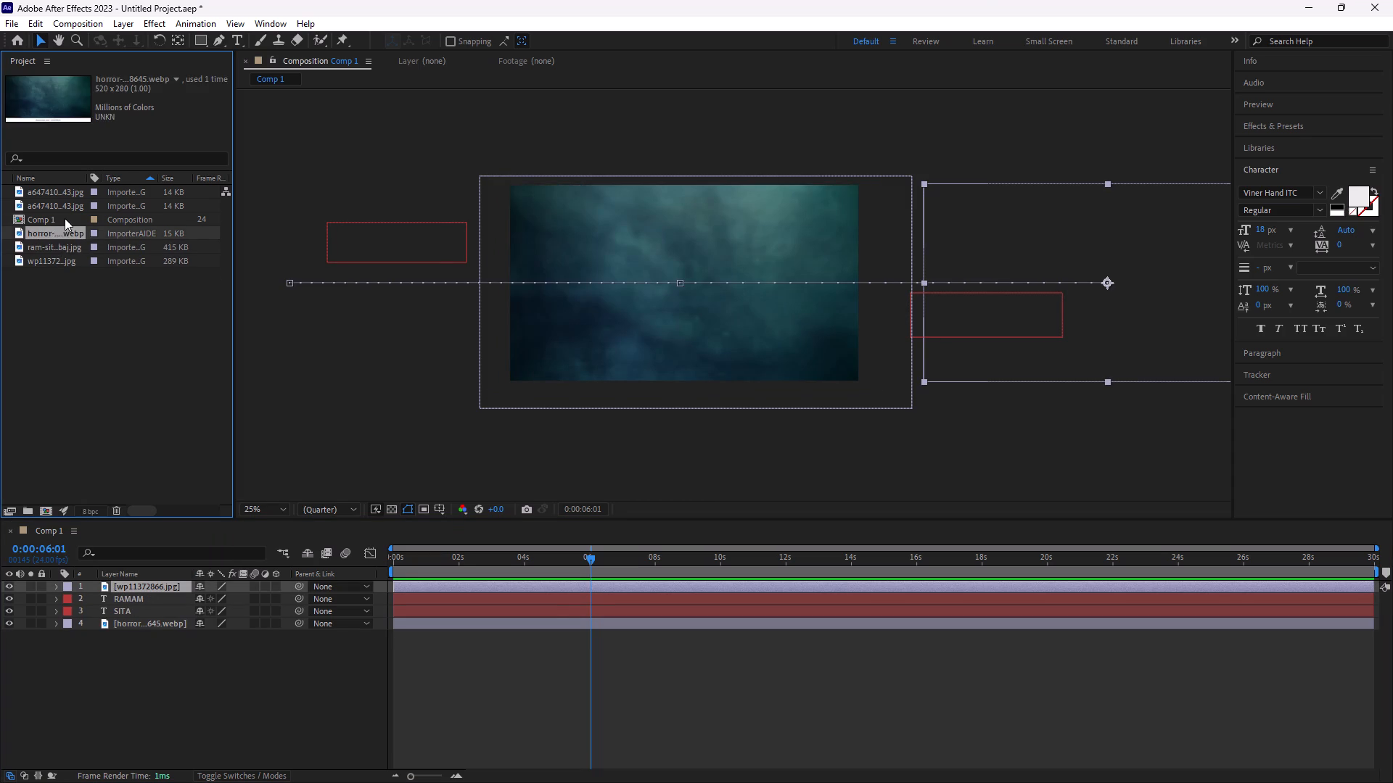
pyautogui.click(65, 218)
pyautogui.click(73, 203)
pyautogui.click(67, 221)
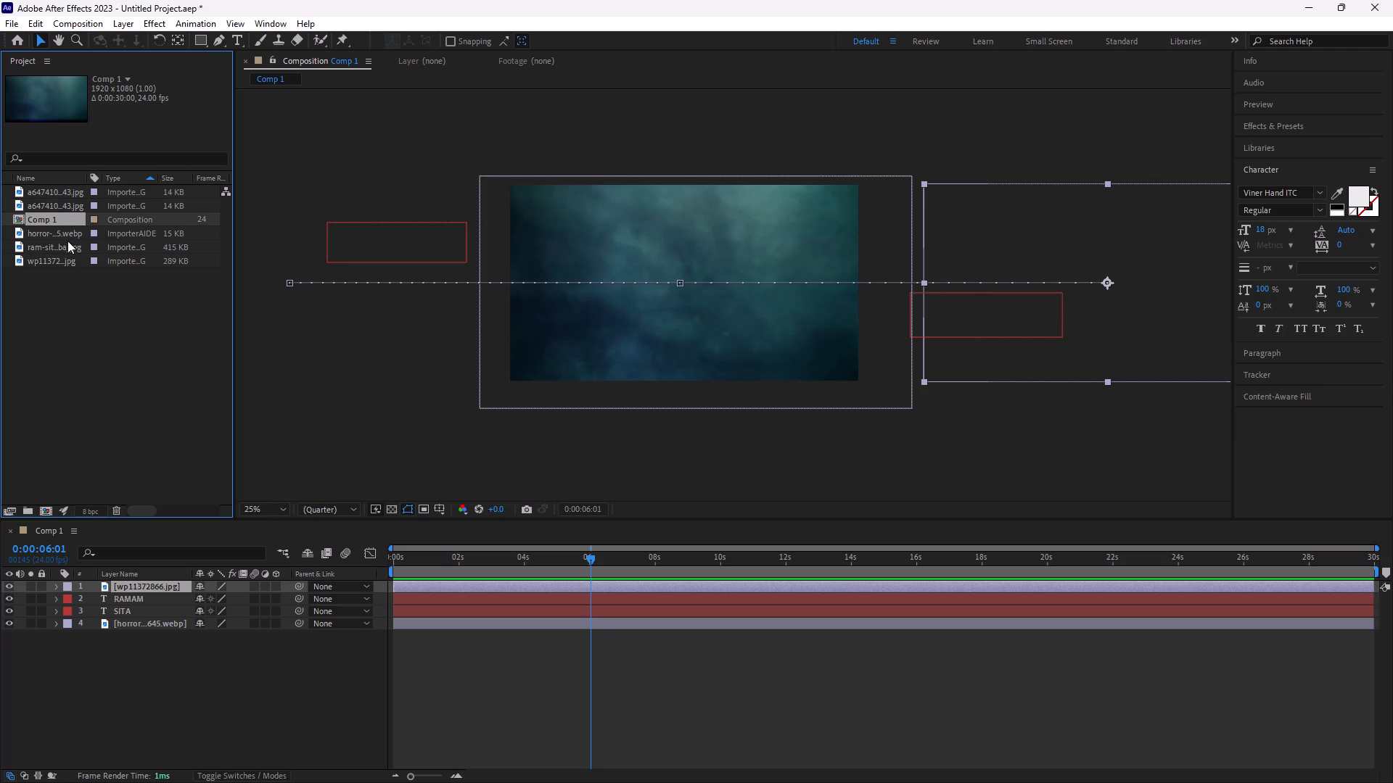
pyautogui.click(67, 241)
pyautogui.click(69, 237)
pyautogui.click(71, 225)
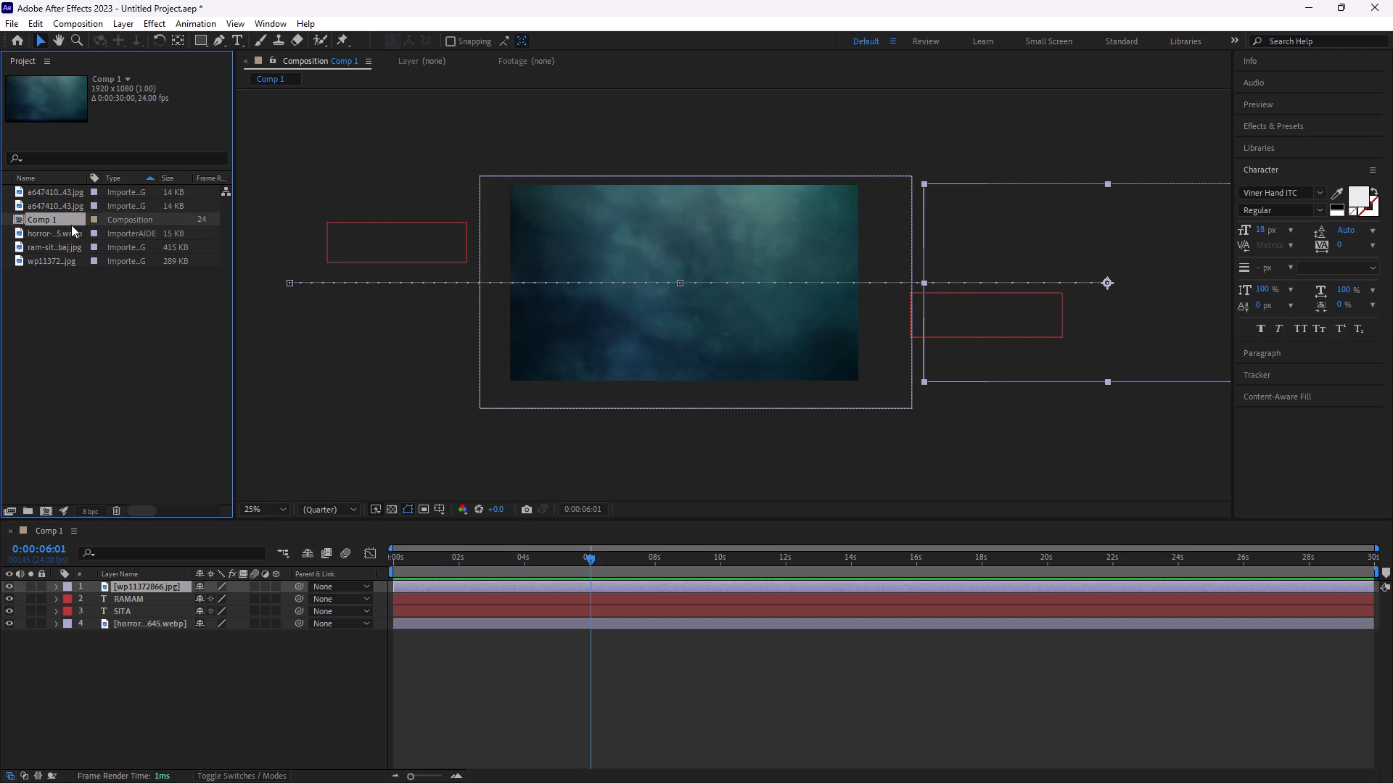
pyautogui.click(73, 233)
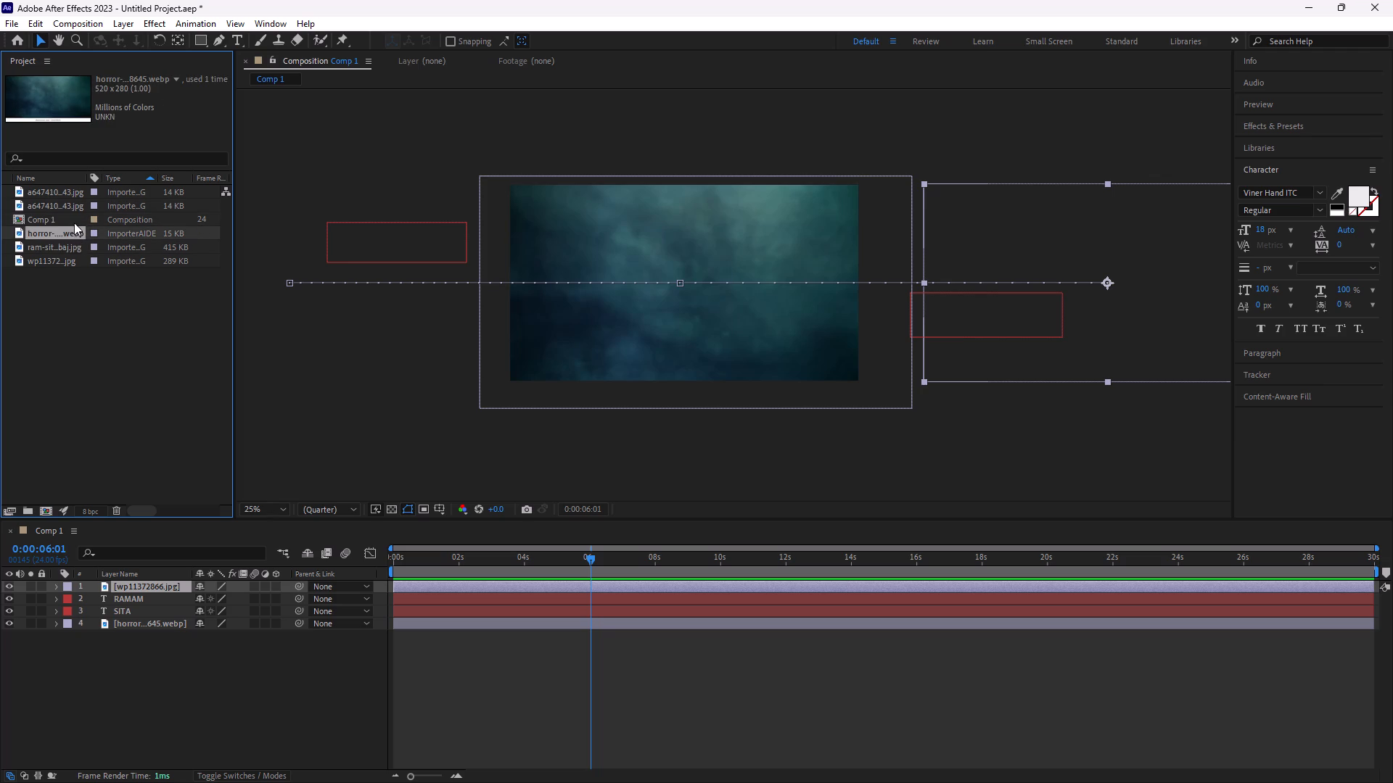
pyautogui.click(74, 223)
# Delete both copies of the a647410…43.jpg footage from the project.
pyautogui.click(77, 208)
pyautogui.click(86, 196)
pyautogui.click(83, 203)
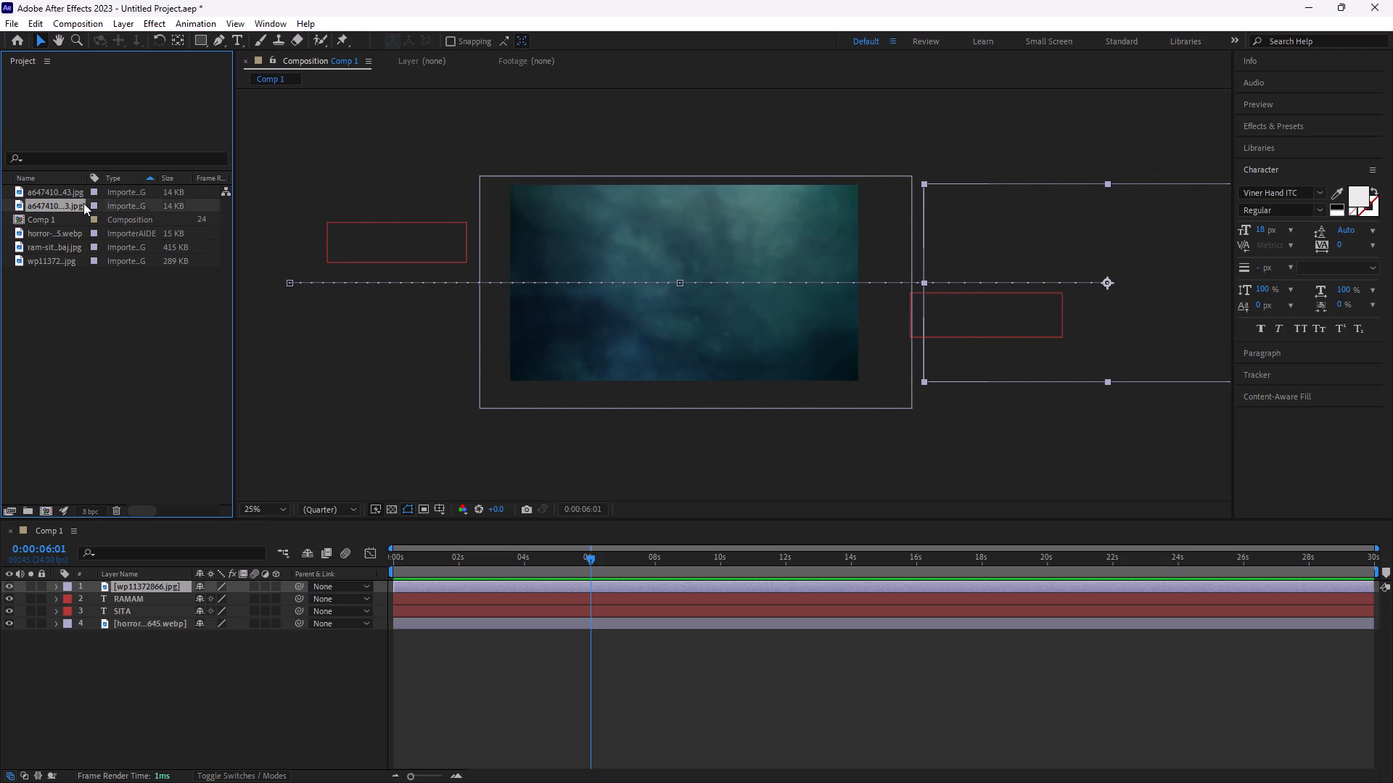
pyautogui.press('BackSpace')
pyautogui.click(59, 199)
pyautogui.click(62, 194)
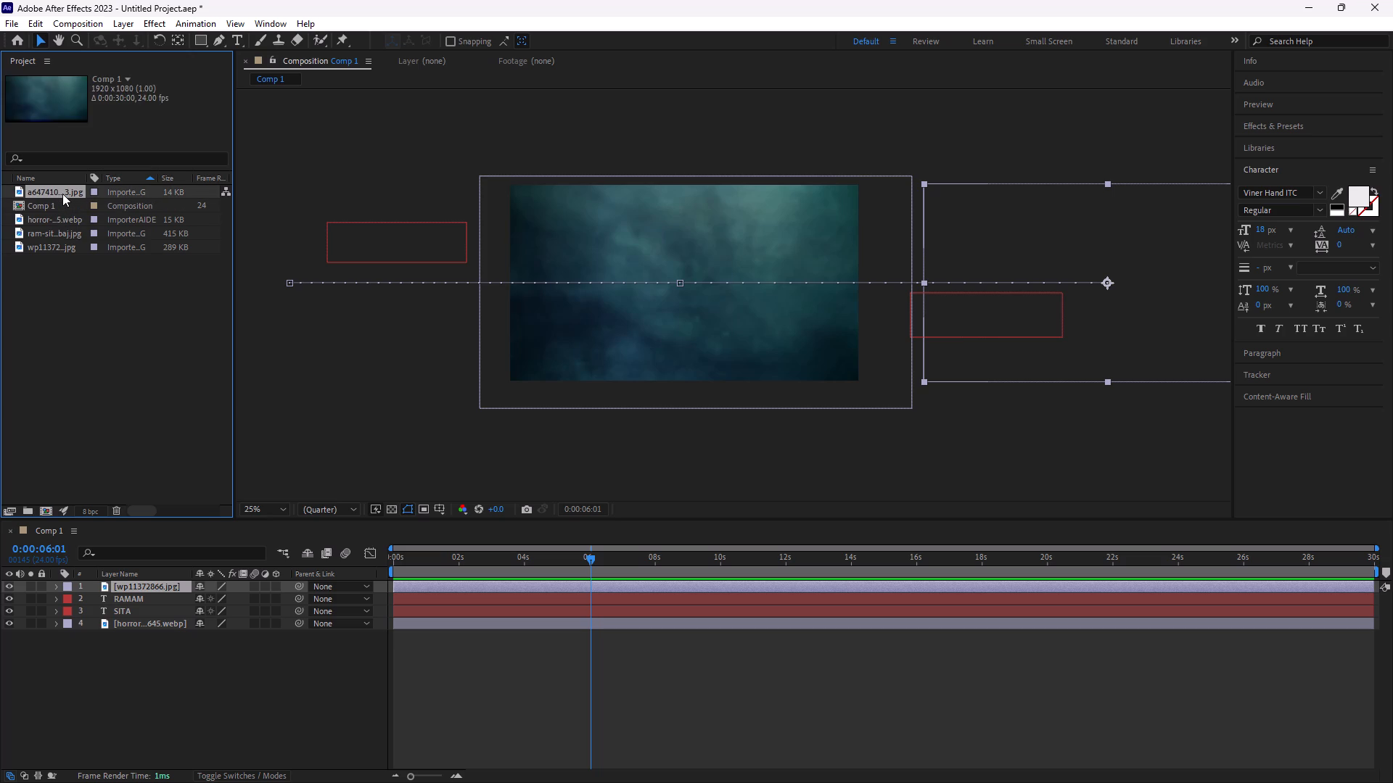
pyautogui.press('BackSpace')
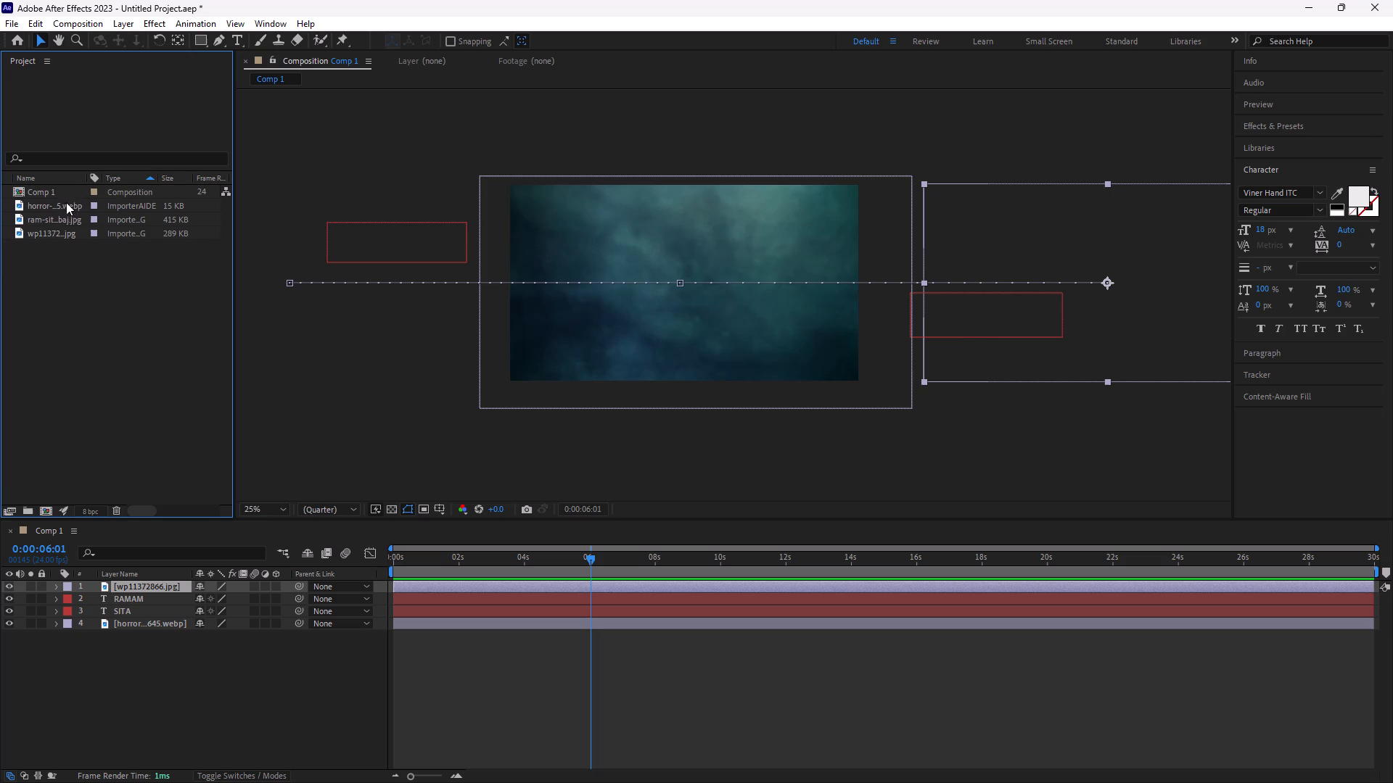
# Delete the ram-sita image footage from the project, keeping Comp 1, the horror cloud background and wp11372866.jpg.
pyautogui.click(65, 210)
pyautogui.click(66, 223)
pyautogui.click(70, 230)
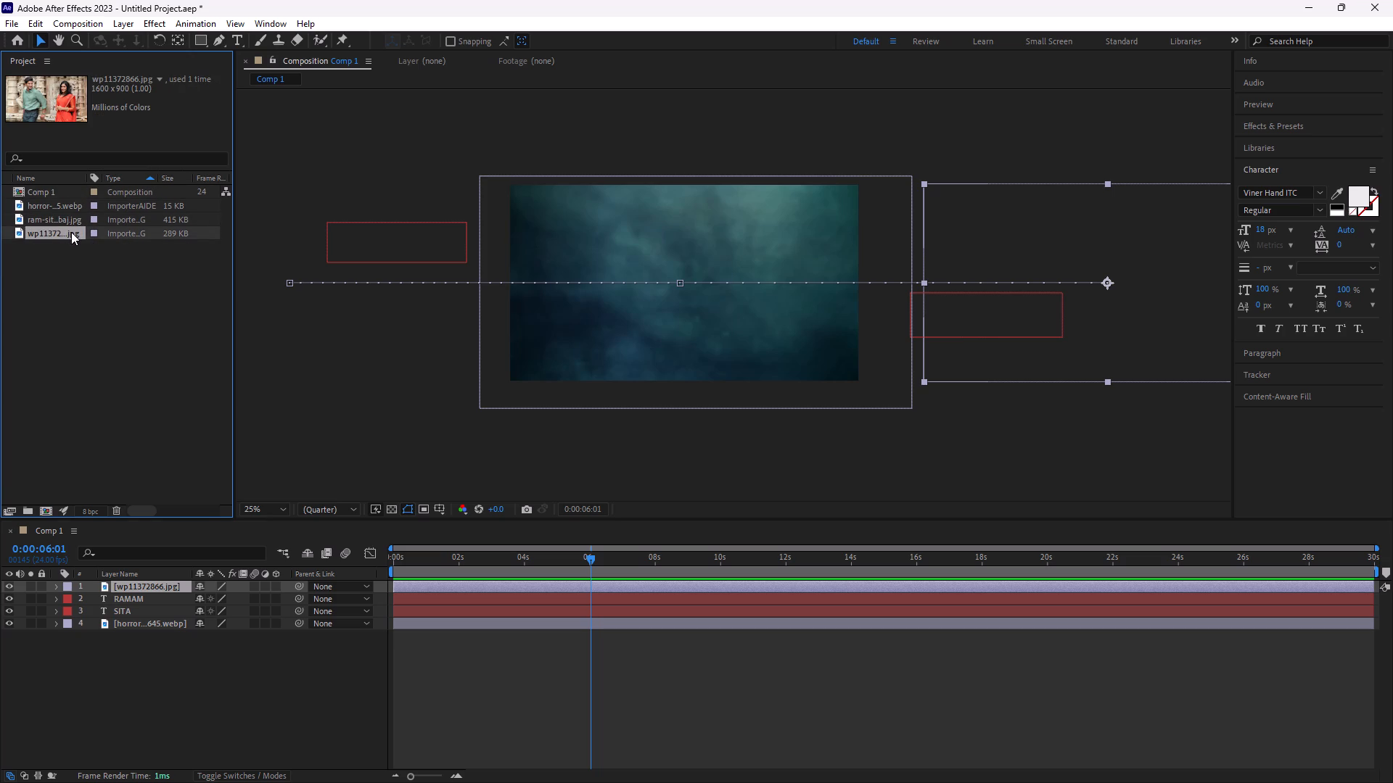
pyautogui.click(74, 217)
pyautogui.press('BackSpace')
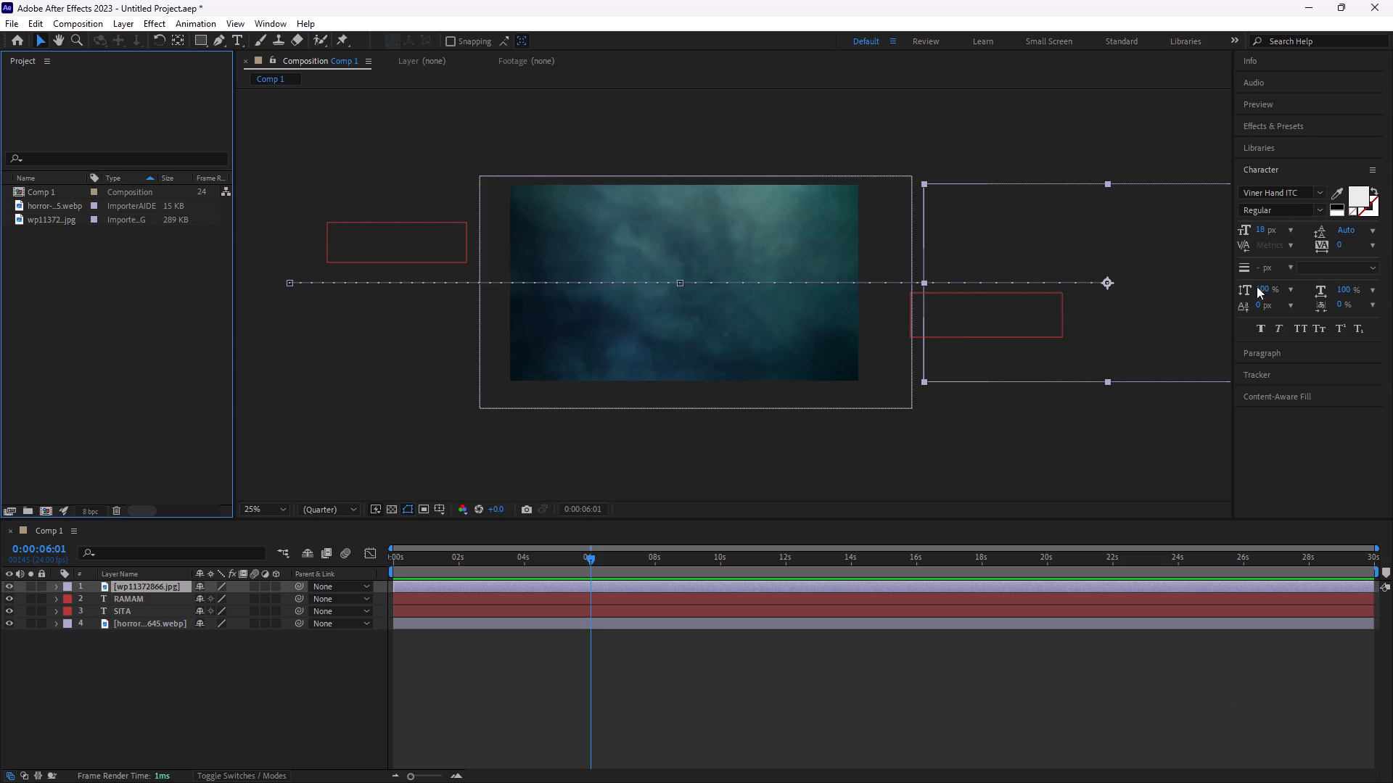
# Minimise After Effects and go to the desktop.
pyautogui.click(1302, 1)
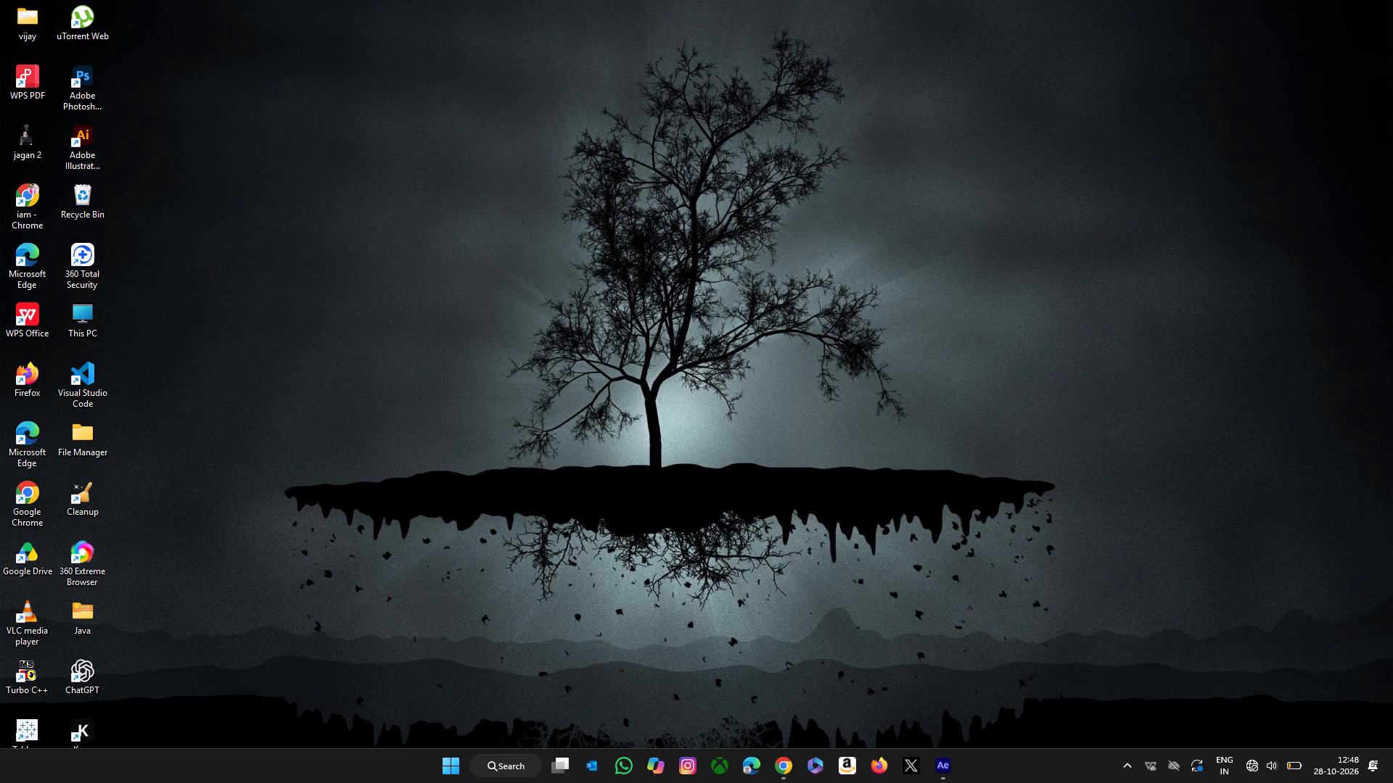
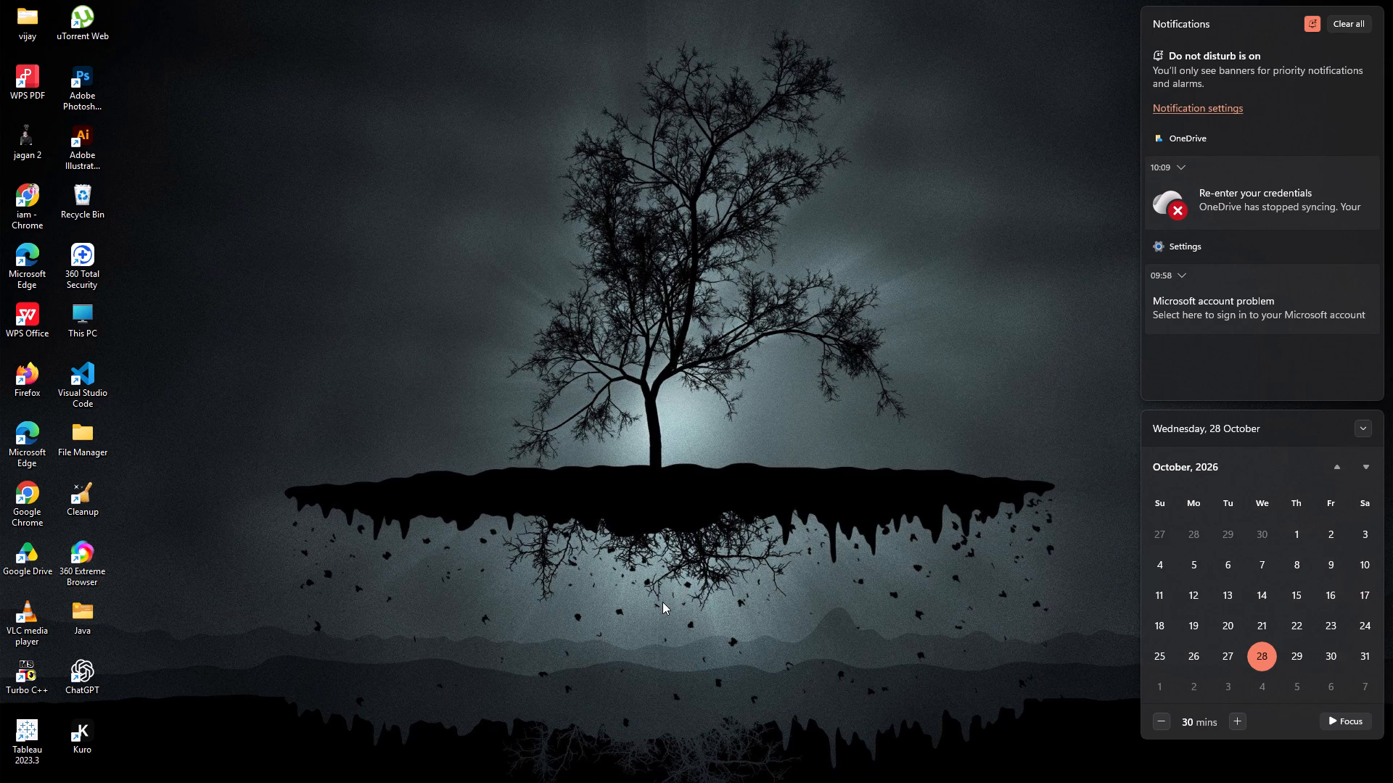
# Dismiss the notifications and calendar, and turn on the computer's Wi-Fi.
pyautogui.click(928, 561)
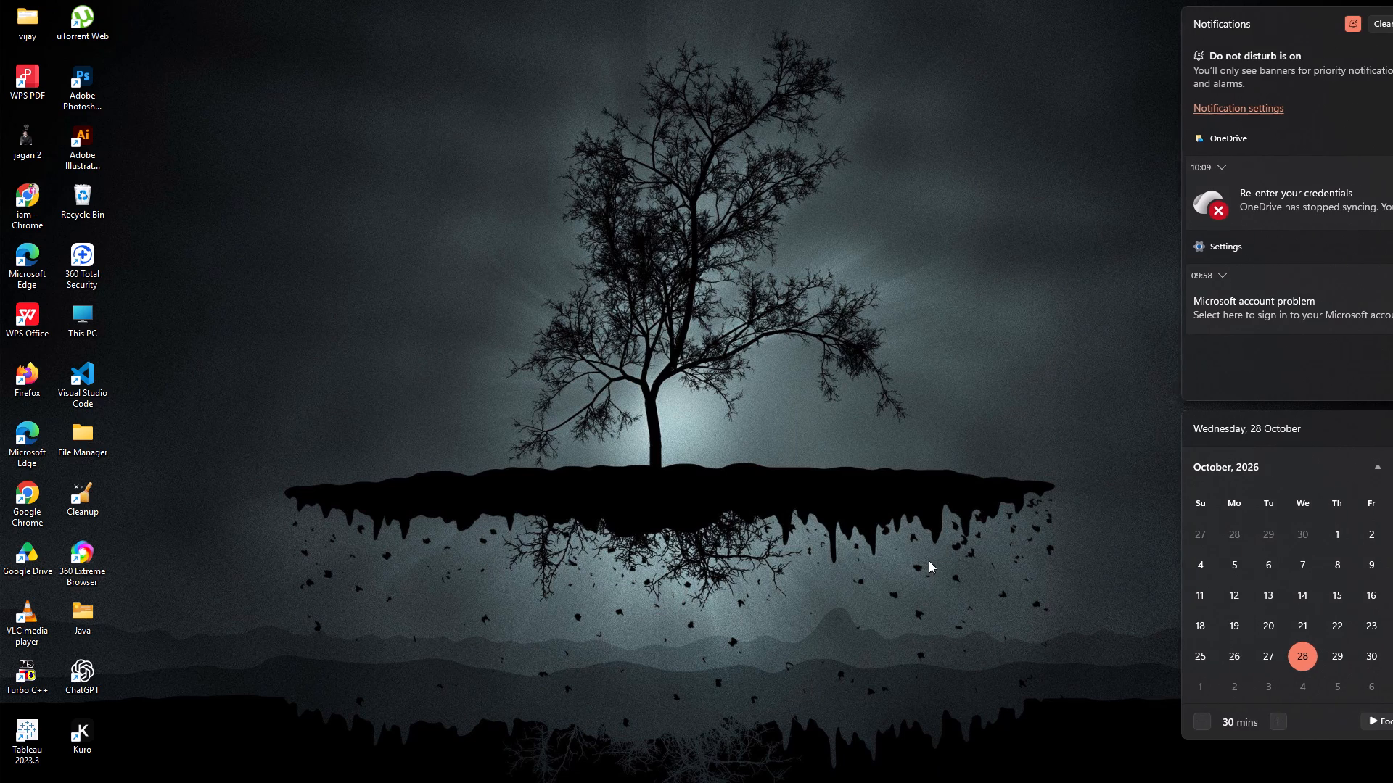
pyautogui.click(1273, 761)
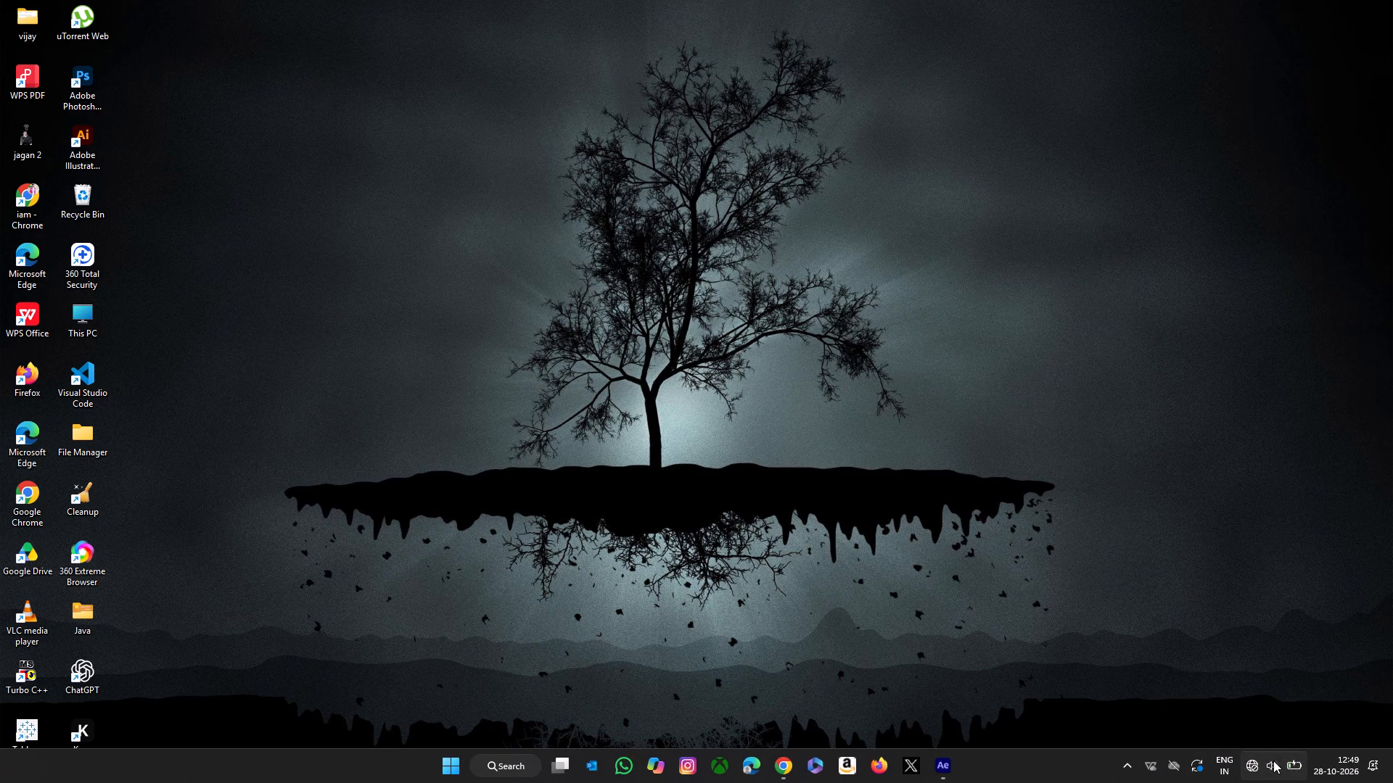
pyautogui.click(1165, 484)
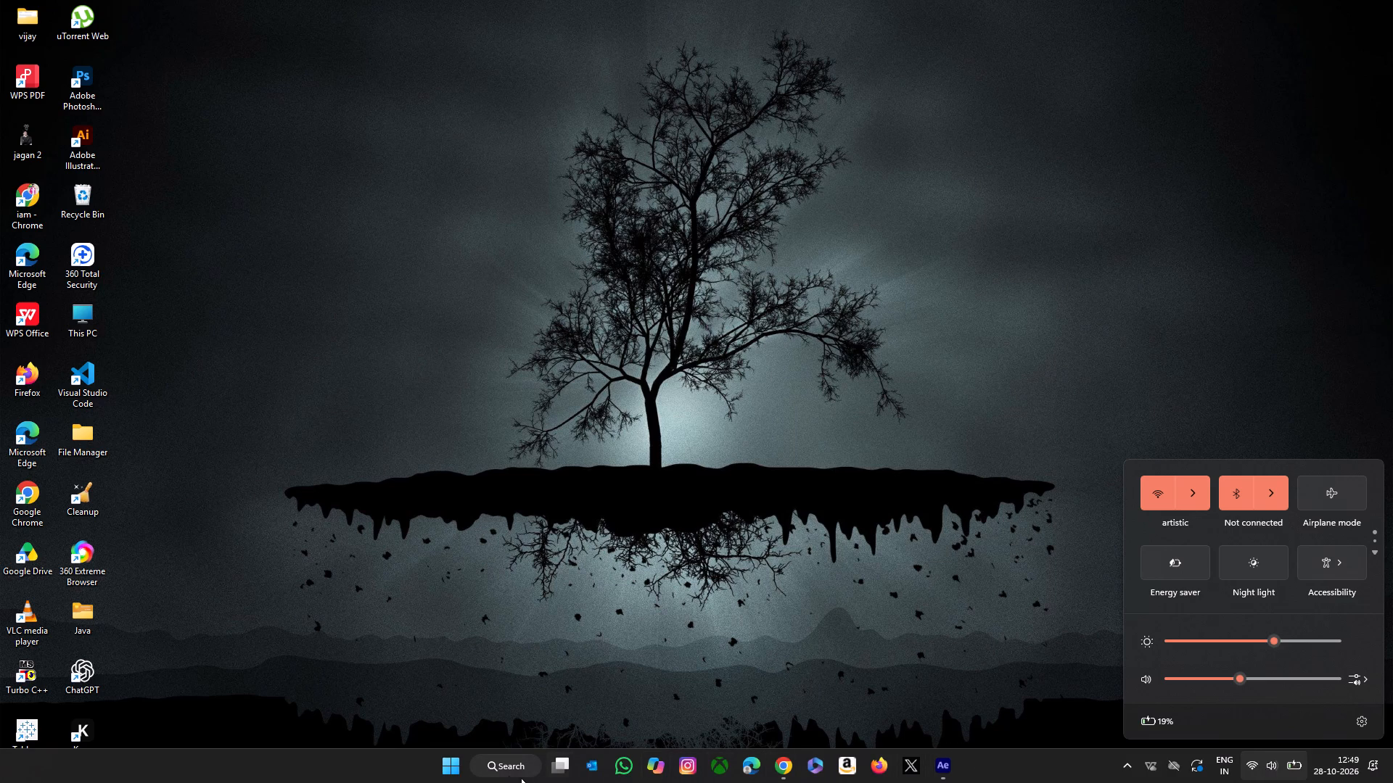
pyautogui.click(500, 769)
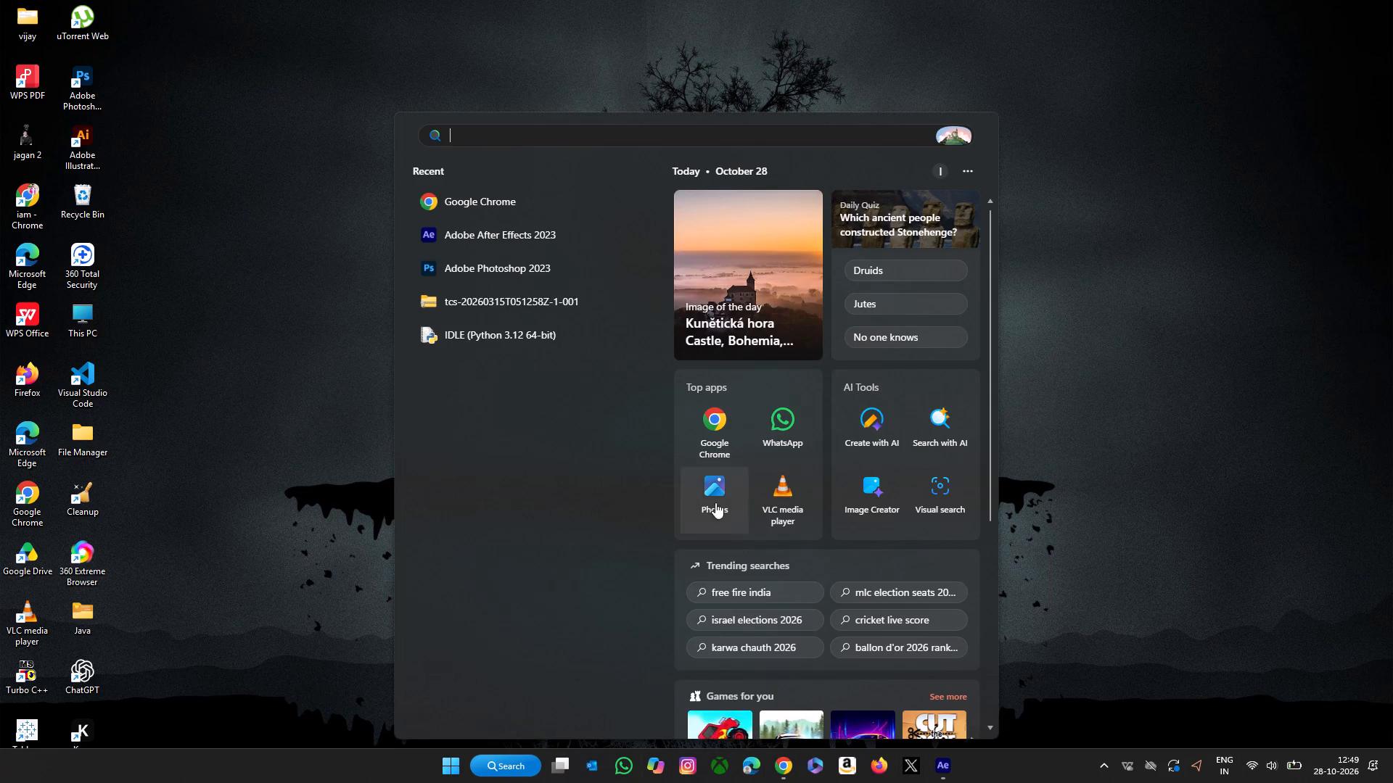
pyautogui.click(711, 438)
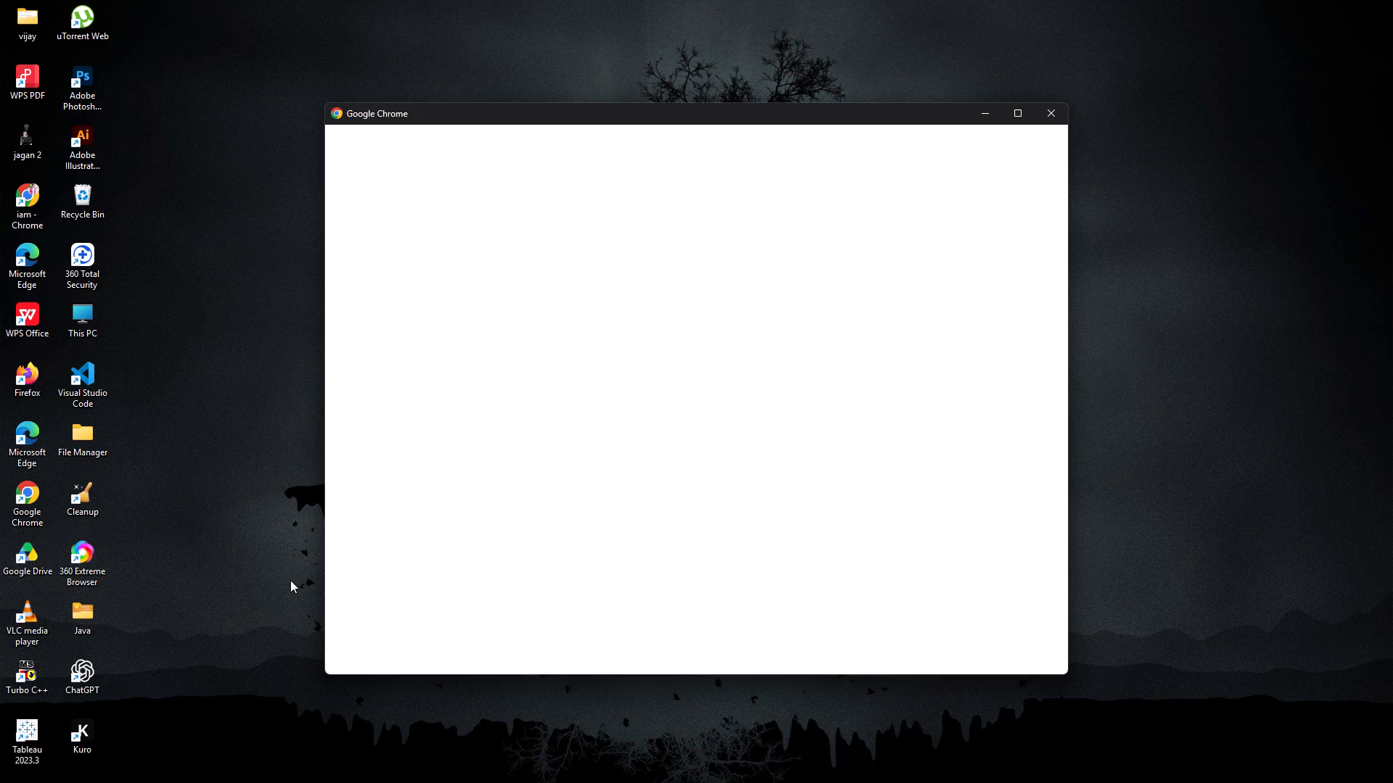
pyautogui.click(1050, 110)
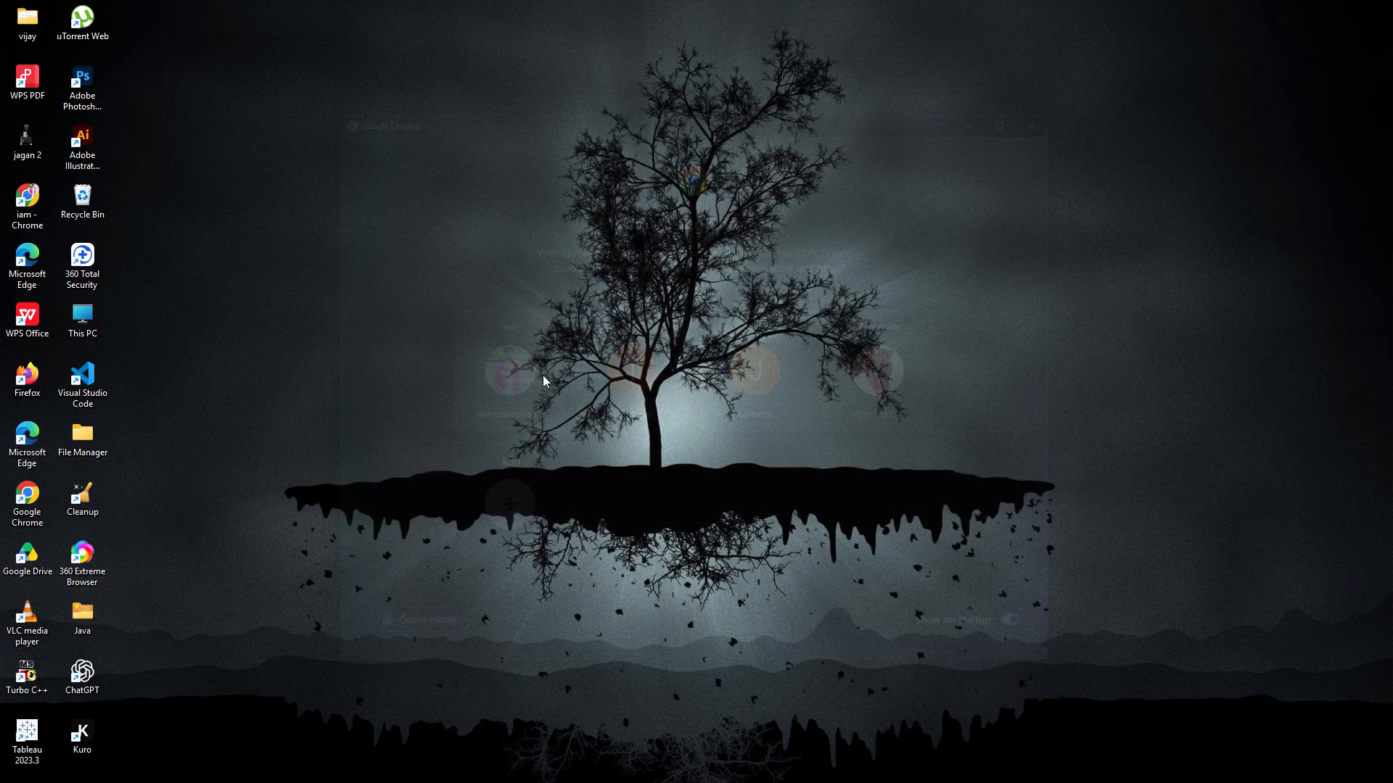
# Delete the Sita-Ramam album, images, images (1), 94325607, 3f8024…51, a64741…43 and red-flowers frame pictures from the venu folder in Music.
pyautogui.doubleClick(81, 443)
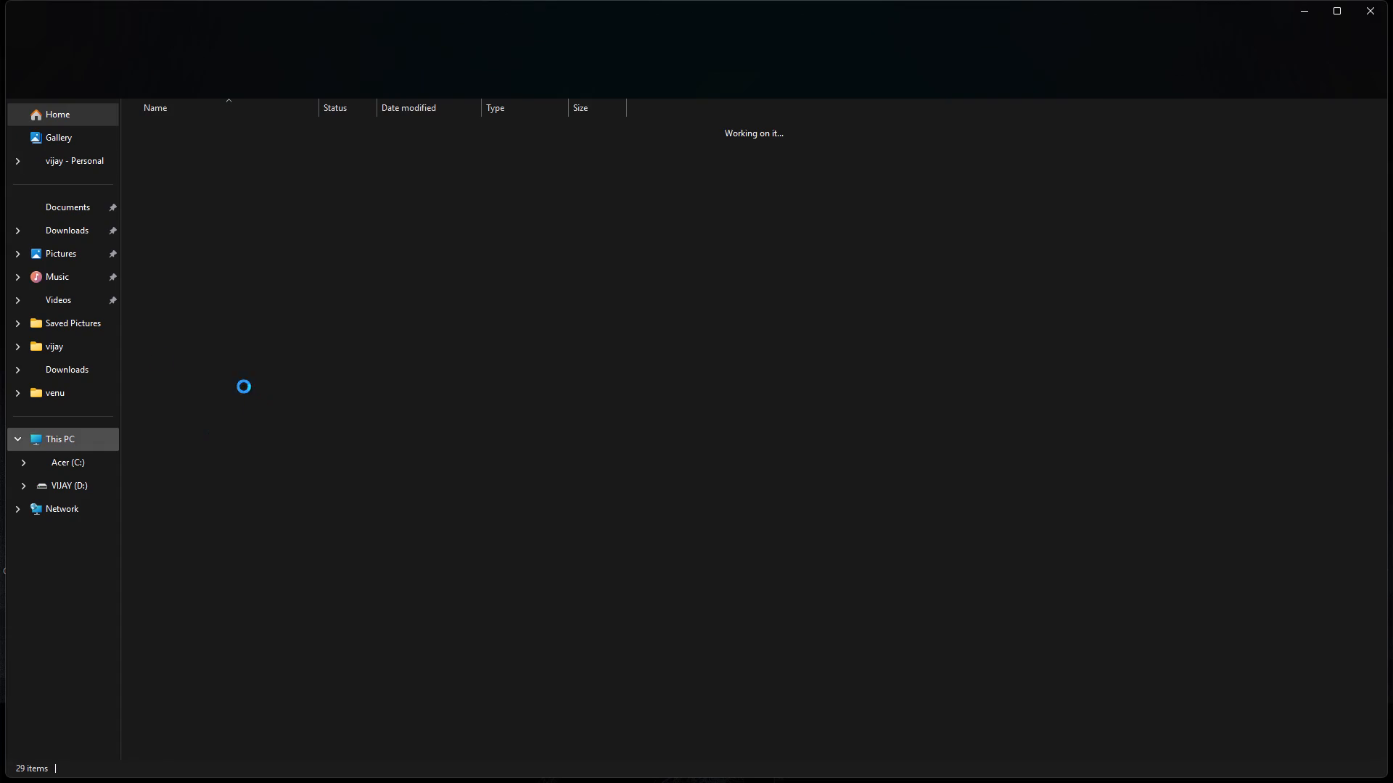
pyautogui.click(69, 286)
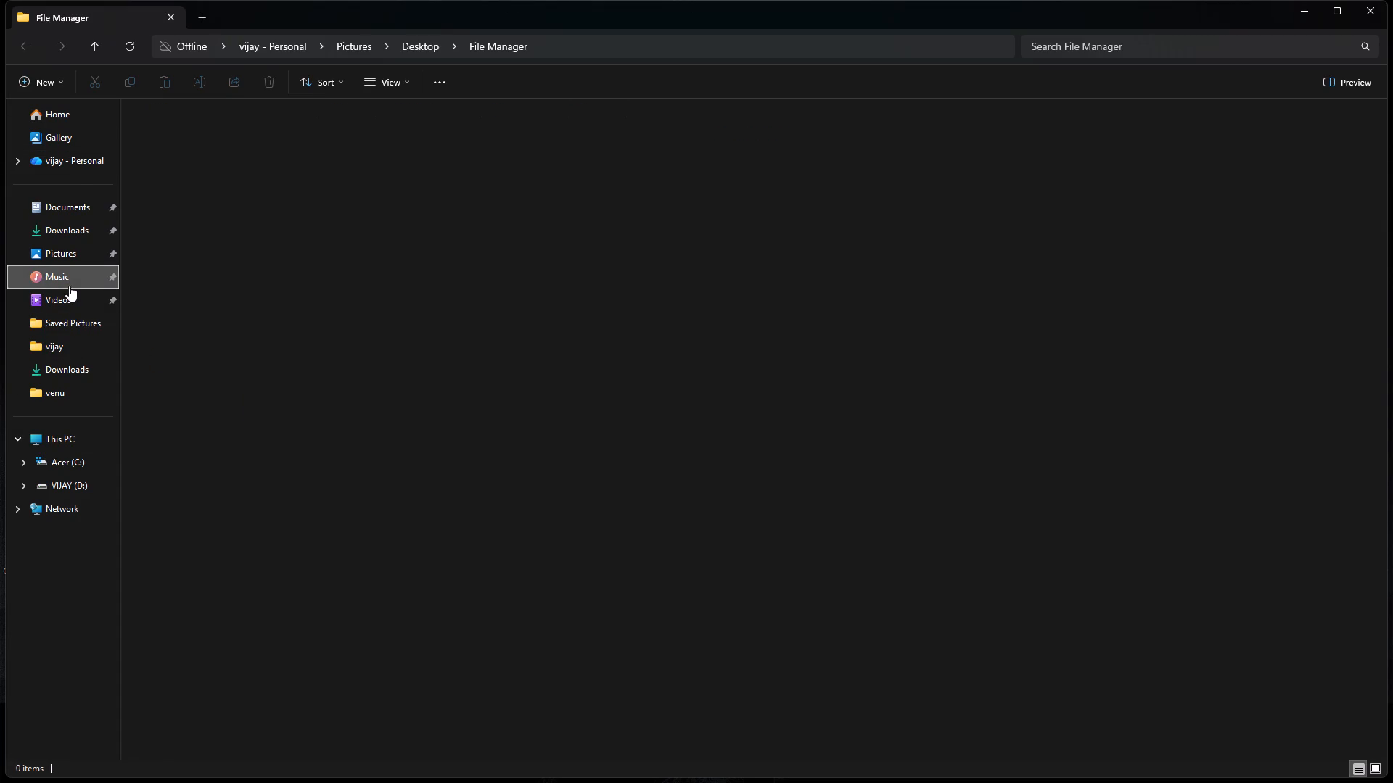
pyautogui.doubleClick(221, 128)
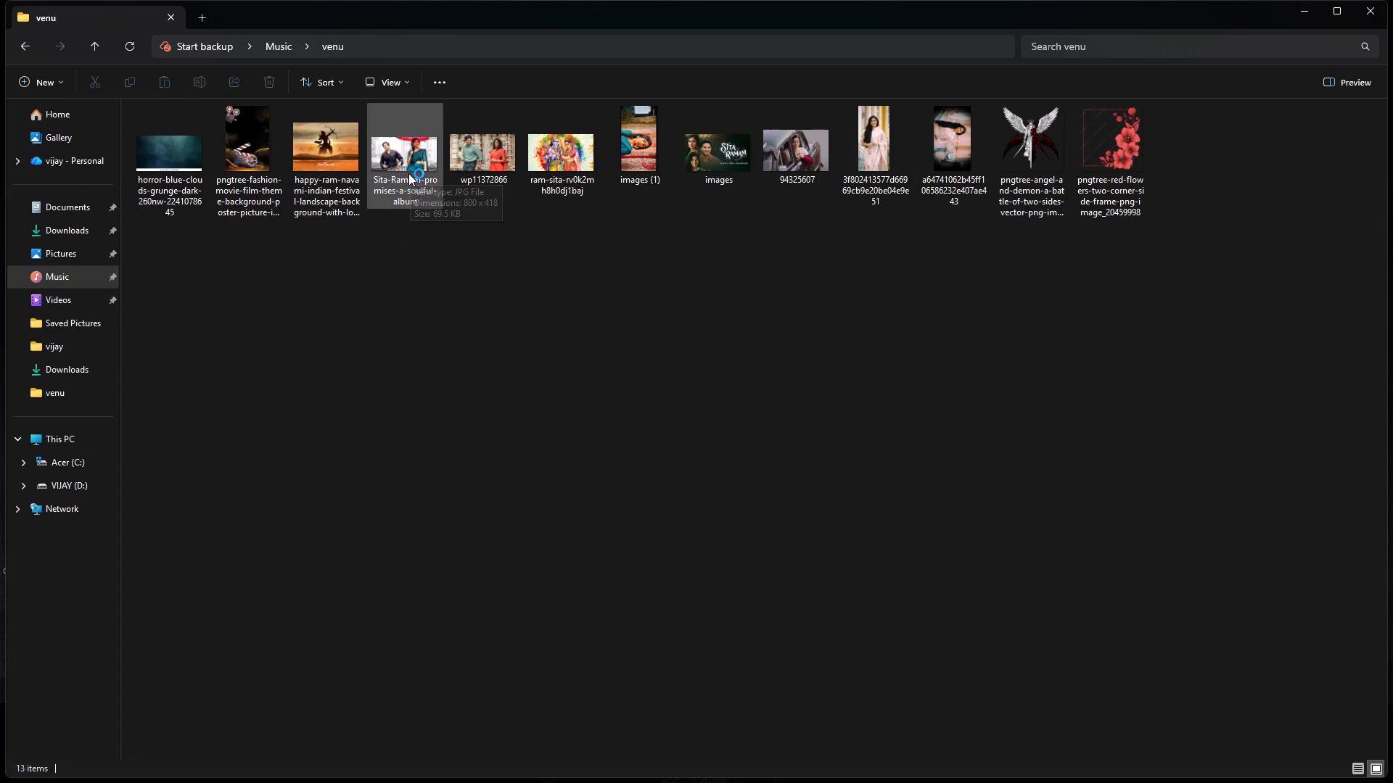
pyautogui.keyDown('ctrl'); pyautogui.click(406, 170); pyautogui.keyUp('ctrl')
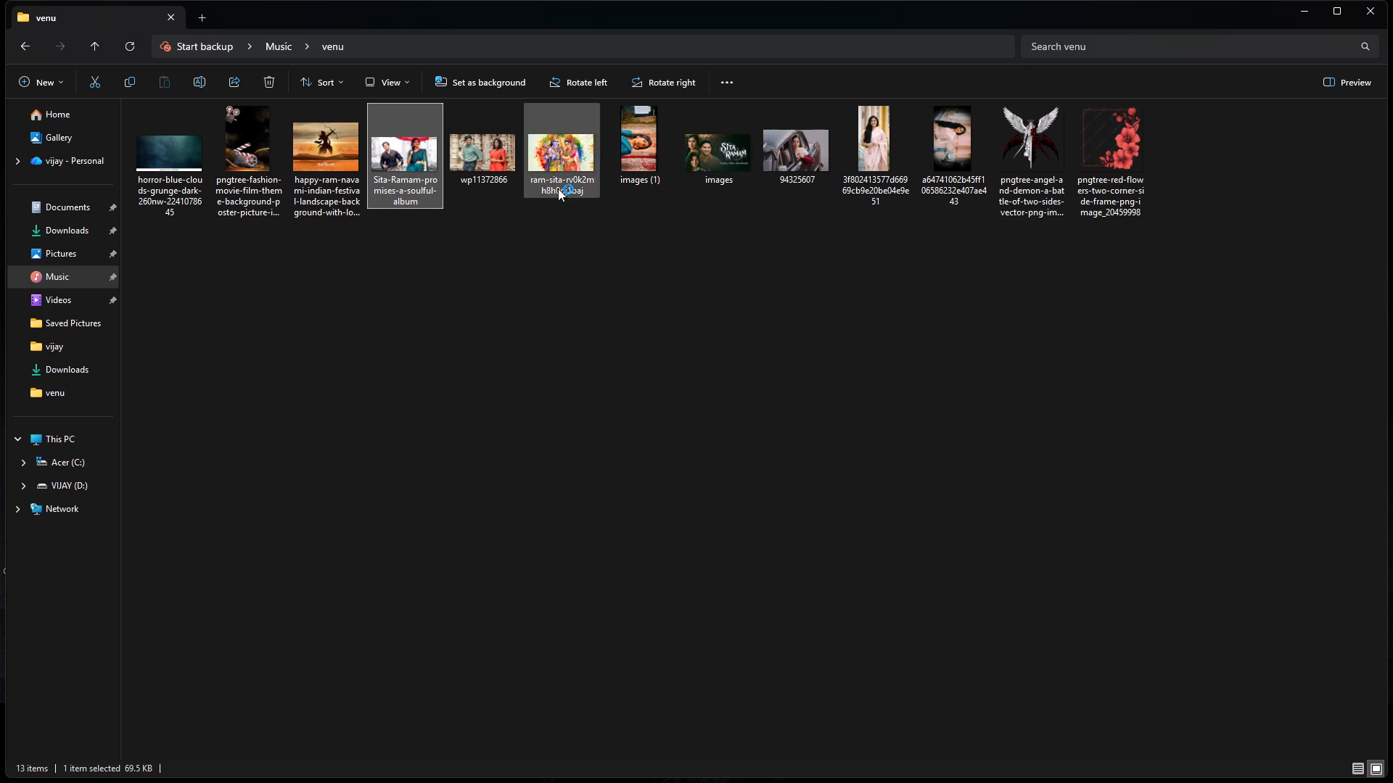
pyautogui.keyDown('ctrl'); pyautogui.click(624, 175); pyautogui.keyUp('ctrl')
pyautogui.keyDown('ctrl'); pyautogui.click(720, 176); pyautogui.keyUp('ctrl')
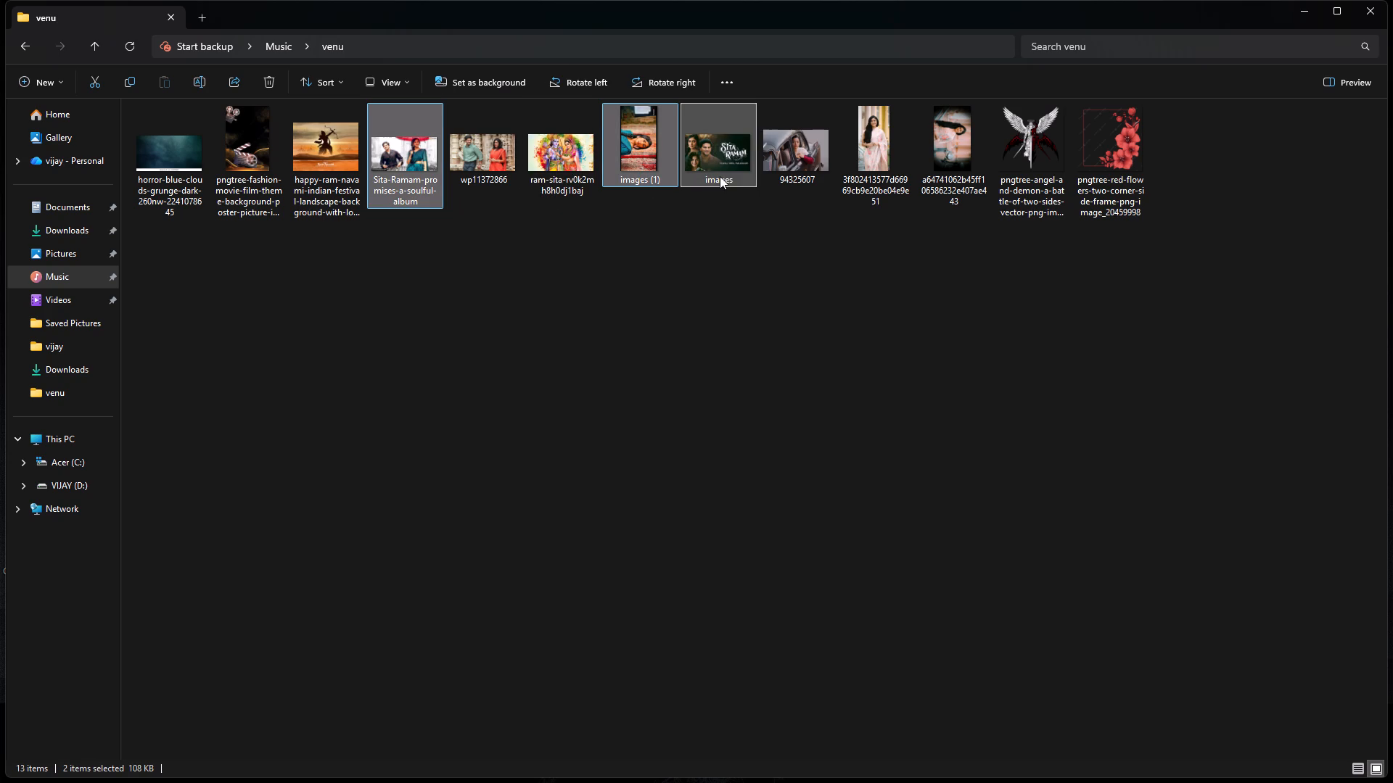
pyautogui.keyDown('ctrl'); pyautogui.click(804, 162); pyautogui.keyUp('ctrl')
pyautogui.keyDown('ctrl'); pyautogui.click(877, 167); pyautogui.keyUp('ctrl')
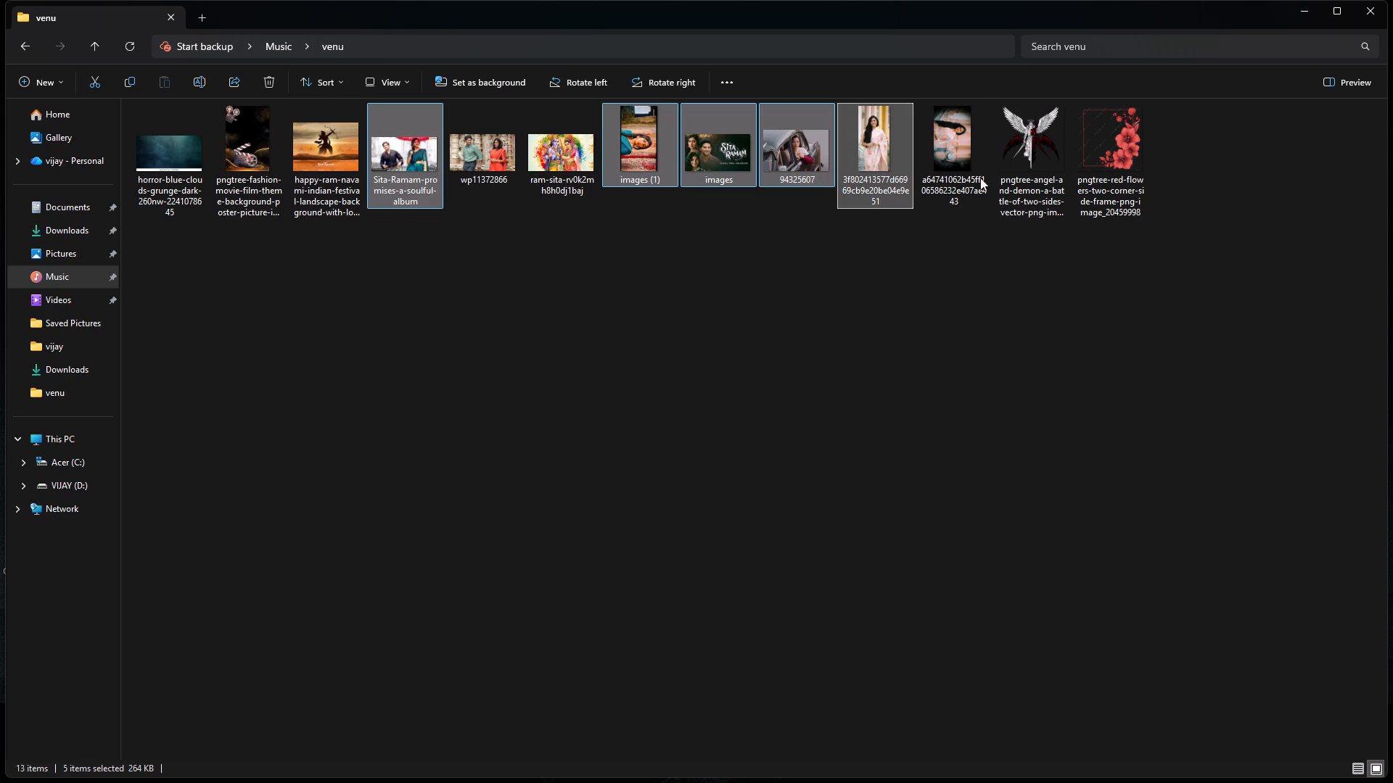
pyautogui.keyDown('ctrl'); pyautogui.click(932, 170); pyautogui.keyUp('ctrl')
pyautogui.keyDown('ctrl'); pyautogui.click(1089, 173); pyautogui.keyUp('ctrl')
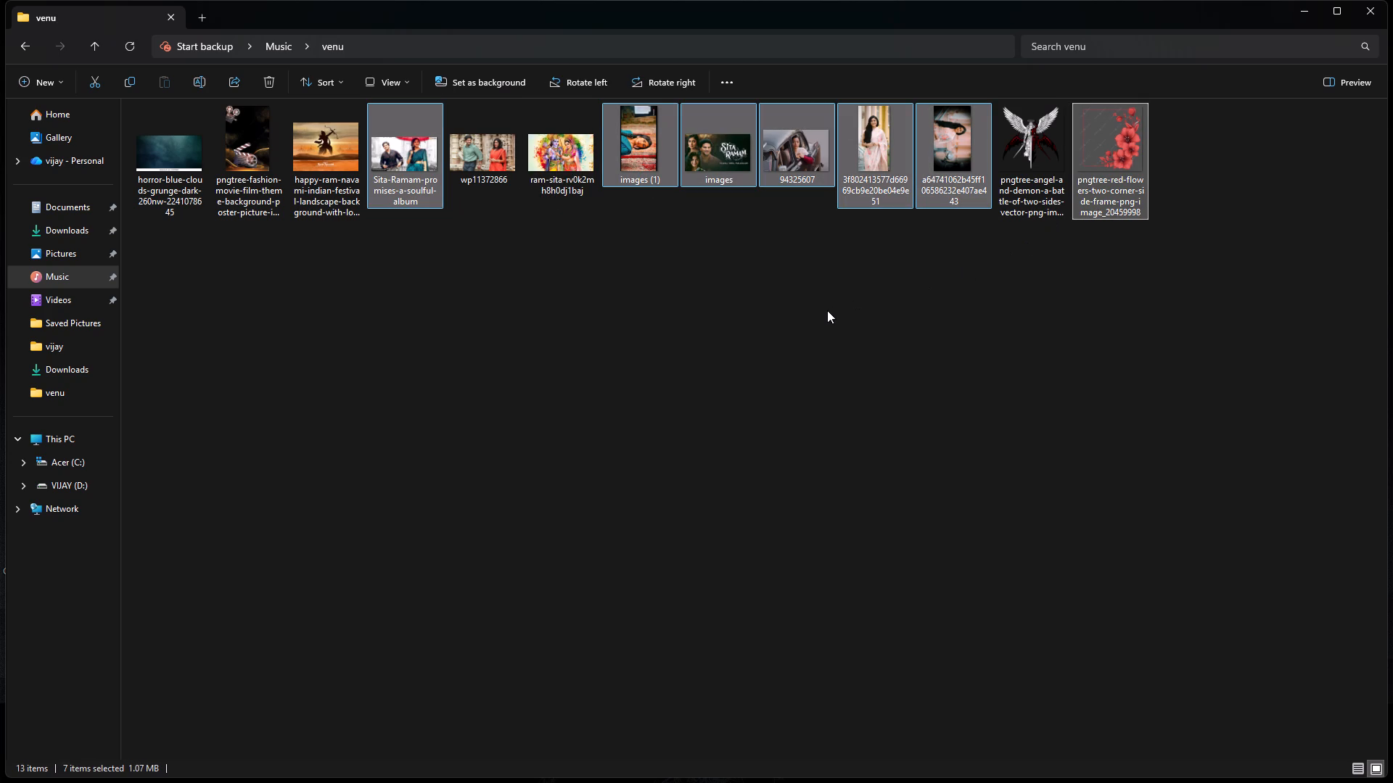
pyautogui.keyDown('ctrl'); pyautogui.rightClick(827, 310); pyautogui.keyUp('ctrl')
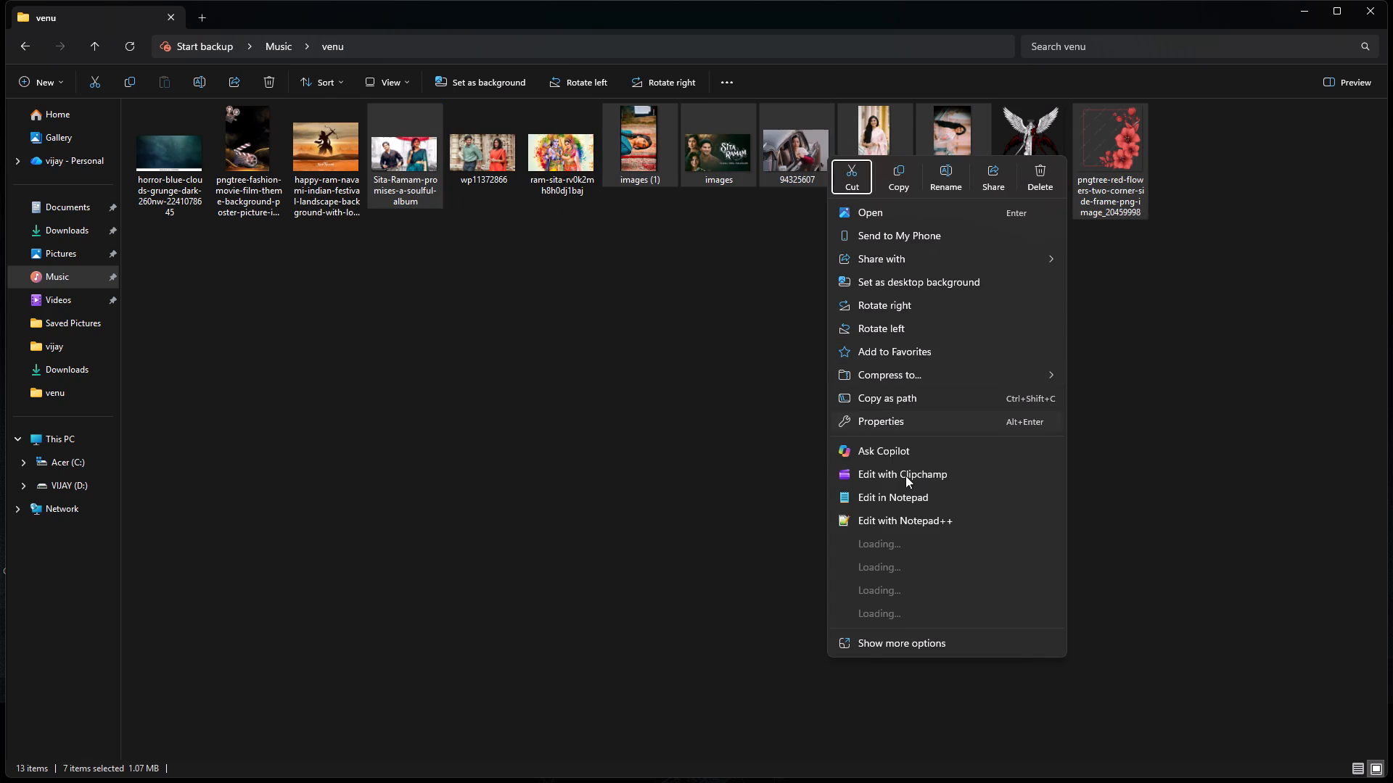
pyautogui.keyDown('ctrl'); pyautogui.click(1035, 181); pyautogui.keyUp('ctrl')
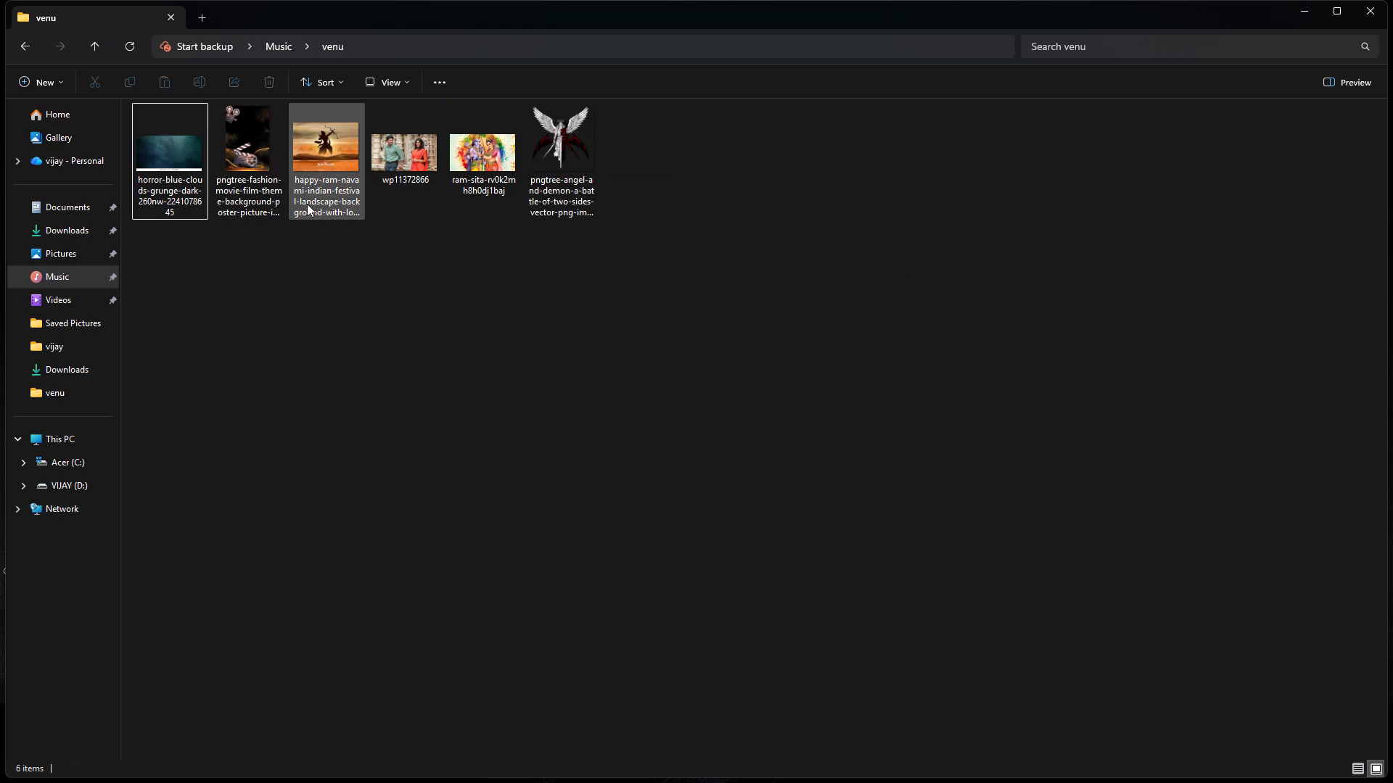
# Delete the pngtree-fashion-movie-film and happy-ram-navami pictures from the venu folder.
pyautogui.click(255, 190)
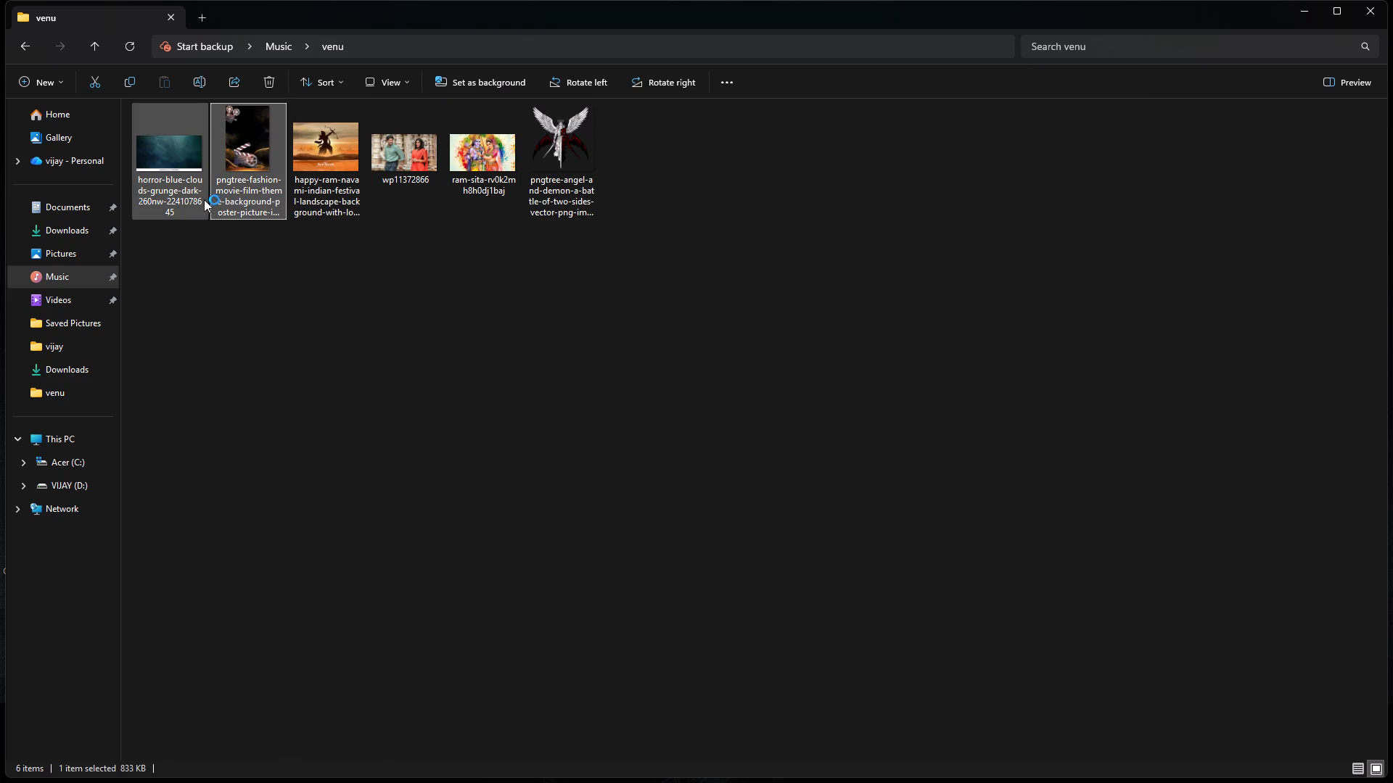
pyautogui.keyDown('ctrl'); pyautogui.click(311, 201); pyautogui.keyUp('ctrl')
pyautogui.keyDown('ctrl'); pyautogui.rightClick(311, 201); pyautogui.keyUp('ctrl')
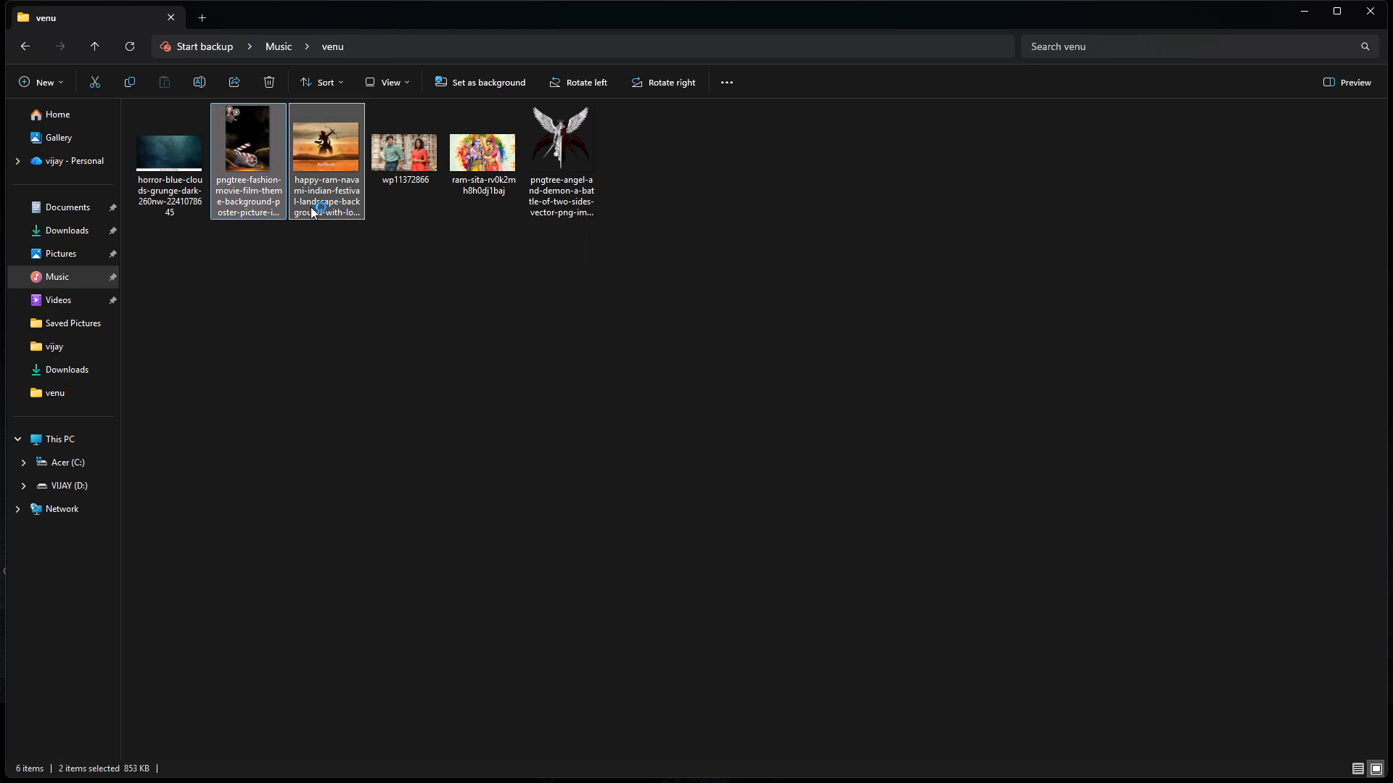
pyautogui.click(527, 220)
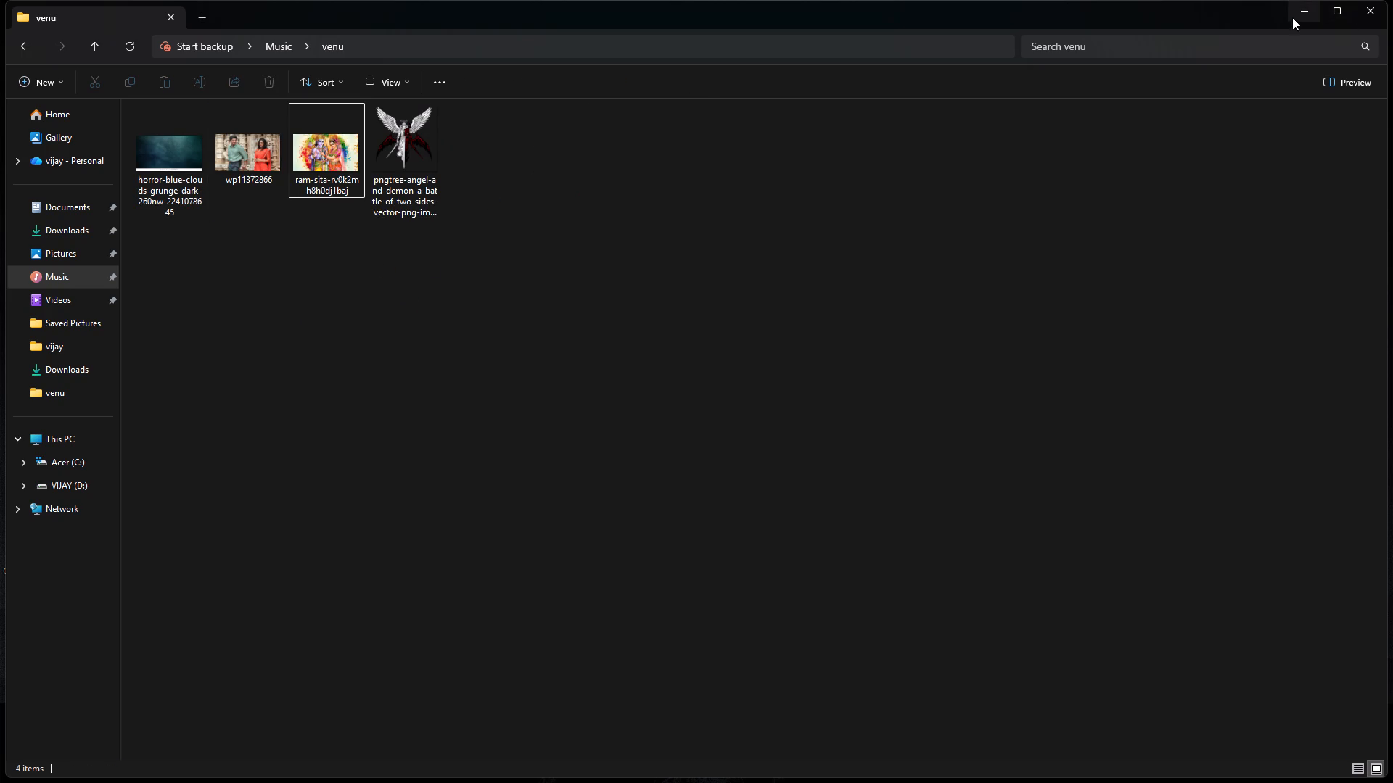
# Minimise the folder window, switch to Google Chrome with the first profile, and go back to the Google home page.
pyautogui.click(1297, 11)
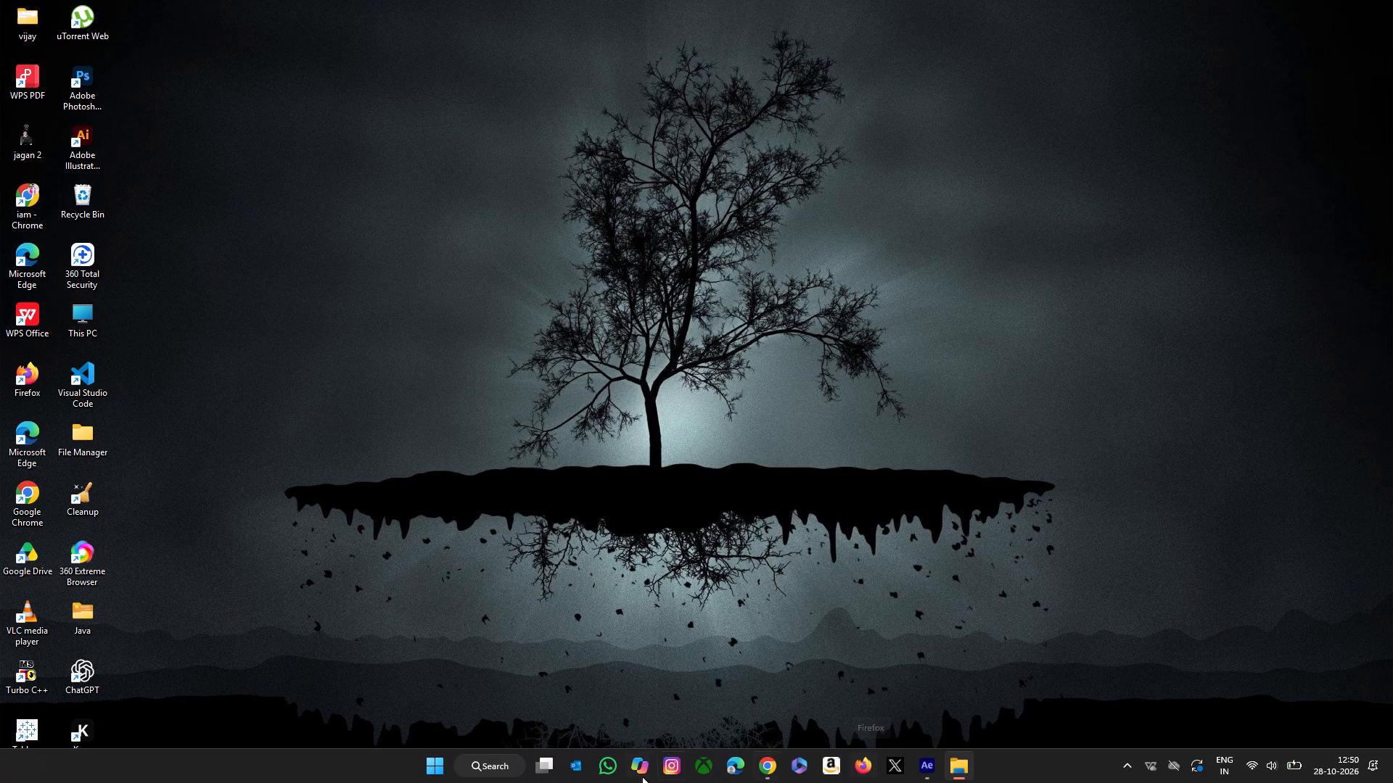
pyautogui.click(495, 761)
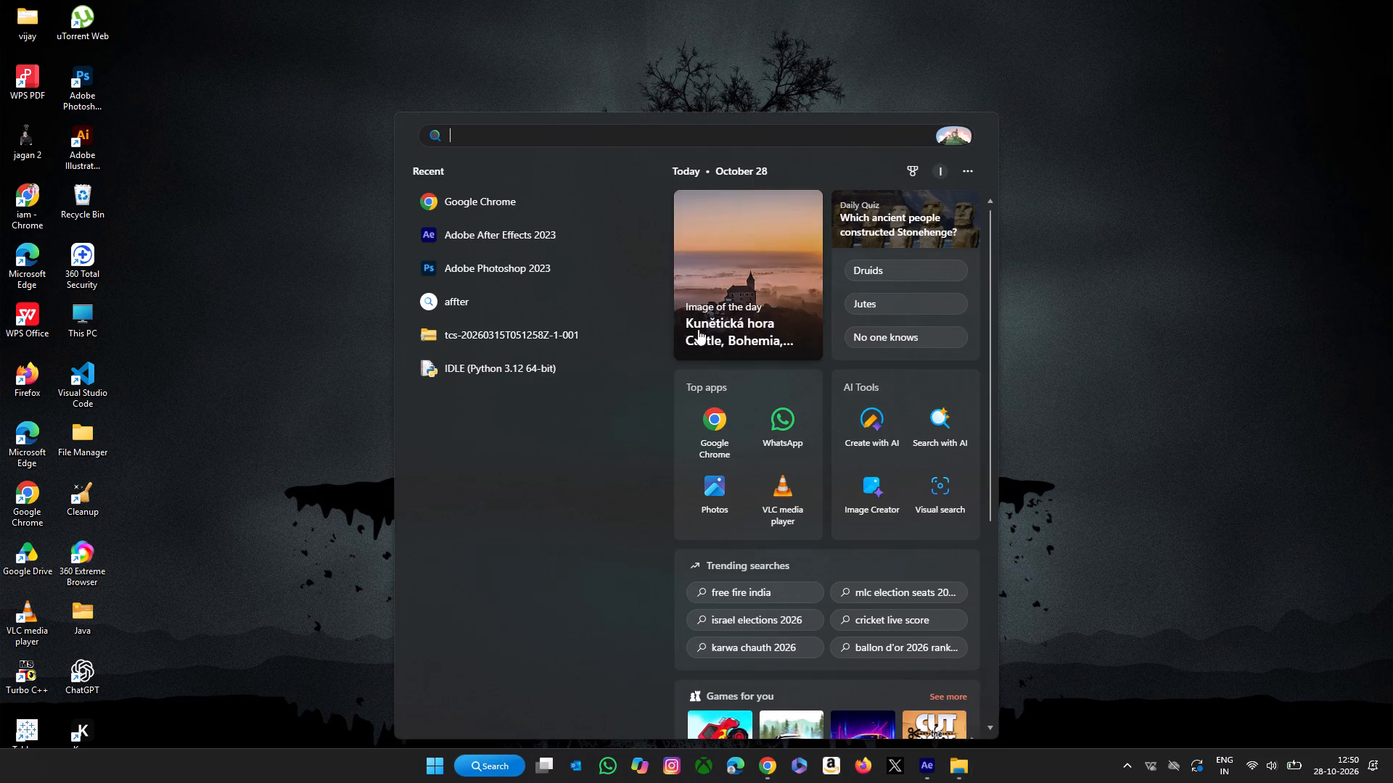
pyautogui.click(725, 413)
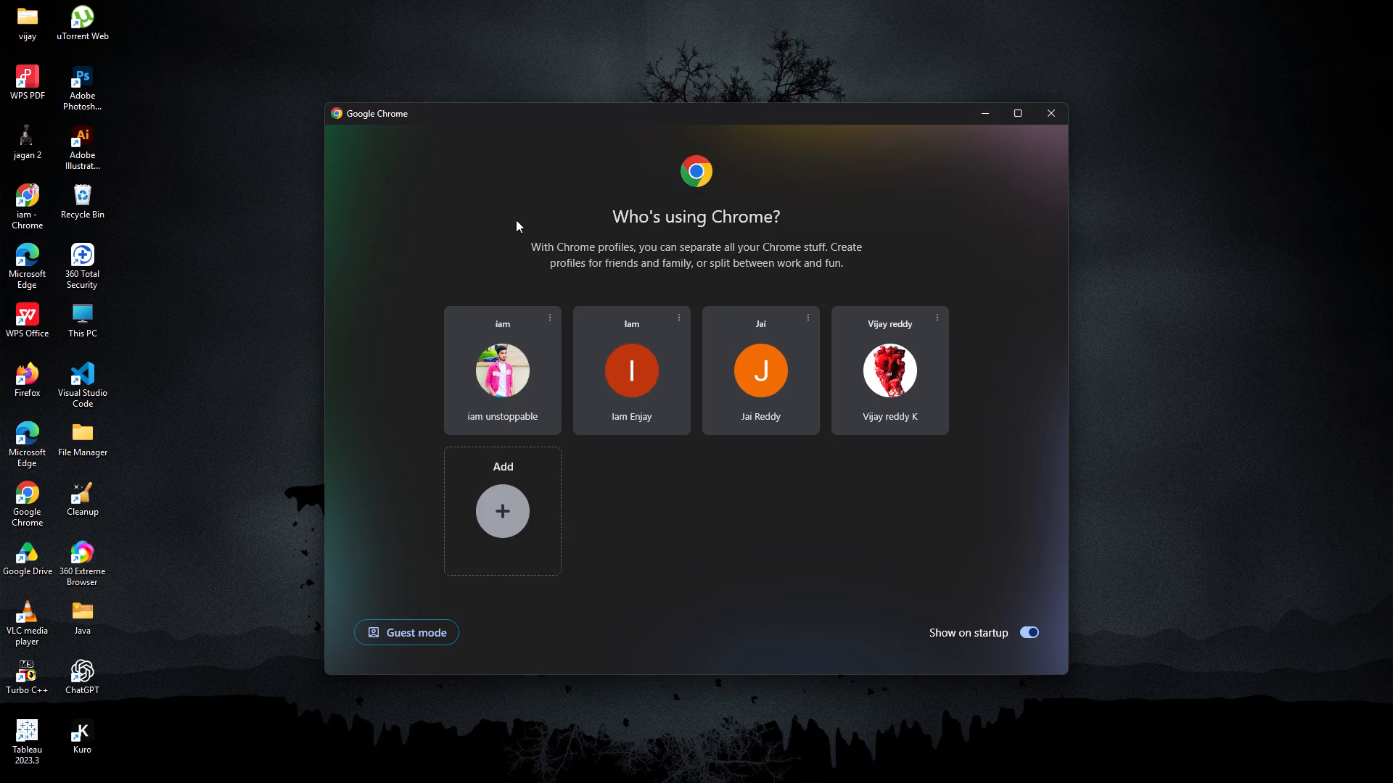
pyautogui.click(543, 347)
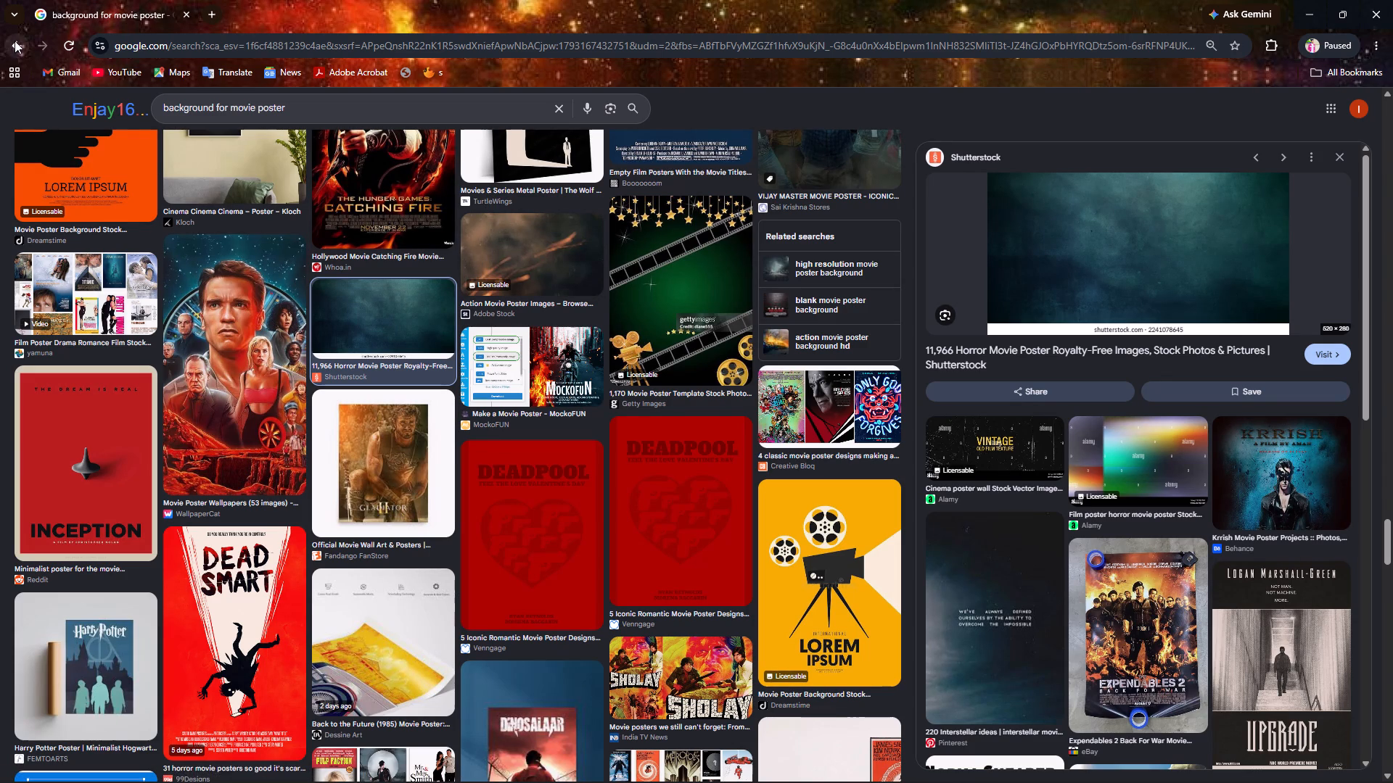
pyautogui.doubleClick(15, 41)
pyautogui.click(16, 43)
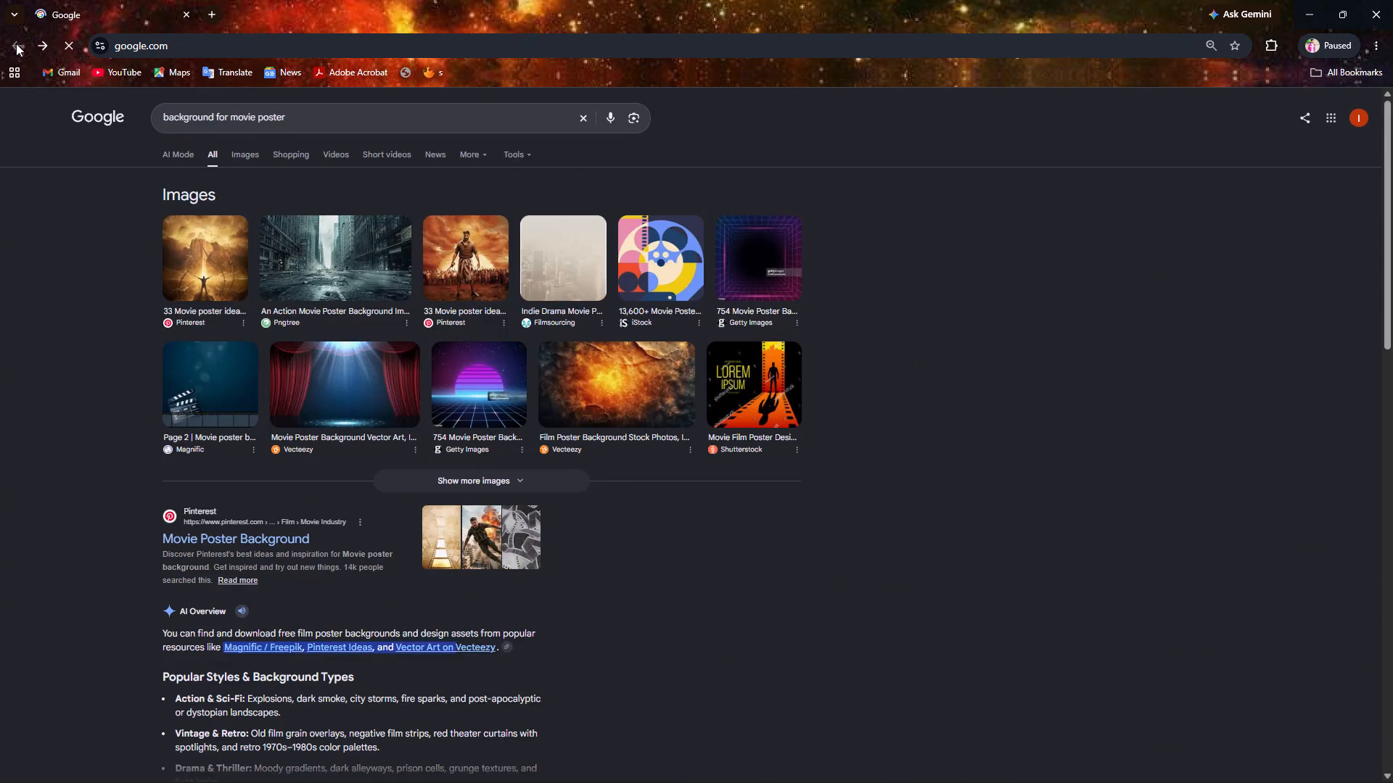
# Search Google for "sita ramam move phote" and show the image results.
pyautogui.click(565, 320)
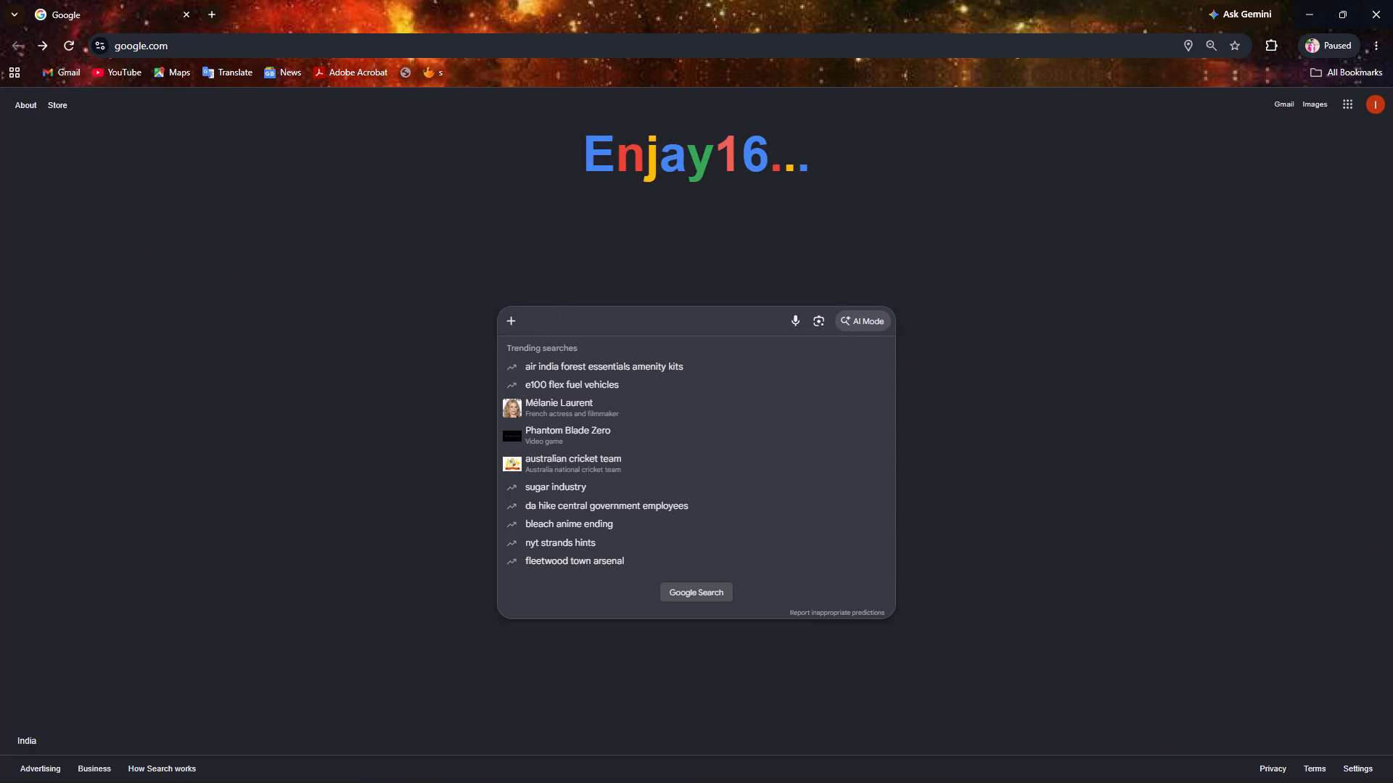
pyautogui.press('space')
pyautogui.write('sita')
pyautogui.press('space')
pyautogui.write('ra')
pyautogui.press('m')
pyautogui.press('a')
pyautogui.press('m')
pyautogui.press('space')
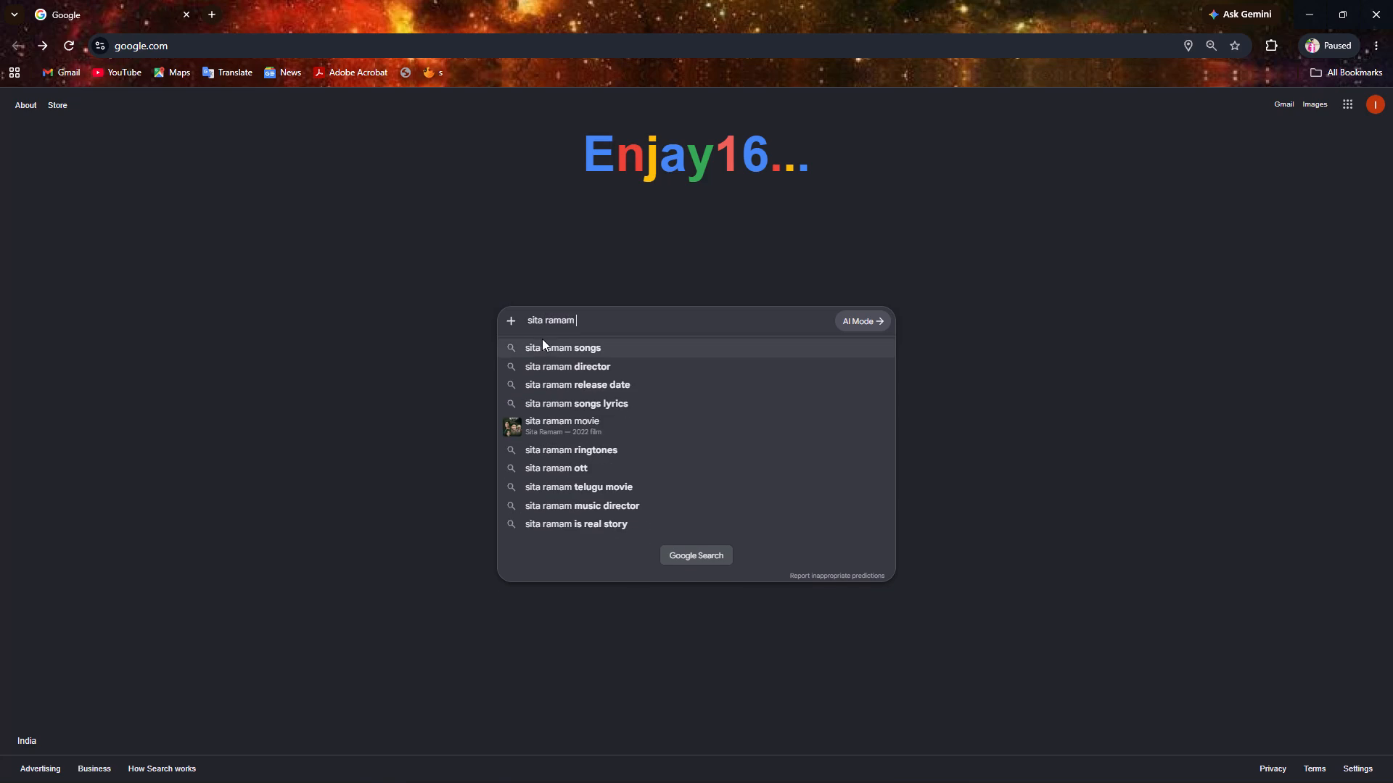
pyautogui.press('m')
pyautogui.press('o')
pyautogui.write('vr')
pyautogui.press('BackSpace')
pyautogui.press('e')
pyautogui.press('space')
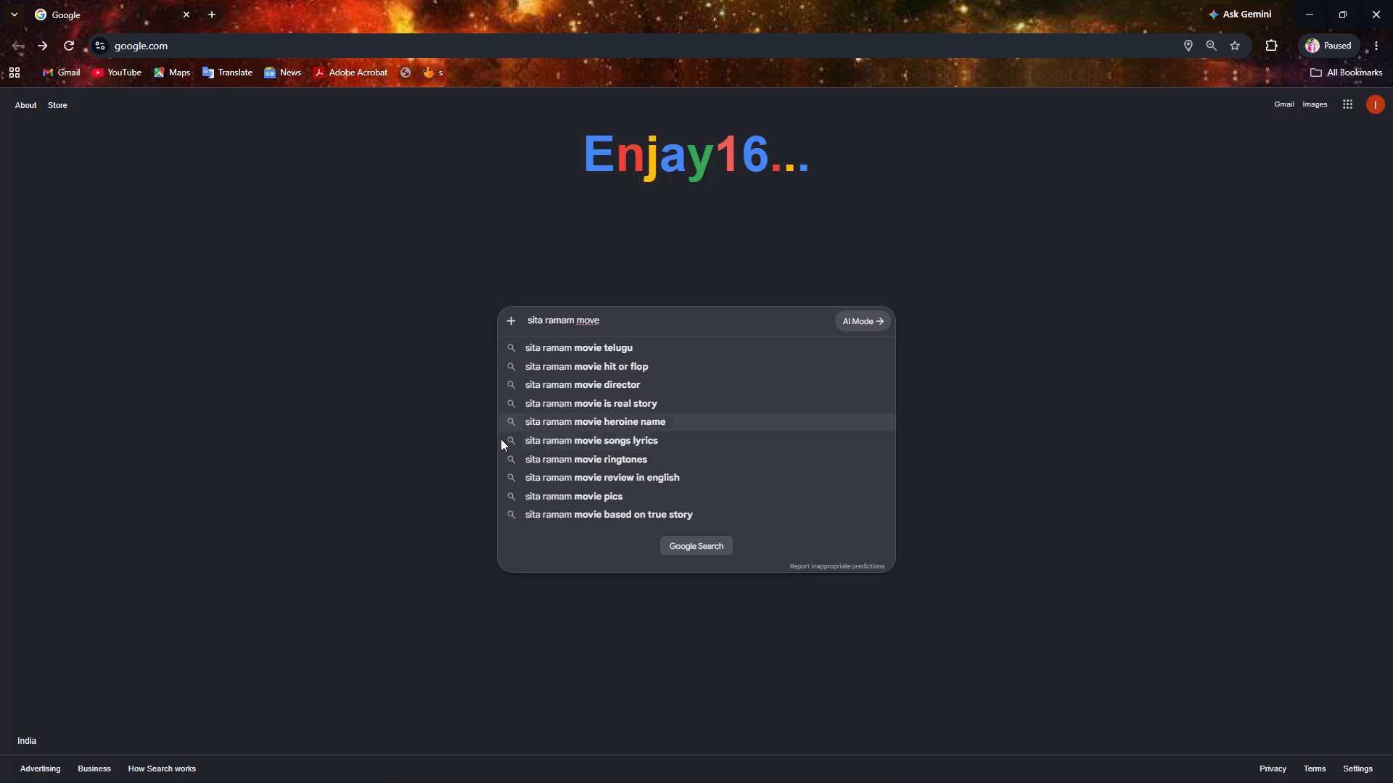
pyautogui.press('p')
pyautogui.press('h')
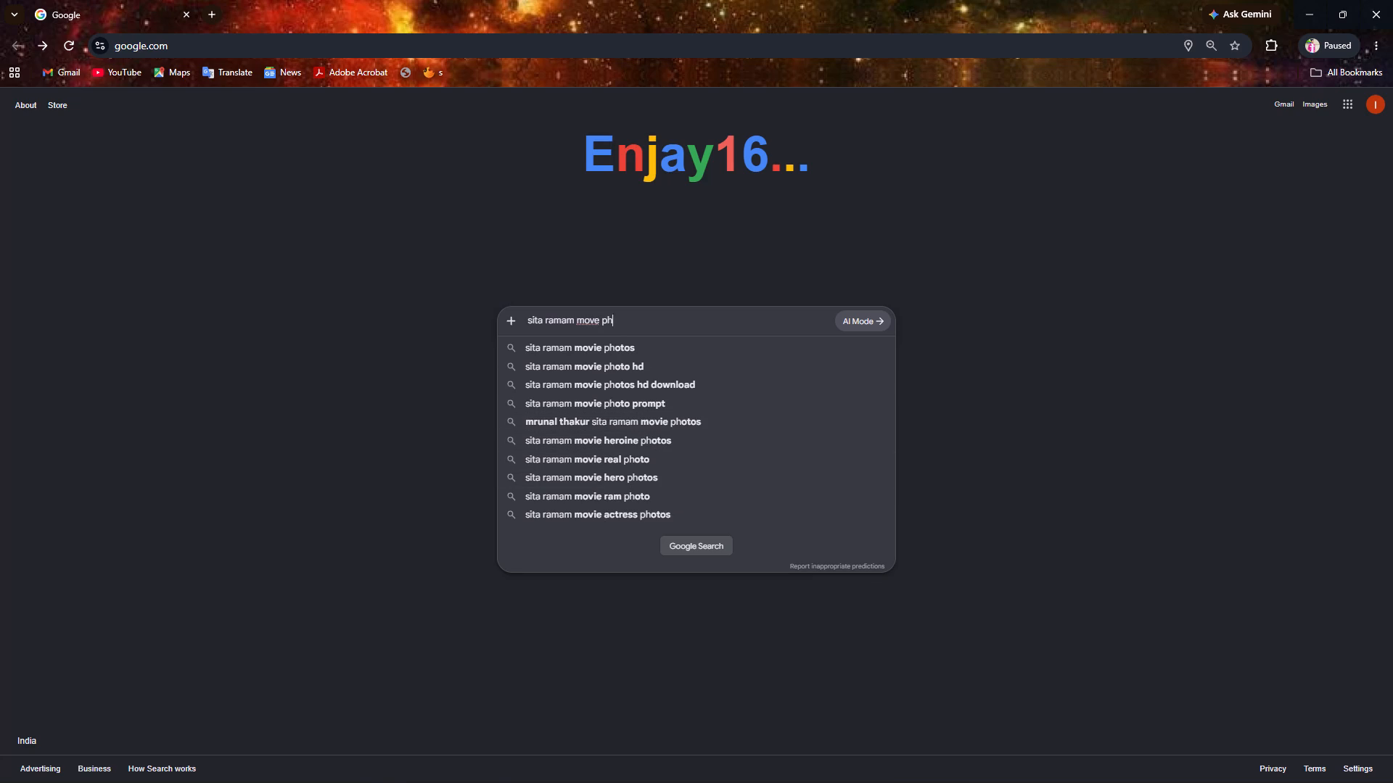
pyautogui.press('o')
pyautogui.write('tr')
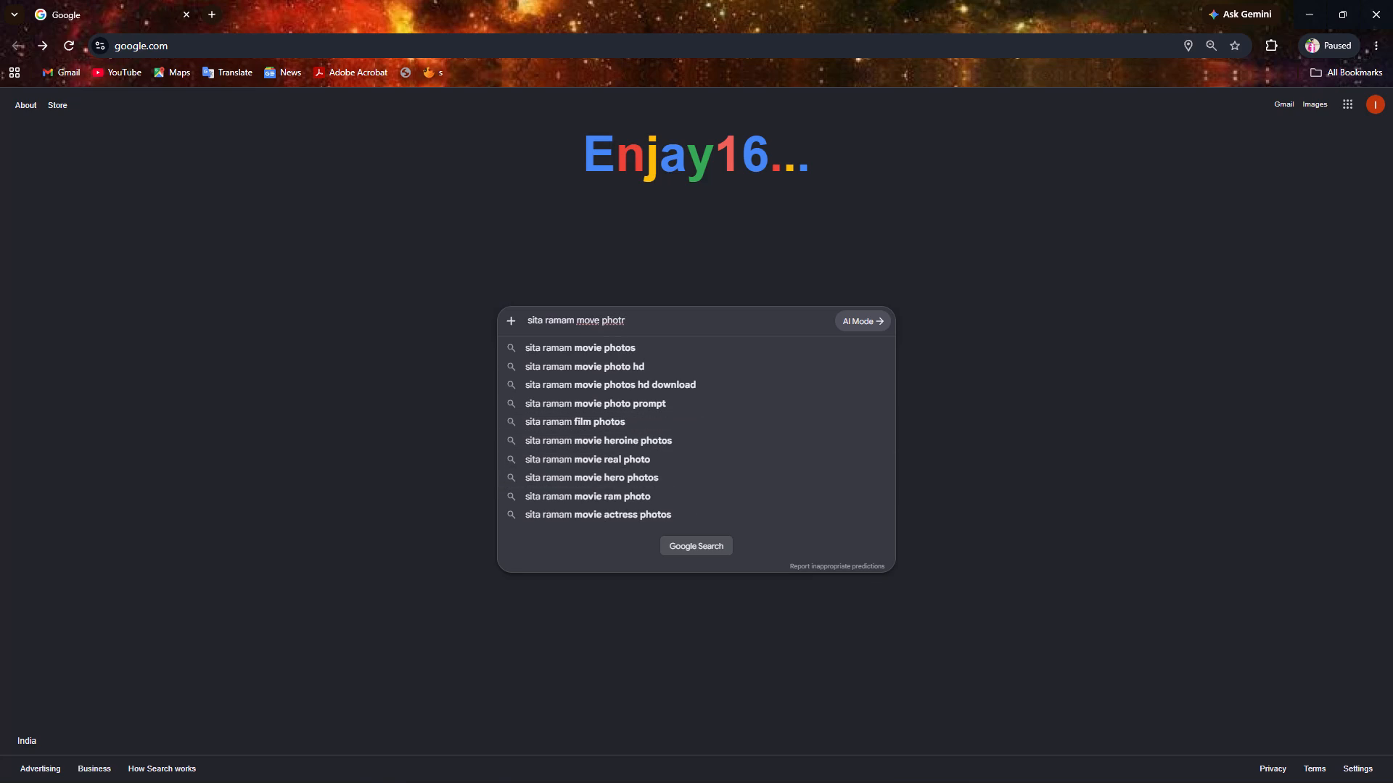
pyautogui.press('BackSpace')
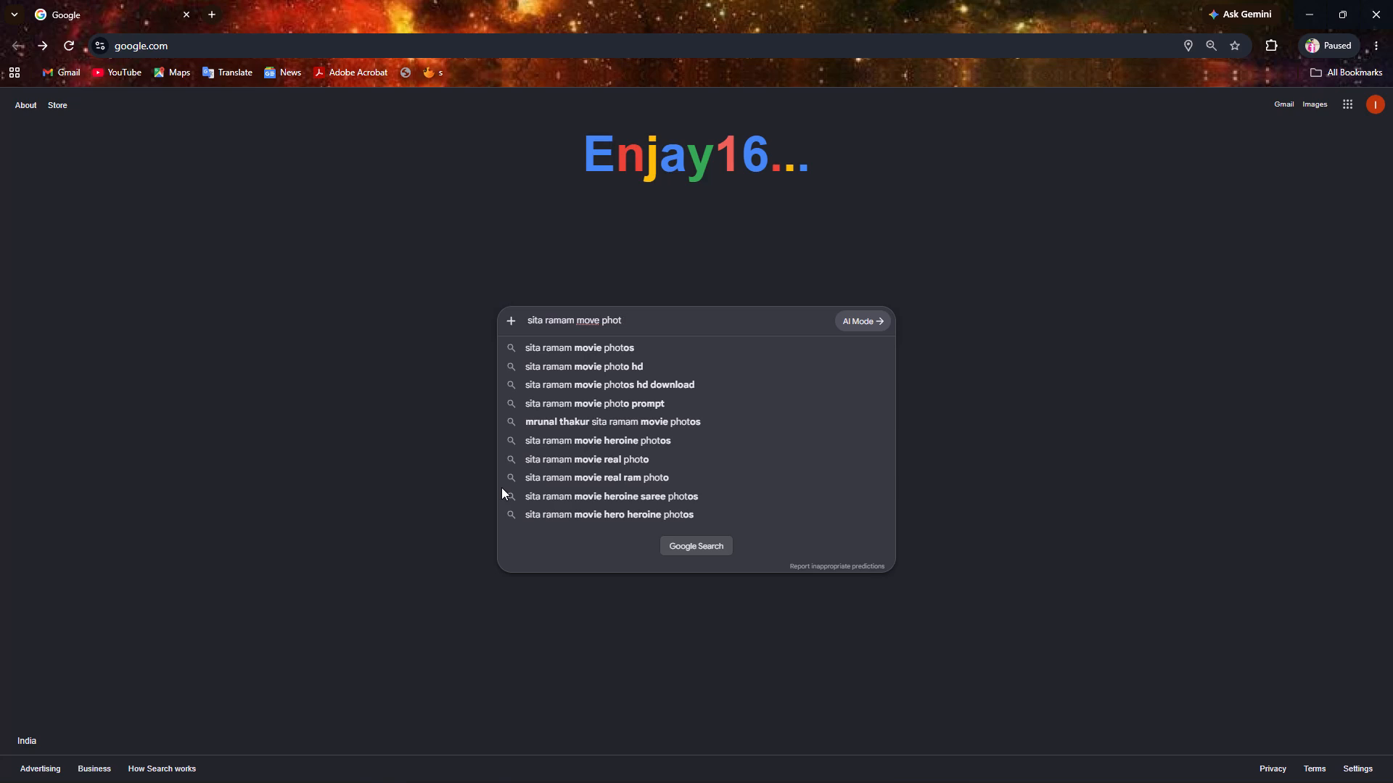
pyautogui.press('e')
pyautogui.press('Return')
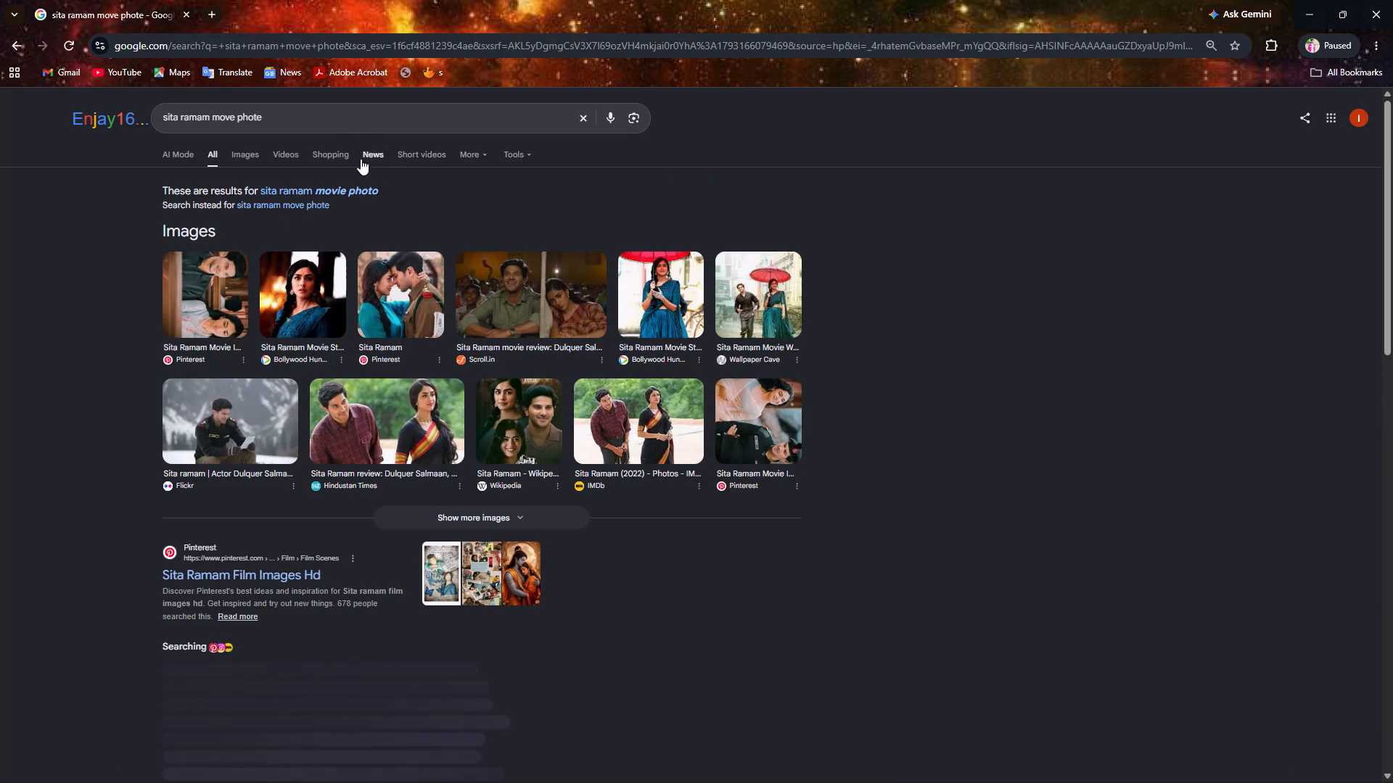
pyautogui.click(251, 155)
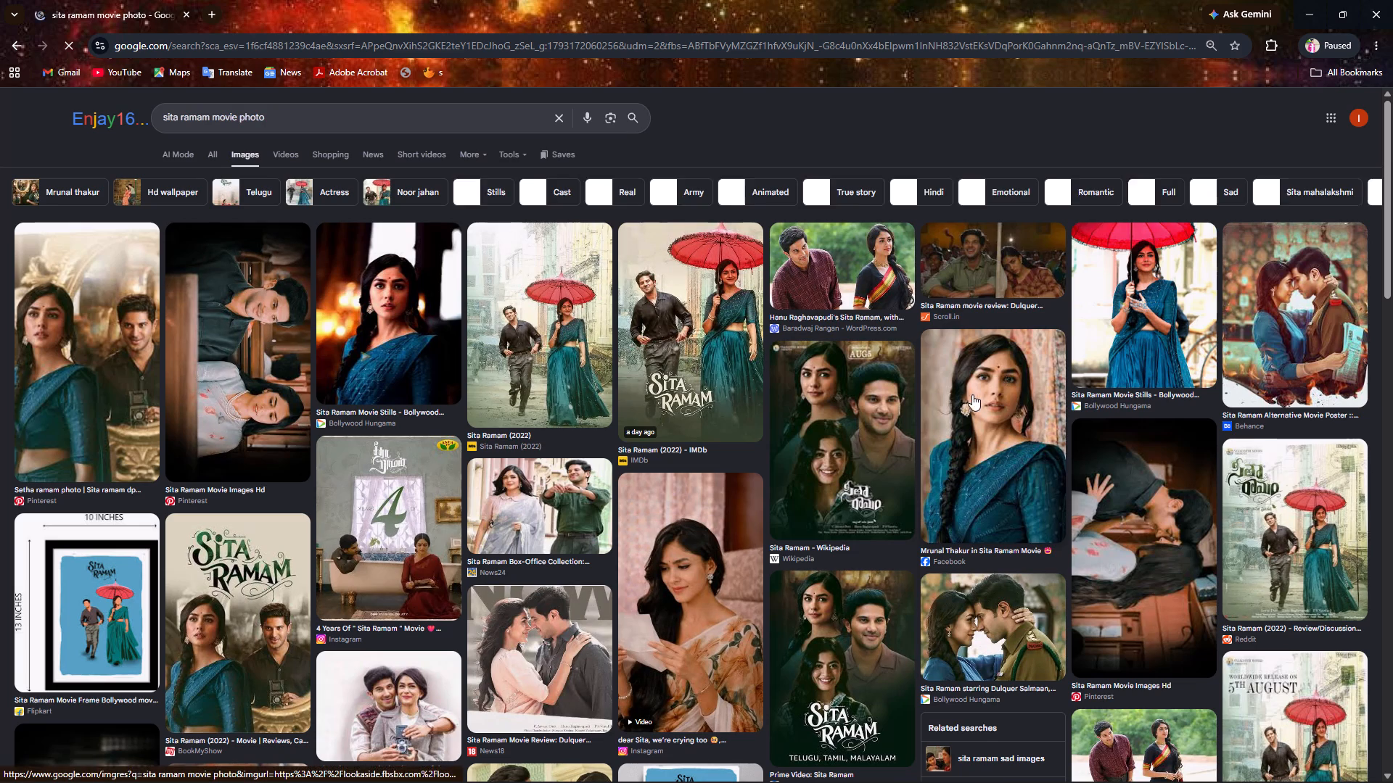
# Save the Baradwaj Rangan picture of the couple against green trees as images in the venu folder.
pyautogui.click(840, 281)
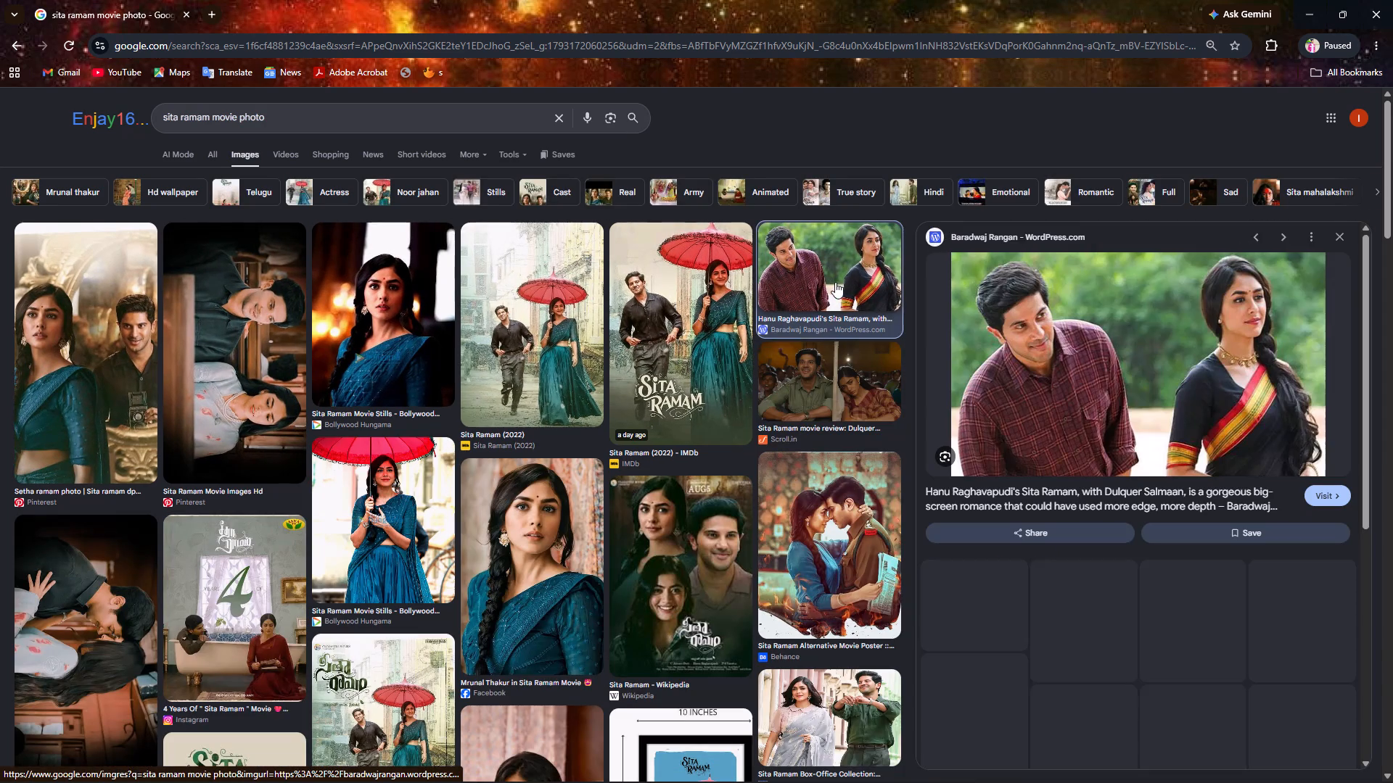
pyautogui.rightClick(1101, 397)
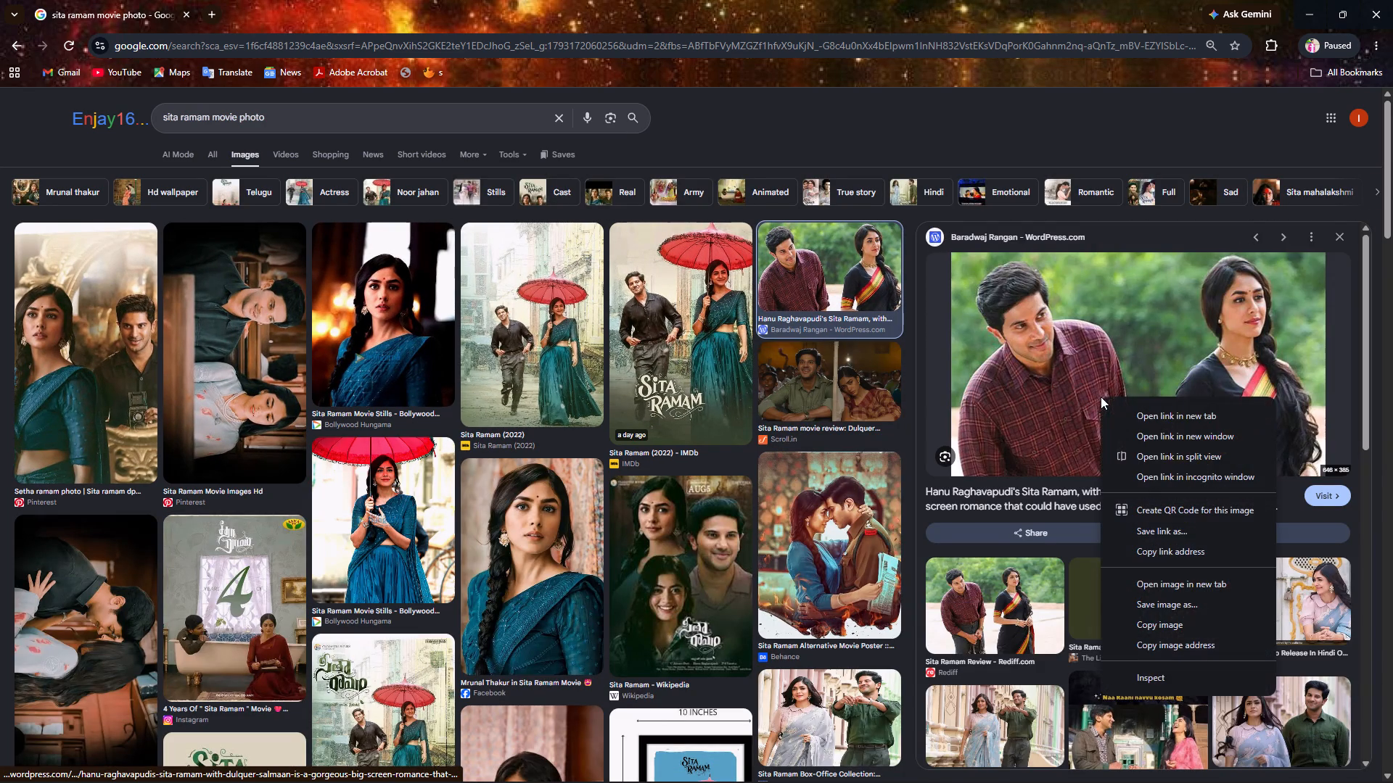
pyautogui.click(1178, 606)
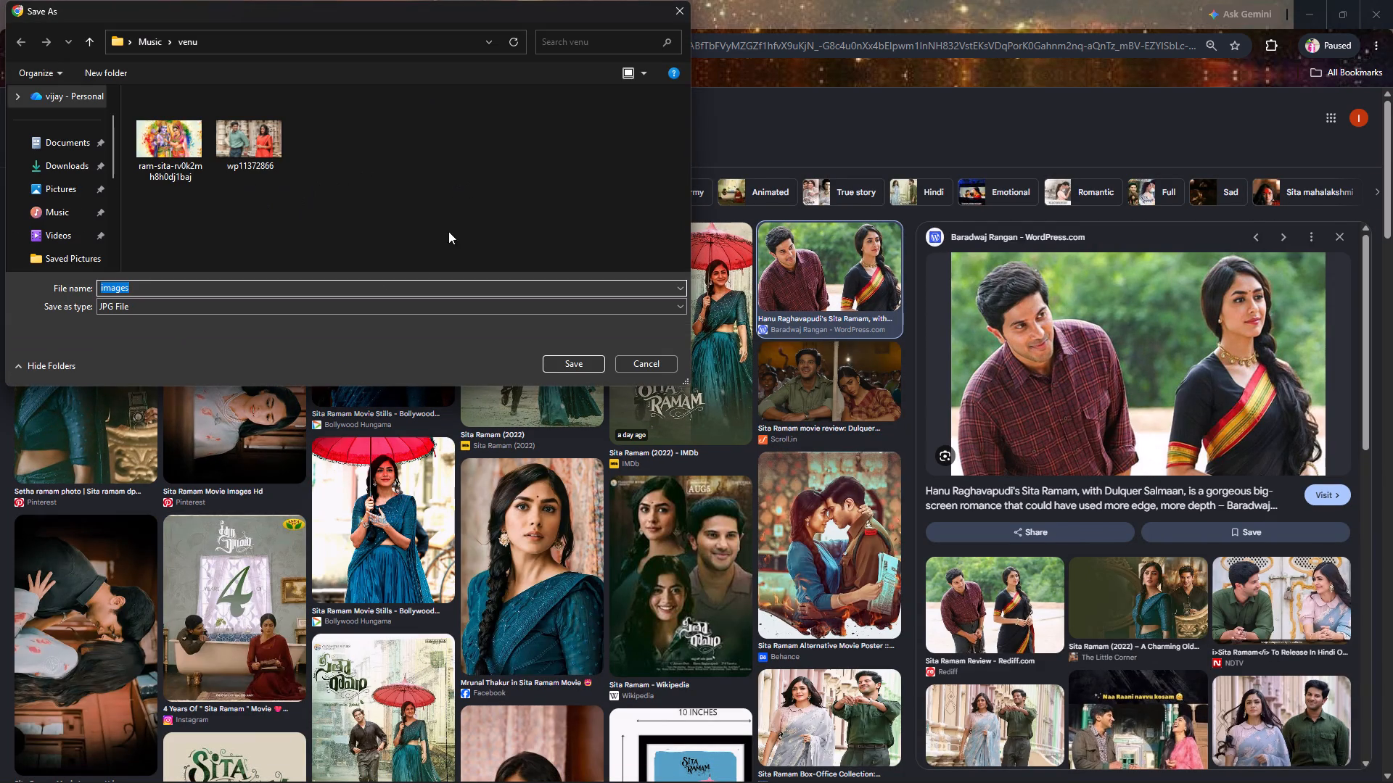
pyautogui.click(575, 363)
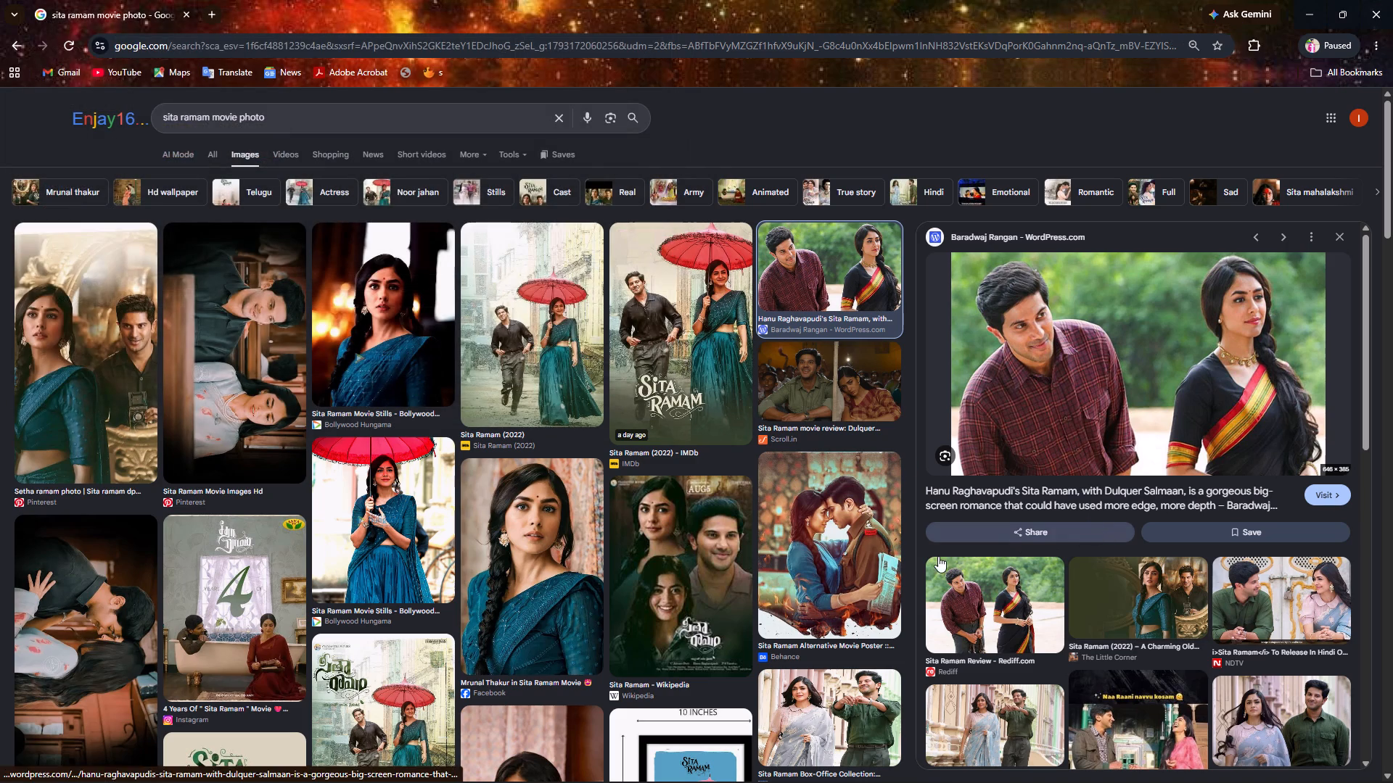
# Find the related "Eternal Love" Instagram picture of the couple and save it to the venu folder.
pyautogui.scroll(-2, 938, 556)
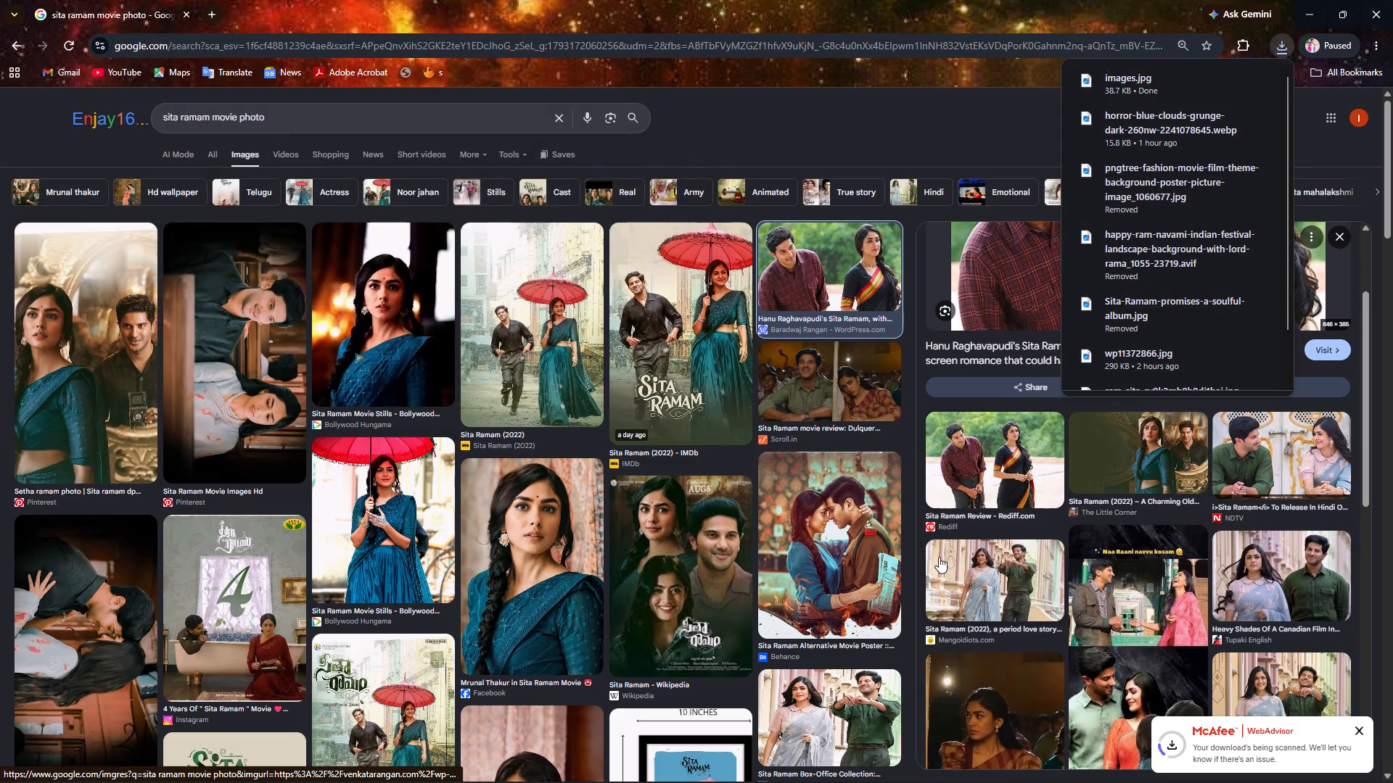
pyautogui.scroll(-1, 945, 557)
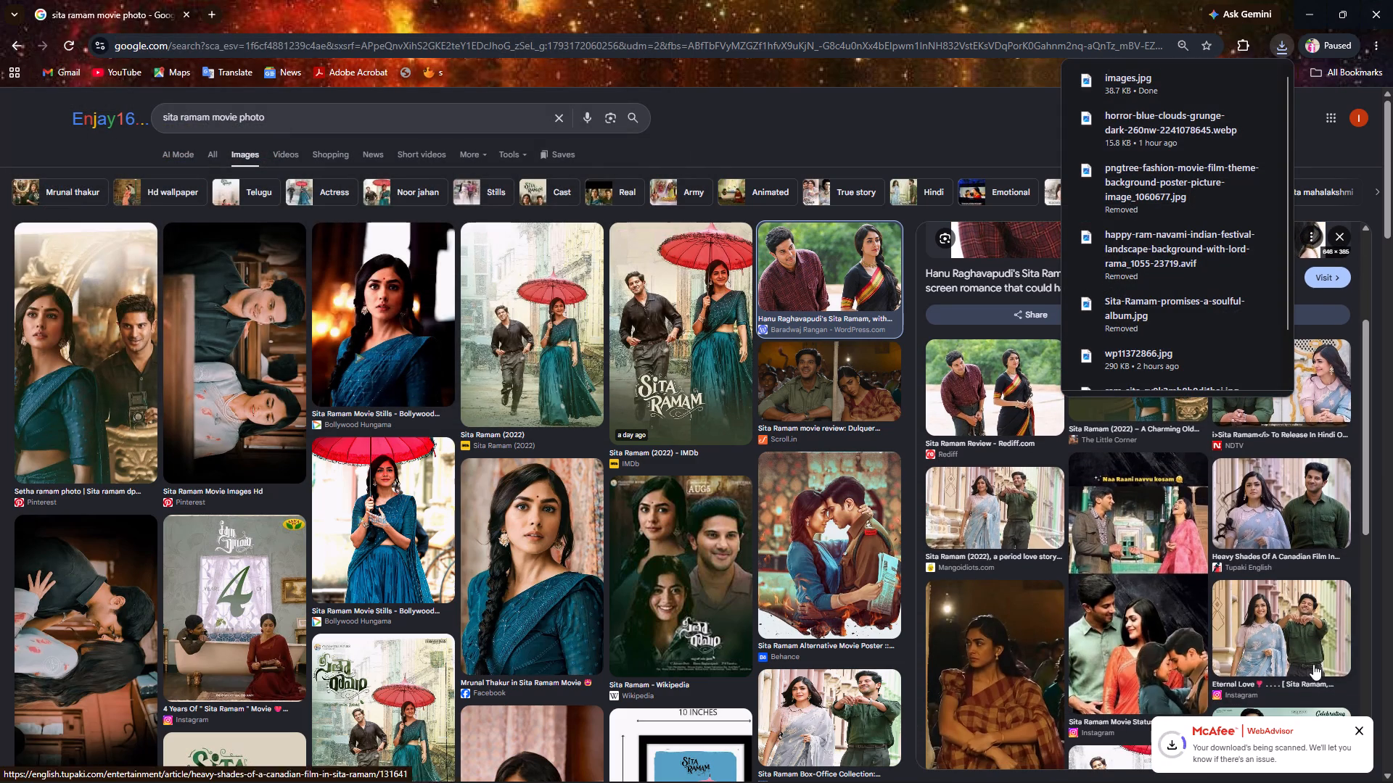
pyautogui.scroll(-1, 1230, 631)
pyautogui.scroll(1, 1228, 631)
pyautogui.scroll(-2, 1227, 631)
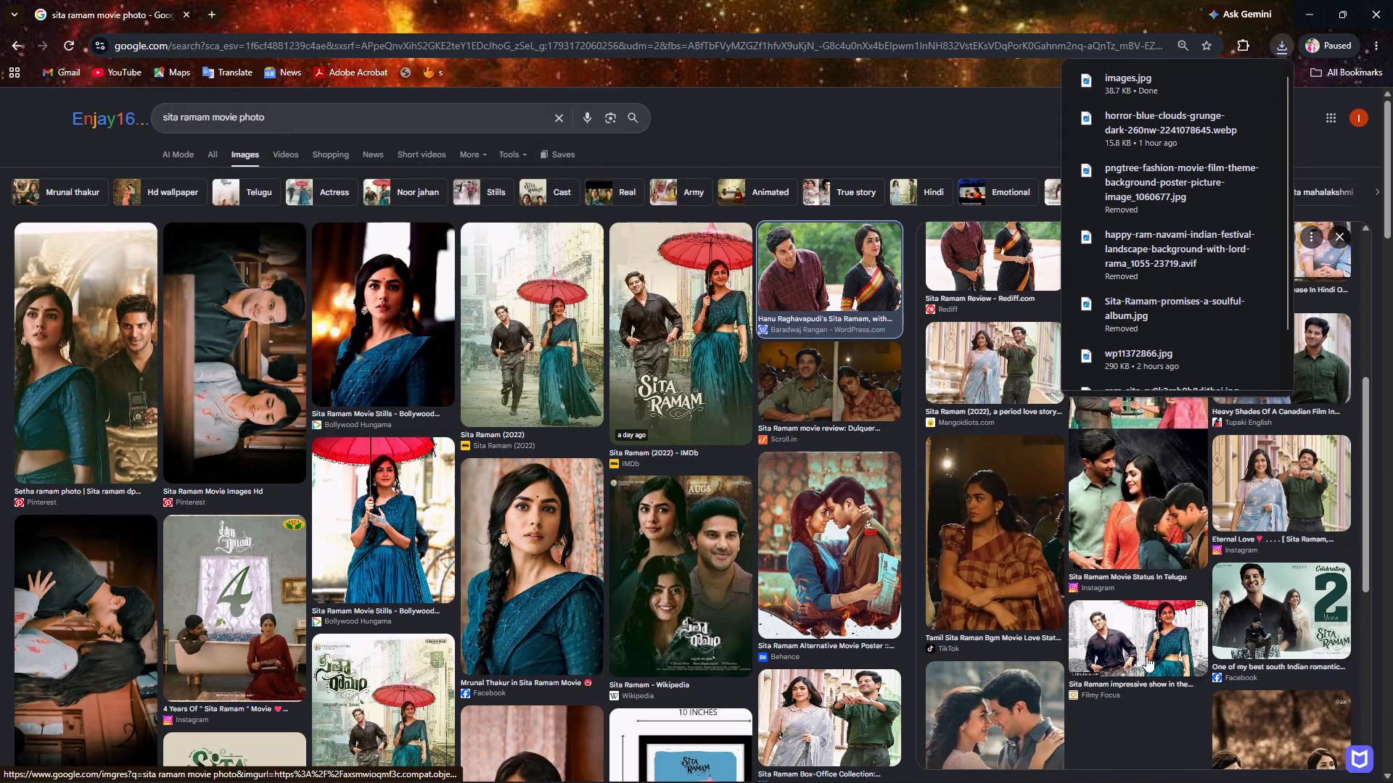
pyautogui.rightClick(1286, 497)
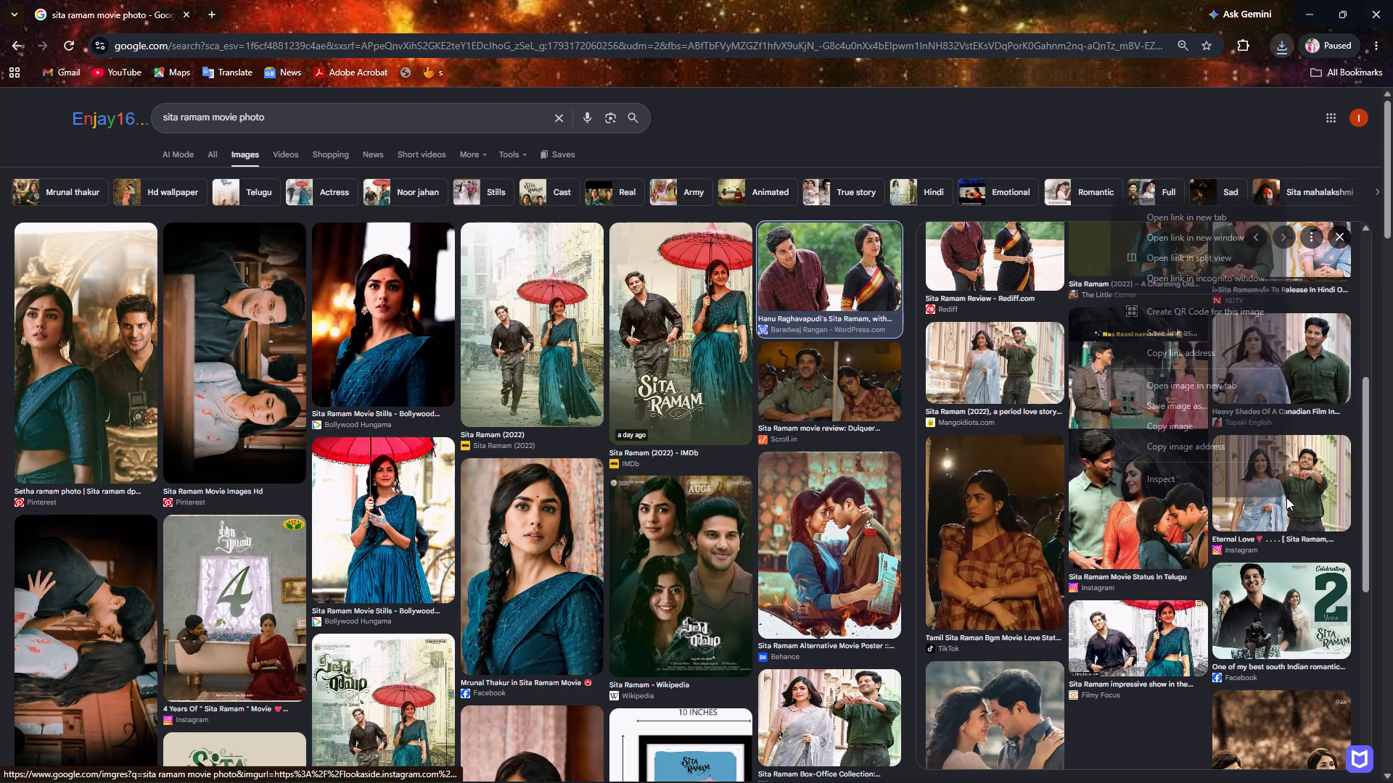
pyautogui.click(1187, 412)
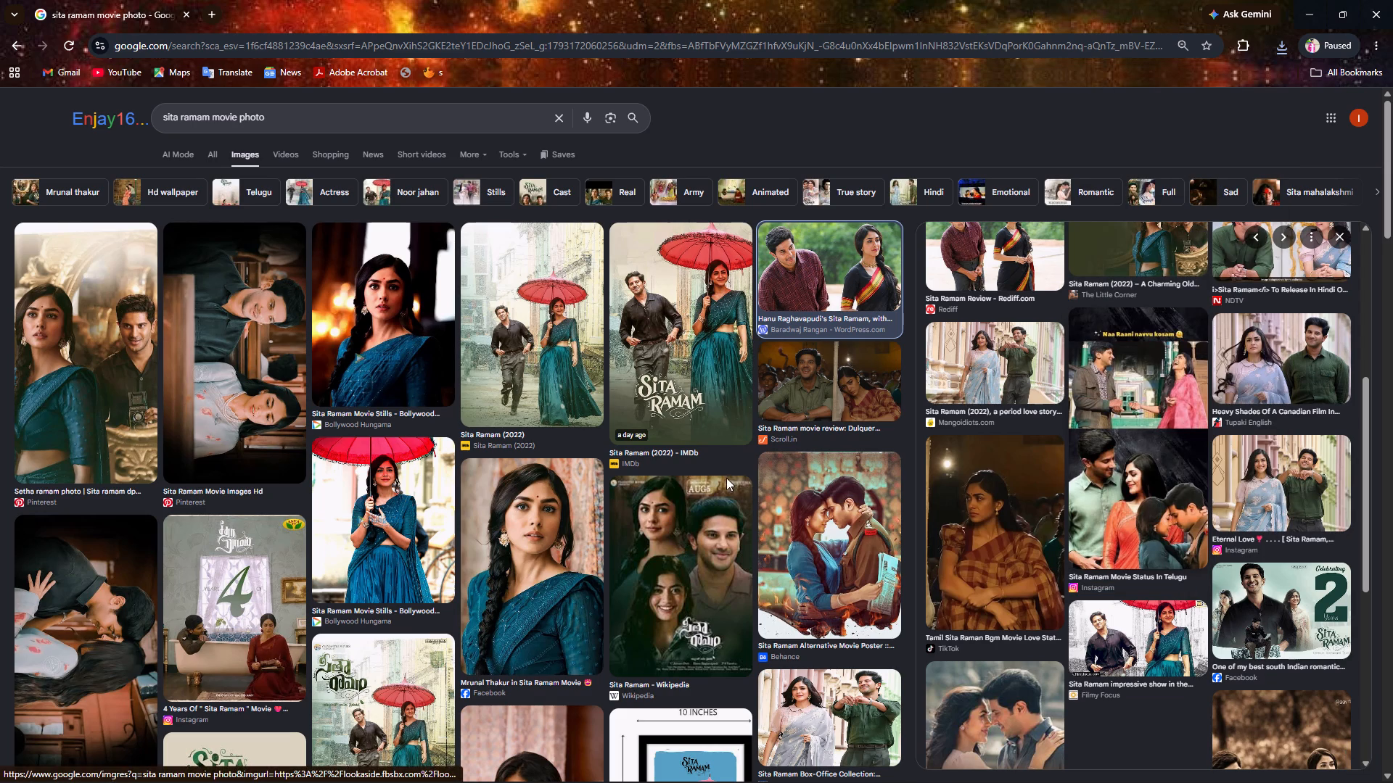
pyautogui.click(564, 364)
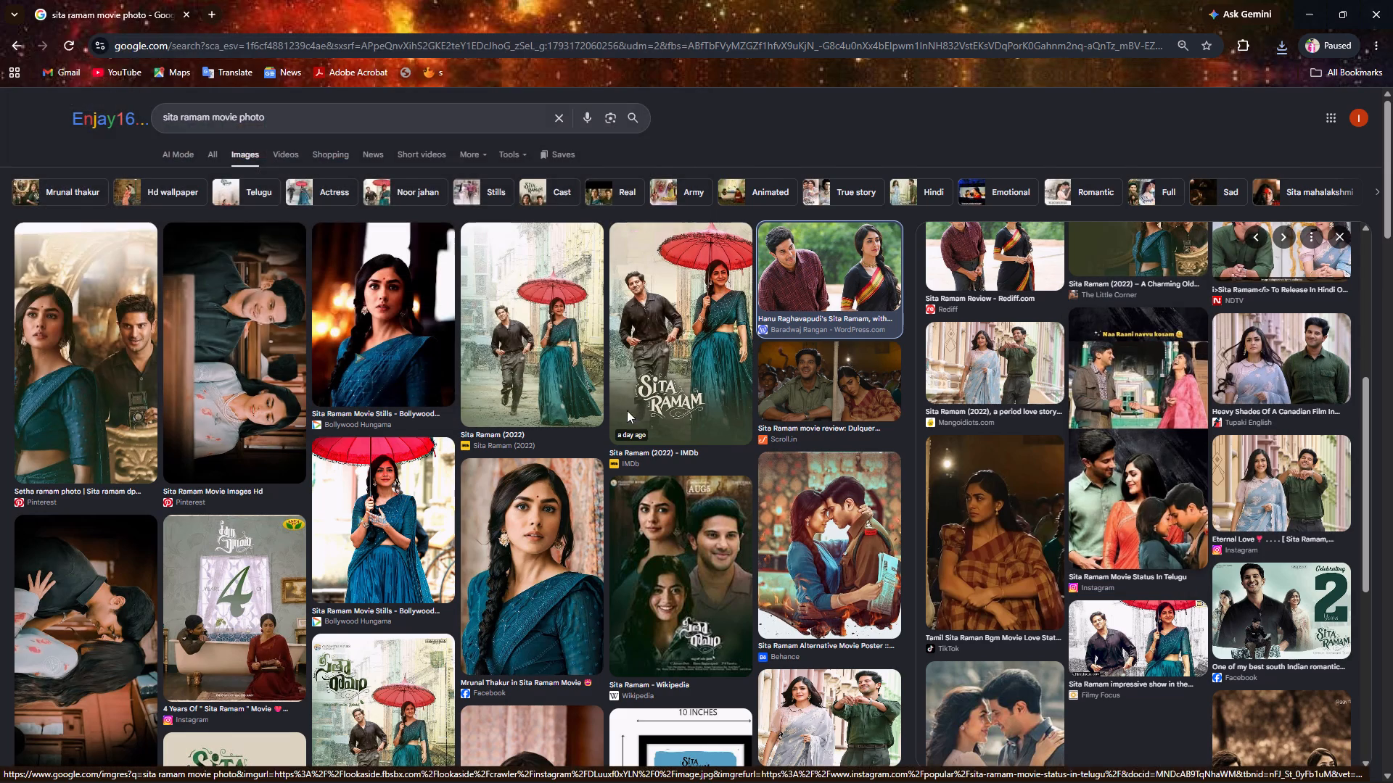
# Save the sideways Pinterest "Sita Ramam Movie Images Hd" picture of the couple to the venu folder.
pyautogui.scroll(-1, 549, 525)
pyautogui.scroll(1, 544, 531)
pyautogui.scroll(-1, 544, 531)
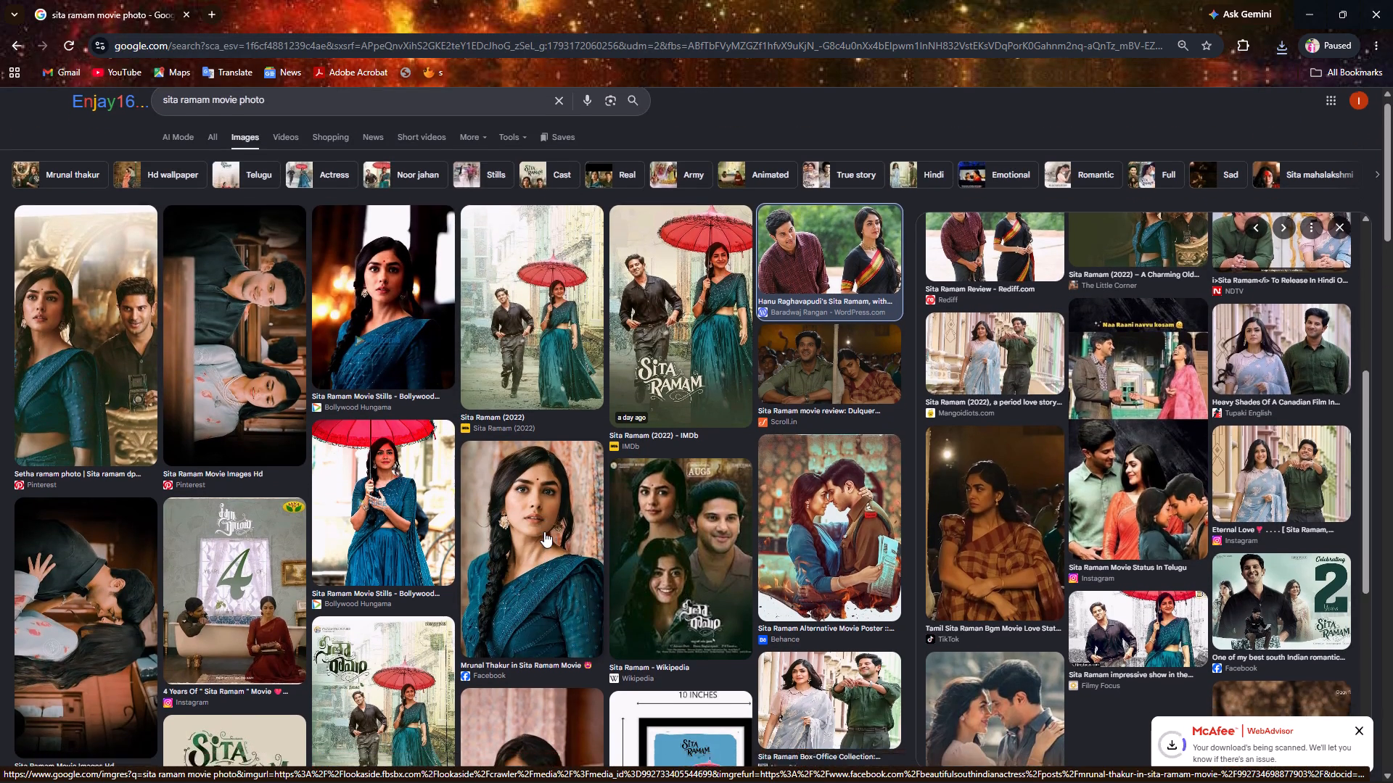
pyautogui.scroll(-1, 544, 531)
pyautogui.rightClick(235, 239)
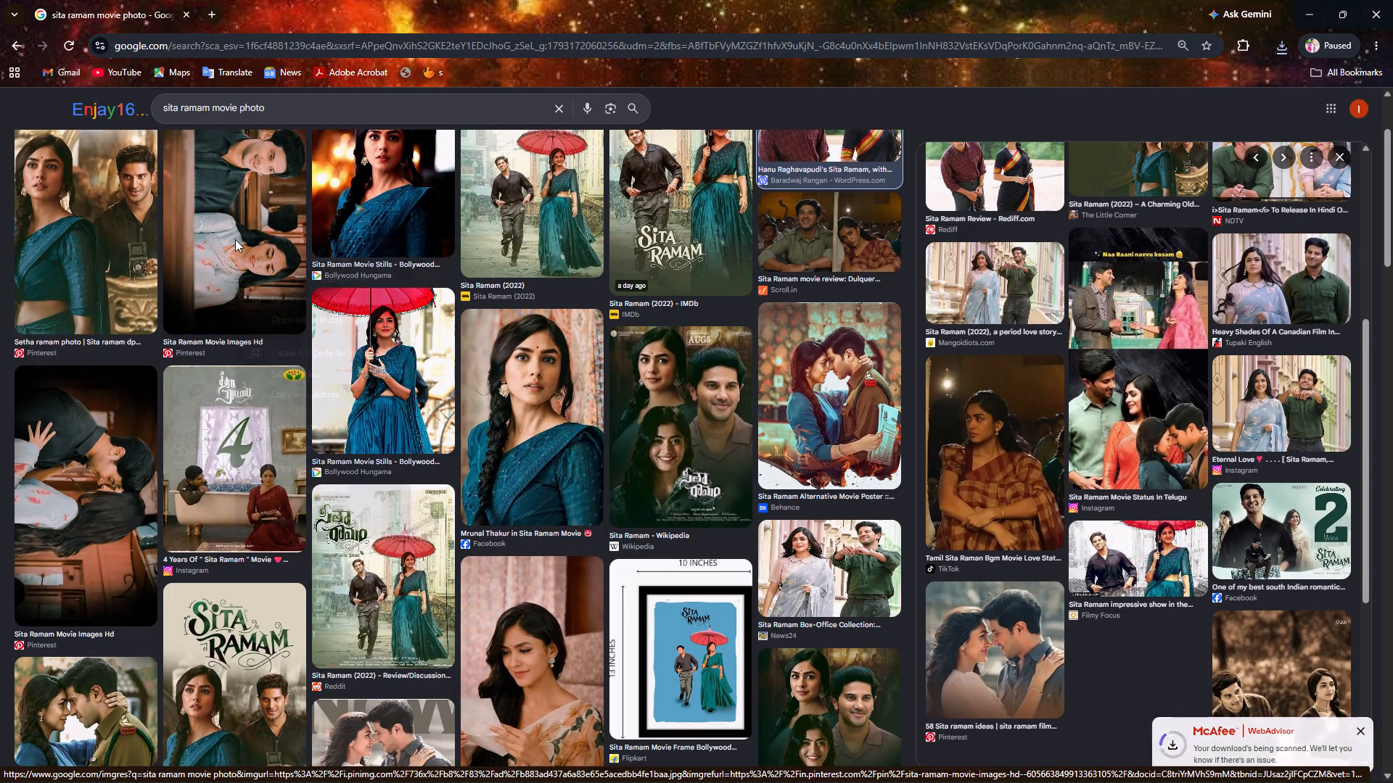
pyautogui.click(298, 449)
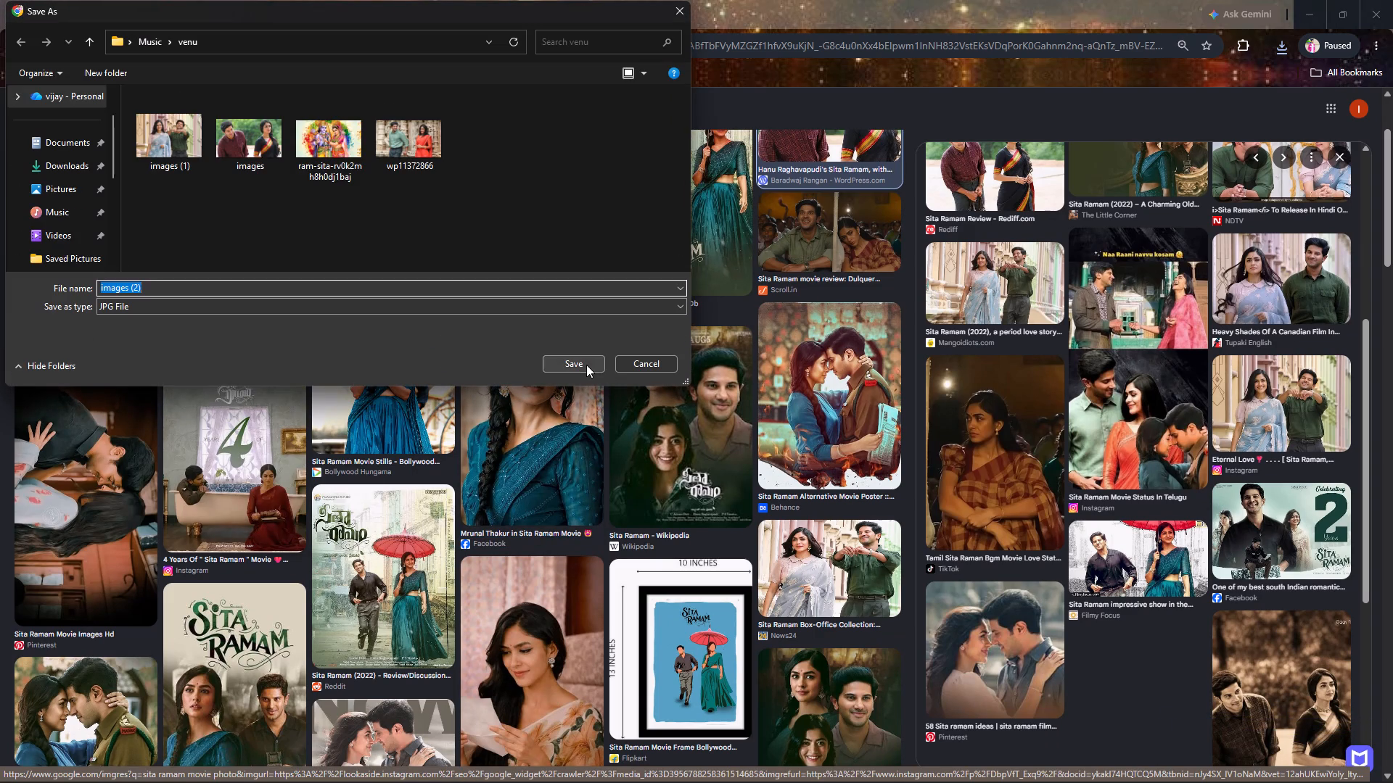
pyautogui.click(586, 365)
# Find the Gulte "Epic Love Story" review poster of the couple and save it to the venu folder.
pyautogui.scroll(-1, 583, 501)
pyautogui.scroll(1, 583, 501)
pyautogui.scroll(-3, 583, 501)
pyautogui.scroll(1, 583, 501)
pyautogui.scroll(-1, 583, 501)
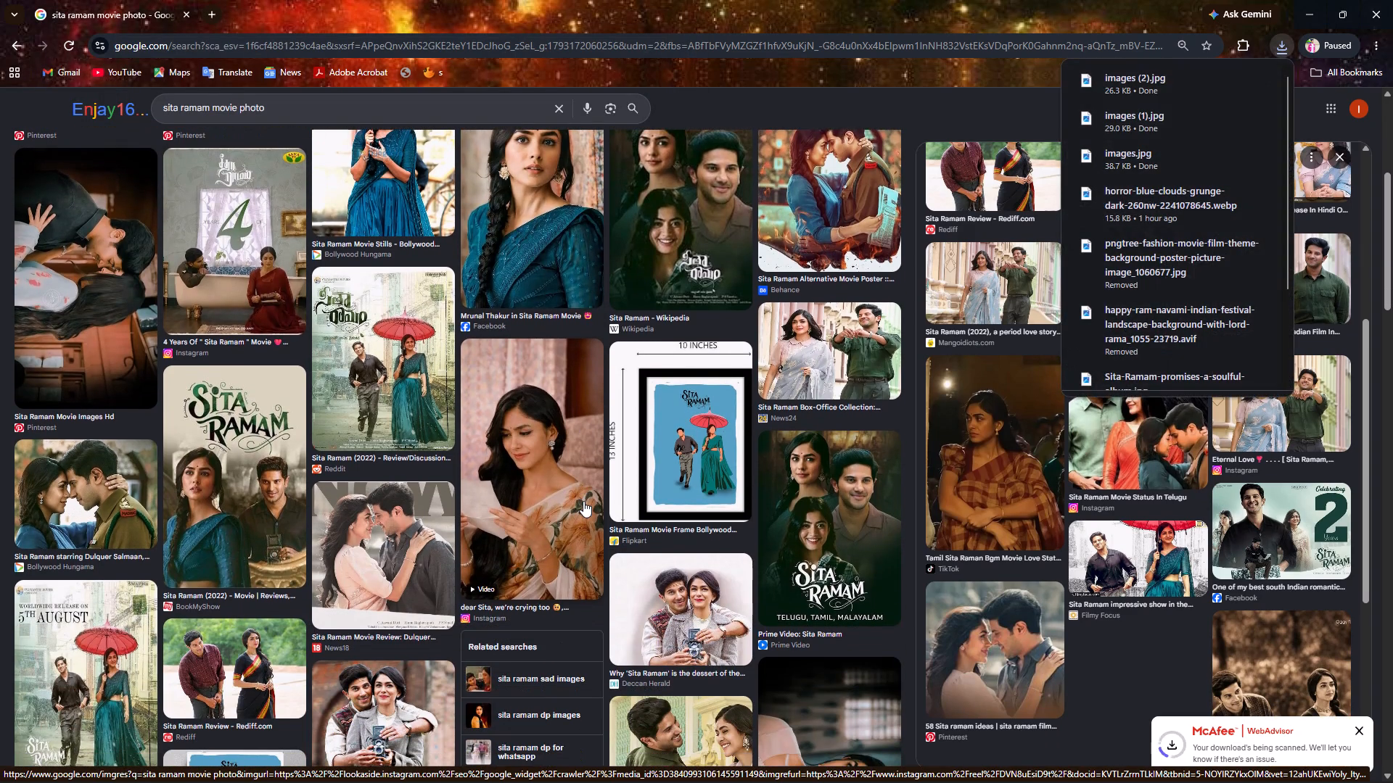
pyautogui.scroll(-2, 583, 501)
pyautogui.scroll(1, 583, 501)
pyautogui.scroll(-2, 583, 501)
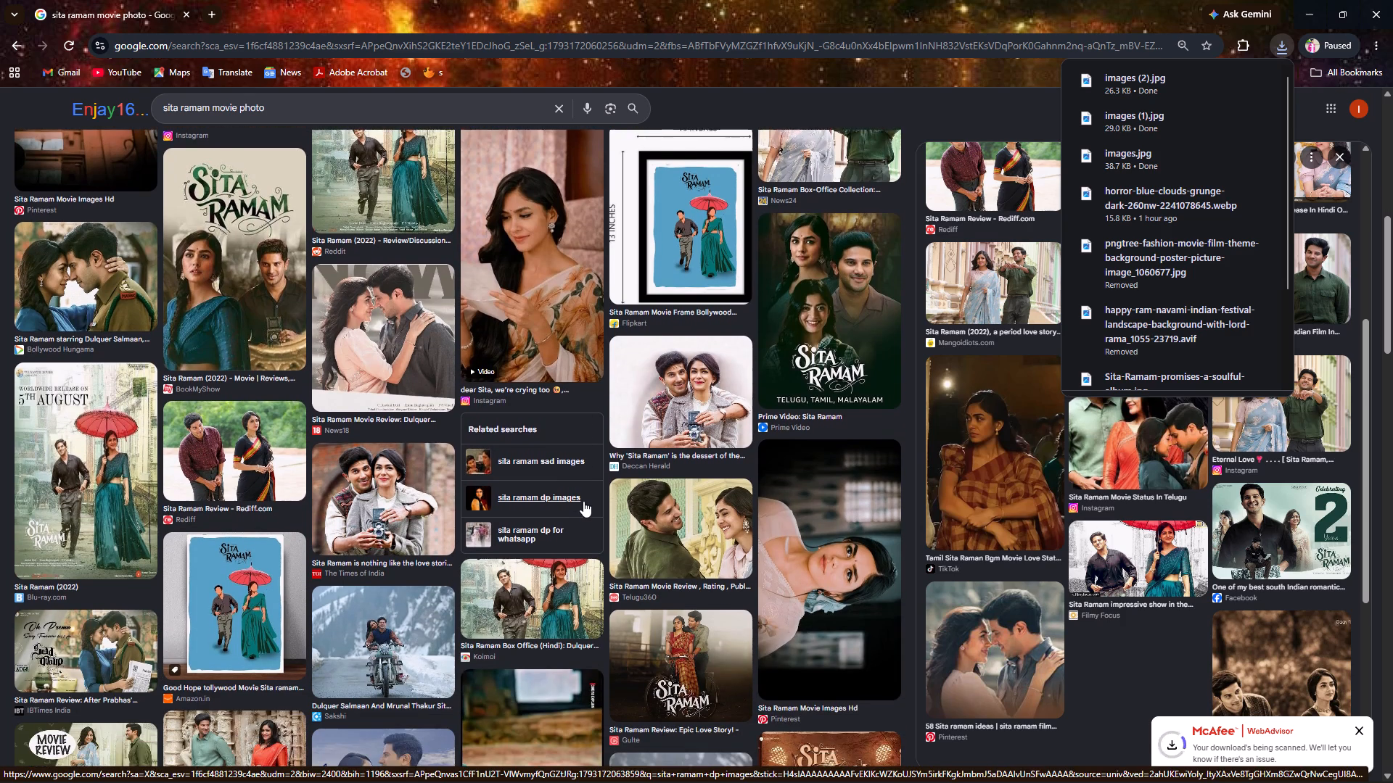
pyautogui.scroll(-1, 583, 501)
pyautogui.scroll(1, 583, 501)
pyautogui.scroll(-5, 583, 501)
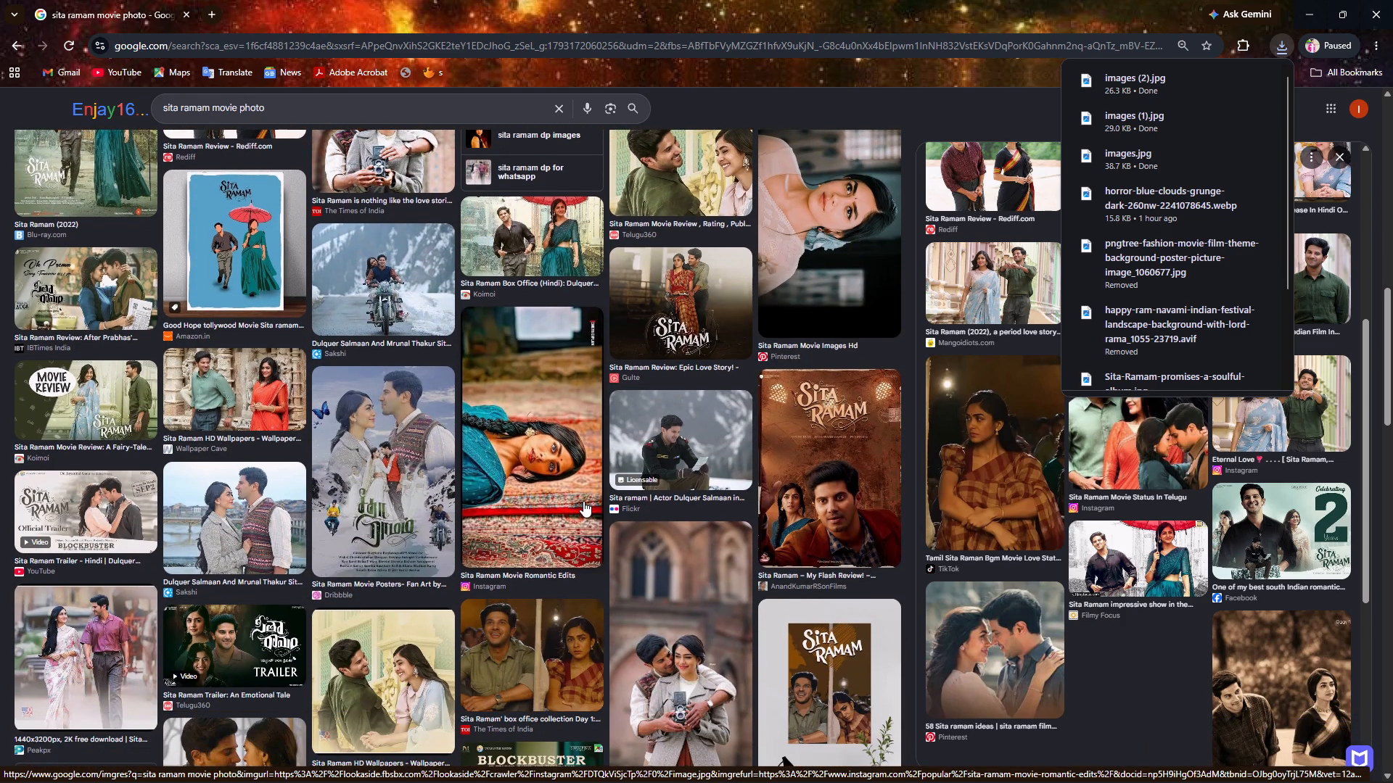
pyautogui.rightClick(678, 320)
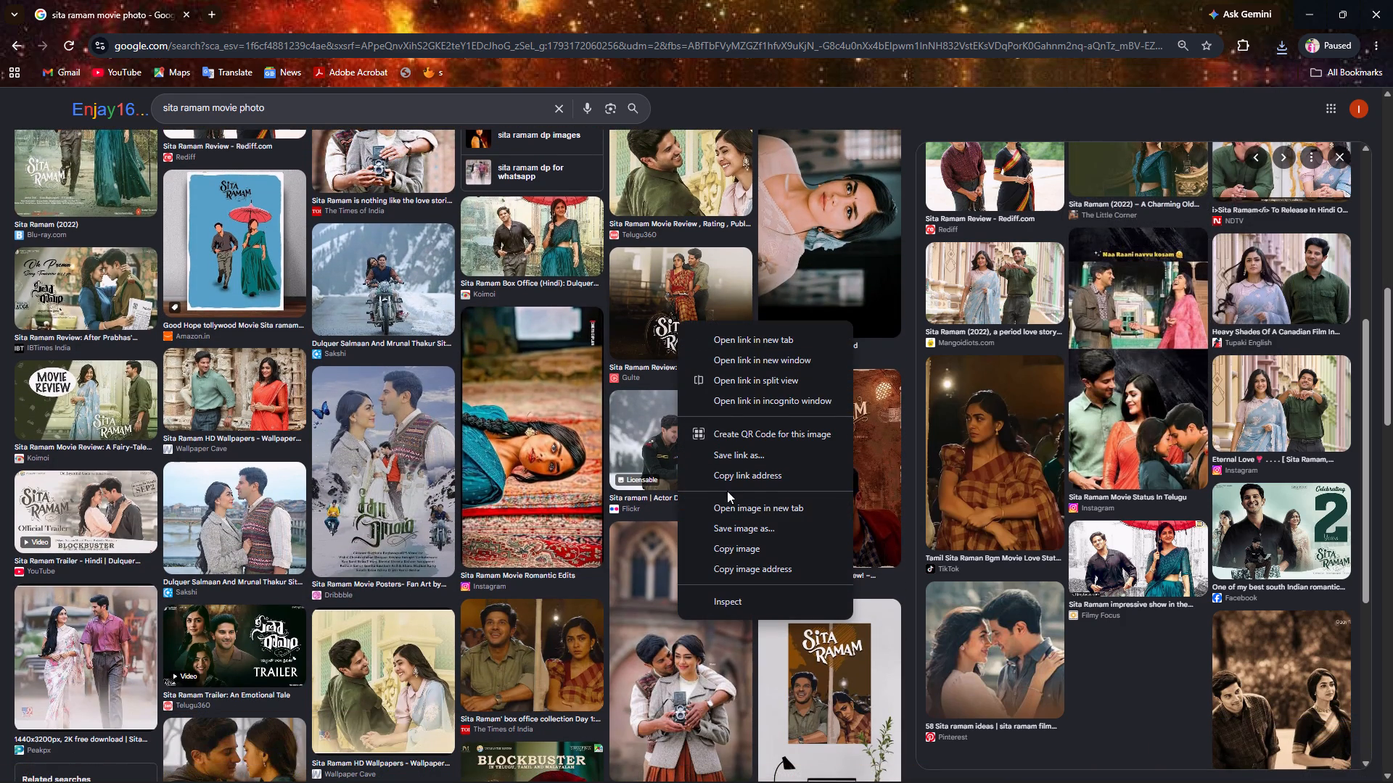
pyautogui.click(736, 531)
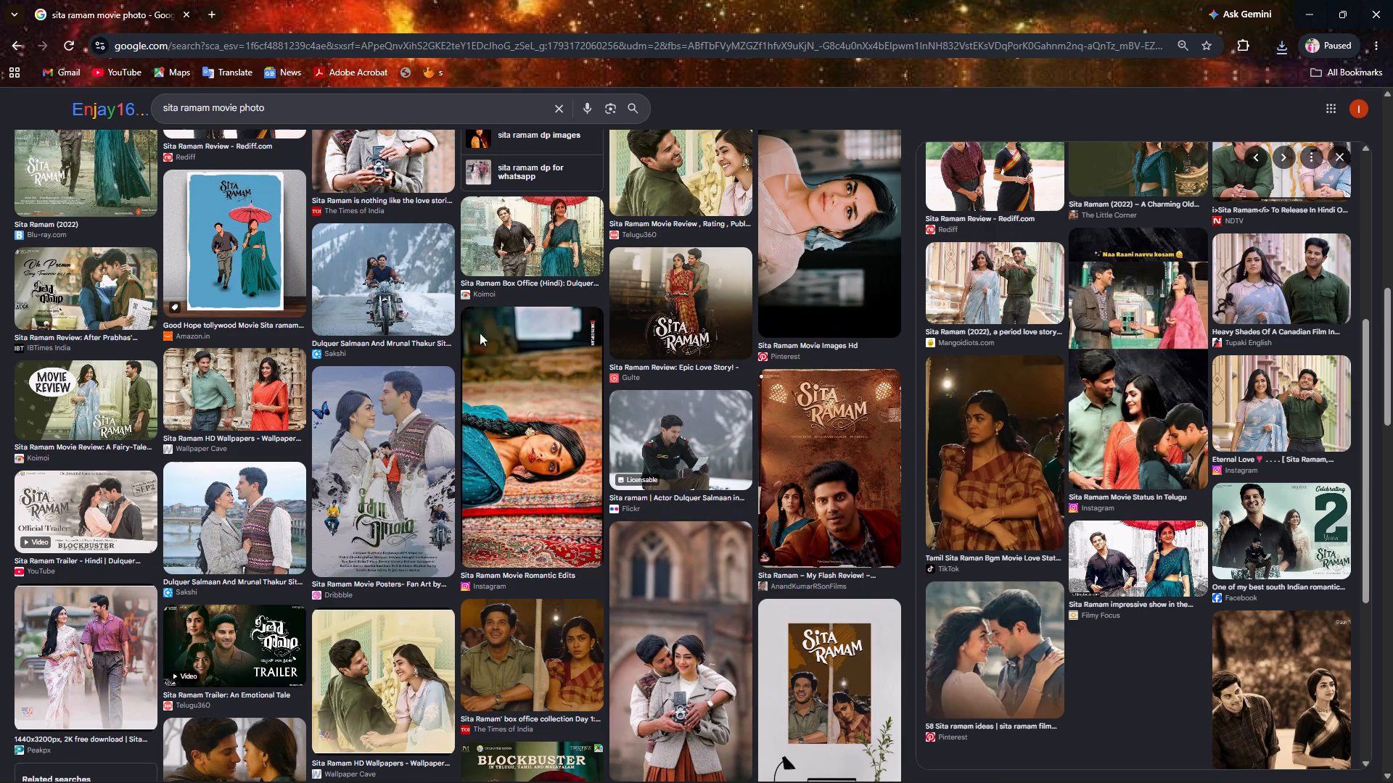
pyautogui.click(570, 368)
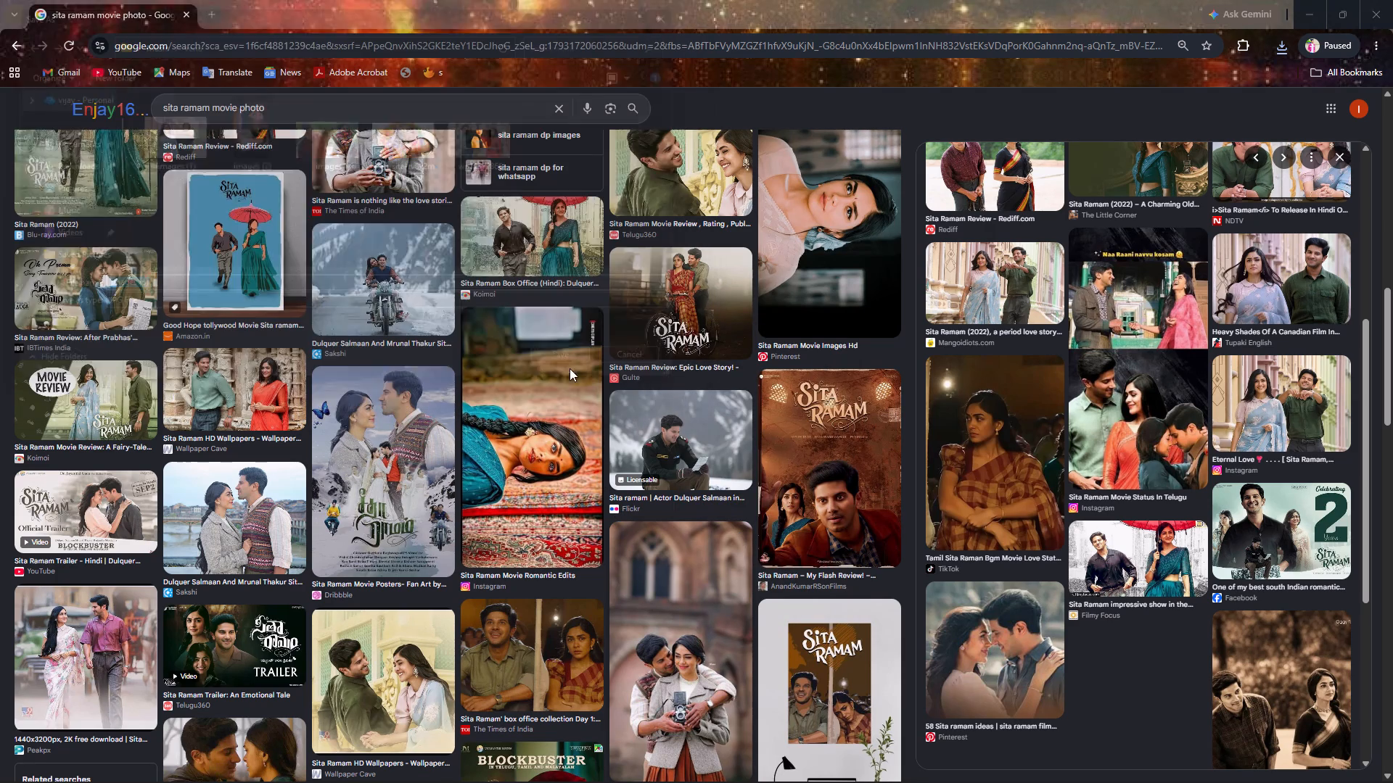
# Find The Quint's Sita Ramam review picture with the three lead actors and save it to the venu folder.
pyautogui.scroll(-4, 702, 497)
pyautogui.scroll(1, 683, 505)
pyautogui.scroll(-1, 683, 505)
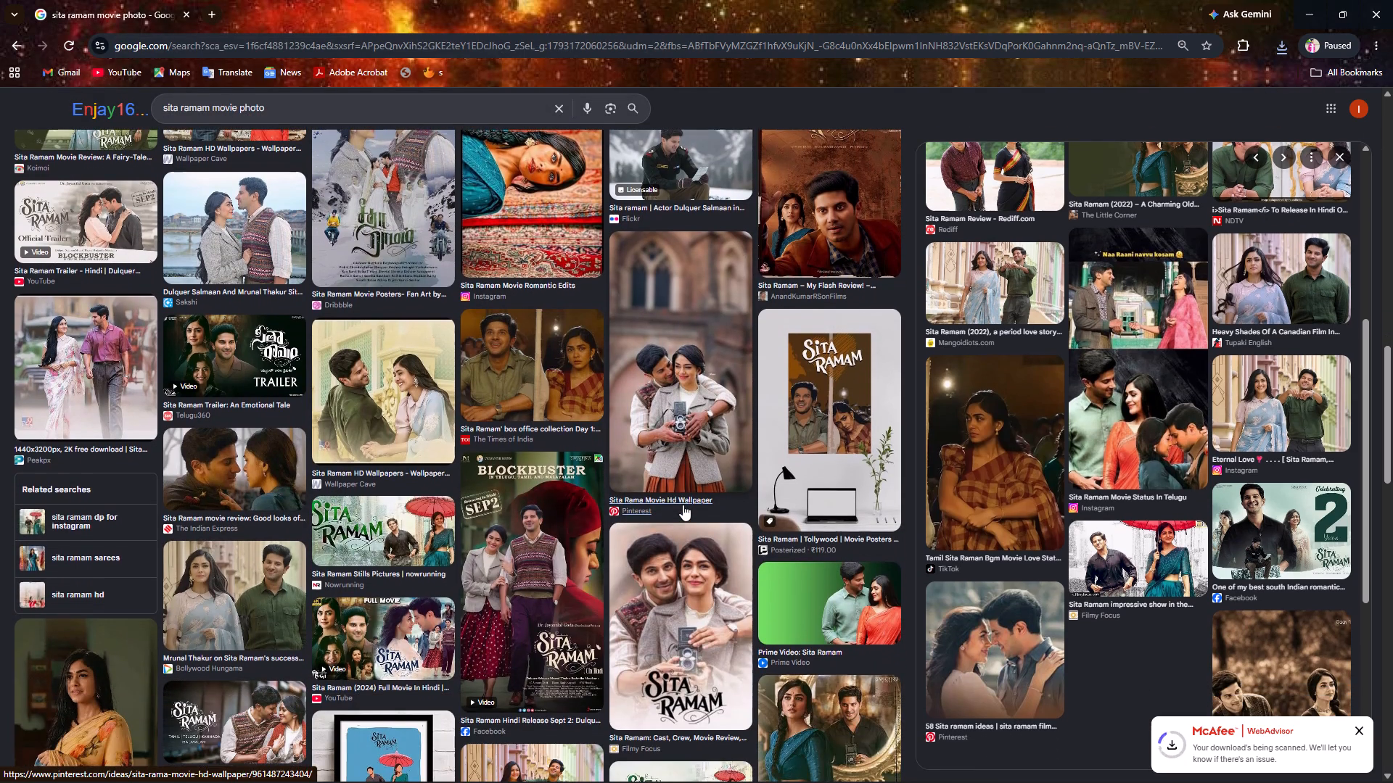
pyautogui.scroll(-1, 882, 406)
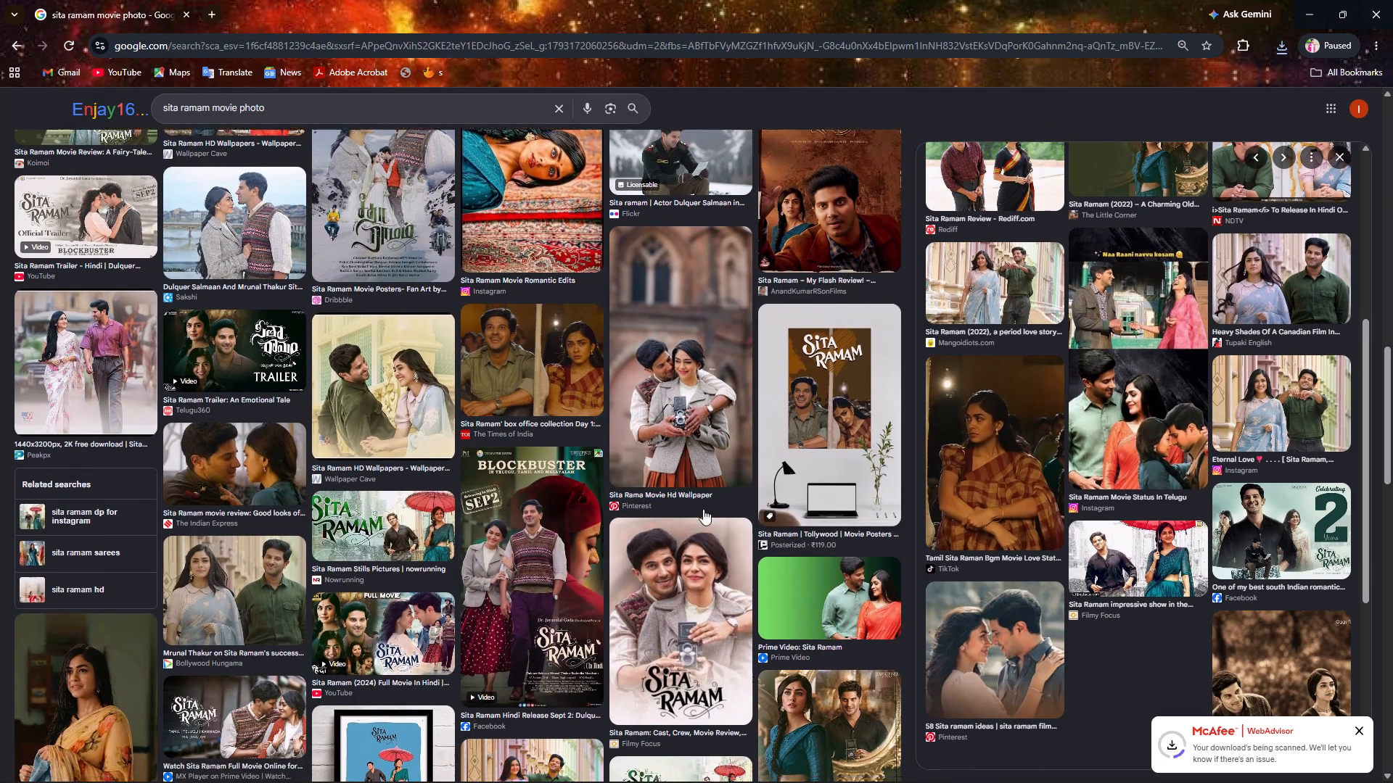
pyautogui.scroll(1, 699, 510)
pyautogui.scroll(-1, 699, 510)
pyautogui.scroll(1, 699, 510)
pyautogui.scroll(-2, 699, 510)
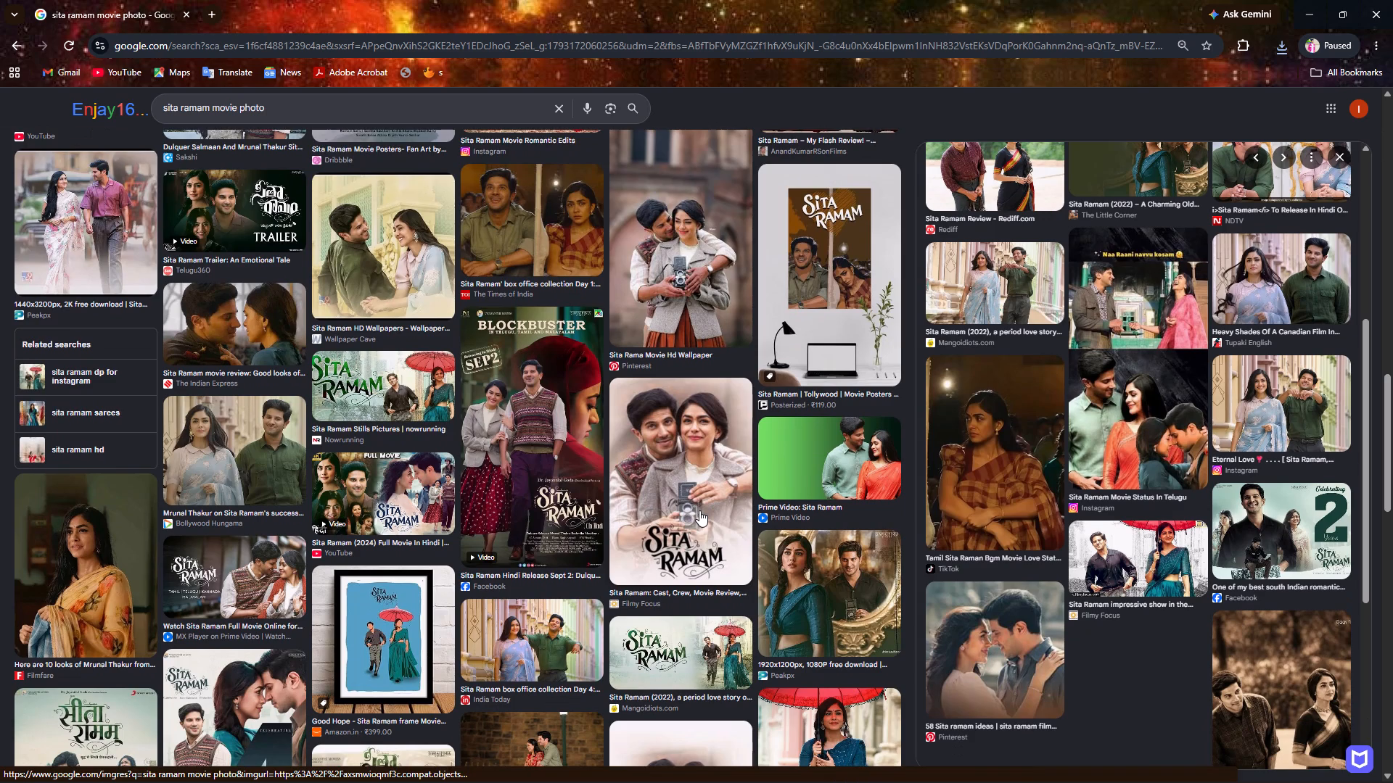
pyautogui.scroll(-2, 699, 510)
pyautogui.scroll(1, 699, 510)
pyautogui.scroll(-6, 699, 510)
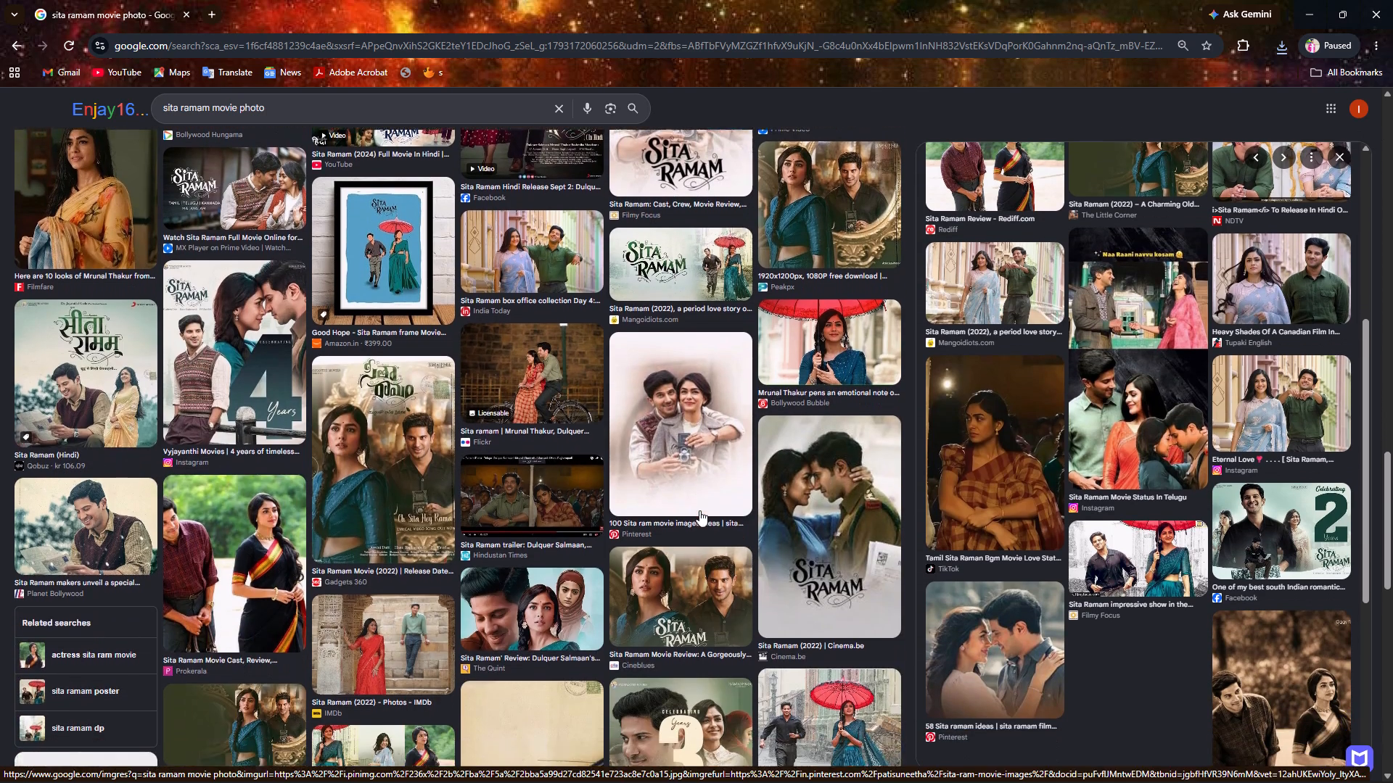
pyautogui.scroll(-2, 699, 510)
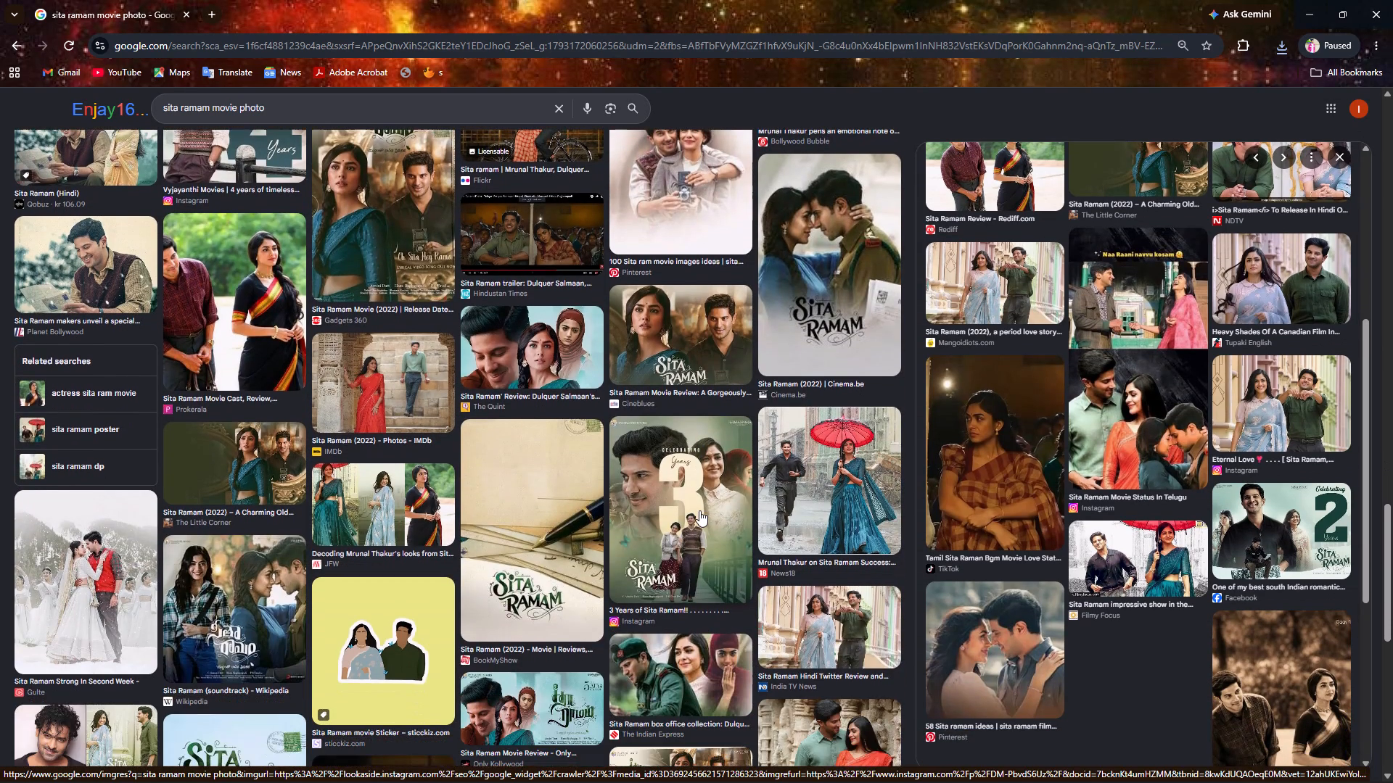
pyautogui.click(543, 339)
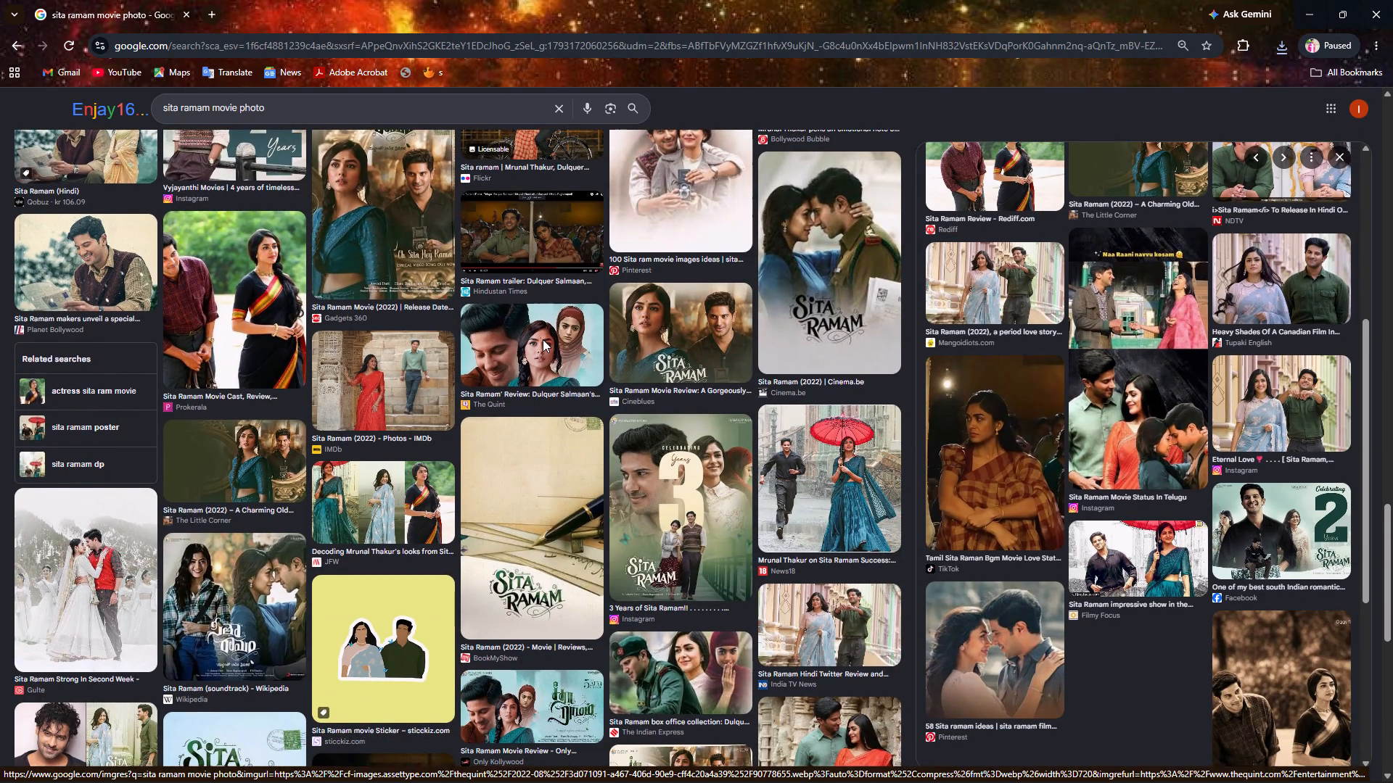
pyautogui.rightClick(1006, 333)
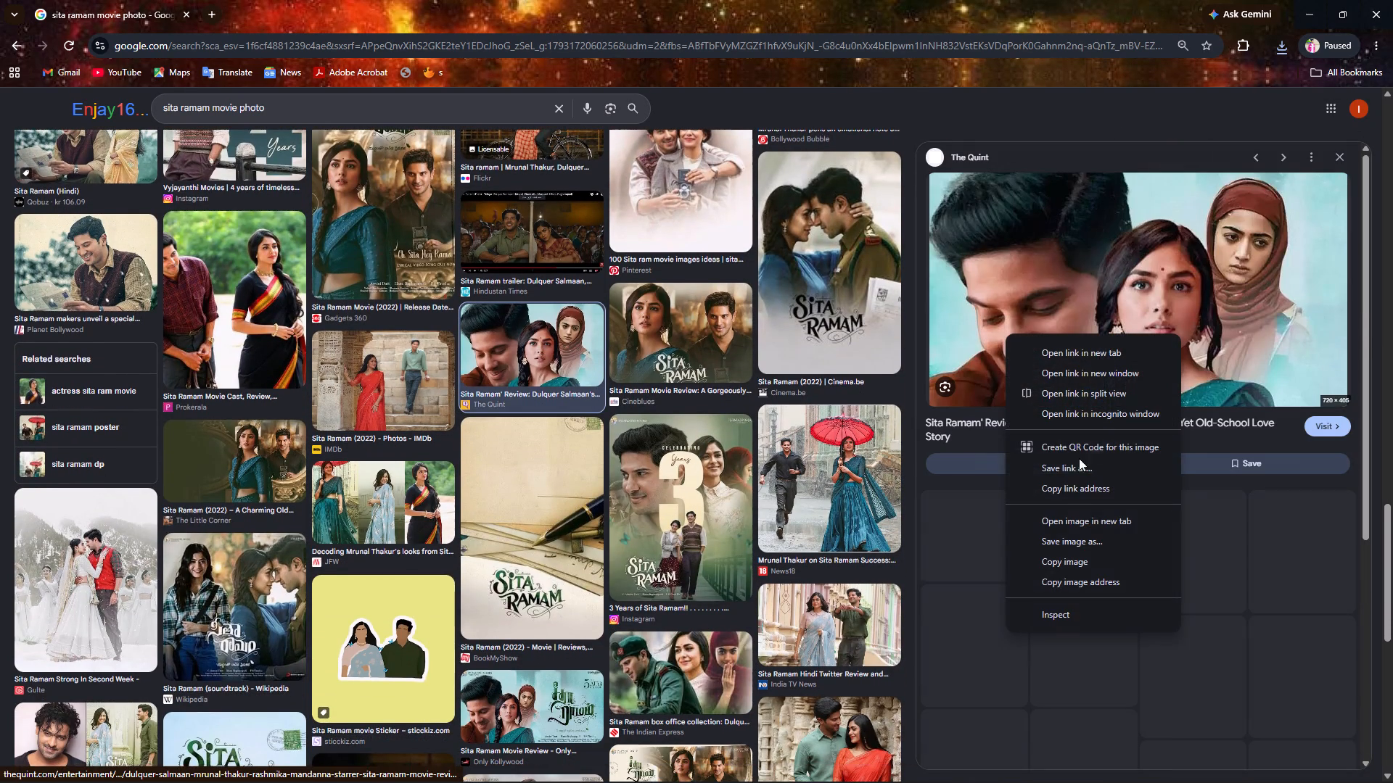
pyautogui.click(1075, 537)
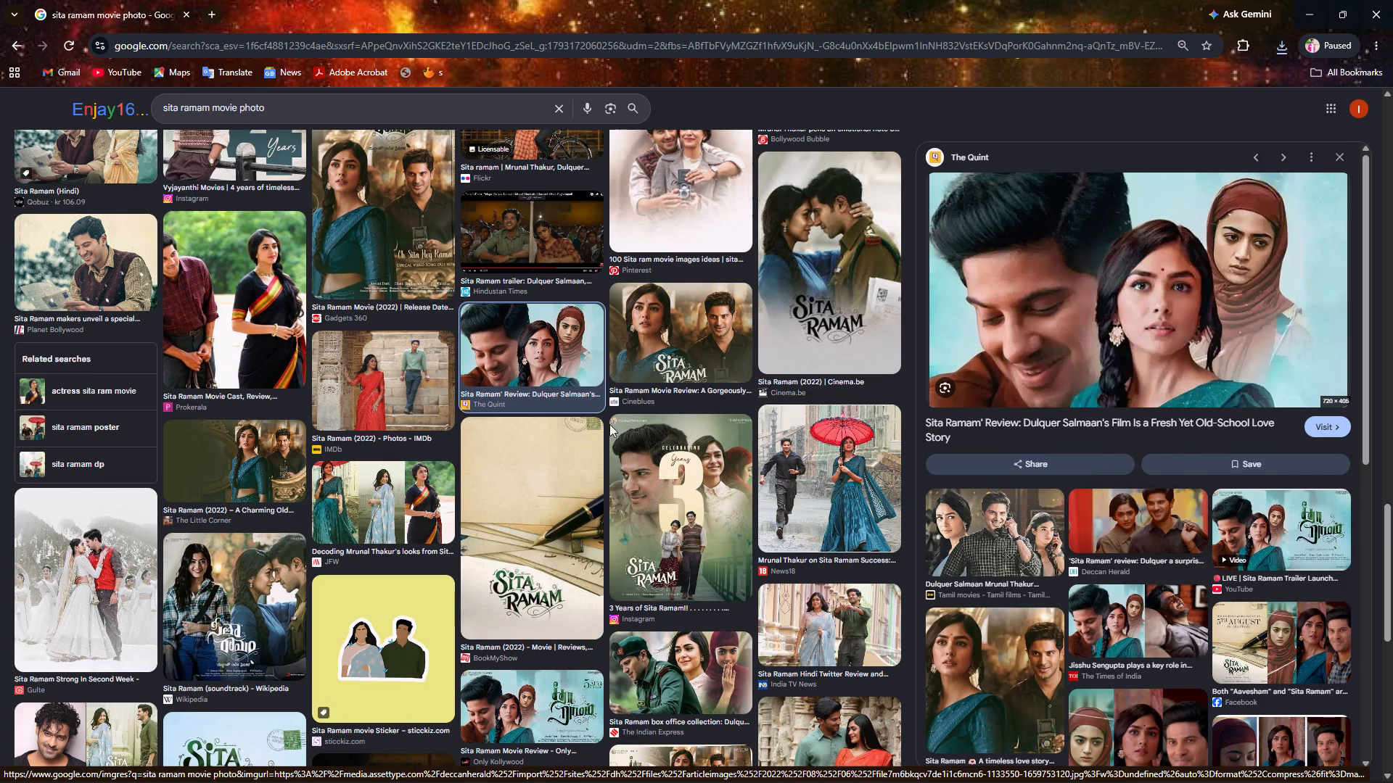
pyautogui.click(575, 360)
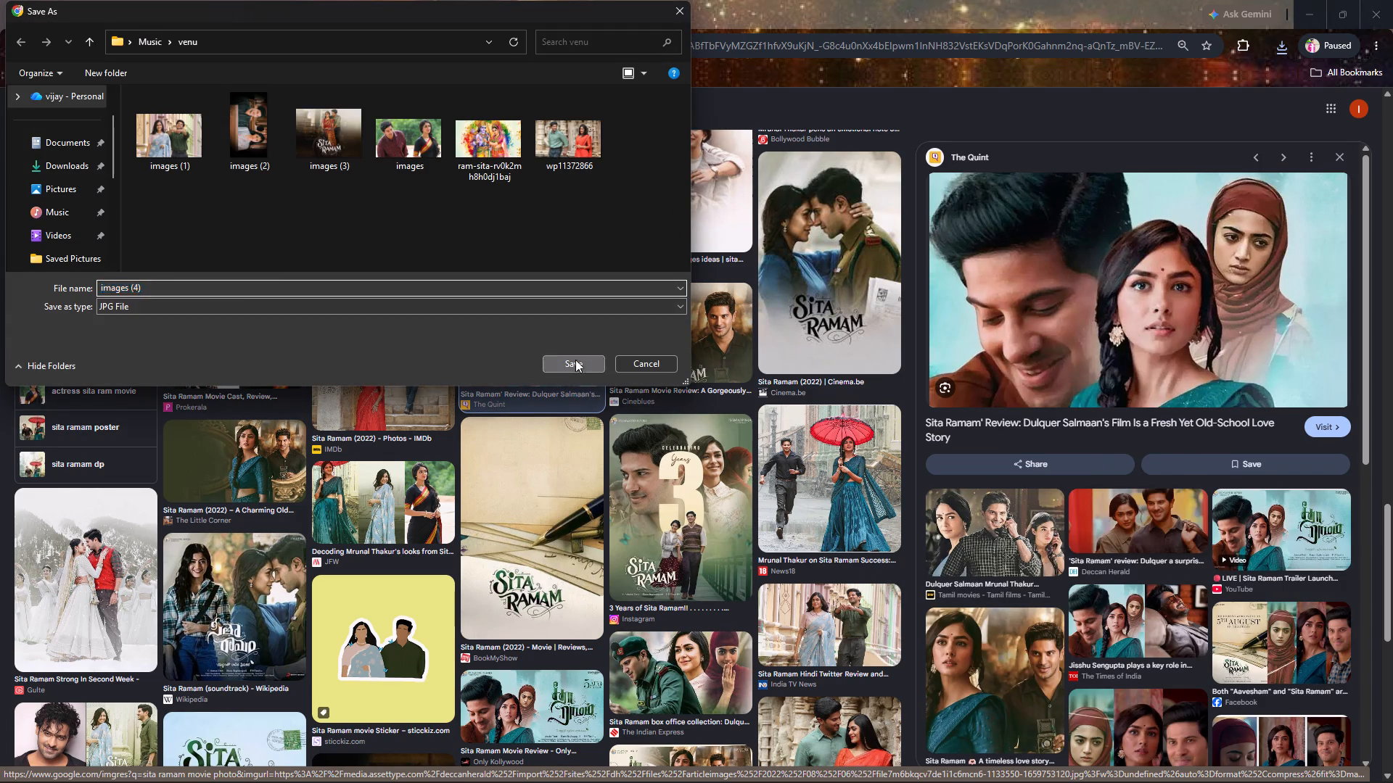
# Look through the pictures related to The Quint image and close its preview.
pyautogui.scroll(1, 969, 522)
pyautogui.scroll(-1, 973, 522)
pyautogui.scroll(1, 979, 522)
pyautogui.scroll(-3, 1164, 500)
pyautogui.scroll(-4, 1223, 503)
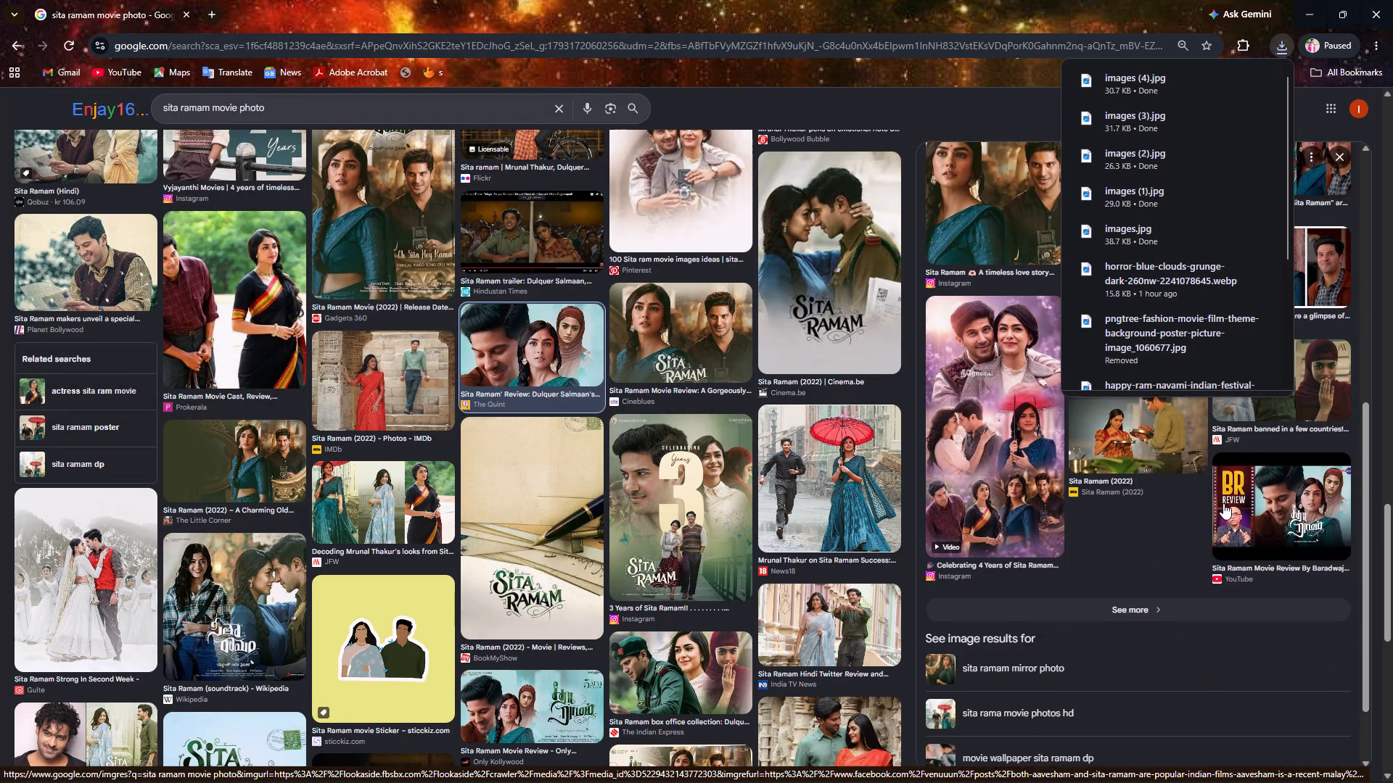
pyautogui.scroll(-1, 465, 592)
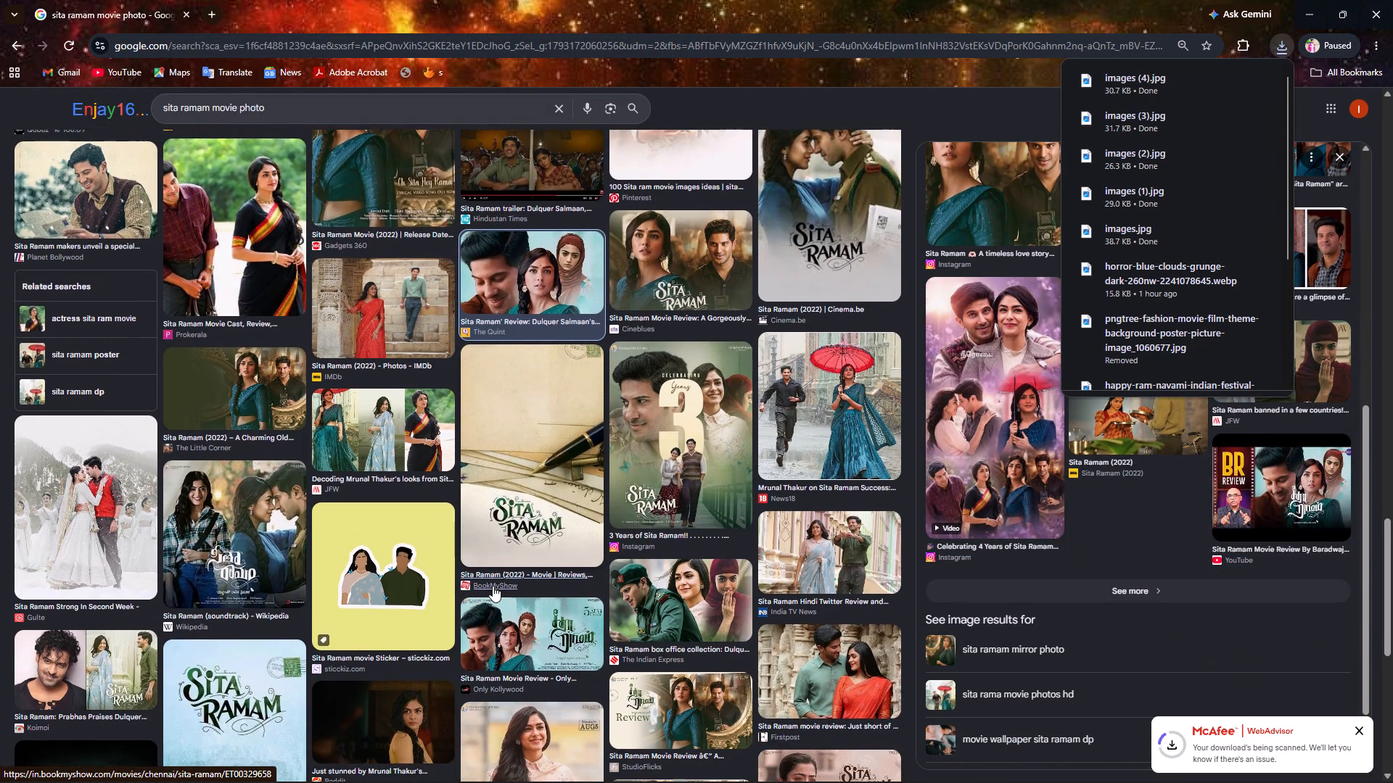
pyautogui.scroll(3, 1285, 162)
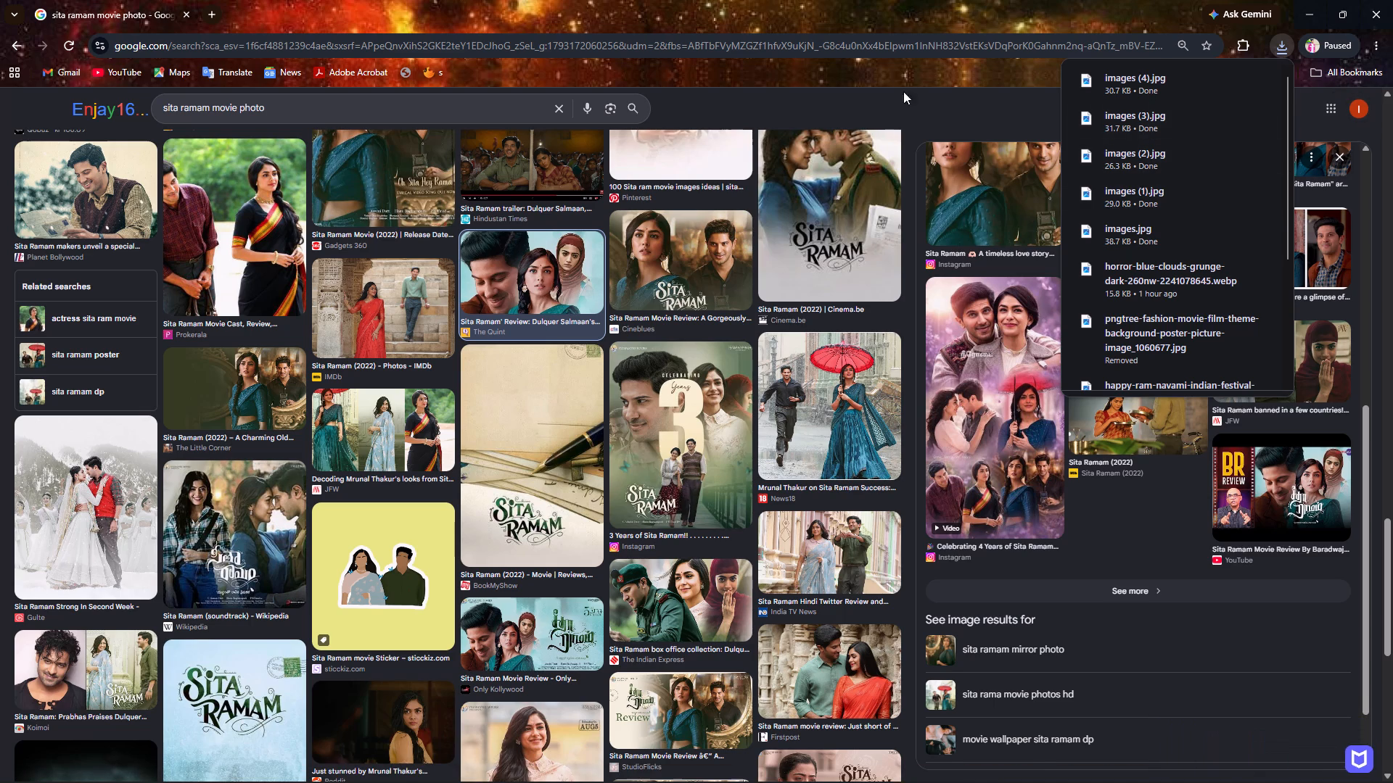
pyautogui.click(903, 79)
pyautogui.scroll(1, 1310, 135)
pyautogui.click(1347, 188)
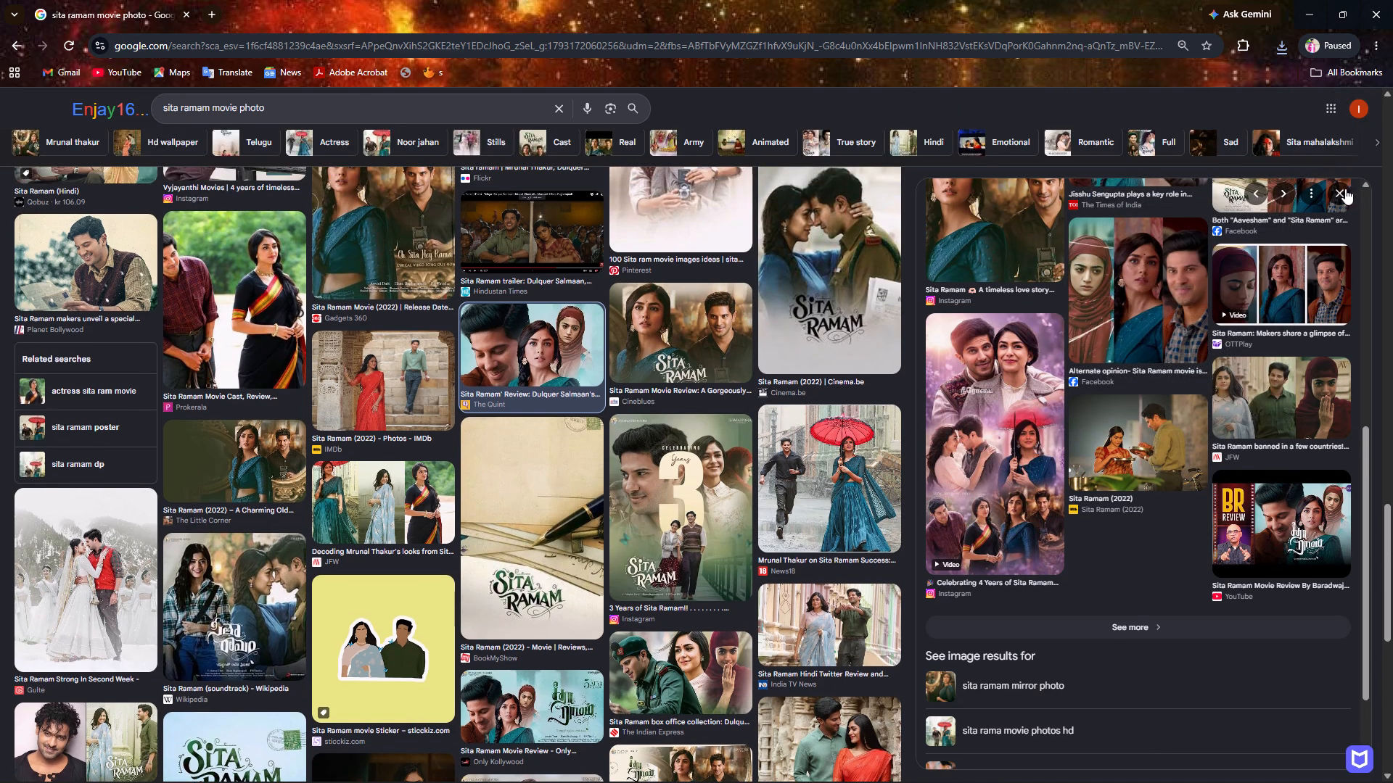
# Look further through the Sita Ramam image results for more usable movie photos.
pyautogui.scroll(-1, 846, 317)
pyautogui.scroll(1, 846, 317)
pyautogui.scroll(-4, 846, 317)
pyautogui.scroll(1, 846, 317)
pyautogui.scroll(-1, 846, 317)
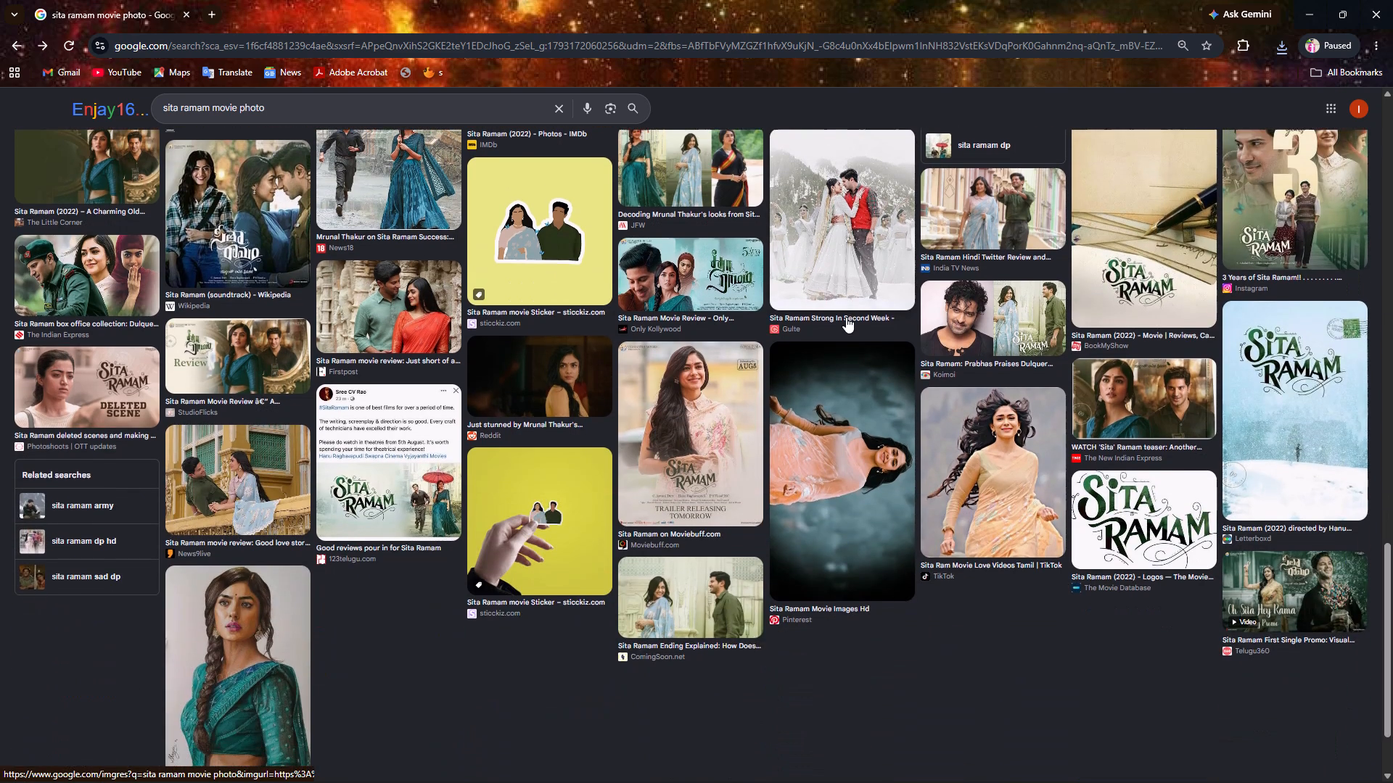
pyautogui.scroll(-1, 846, 317)
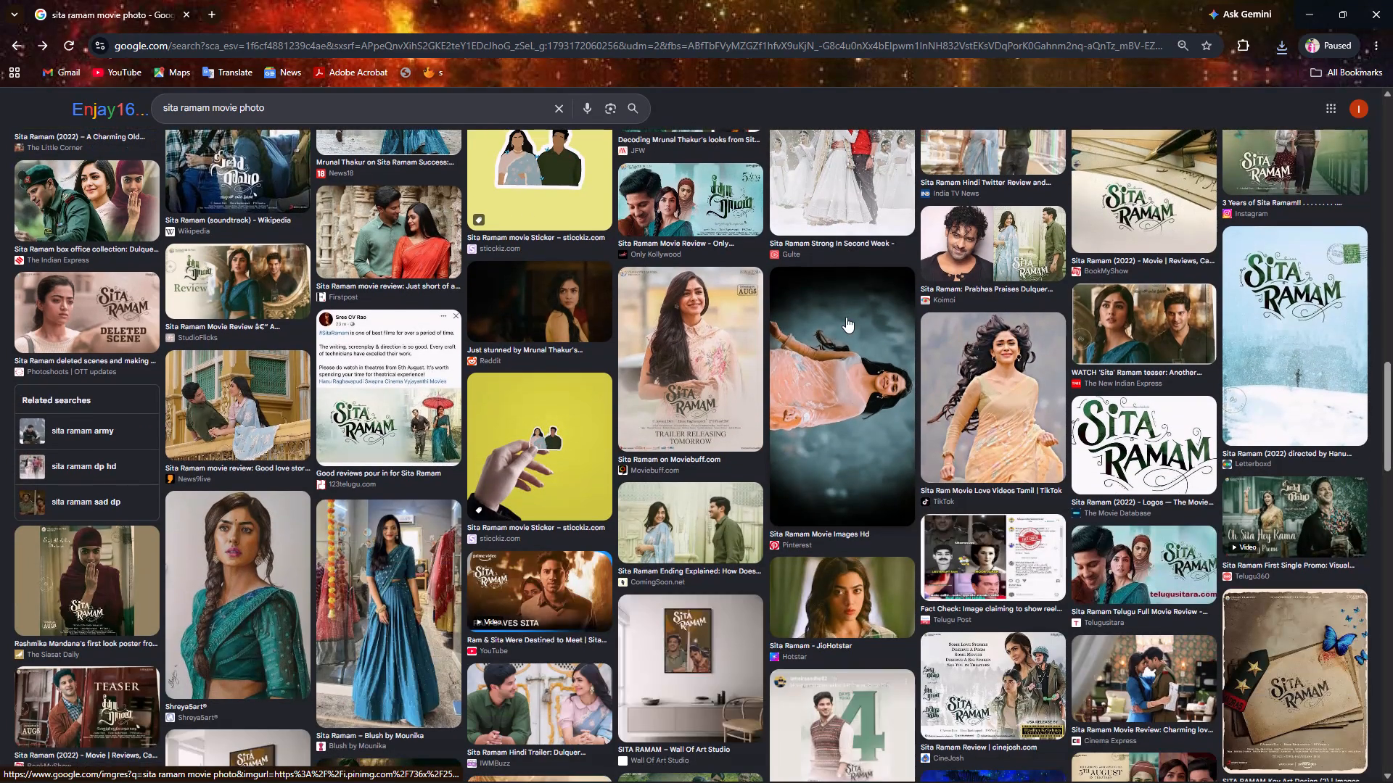
pyautogui.scroll(-1, 846, 317)
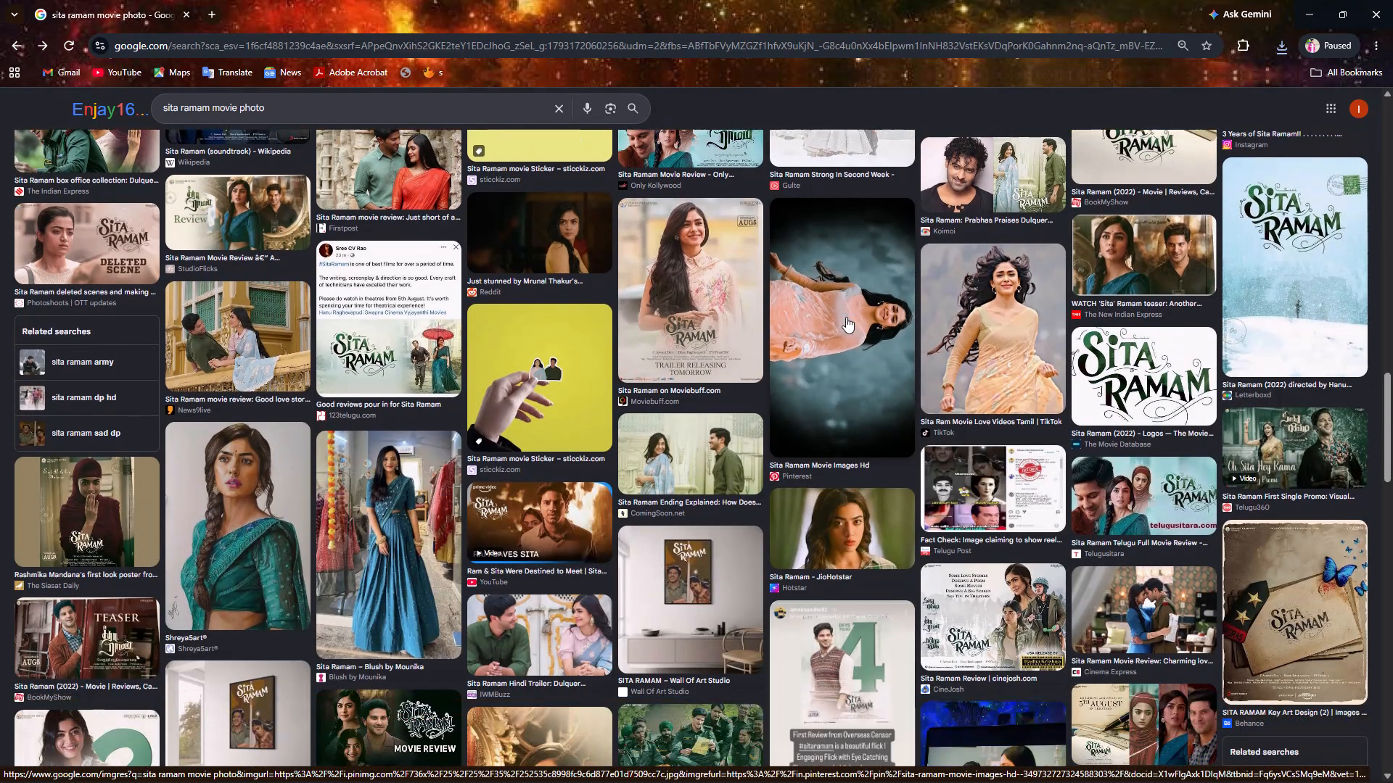
pyautogui.scroll(-1, 846, 317)
pyautogui.scroll(1, 846, 317)
pyautogui.scroll(-3, 846, 317)
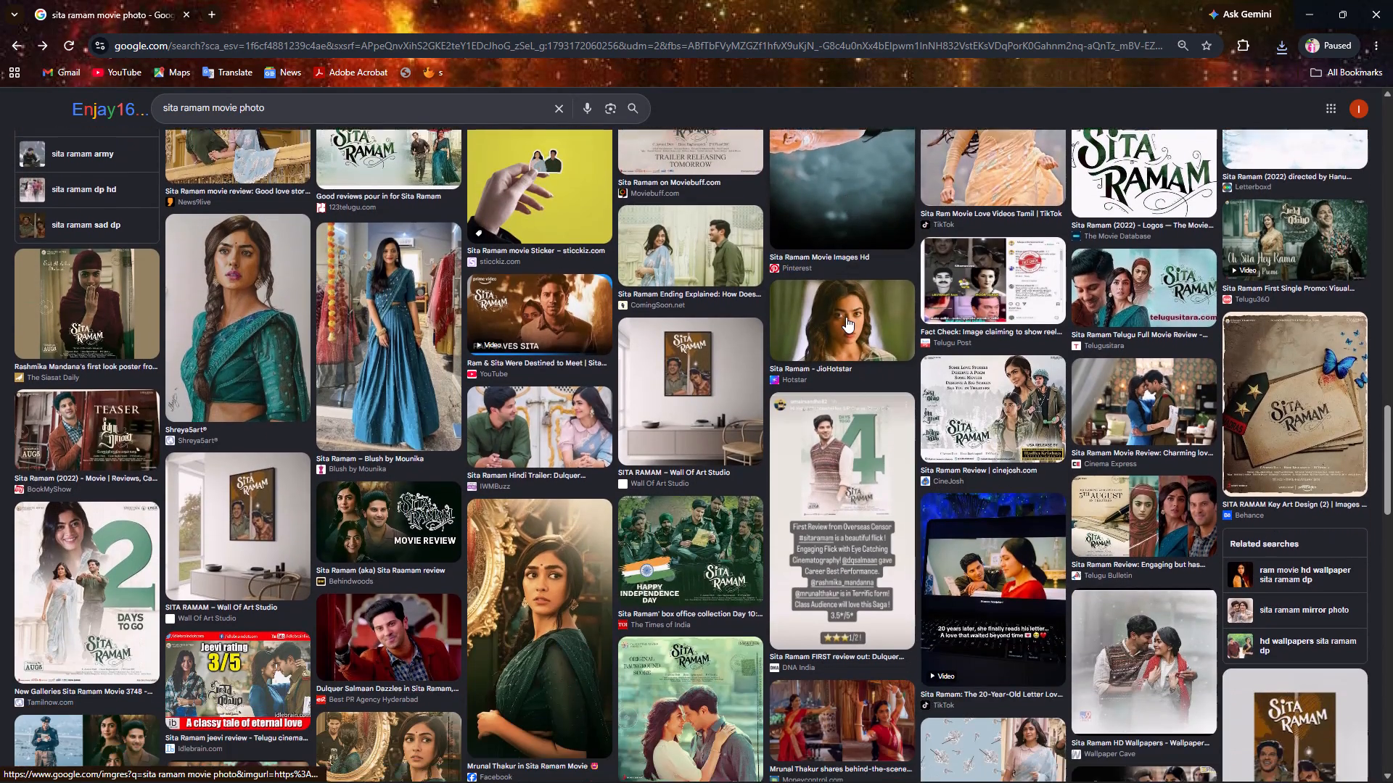
pyautogui.scroll(-6, 846, 317)
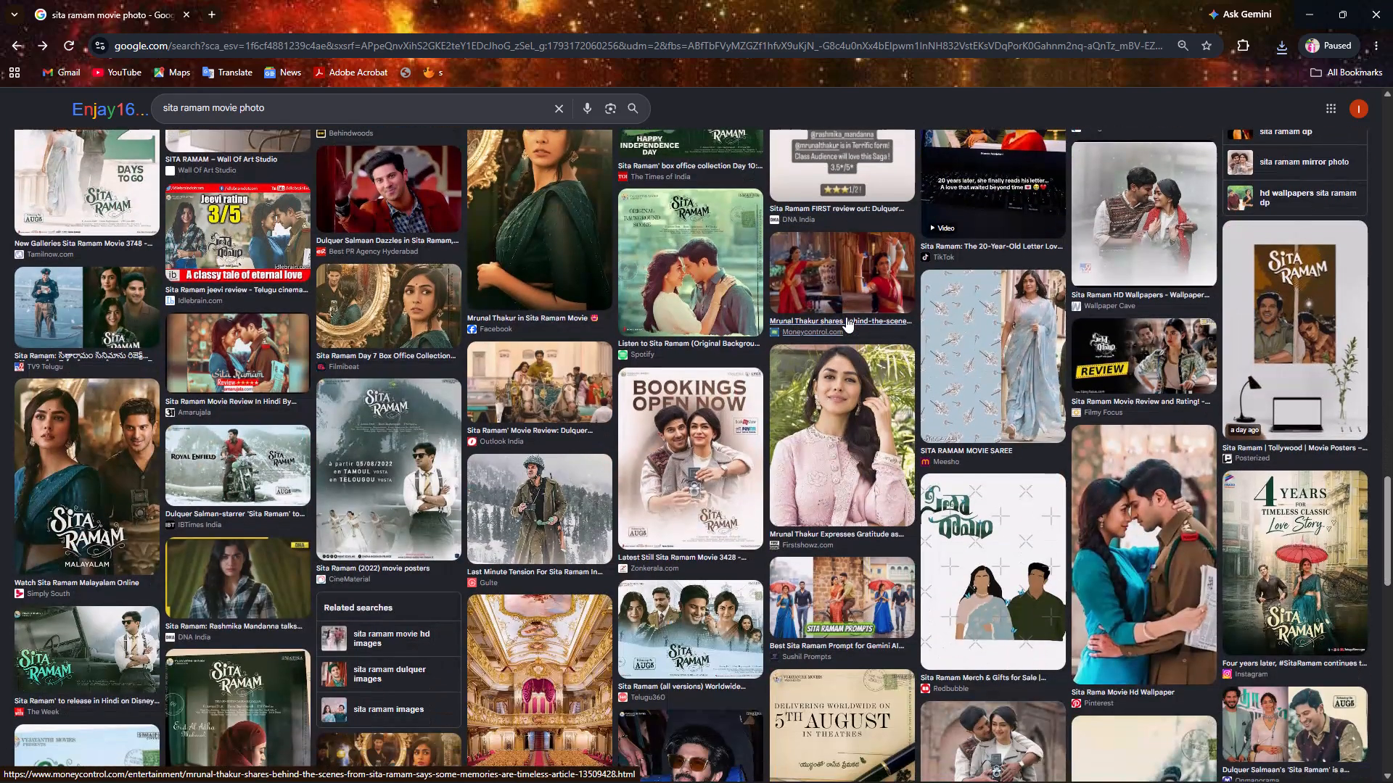
pyautogui.scroll(-2, 846, 317)
pyautogui.scroll(1, 846, 317)
pyautogui.scroll(-2, 846, 317)
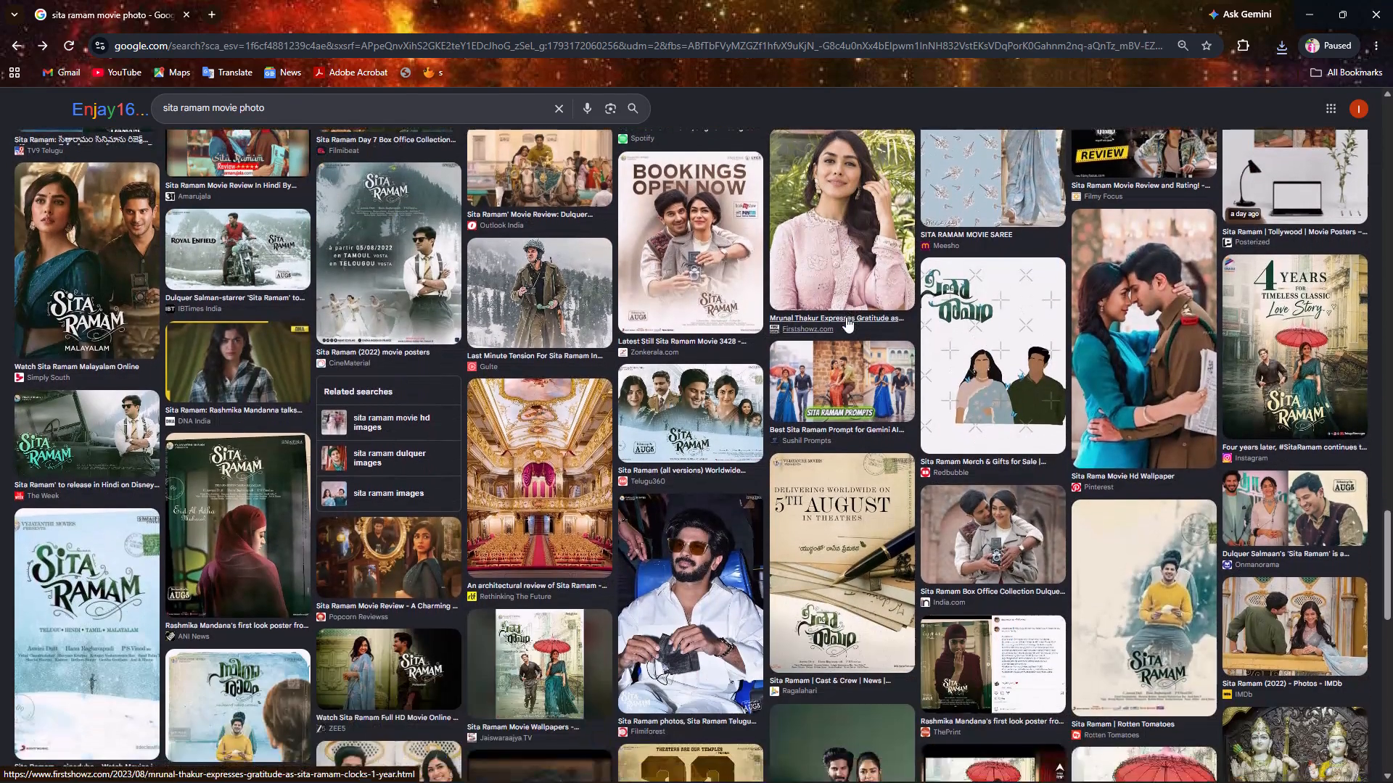
pyautogui.scroll(-2, 846, 317)
pyautogui.scroll(1, 846, 317)
pyautogui.scroll(-3, 846, 317)
pyautogui.scroll(2, 846, 317)
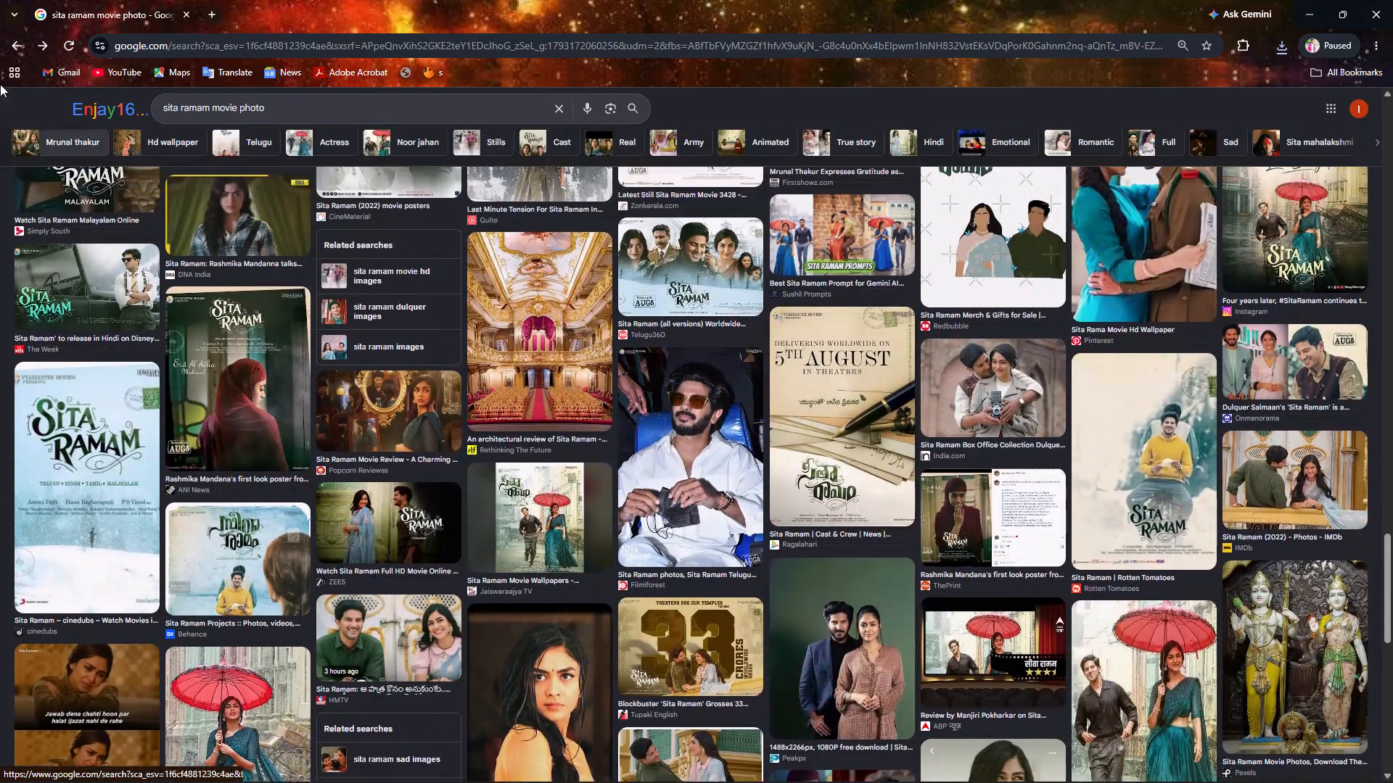
pyautogui.scroll(2, 150, 101)
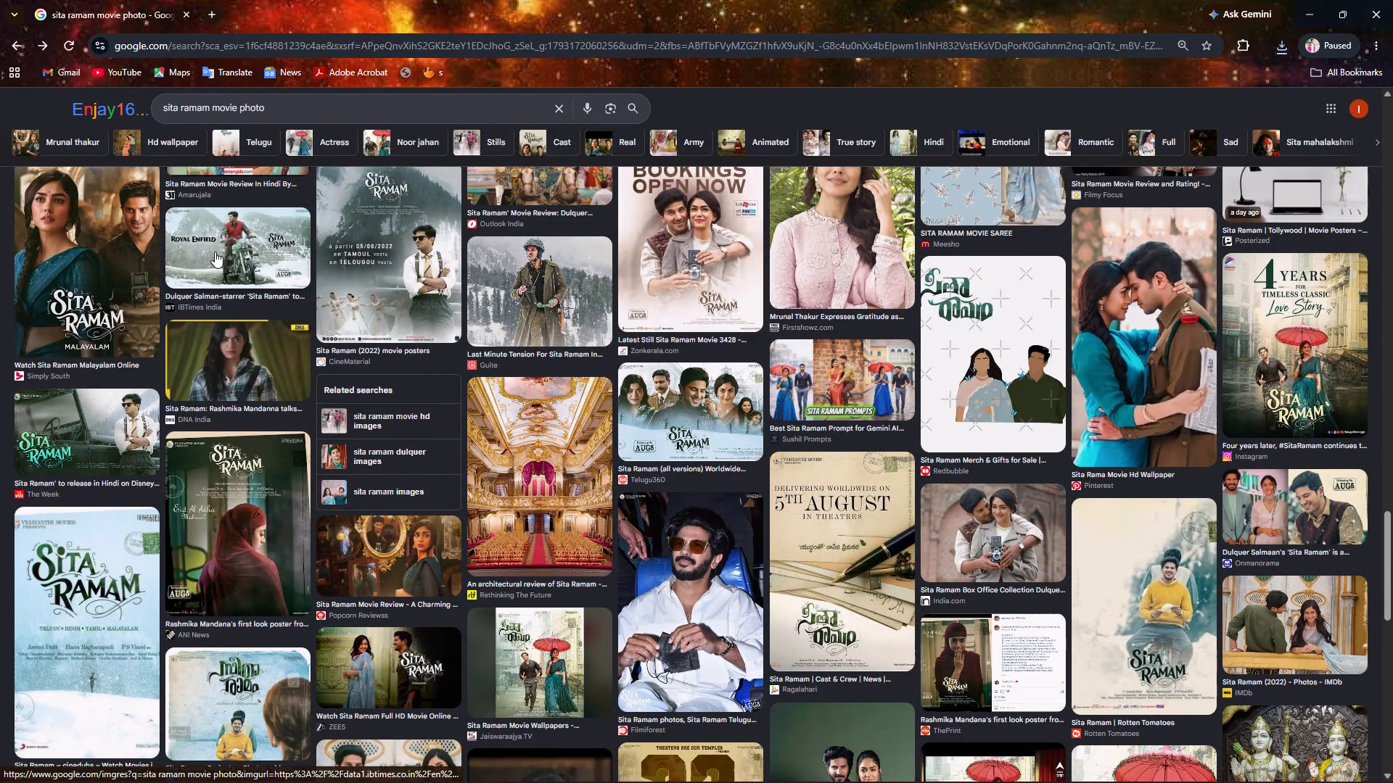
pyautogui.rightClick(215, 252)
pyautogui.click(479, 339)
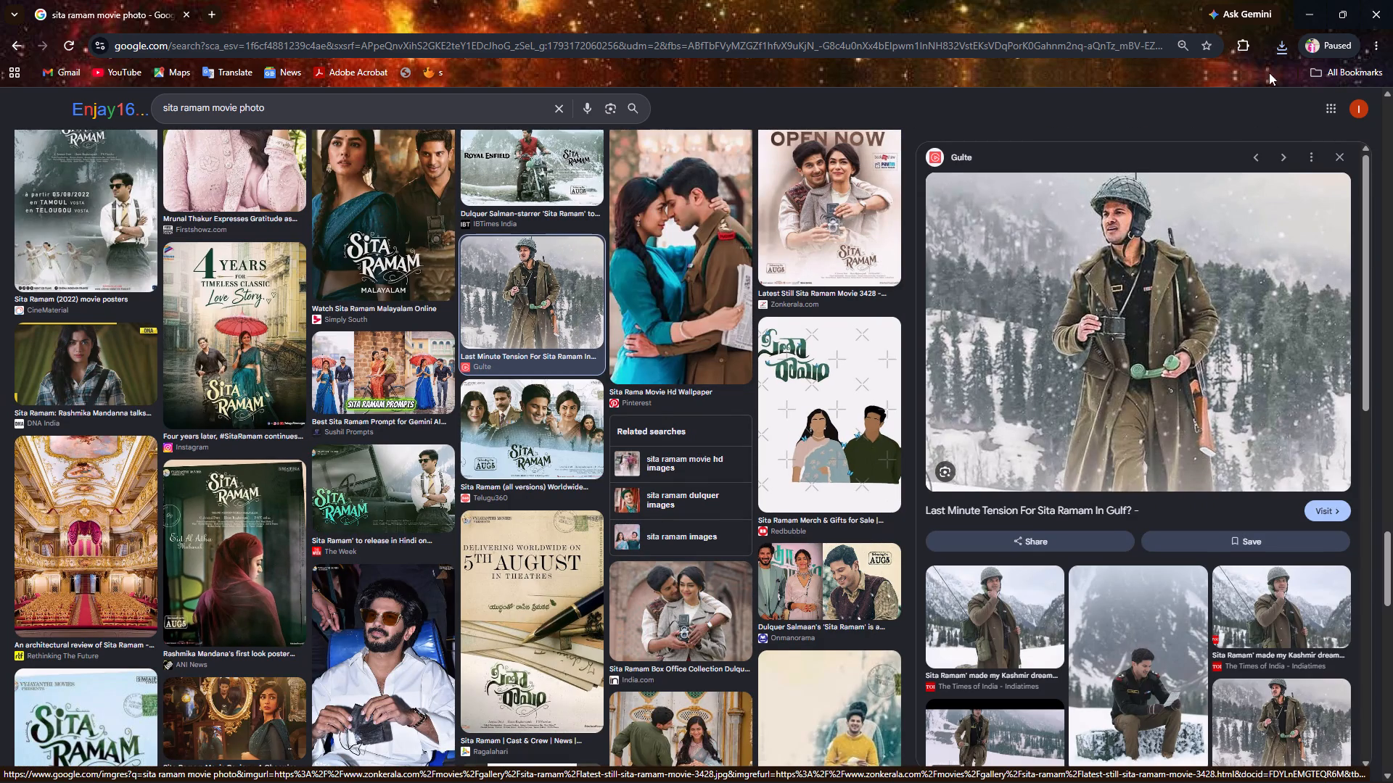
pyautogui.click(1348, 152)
# Find the enRight PR picture of the Sita Ramam hero in a yellow sweater and save it to the venu folder.
pyautogui.scroll(-2, 763, 303)
pyautogui.scroll(-2, 708, 321)
pyautogui.scroll(1, 679, 337)
pyautogui.scroll(-1, 648, 344)
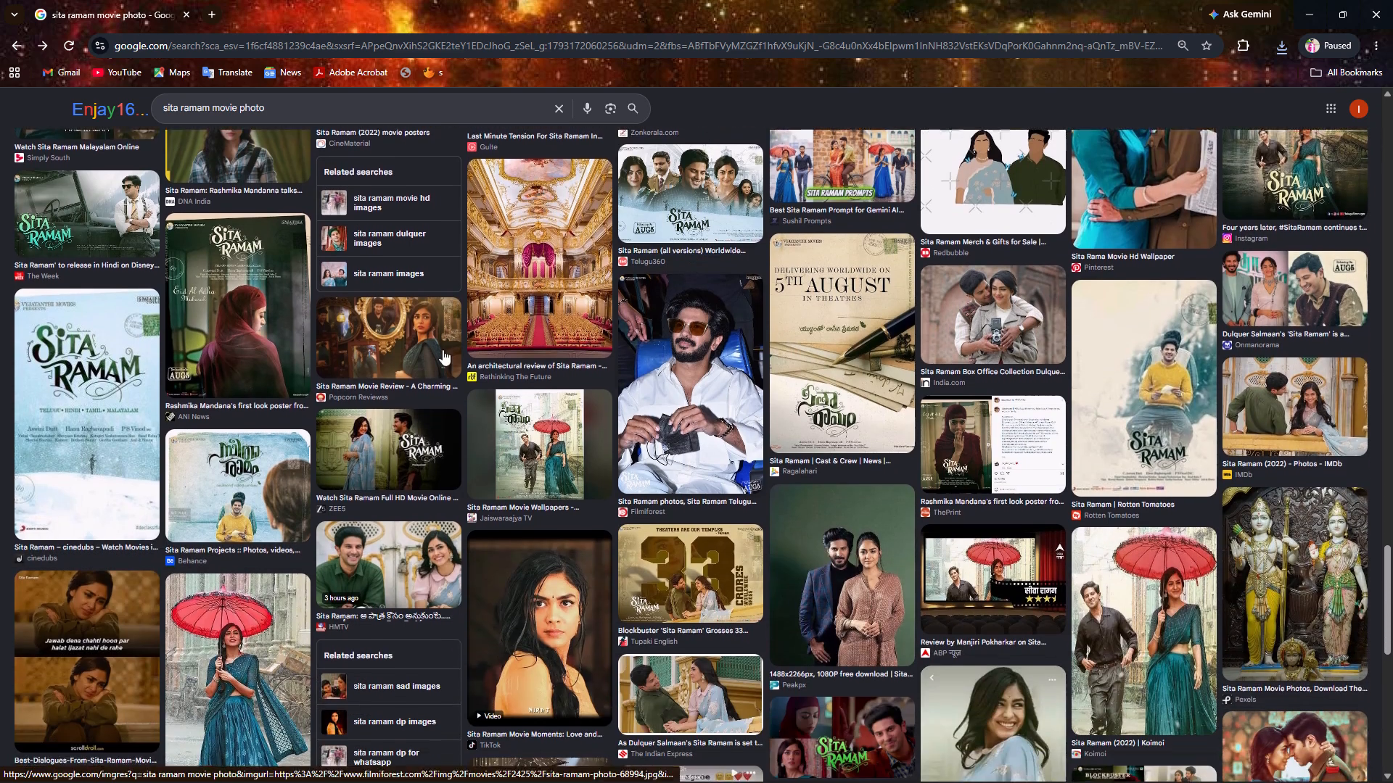
pyautogui.scroll(-2, 361, 328)
pyautogui.scroll(-8, 267, 354)
pyautogui.scroll(1, 267, 354)
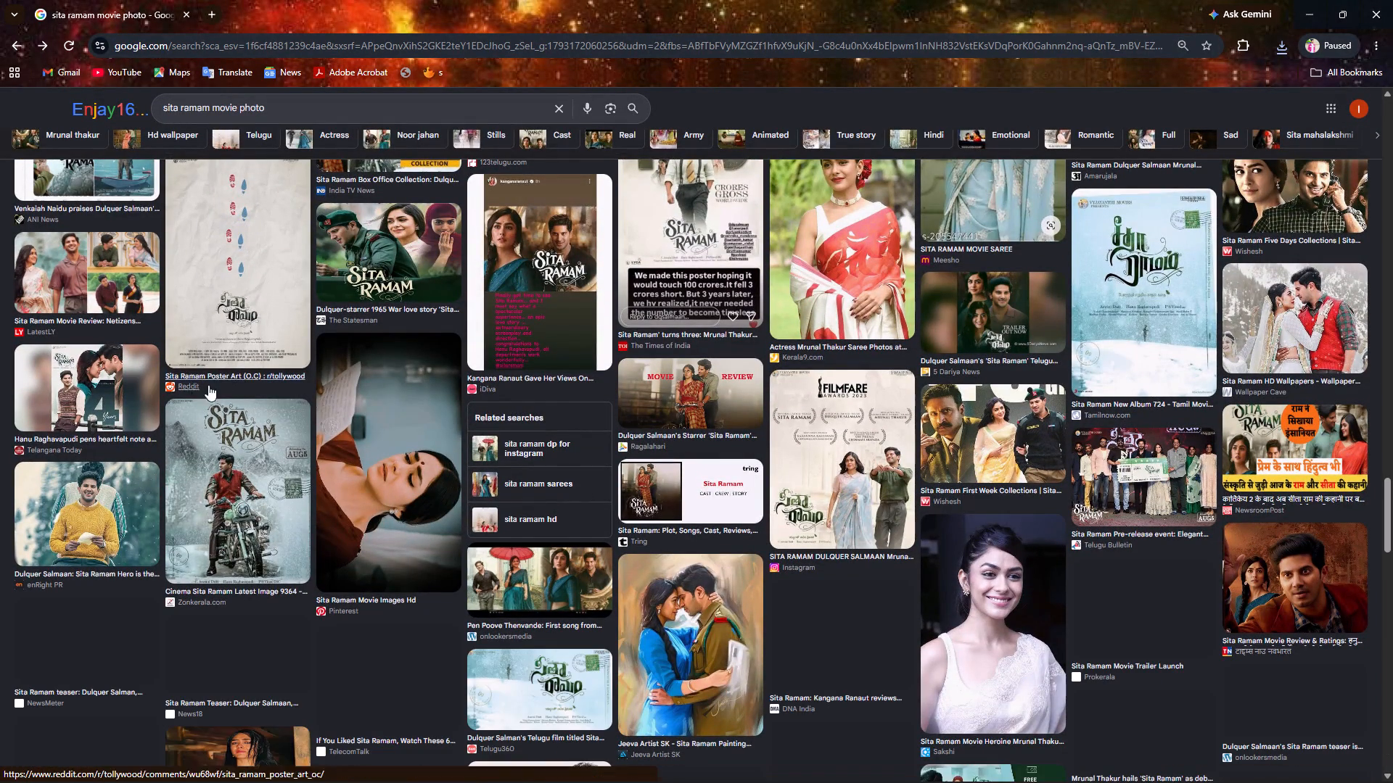
pyautogui.rightClick(102, 492)
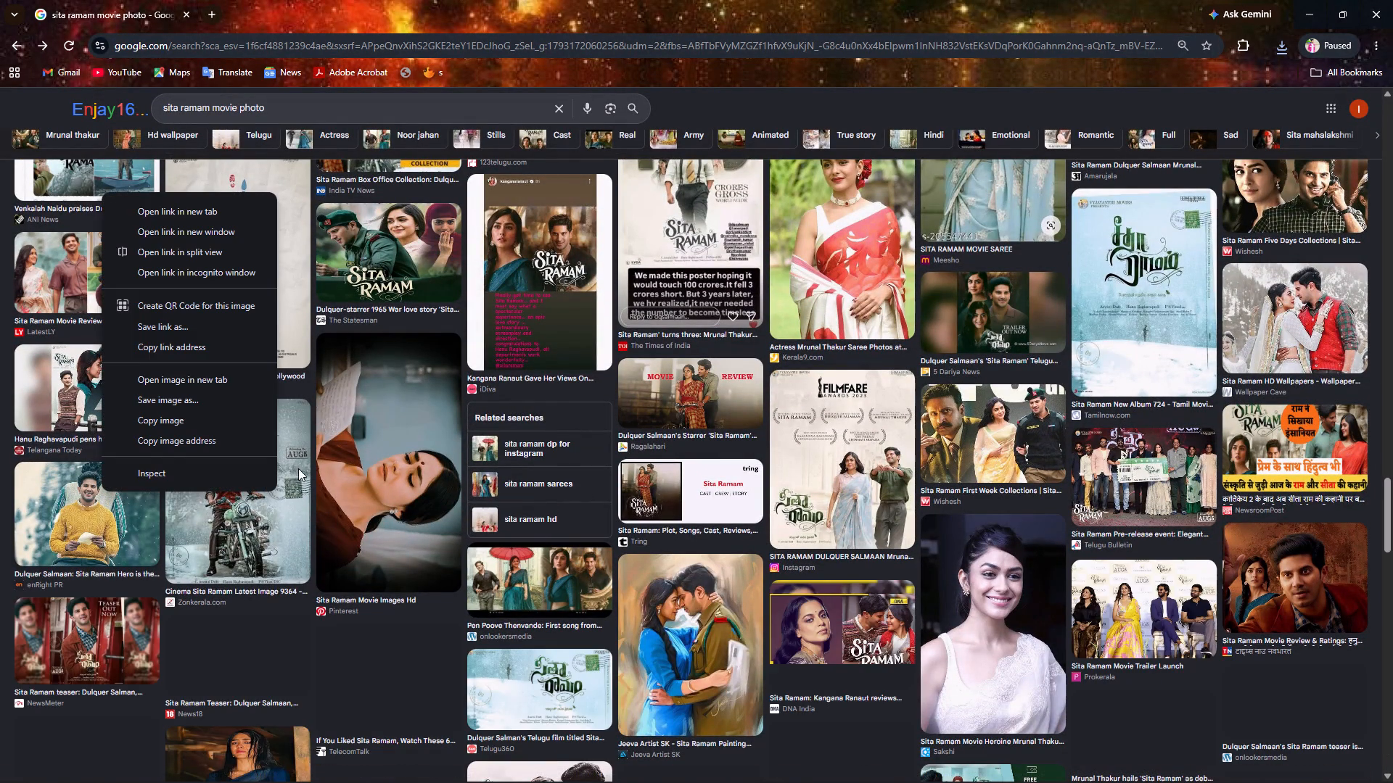
pyautogui.click(184, 406)
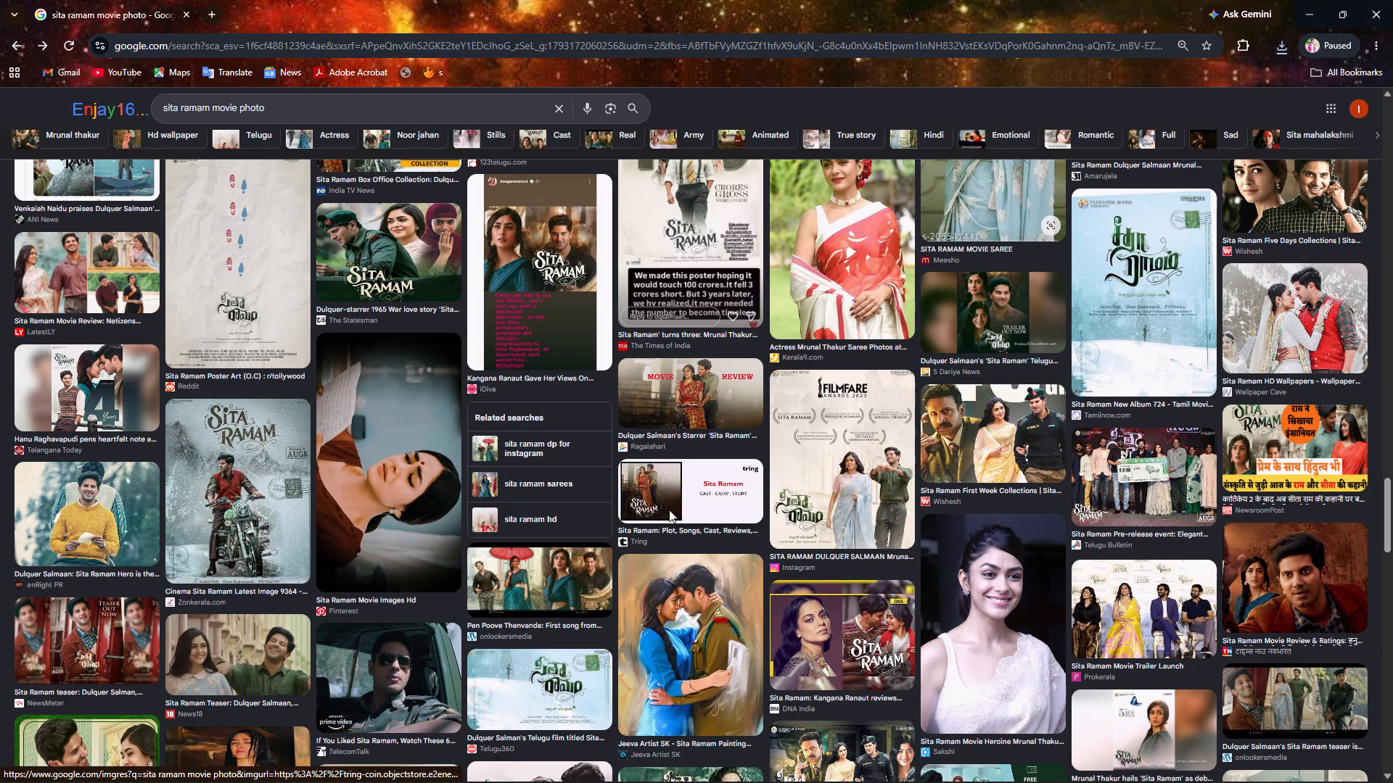
pyautogui.click(568, 360)
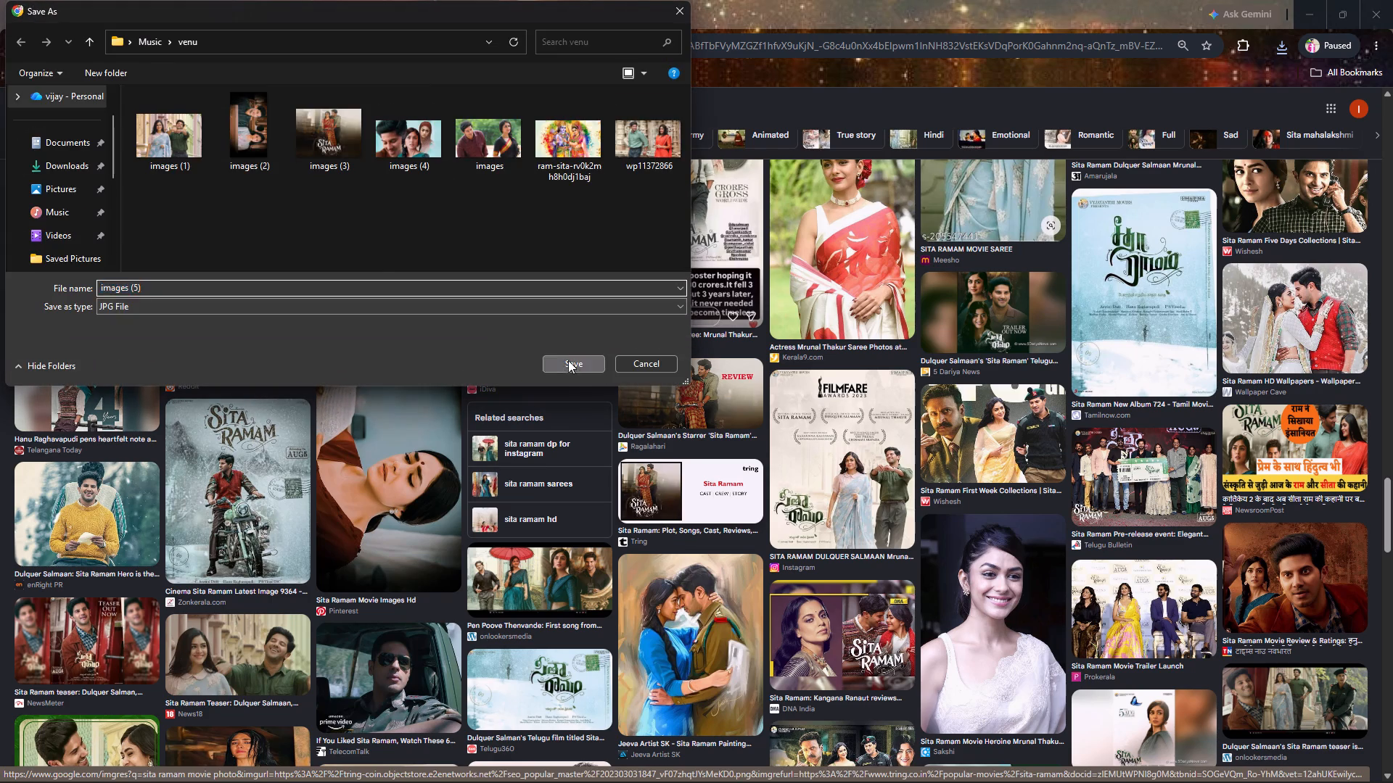
# Minimise the browser and turn off the computer's Wi-Fi.
pyautogui.click(1310, 13)
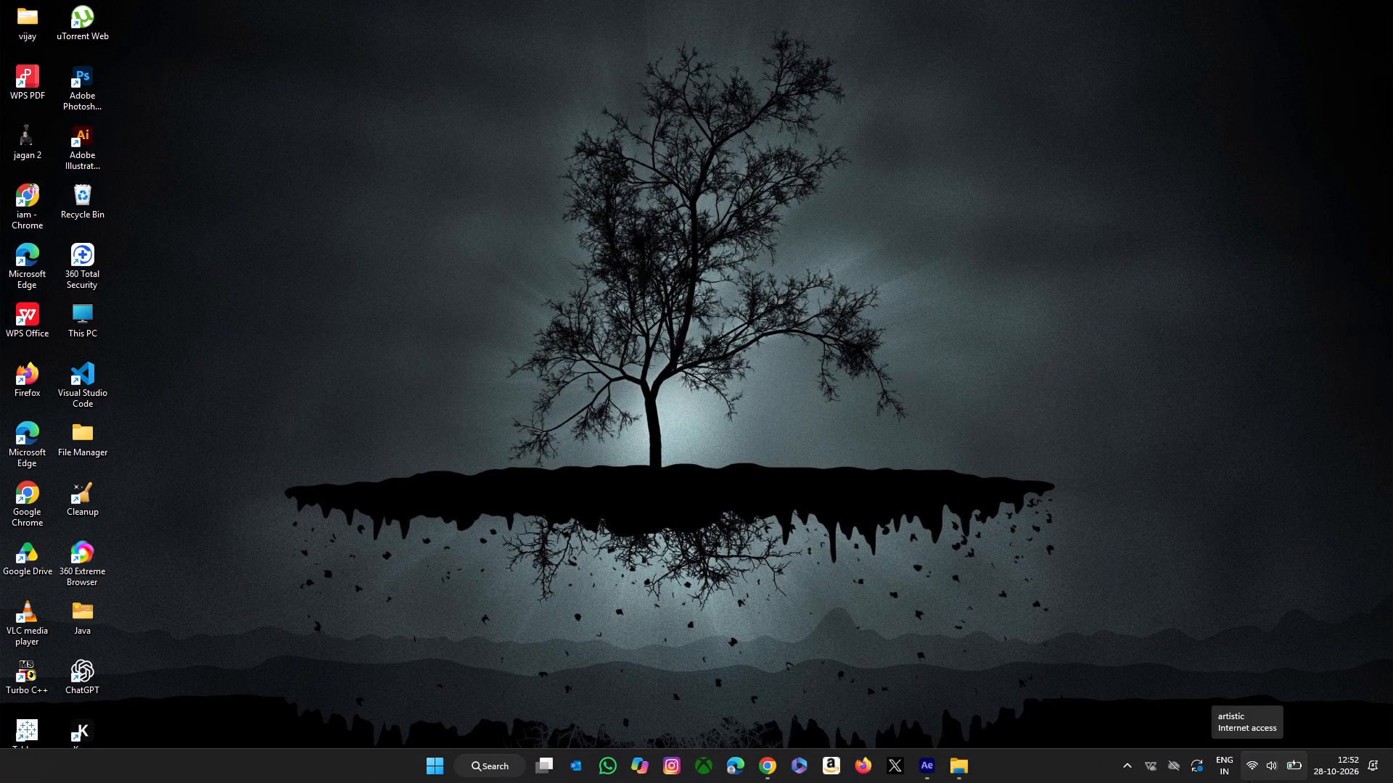
pyautogui.click(1249, 782)
pyautogui.click(1161, 488)
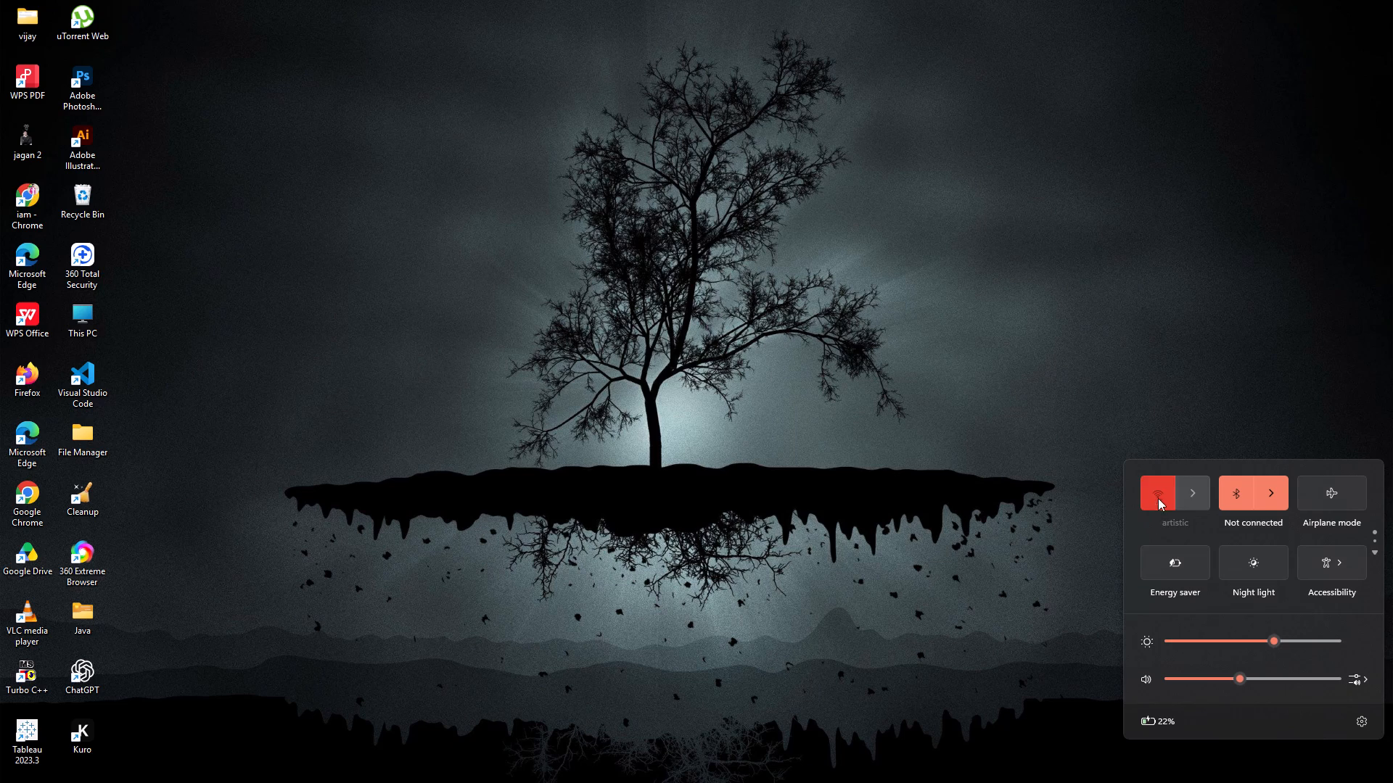
pyautogui.click(599, 716)
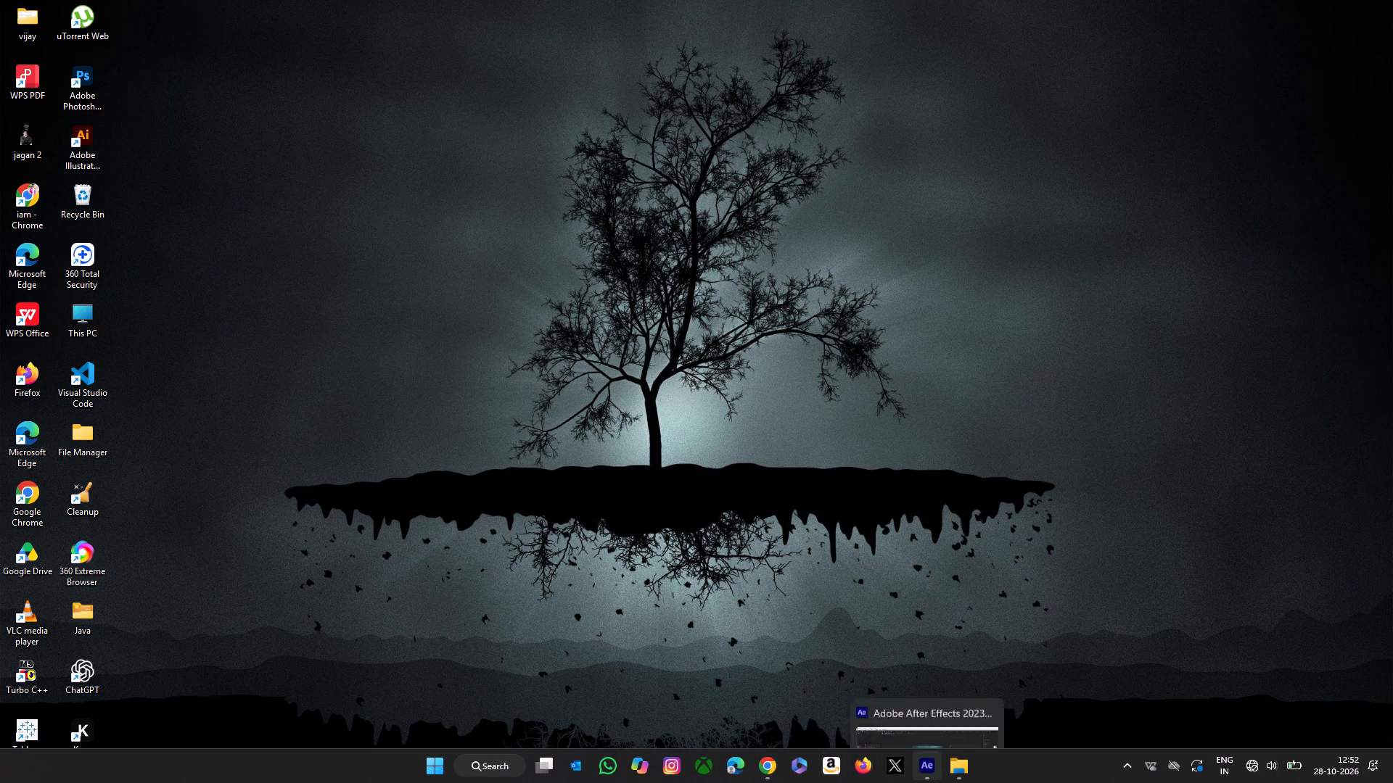
# Switch to After Effects and play Comp 1 from the start to about 6 seconds to review the picture's slide animation.
pyautogui.click(932, 739)
pyautogui.click(928, 716)
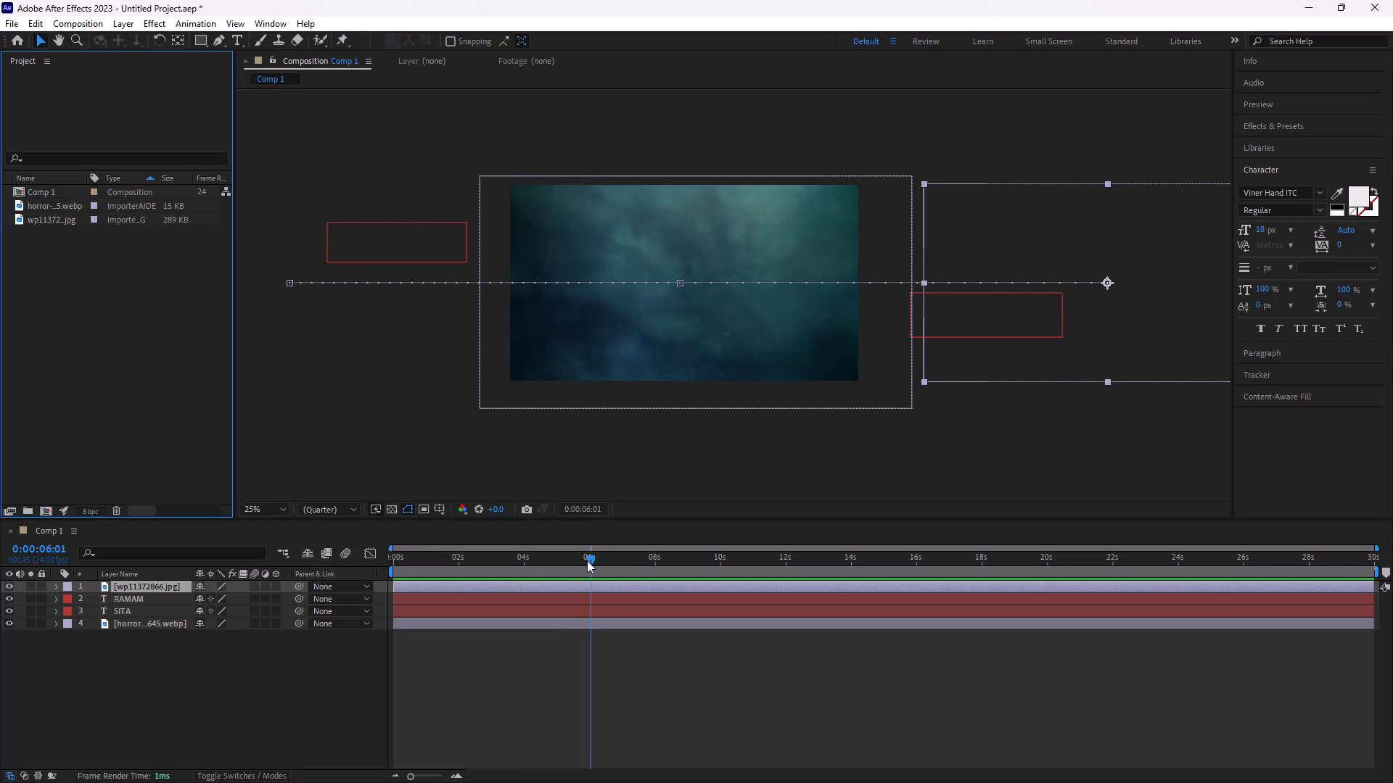
pyautogui.moveTo(590, 558); pyautogui.dragTo(0, 675)
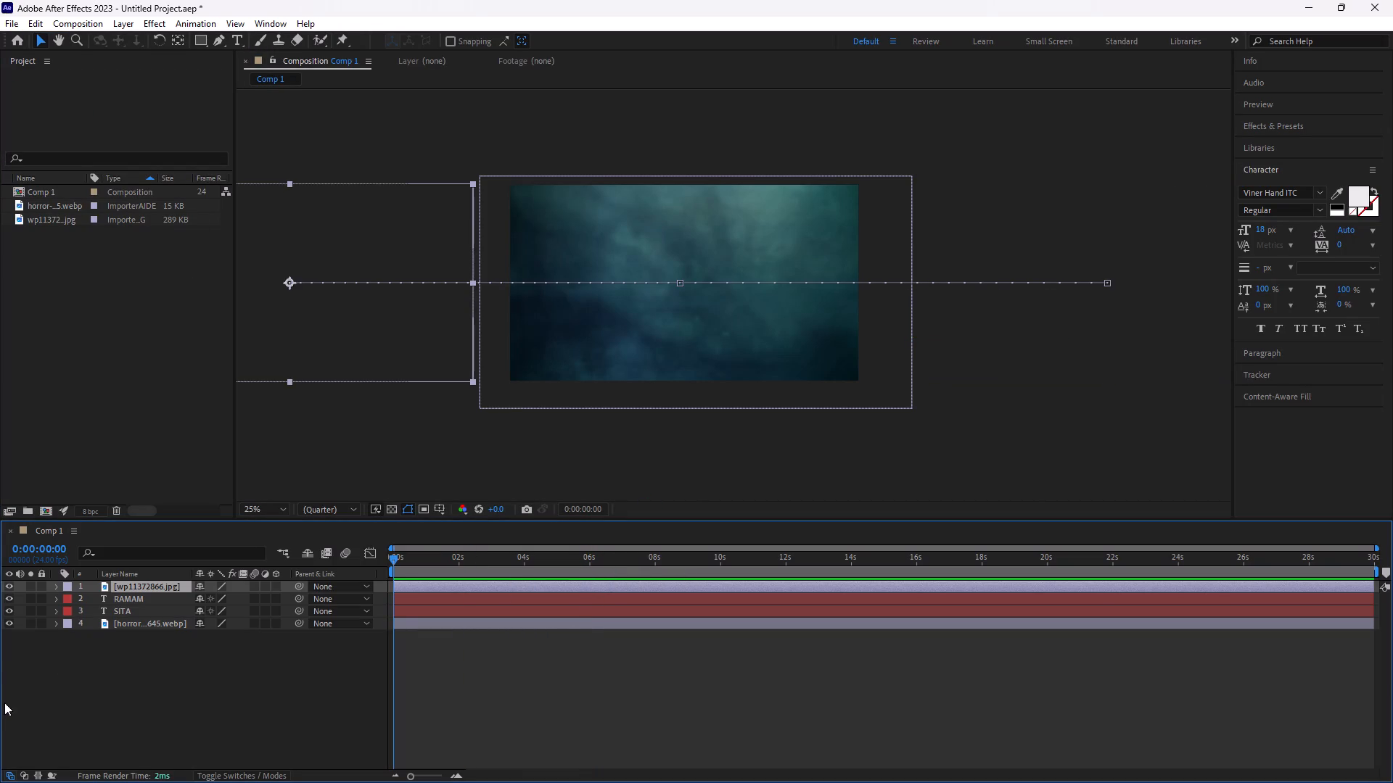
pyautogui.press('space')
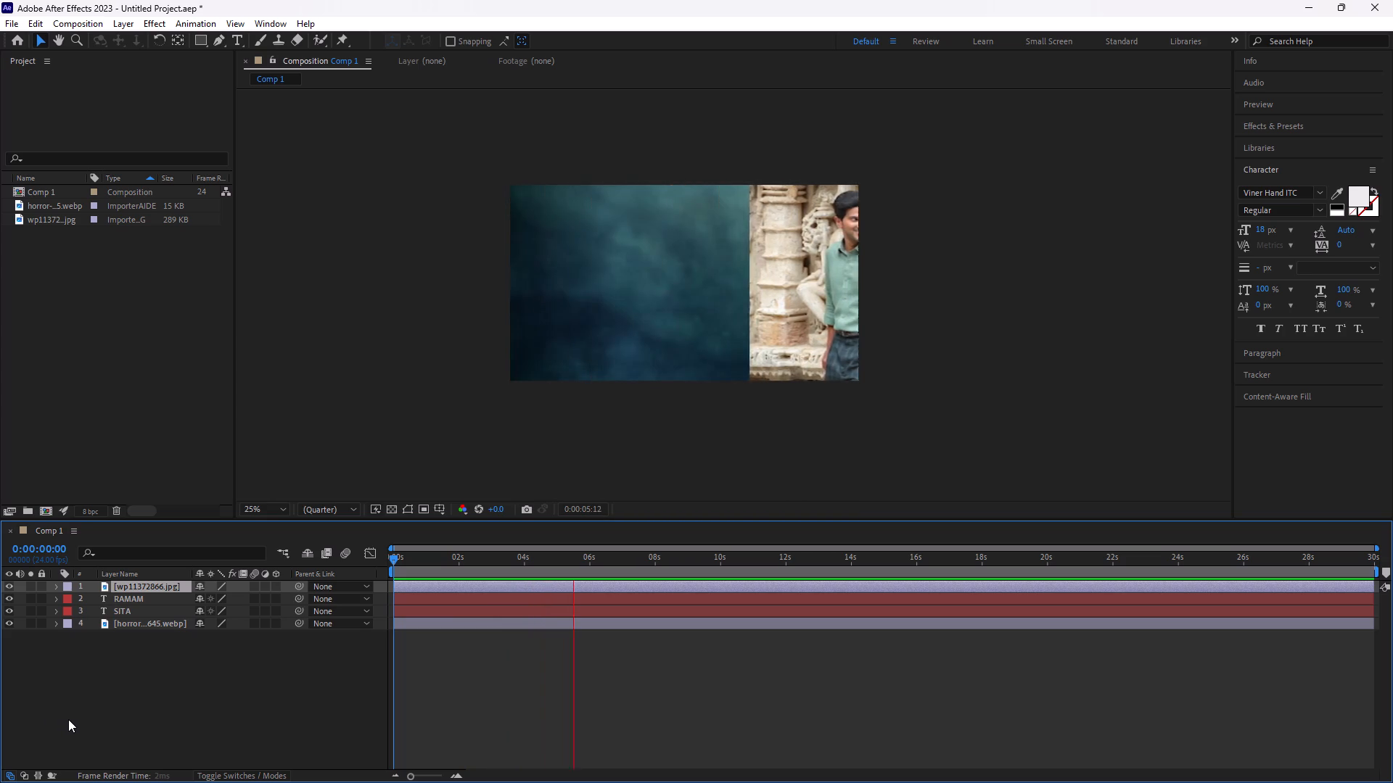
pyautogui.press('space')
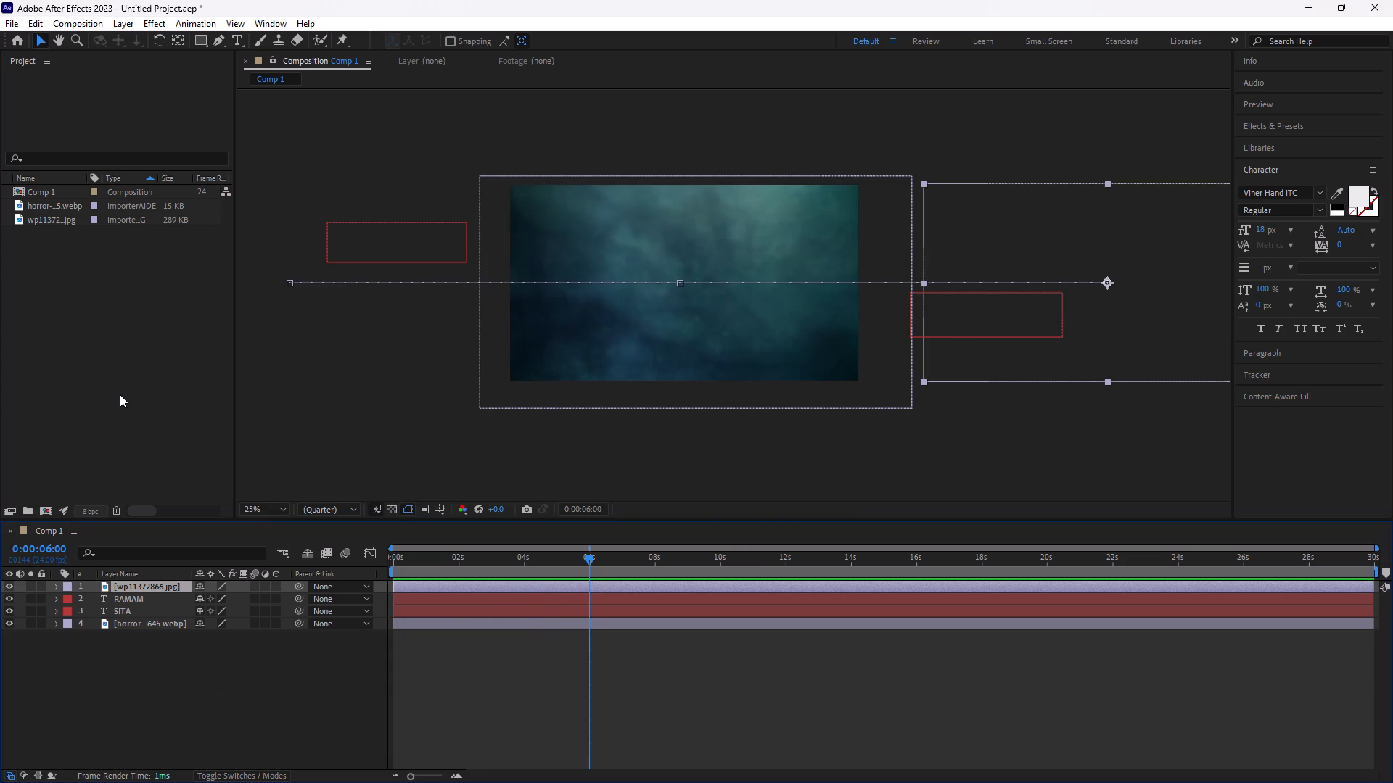
# Start importing footage from the venu folder into the project.
pyautogui.tripleClick(120, 394)
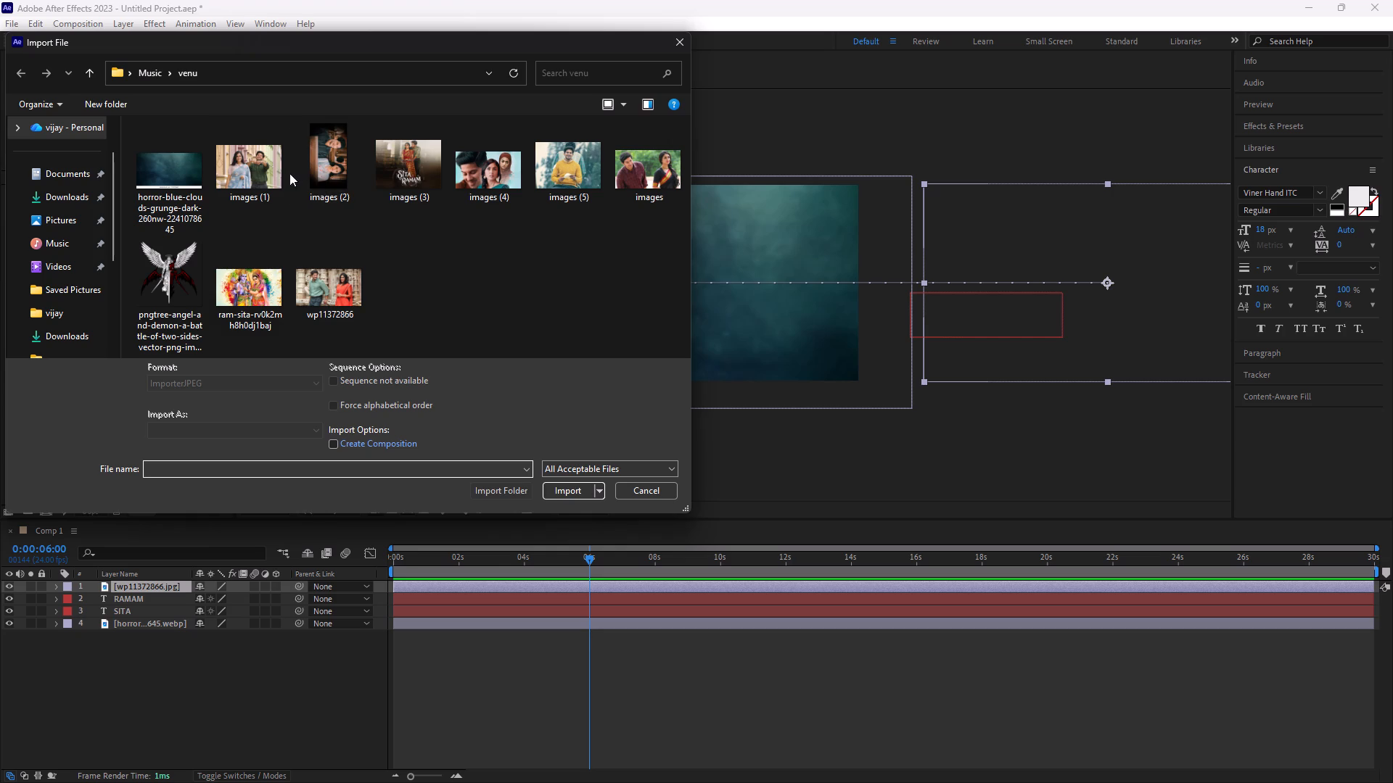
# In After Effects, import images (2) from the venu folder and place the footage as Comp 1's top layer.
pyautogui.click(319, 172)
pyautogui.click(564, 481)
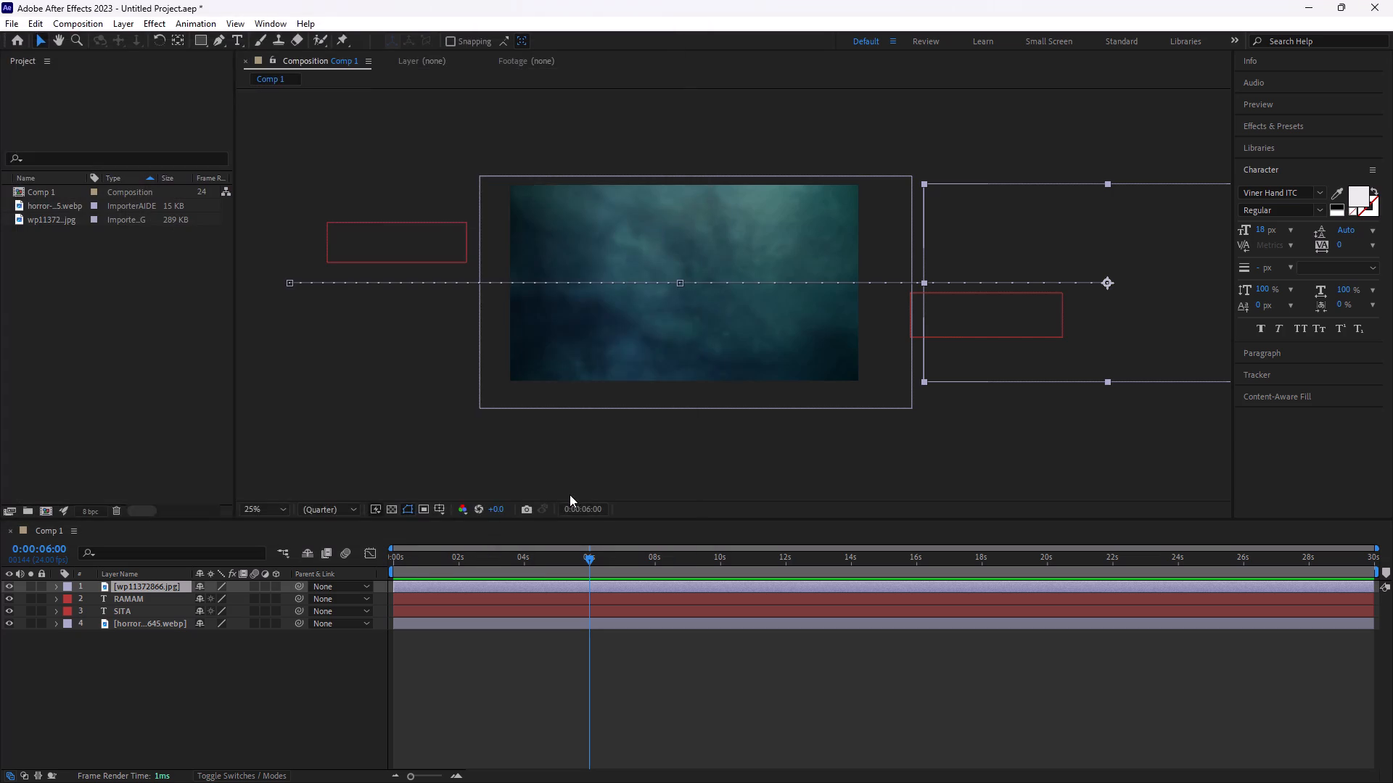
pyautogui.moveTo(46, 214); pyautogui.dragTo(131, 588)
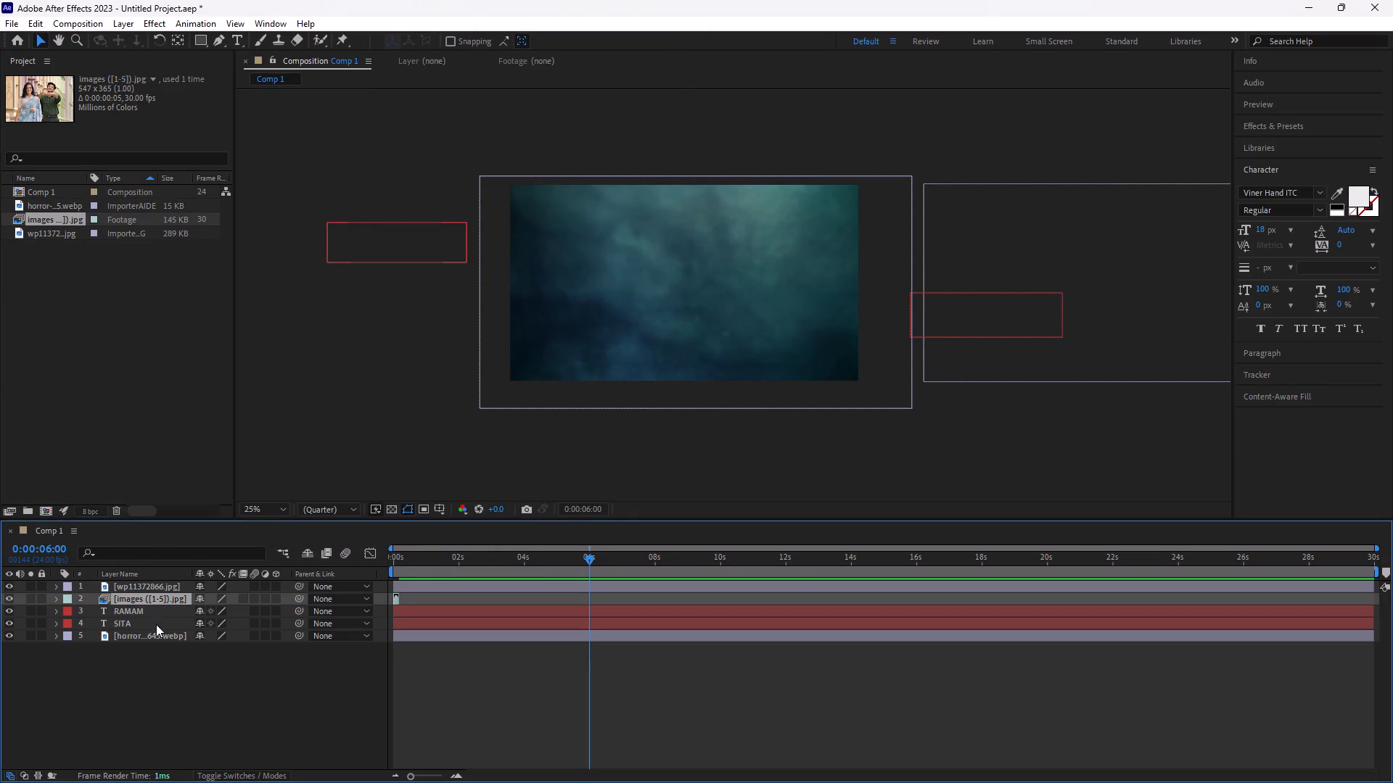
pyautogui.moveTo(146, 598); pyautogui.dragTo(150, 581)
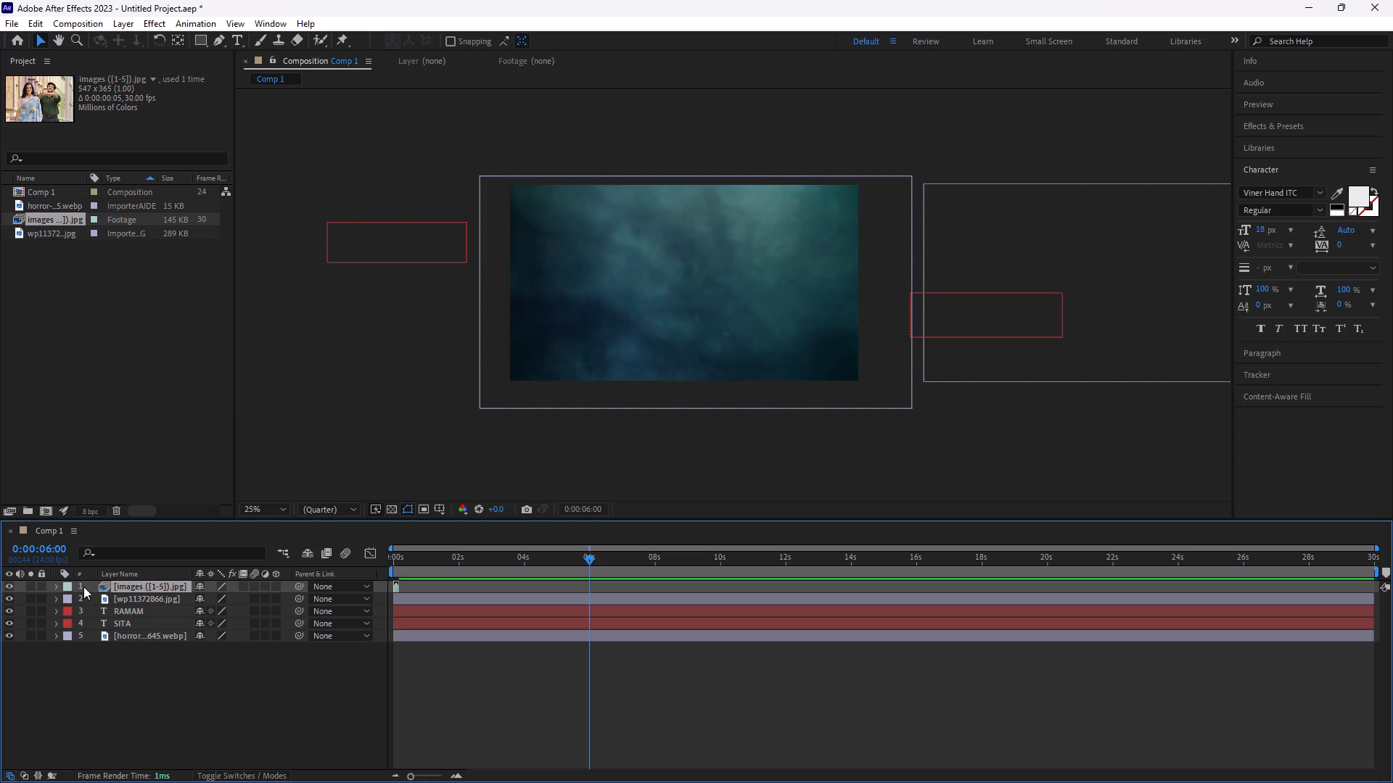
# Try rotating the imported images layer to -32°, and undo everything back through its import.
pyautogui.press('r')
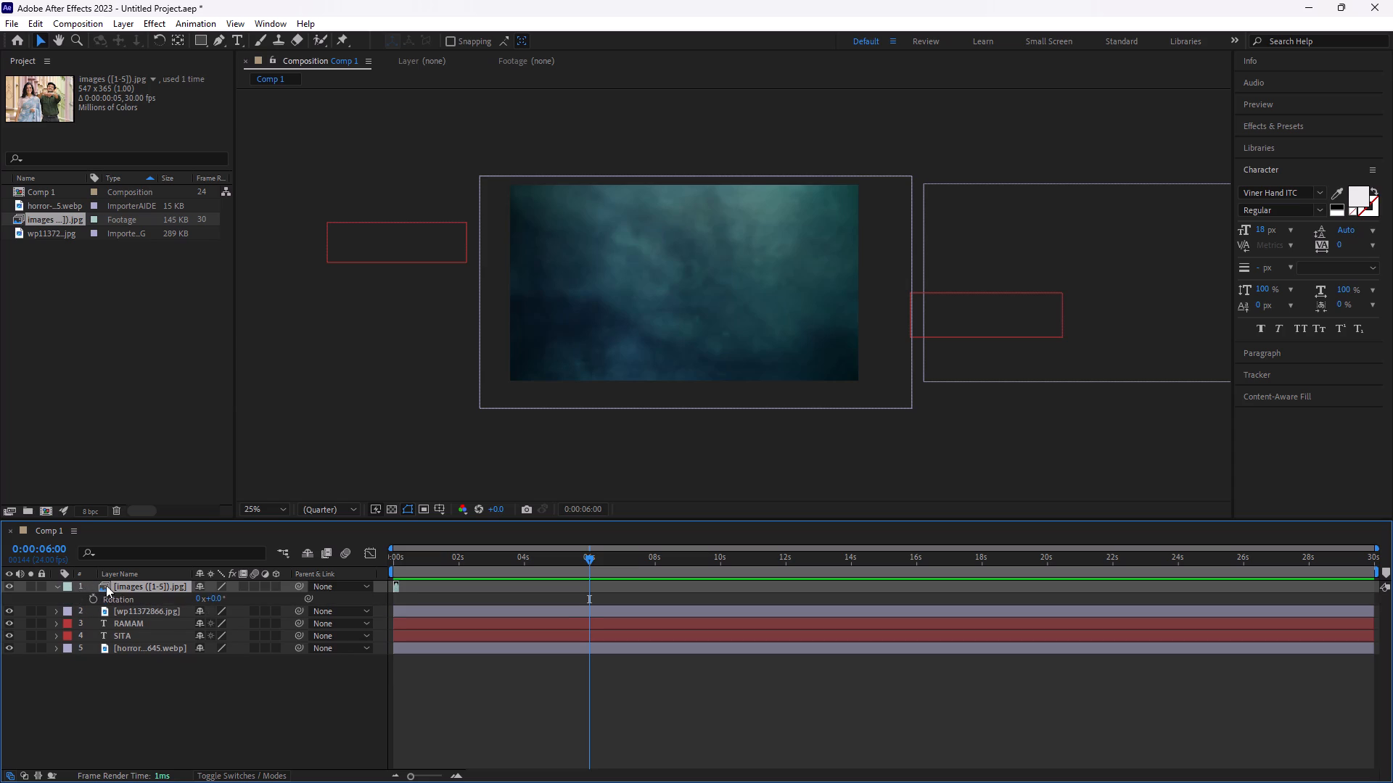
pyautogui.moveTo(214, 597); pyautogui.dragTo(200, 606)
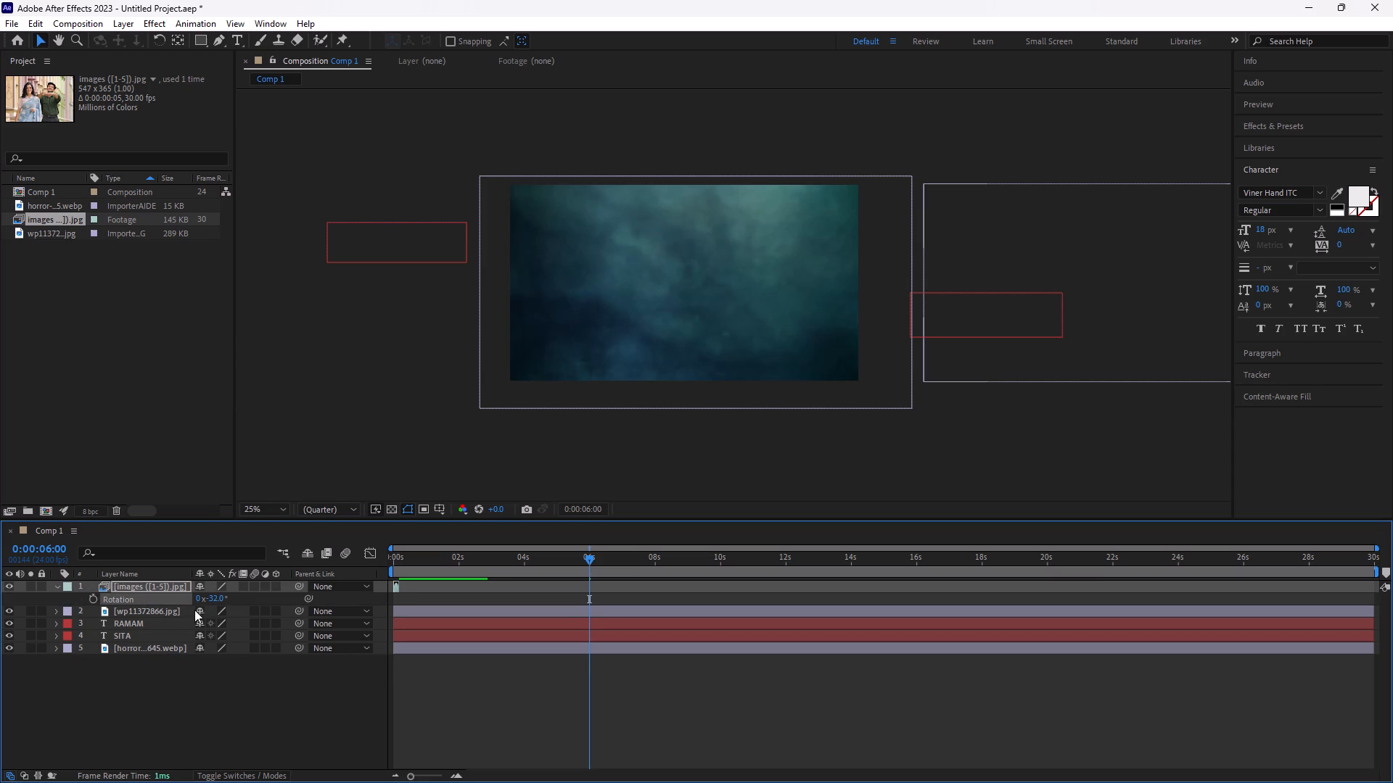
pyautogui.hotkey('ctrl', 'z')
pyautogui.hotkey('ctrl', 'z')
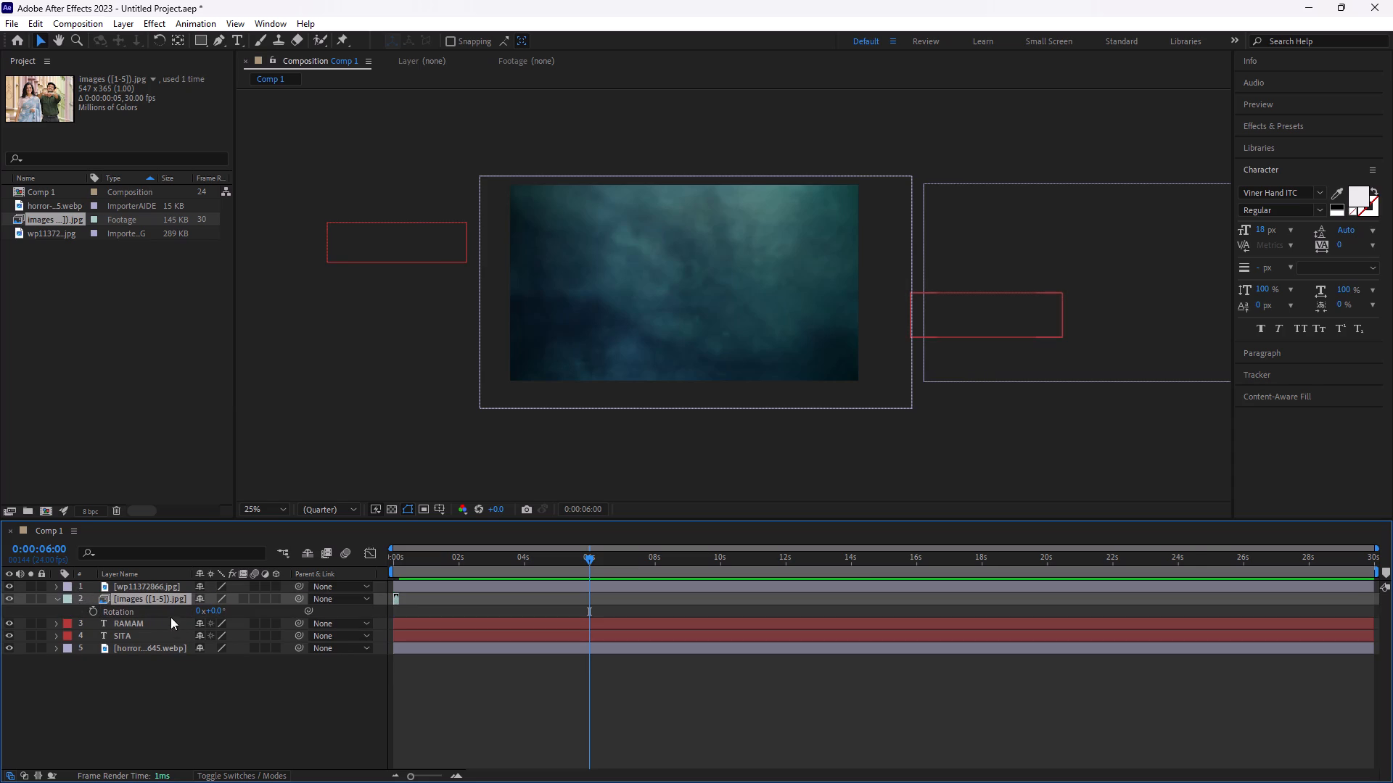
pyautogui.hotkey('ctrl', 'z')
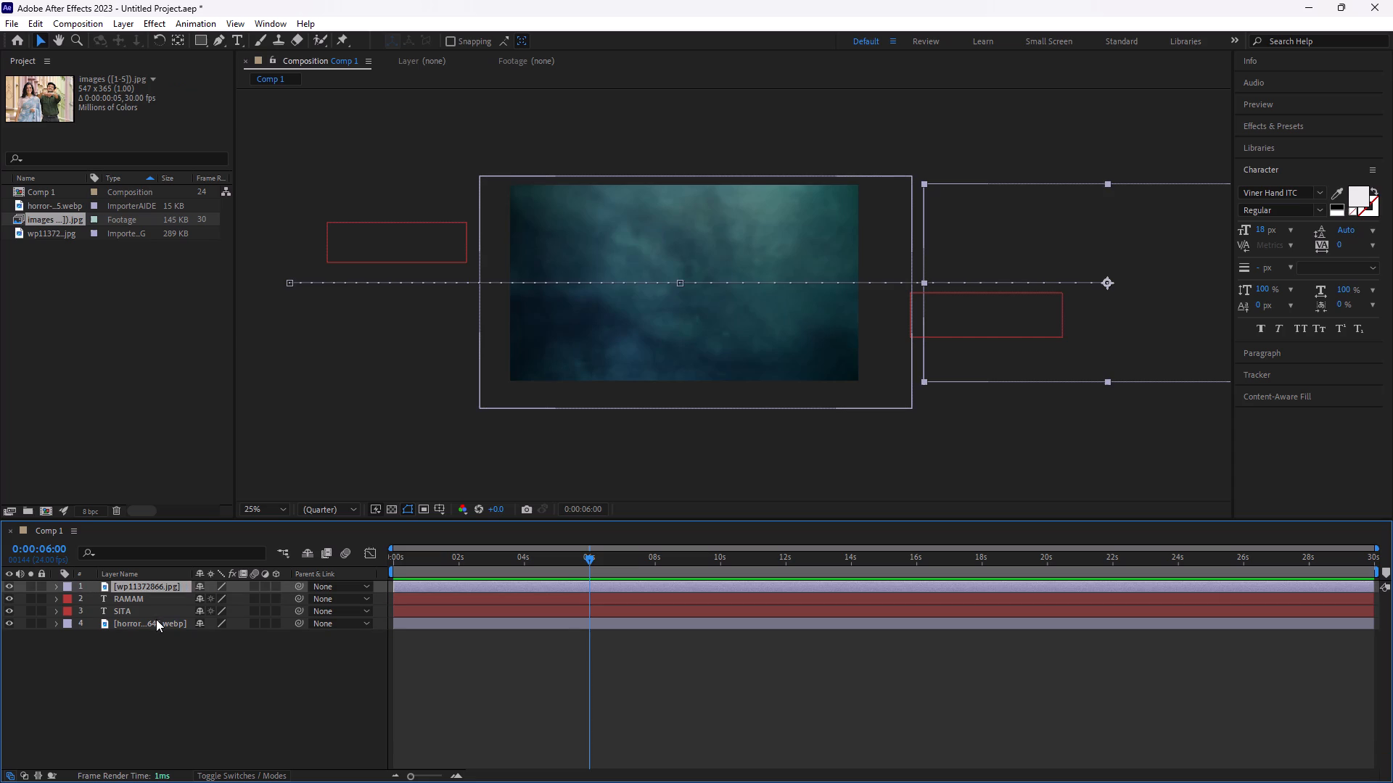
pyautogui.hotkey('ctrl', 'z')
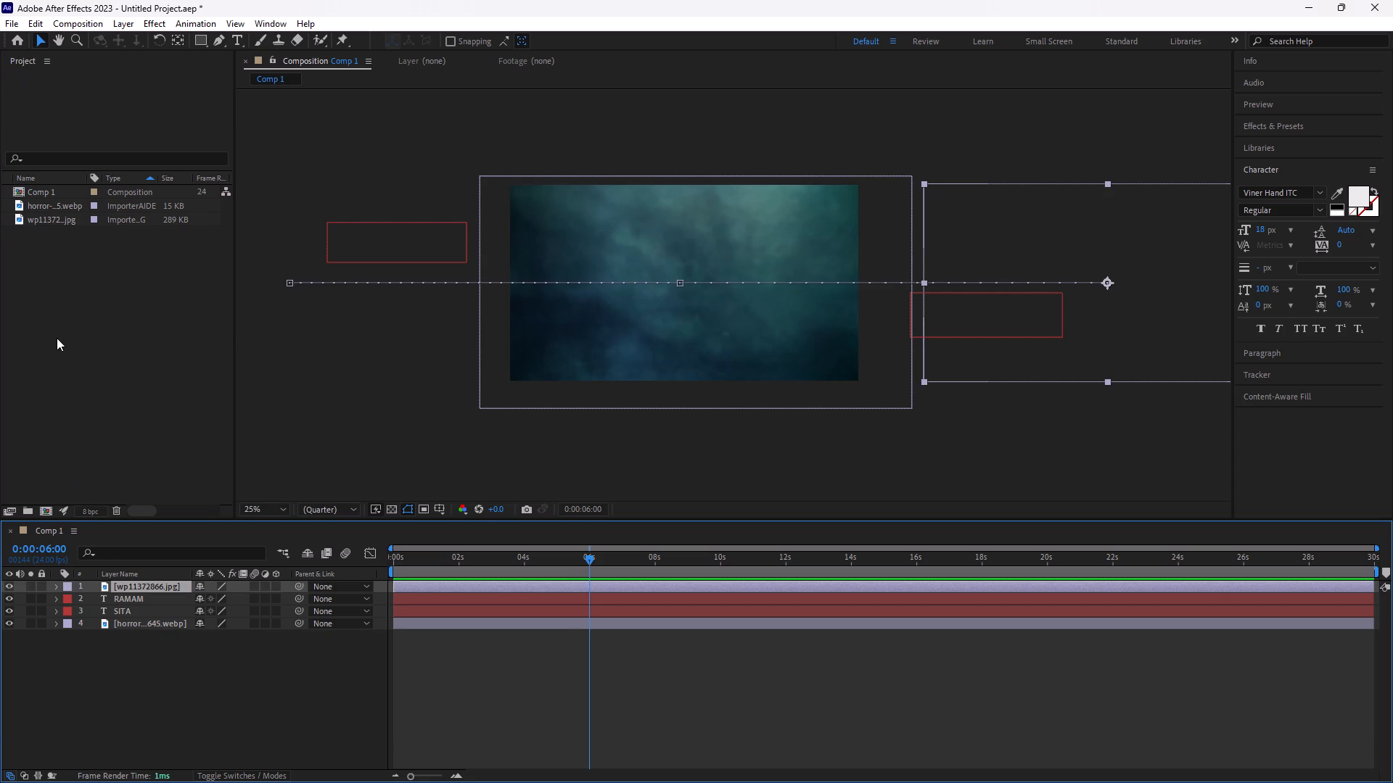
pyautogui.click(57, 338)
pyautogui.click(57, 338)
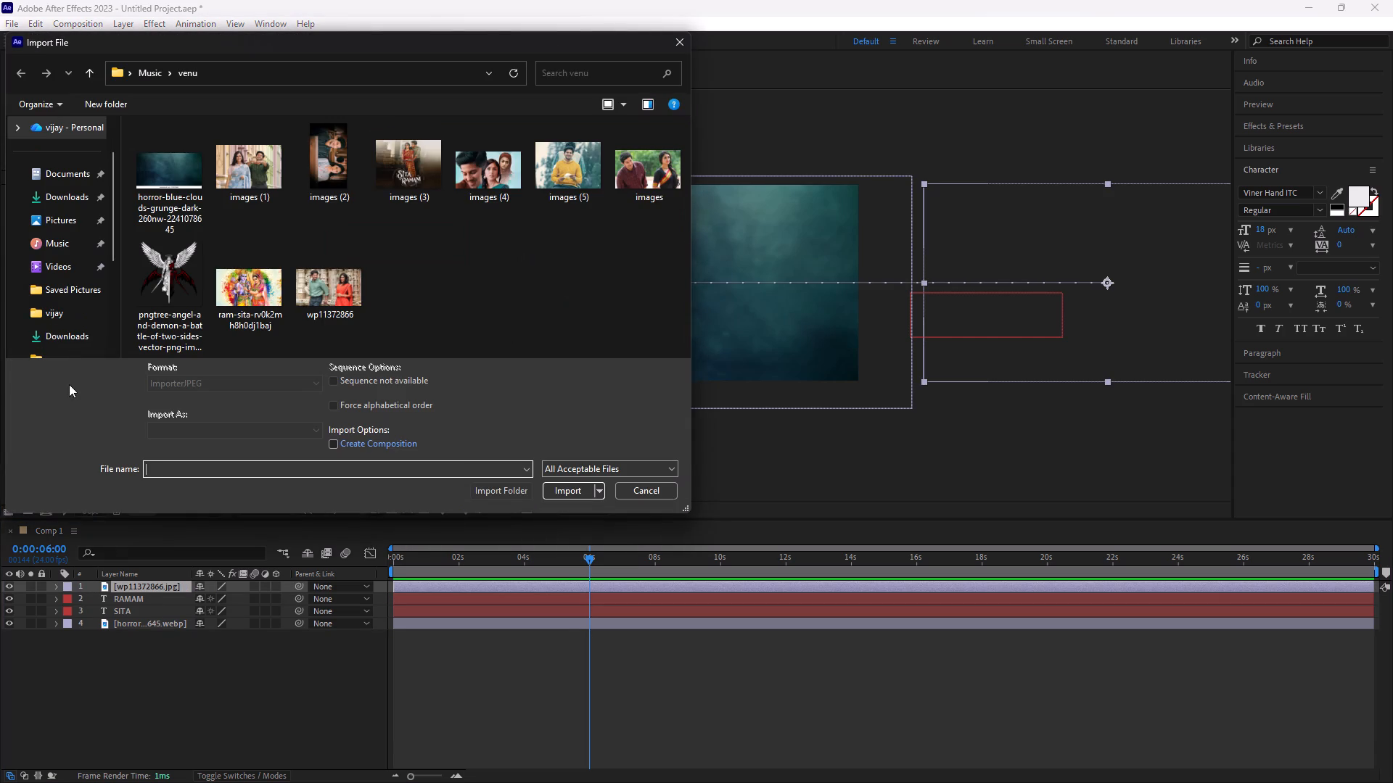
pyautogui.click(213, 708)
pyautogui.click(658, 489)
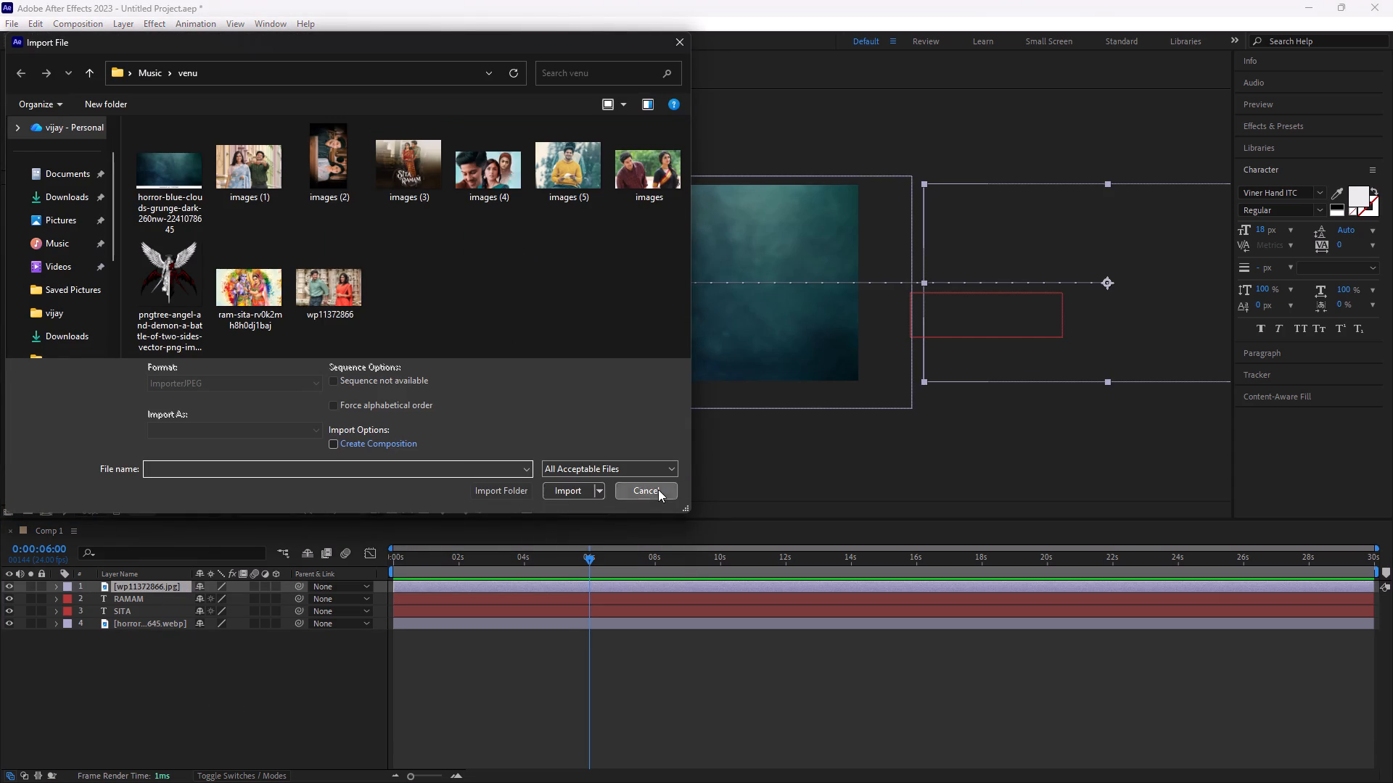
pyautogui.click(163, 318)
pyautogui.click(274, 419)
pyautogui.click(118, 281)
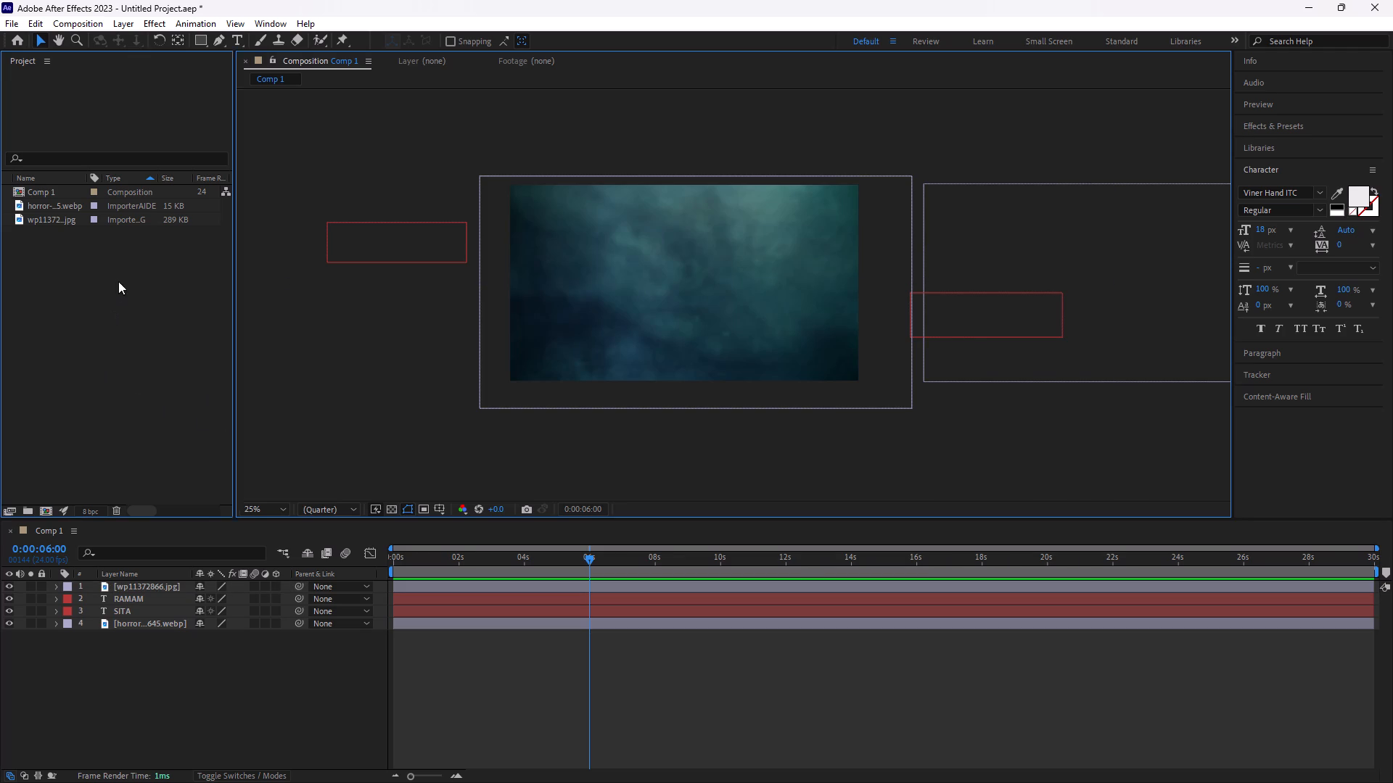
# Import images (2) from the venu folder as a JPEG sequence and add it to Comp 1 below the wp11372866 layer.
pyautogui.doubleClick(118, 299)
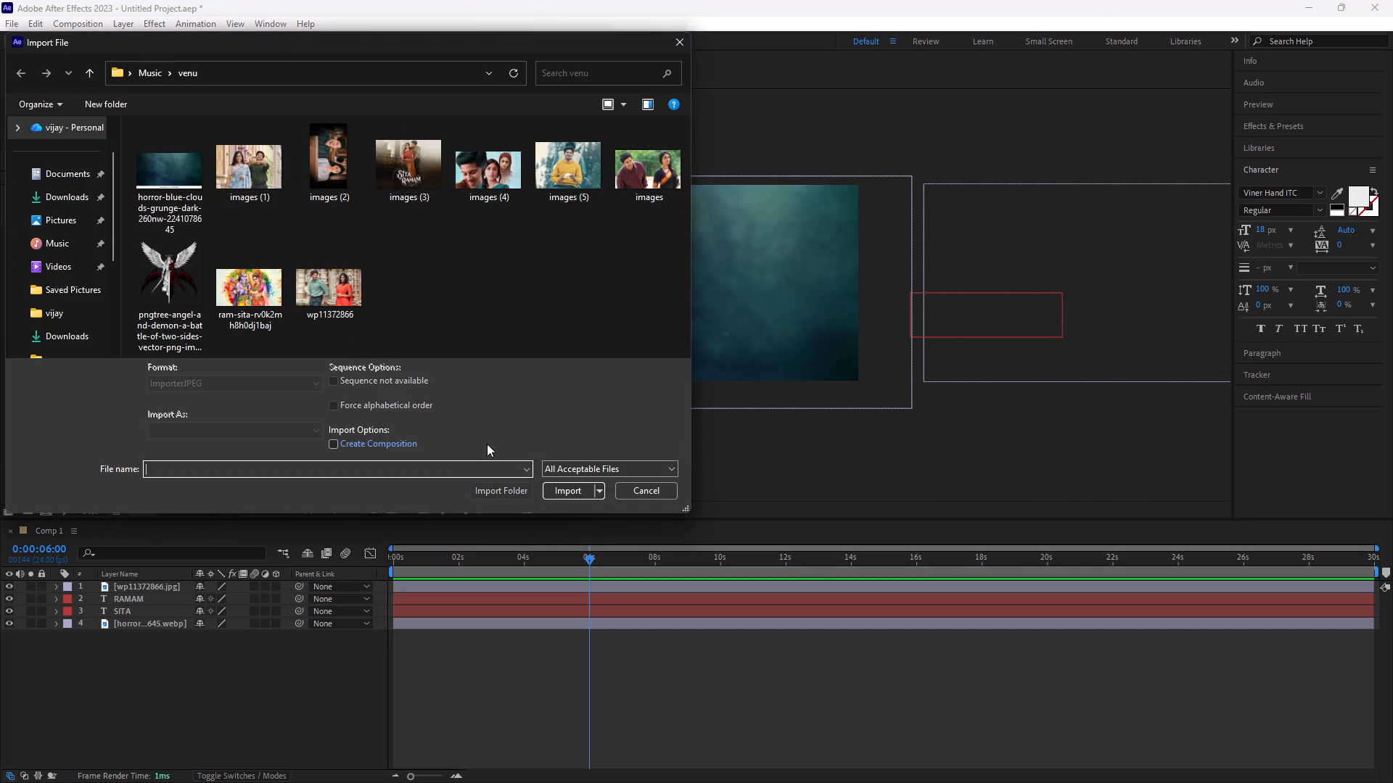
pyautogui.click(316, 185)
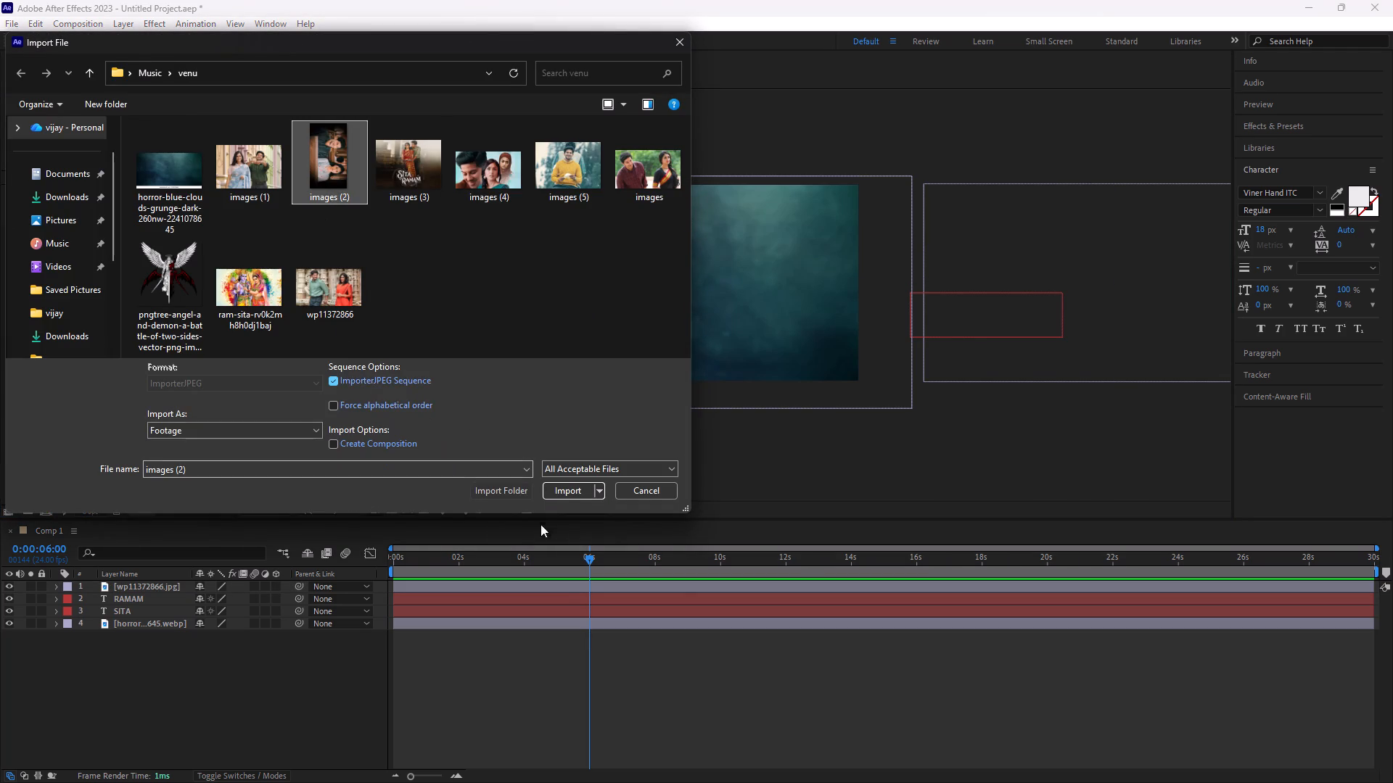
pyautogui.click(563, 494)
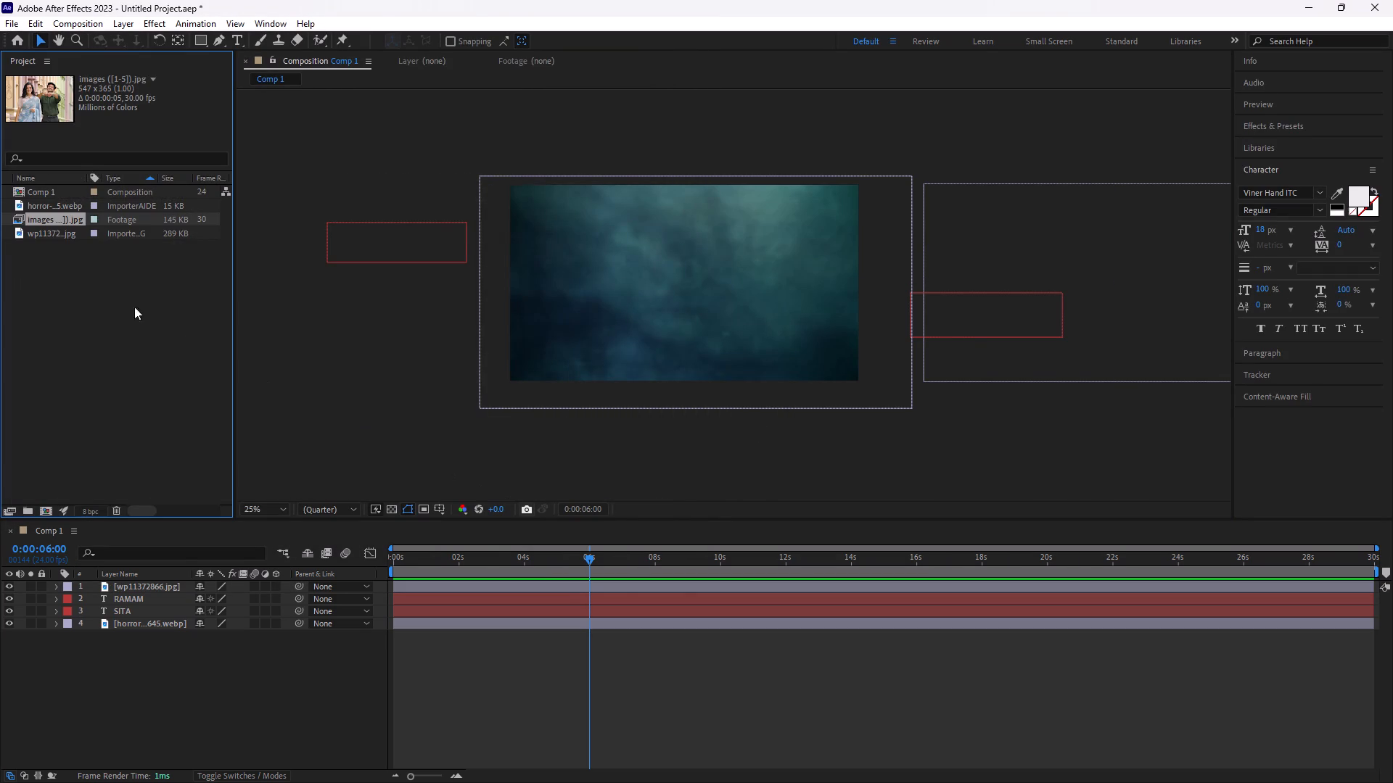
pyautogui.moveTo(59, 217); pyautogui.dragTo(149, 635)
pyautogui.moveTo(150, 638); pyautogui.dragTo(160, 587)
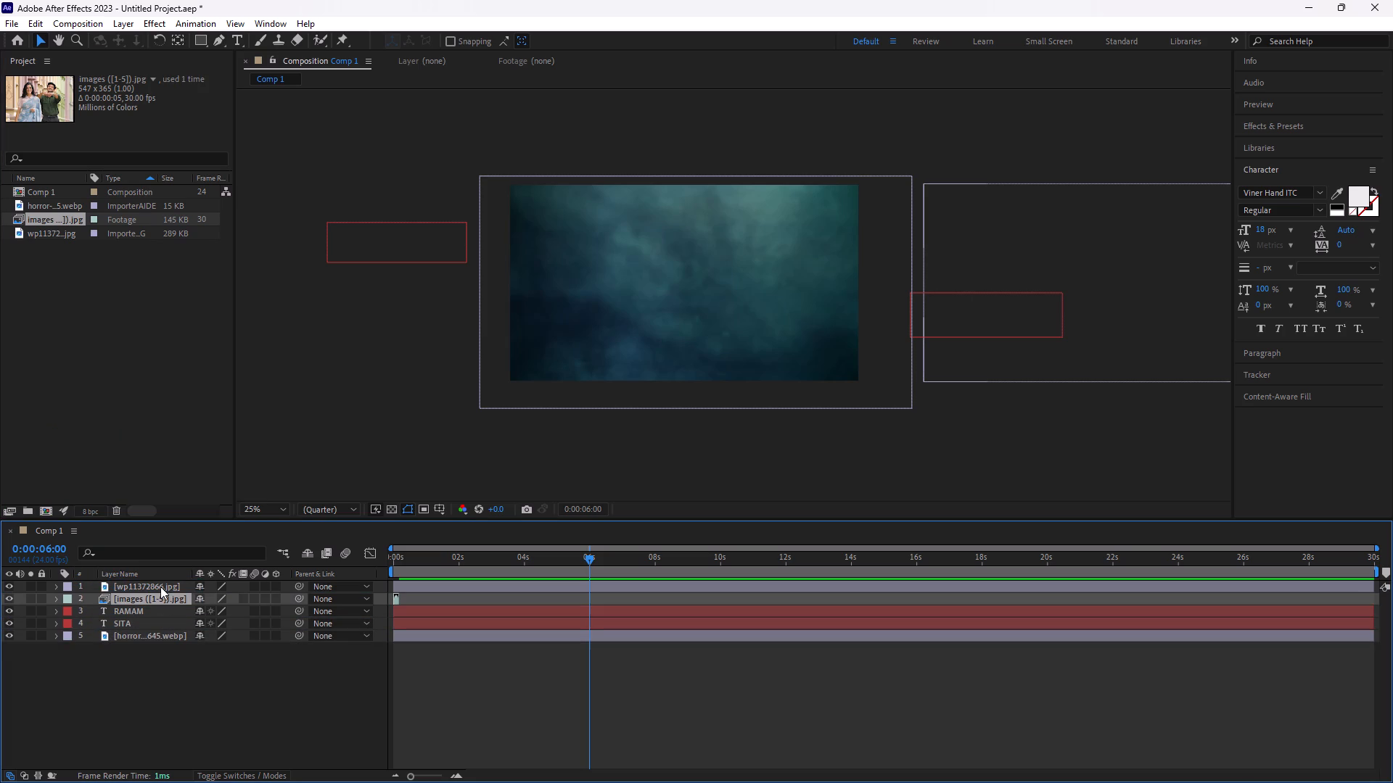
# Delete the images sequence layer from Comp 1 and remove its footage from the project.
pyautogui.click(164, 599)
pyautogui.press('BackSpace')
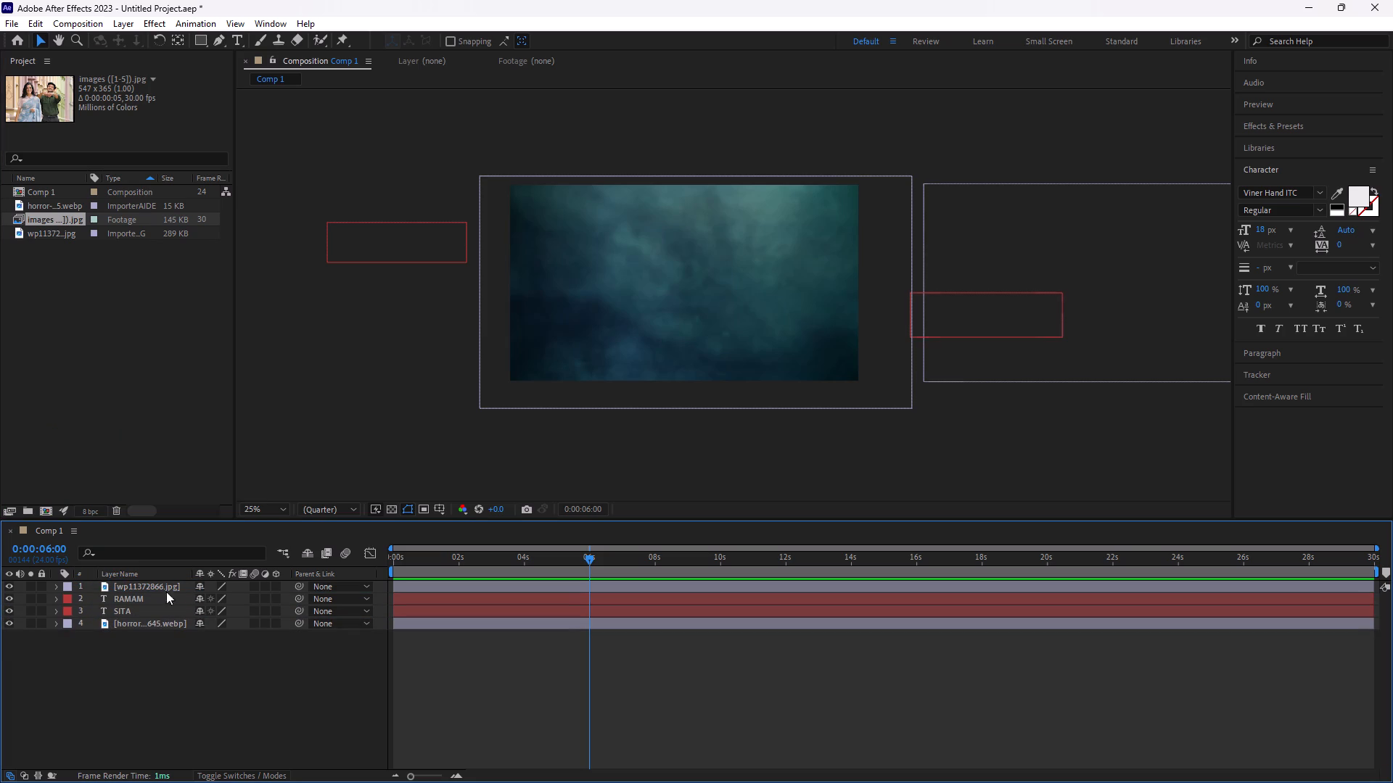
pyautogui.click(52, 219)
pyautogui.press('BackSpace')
# Import images (1) from the venu folder as a JPEG sequence and place it as Comp 1's top layer.
pyautogui.doubleClick(51, 326)
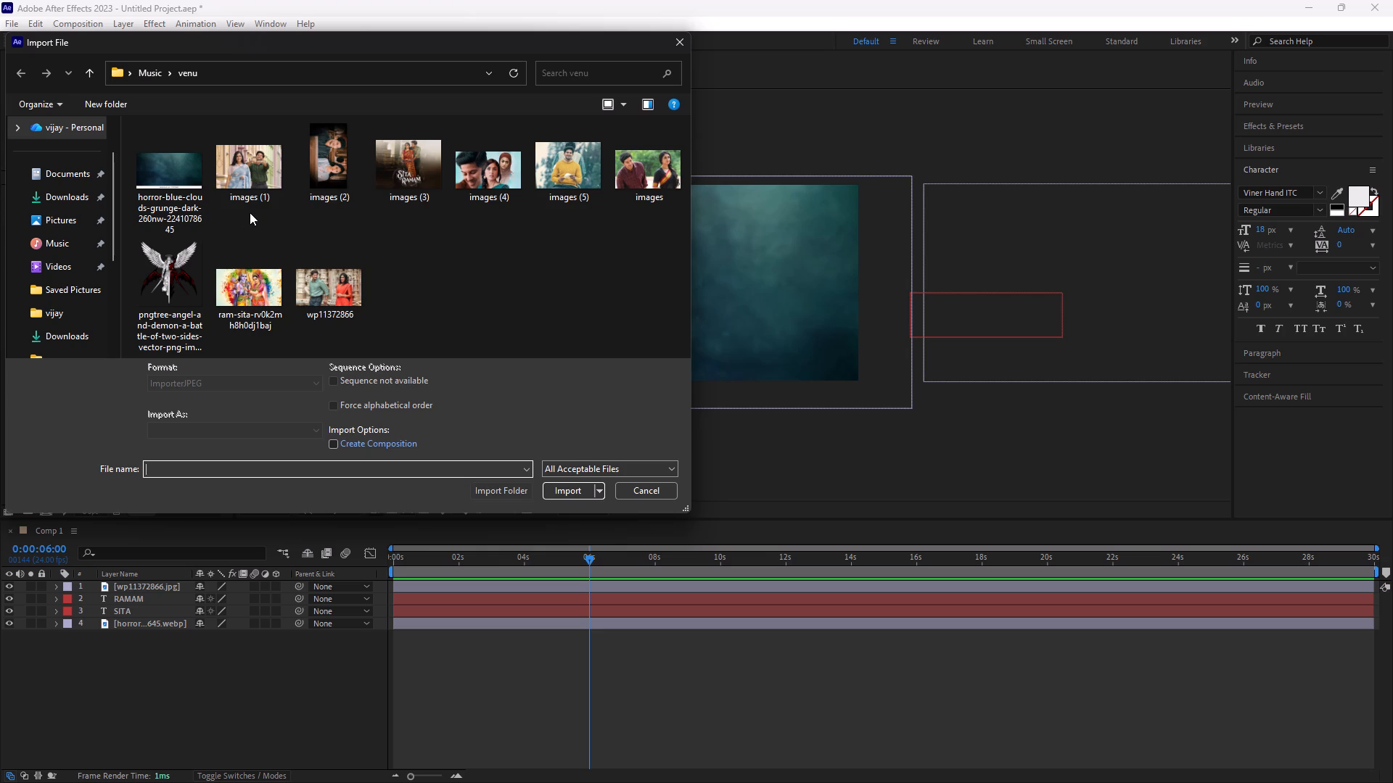
pyautogui.click(250, 205)
pyautogui.click(252, 194)
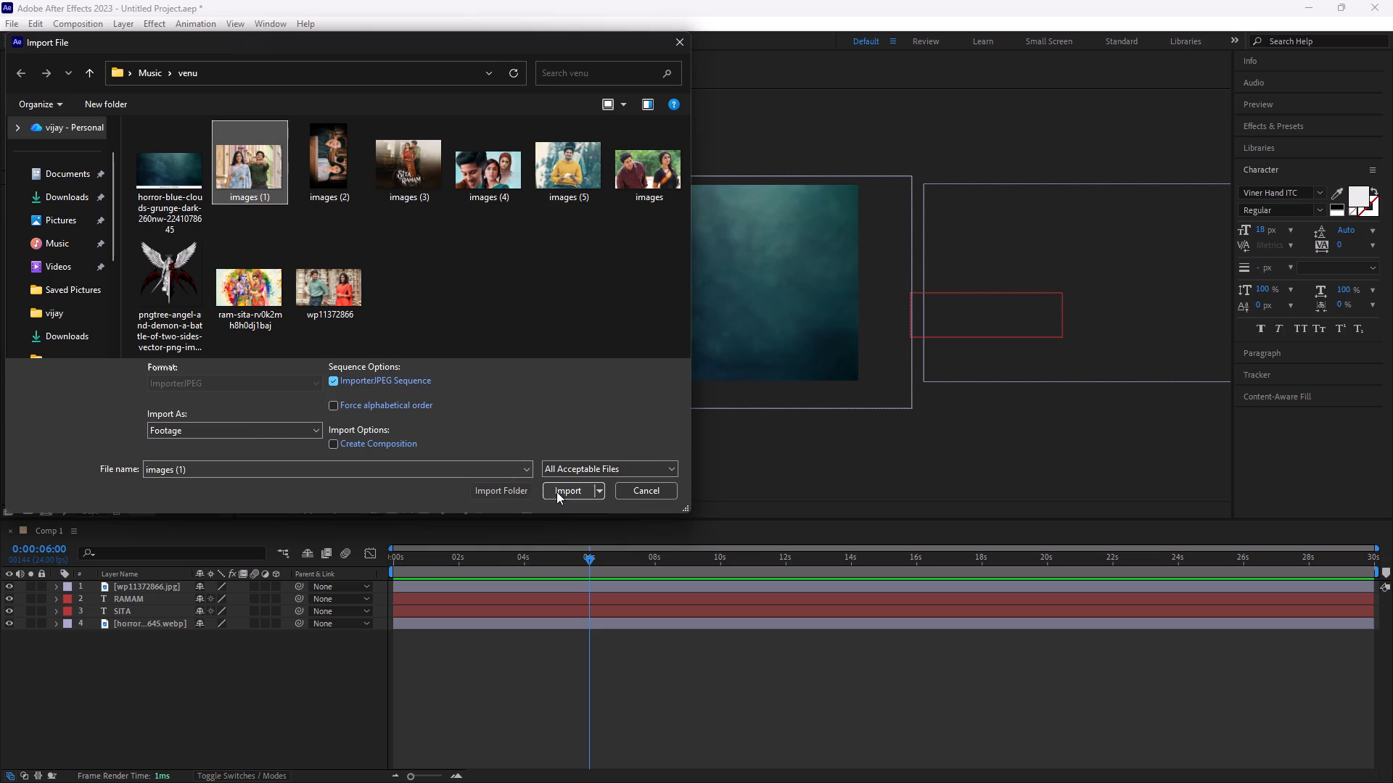
pyautogui.click(557, 491)
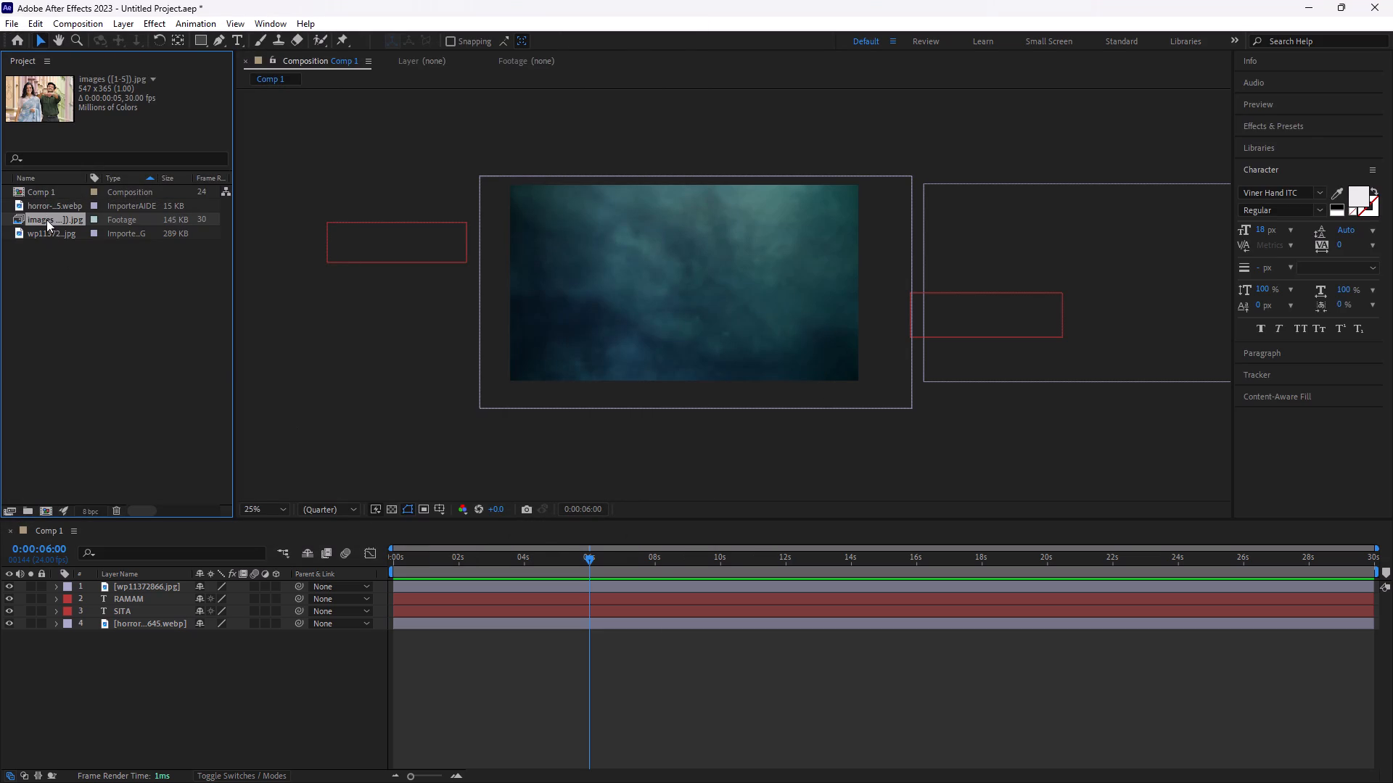
pyautogui.moveTo(48, 218); pyautogui.dragTo(168, 587)
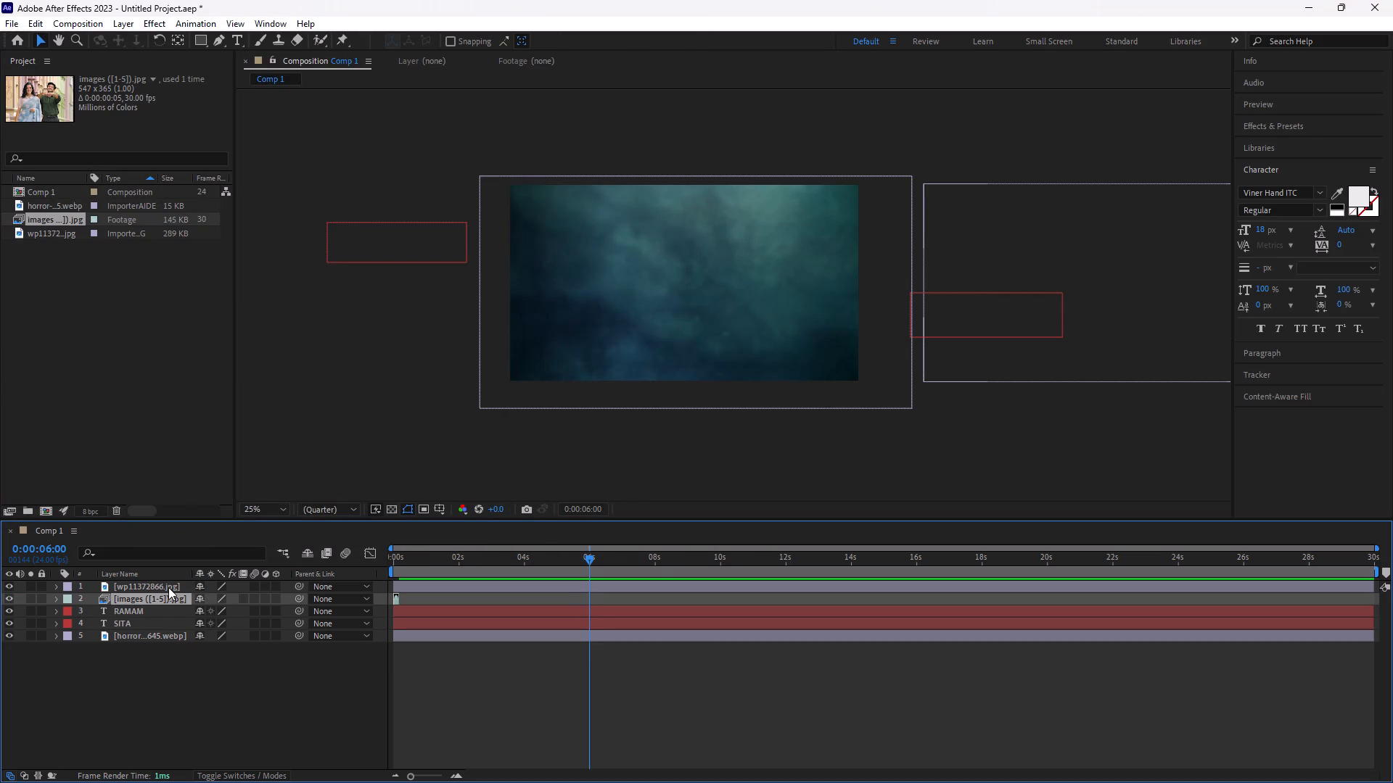
pyautogui.moveTo(165, 596); pyautogui.dragTo(167, 578)
pyautogui.moveTo(152, 602); pyautogui.dragTo(155, 585)
pyautogui.click(208, 609)
pyautogui.click(209, 619)
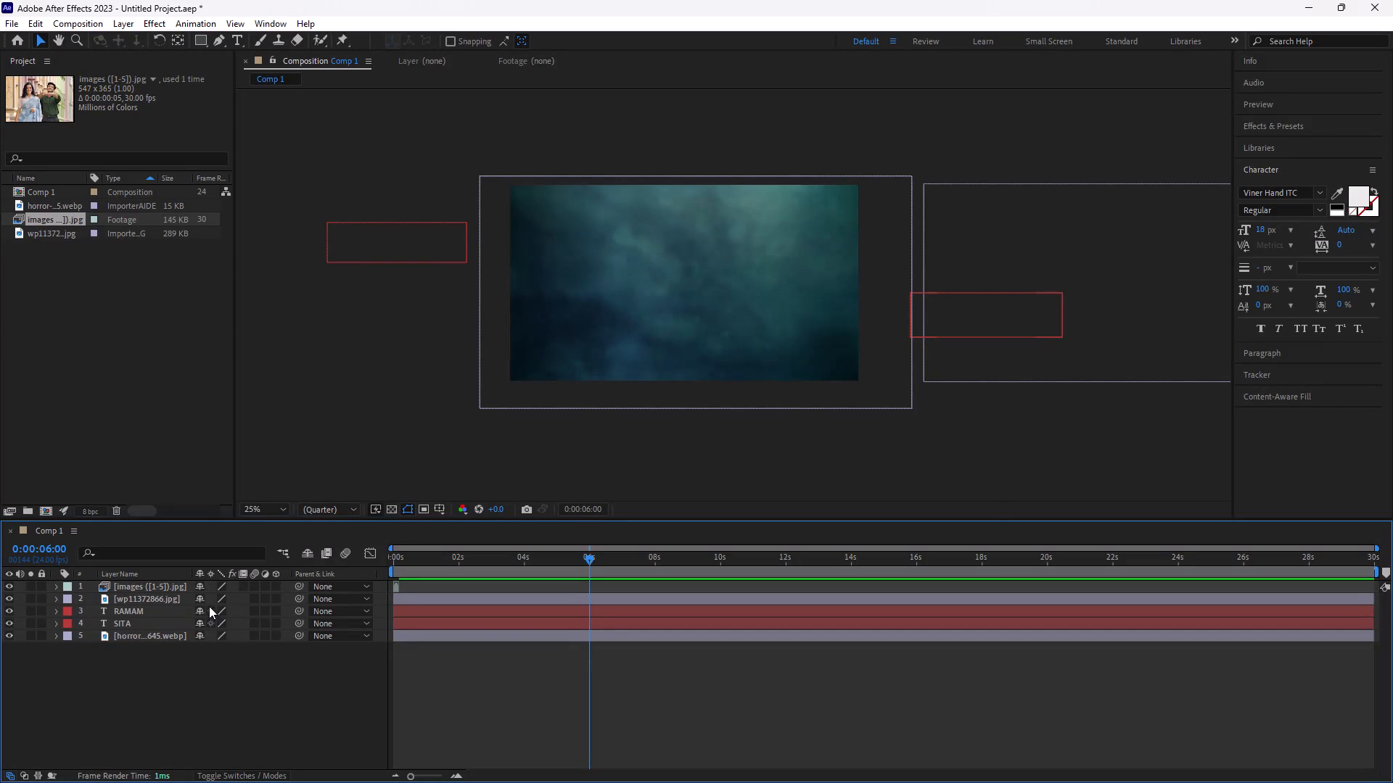
pyautogui.click(209, 606)
# With the wp11372866 layer selected, scrub Comp 1 from its start to 0:00:06:00 to review the titles and pictures.
pyautogui.click(131, 589)
pyautogui.click(134, 600)
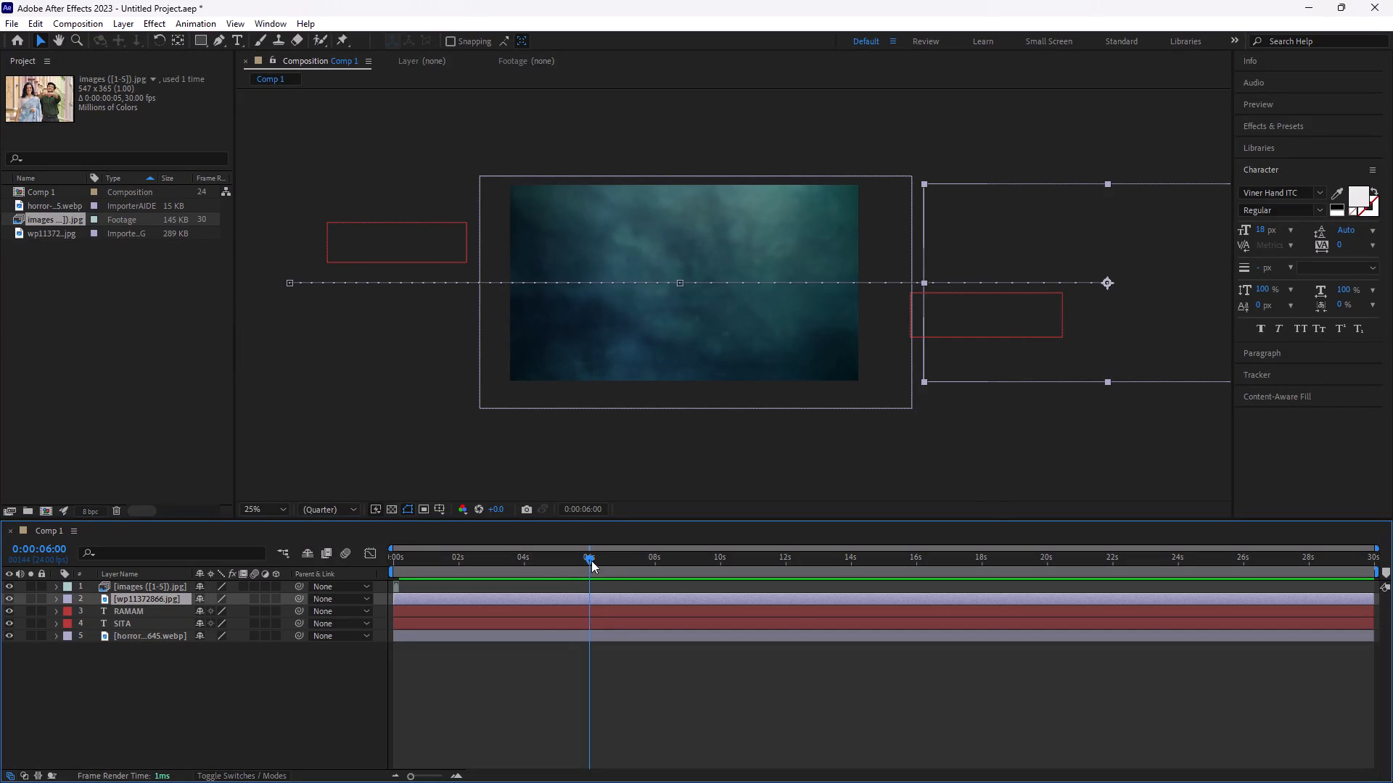
pyautogui.moveTo(590, 559); pyautogui.dragTo(293, 621)
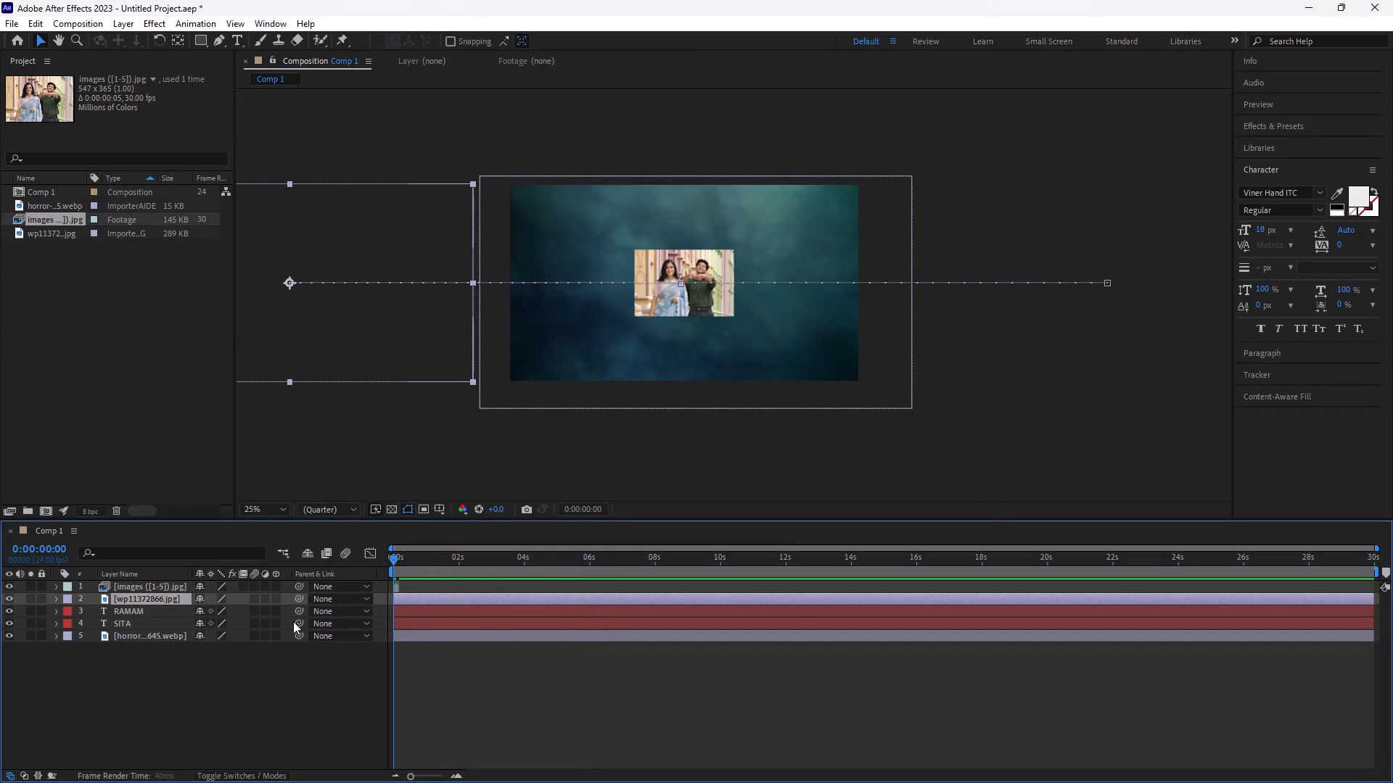
pyautogui.moveTo(293, 621); pyautogui.dragTo(291, 621)
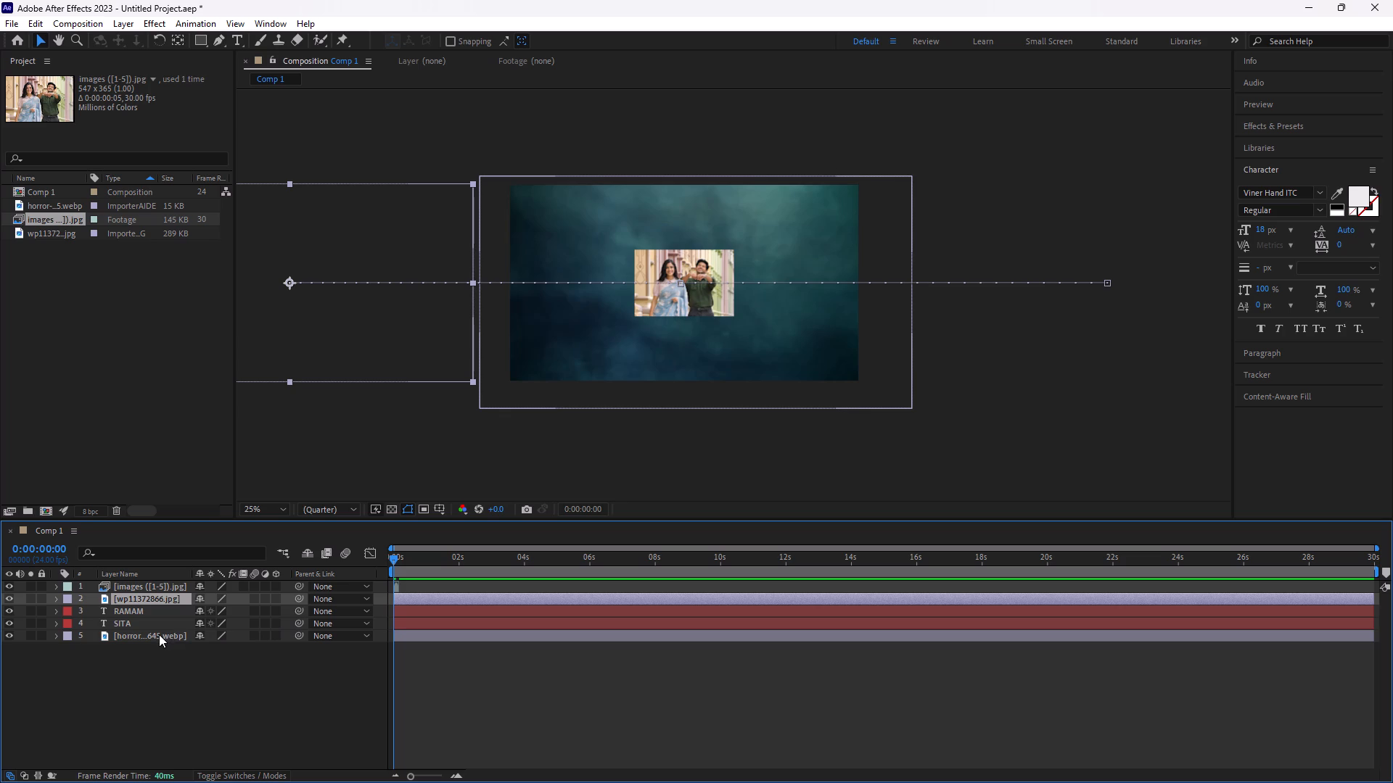
pyautogui.moveTo(392, 559); pyautogui.dragTo(445, 572)
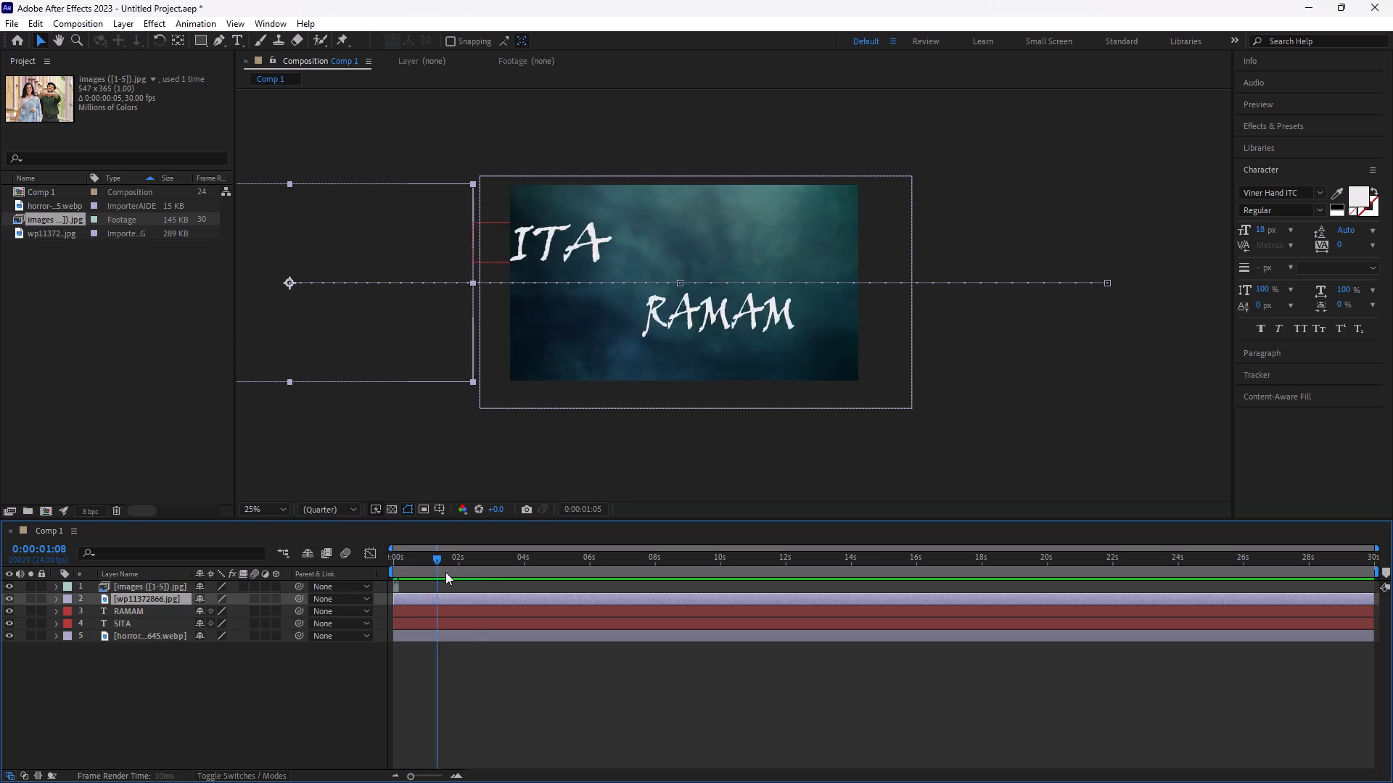
pyautogui.moveTo(445, 572); pyautogui.dragTo(535, 602)
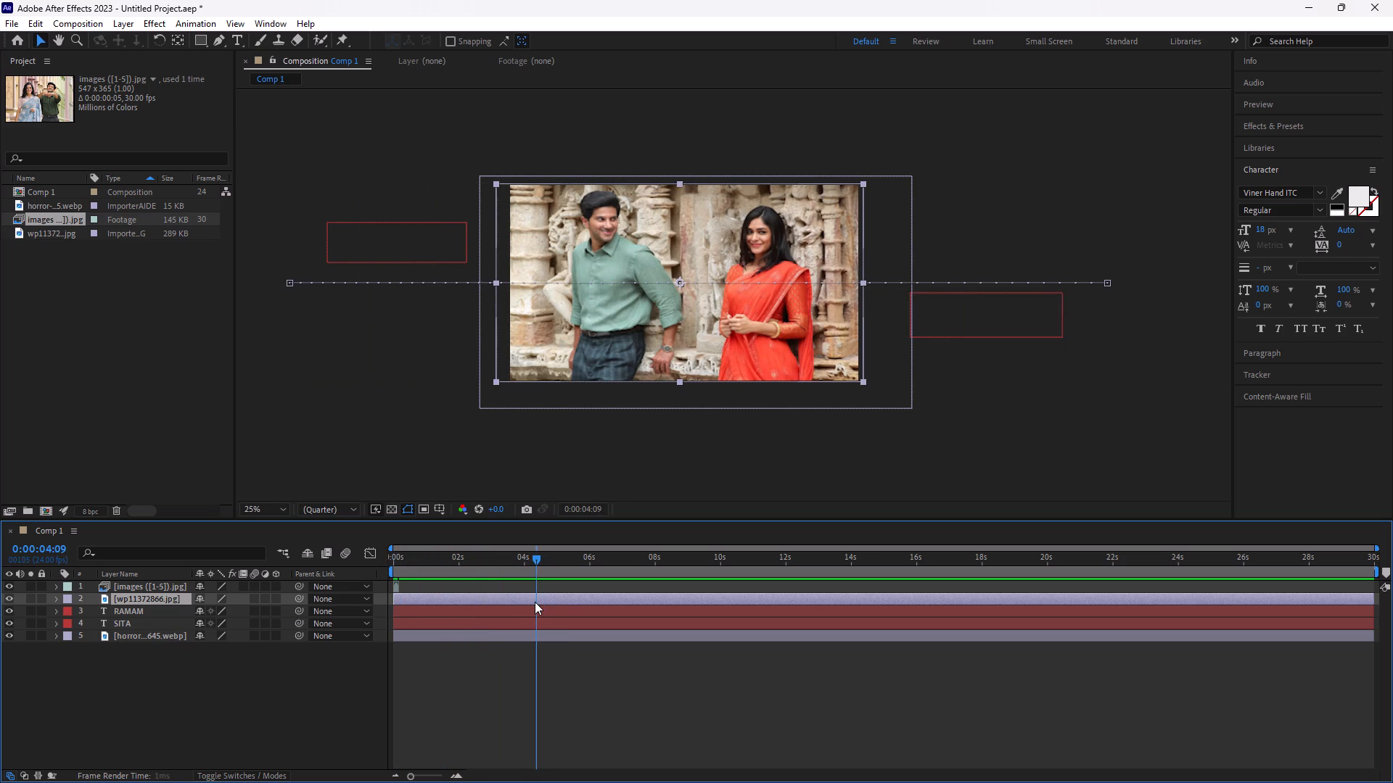
pyautogui.moveTo(535, 602); pyautogui.dragTo(588, 605)
# Move the wp11372866 layer to the bottom of Comp 1's layer stack, beneath the horror background layer.
pyautogui.moveTo(135, 598); pyautogui.dragTo(157, 587)
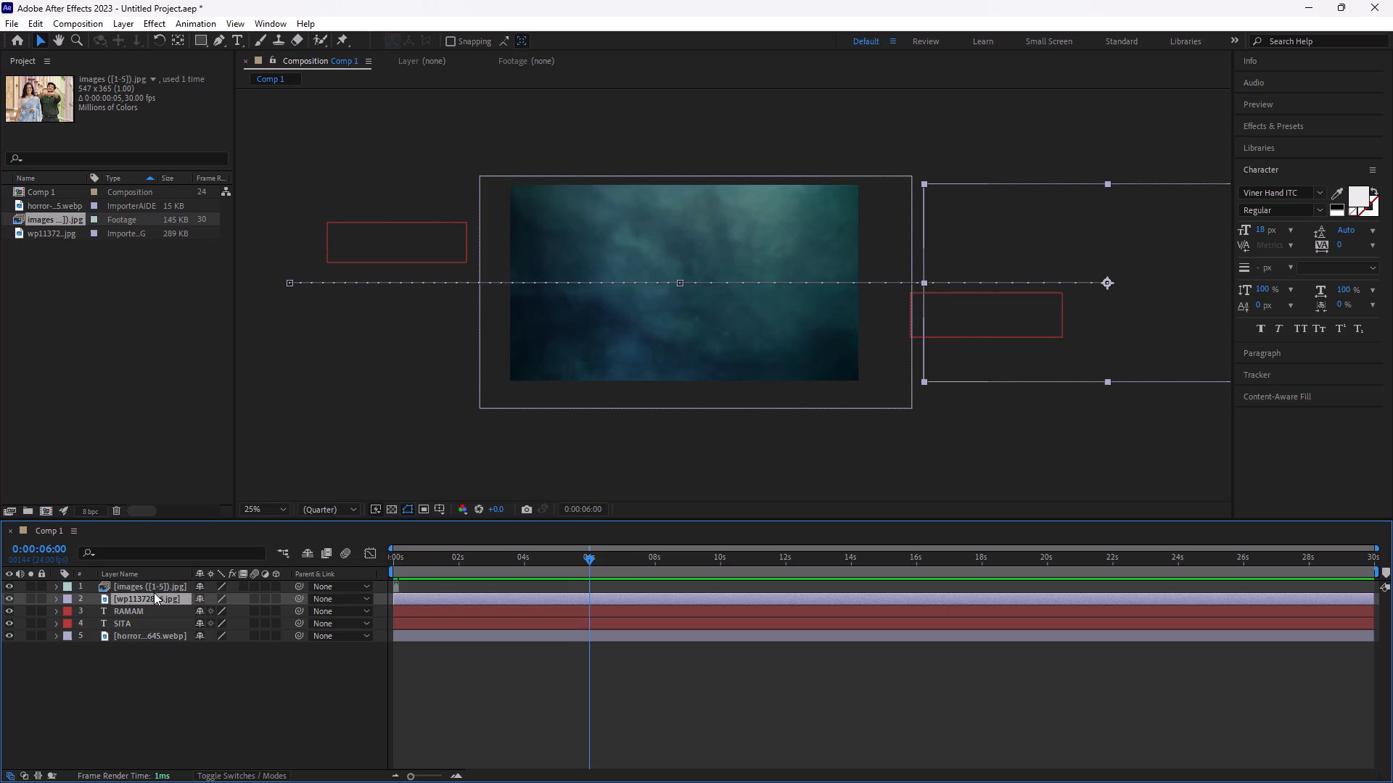
pyautogui.moveTo(152, 594); pyautogui.dragTo(150, 661)
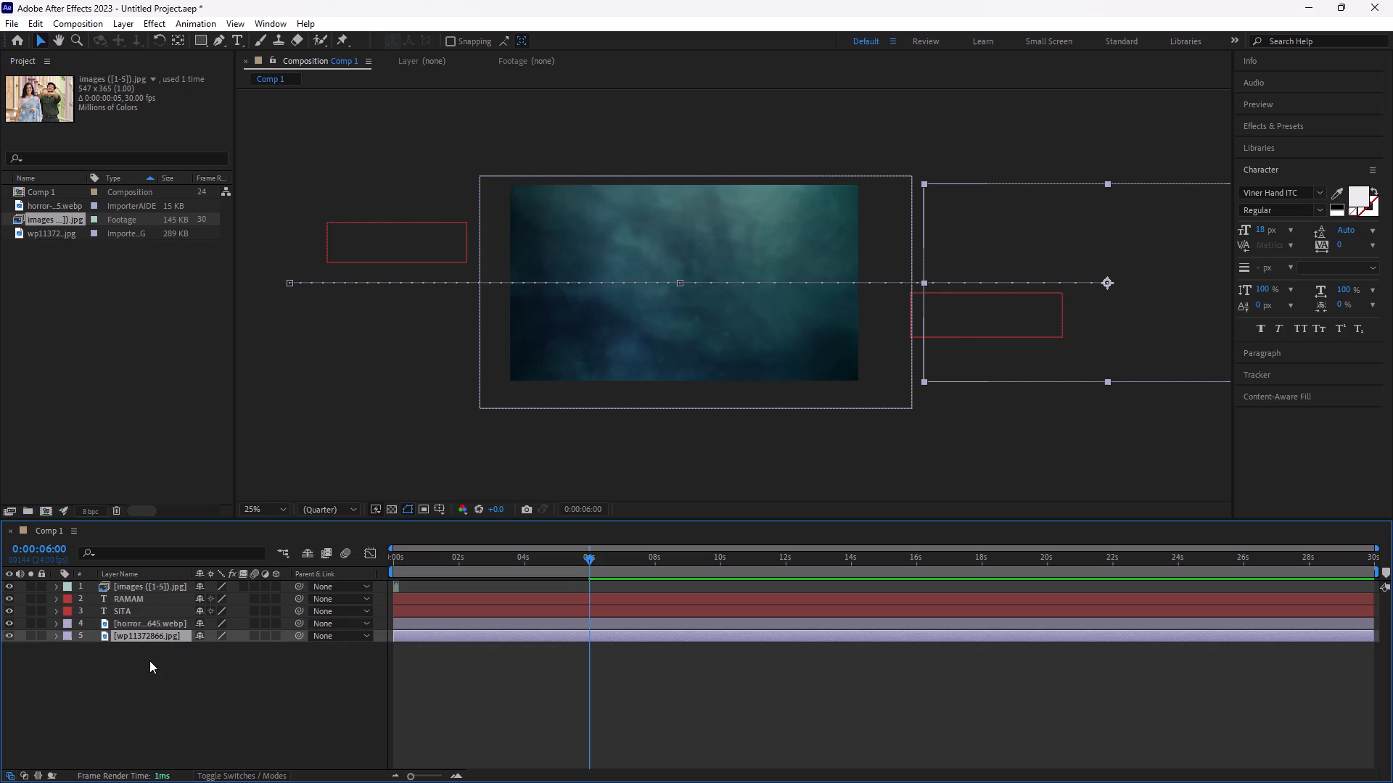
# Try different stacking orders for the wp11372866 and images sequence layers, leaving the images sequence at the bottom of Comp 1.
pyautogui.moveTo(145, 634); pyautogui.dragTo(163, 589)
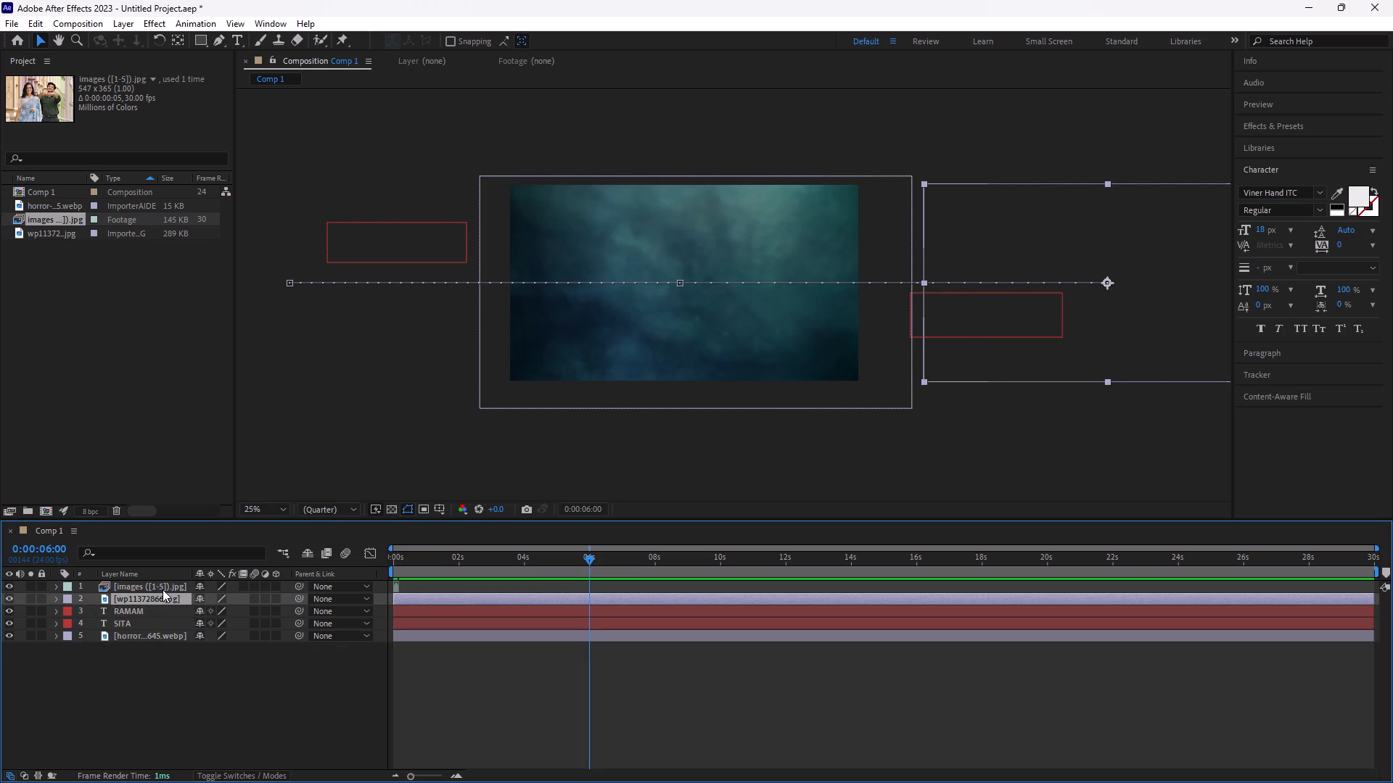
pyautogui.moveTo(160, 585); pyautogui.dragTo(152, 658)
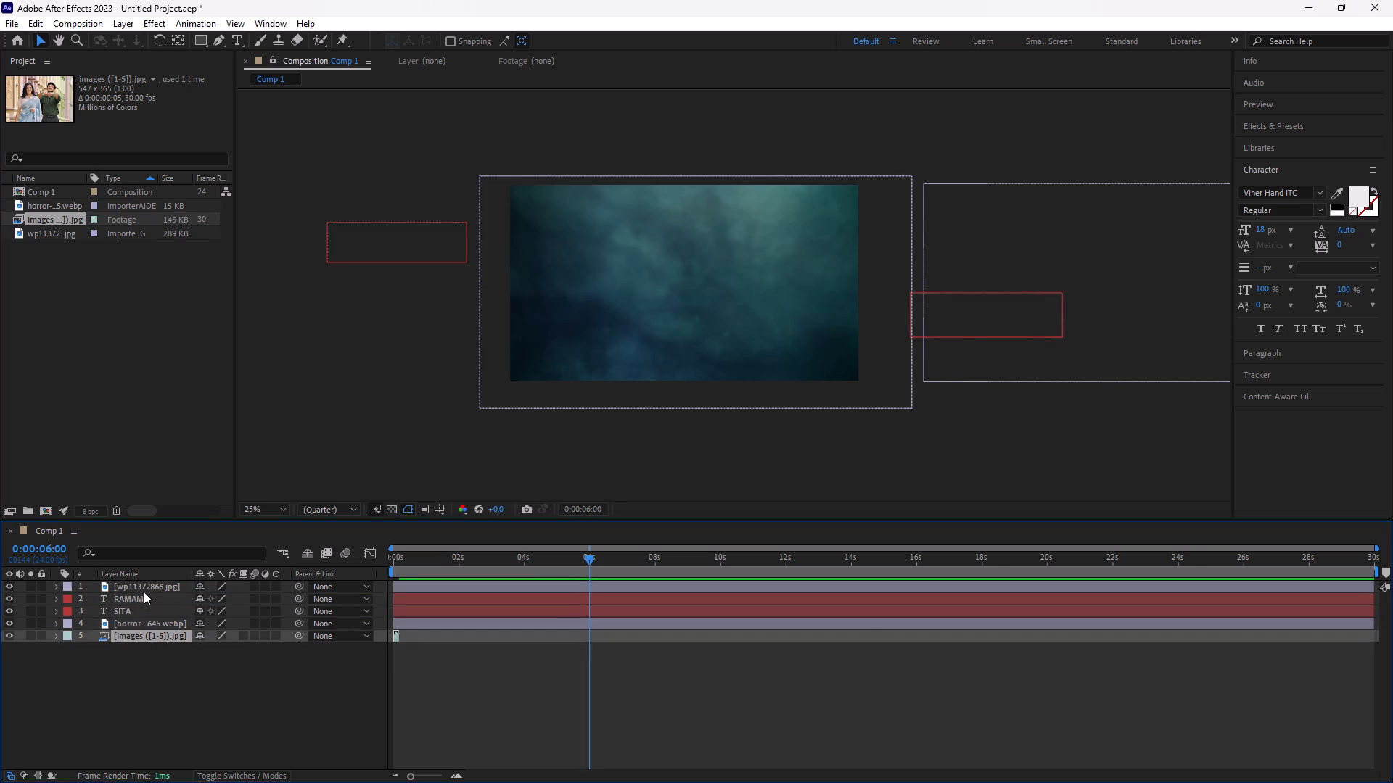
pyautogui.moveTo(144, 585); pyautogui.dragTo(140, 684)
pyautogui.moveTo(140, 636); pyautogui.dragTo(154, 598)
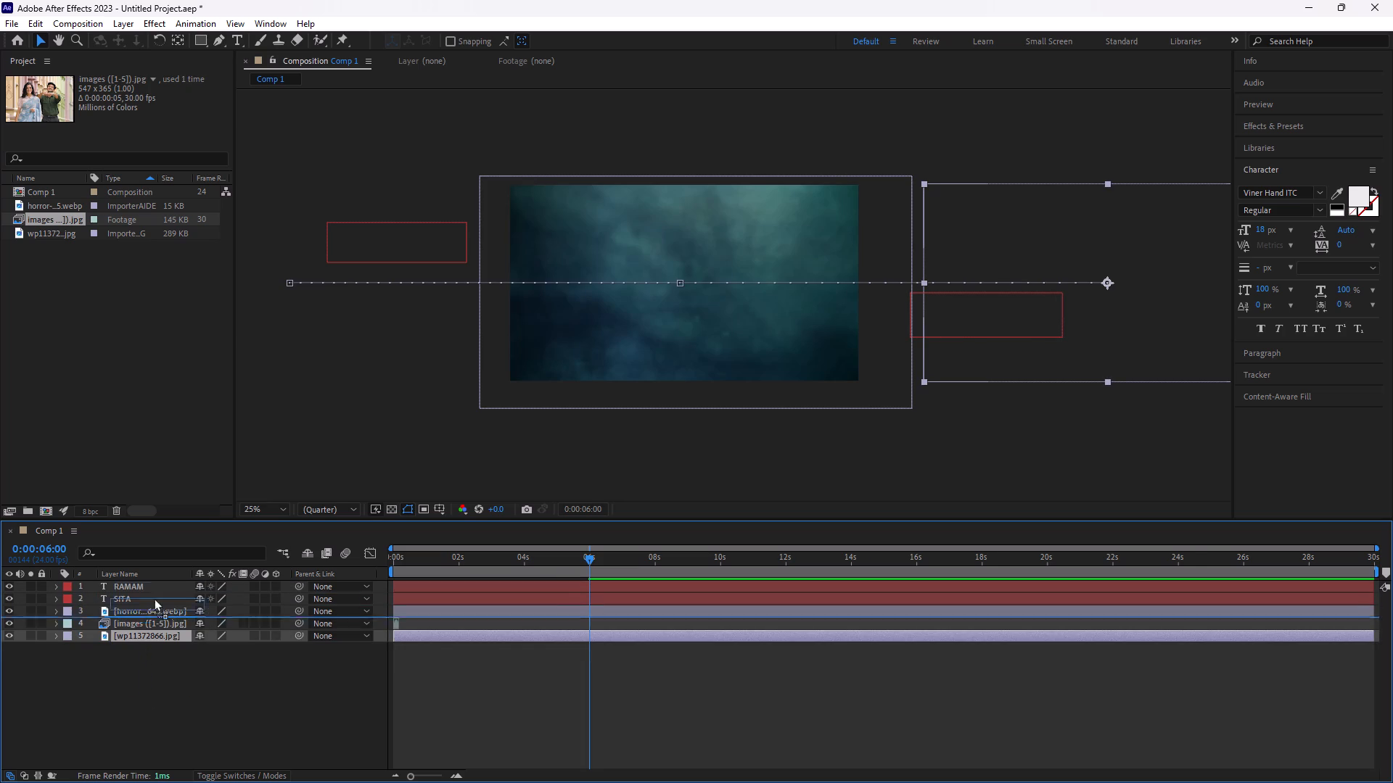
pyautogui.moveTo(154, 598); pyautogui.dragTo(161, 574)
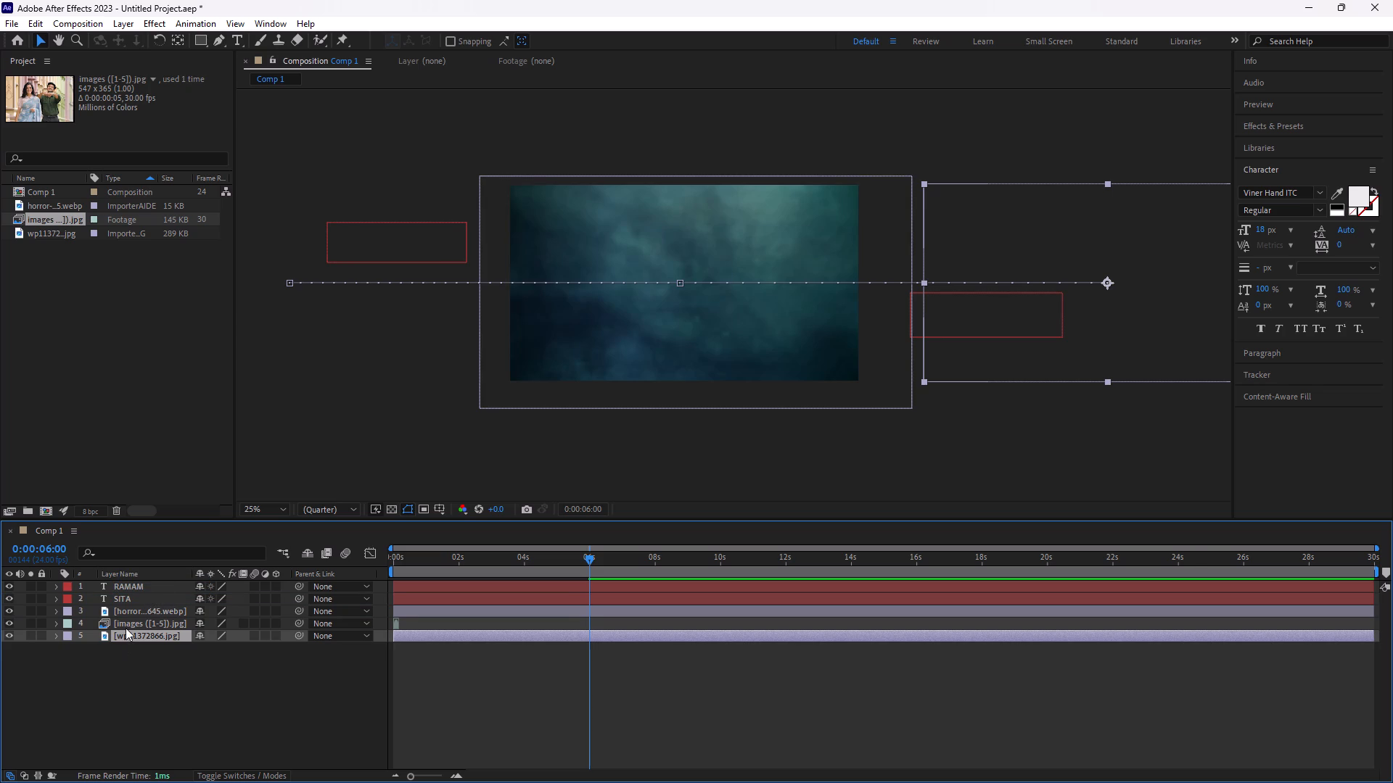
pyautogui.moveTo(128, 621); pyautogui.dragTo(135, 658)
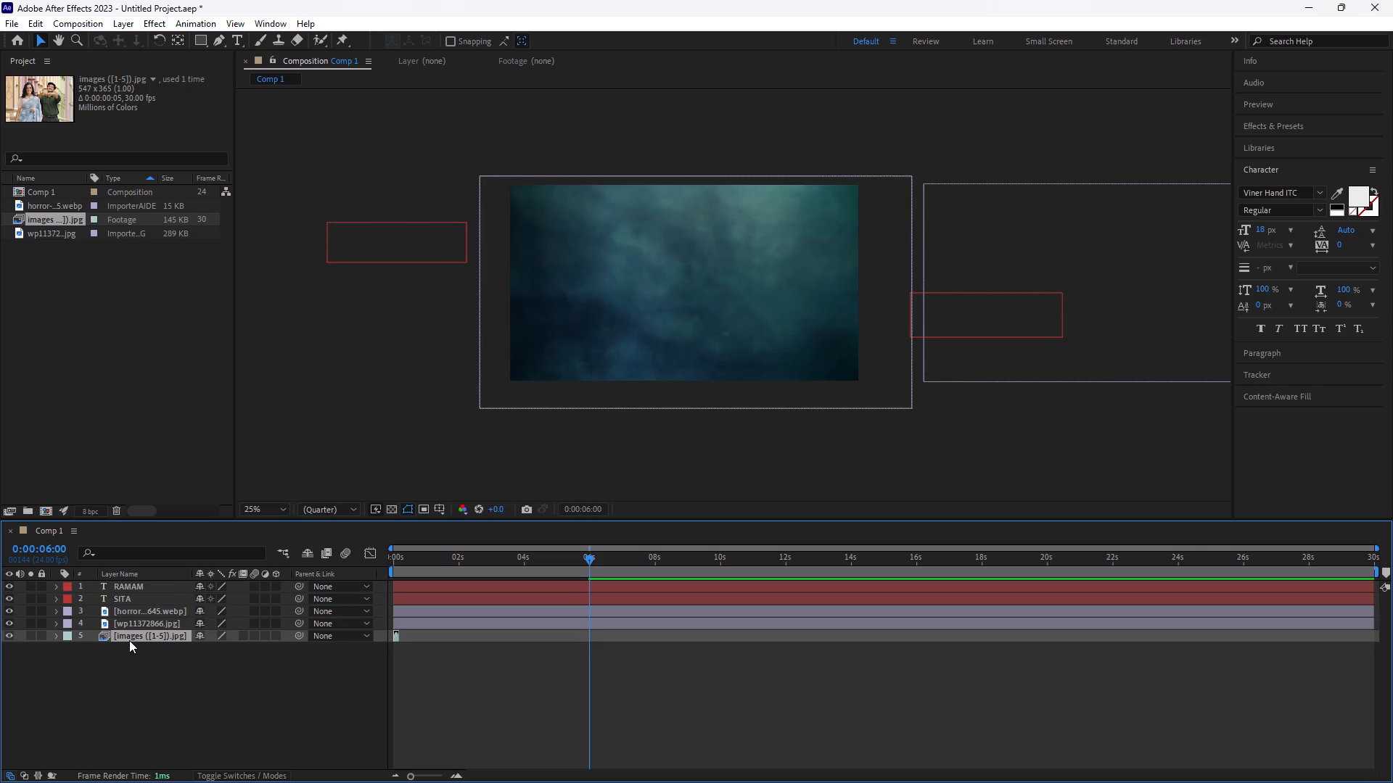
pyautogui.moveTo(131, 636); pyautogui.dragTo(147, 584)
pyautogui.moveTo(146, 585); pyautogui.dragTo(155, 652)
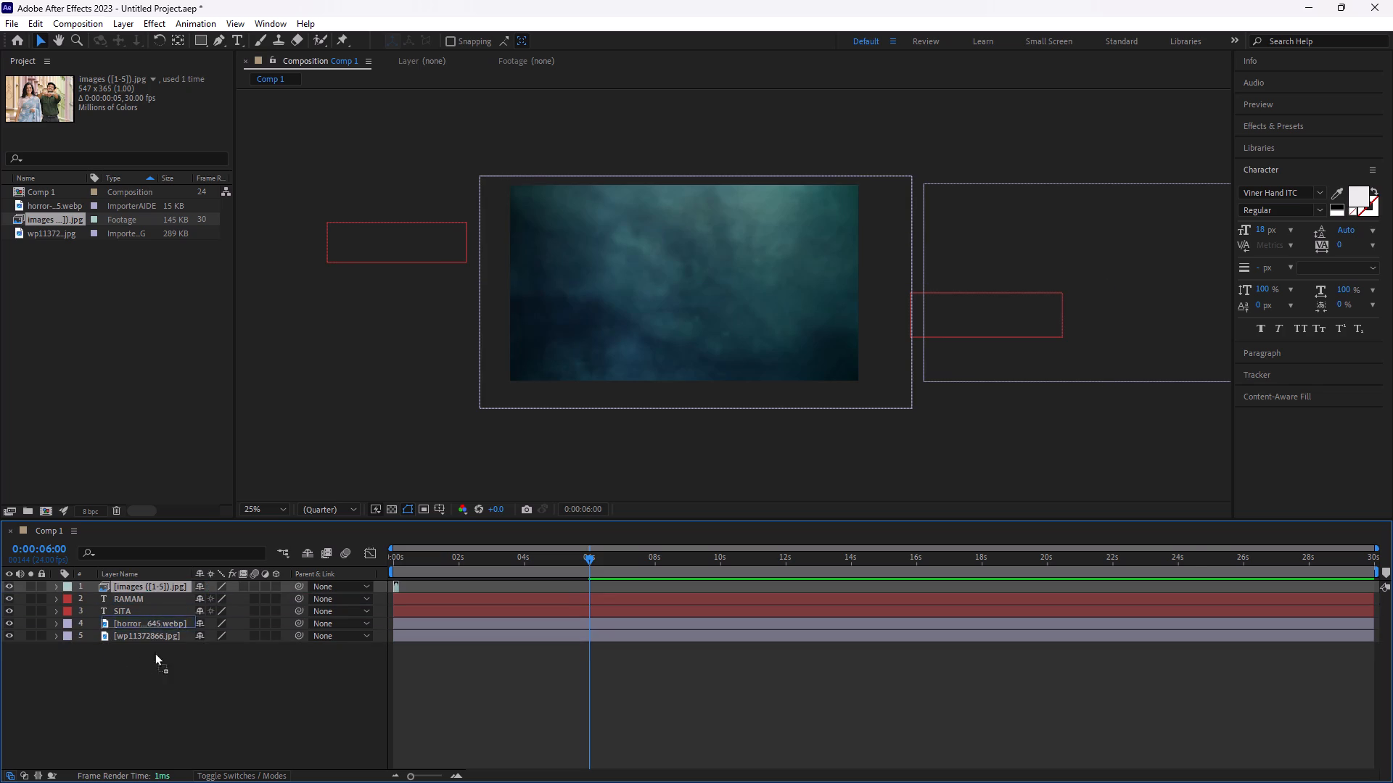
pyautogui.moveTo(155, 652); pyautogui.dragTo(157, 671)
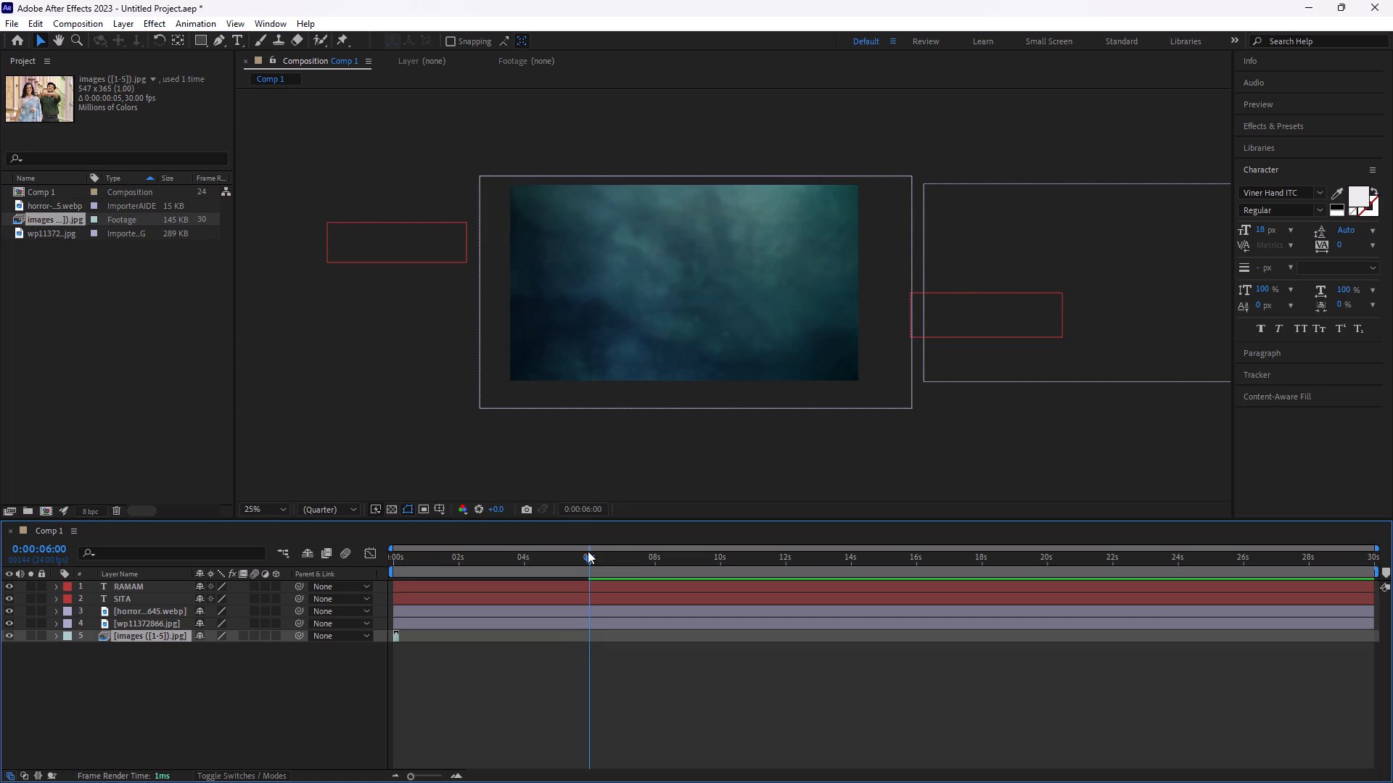
# Return Comp 1 to its start and preview the first seconds to check the titles and pictures.
pyautogui.moveTo(588, 551); pyautogui.dragTo(254, 577)
pyautogui.moveTo(588, 560); pyautogui.dragTo(126, 604)
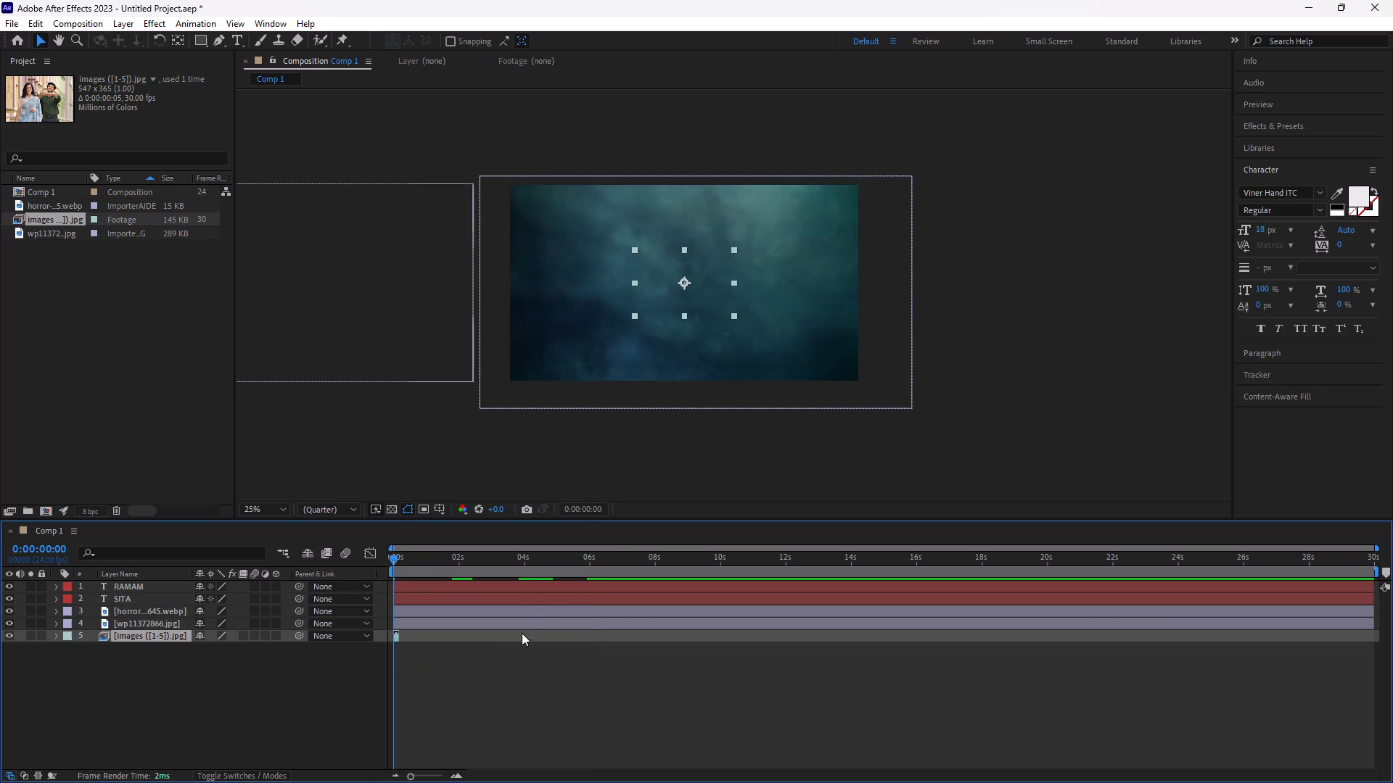
pyautogui.press('space')
pyautogui.press('space')
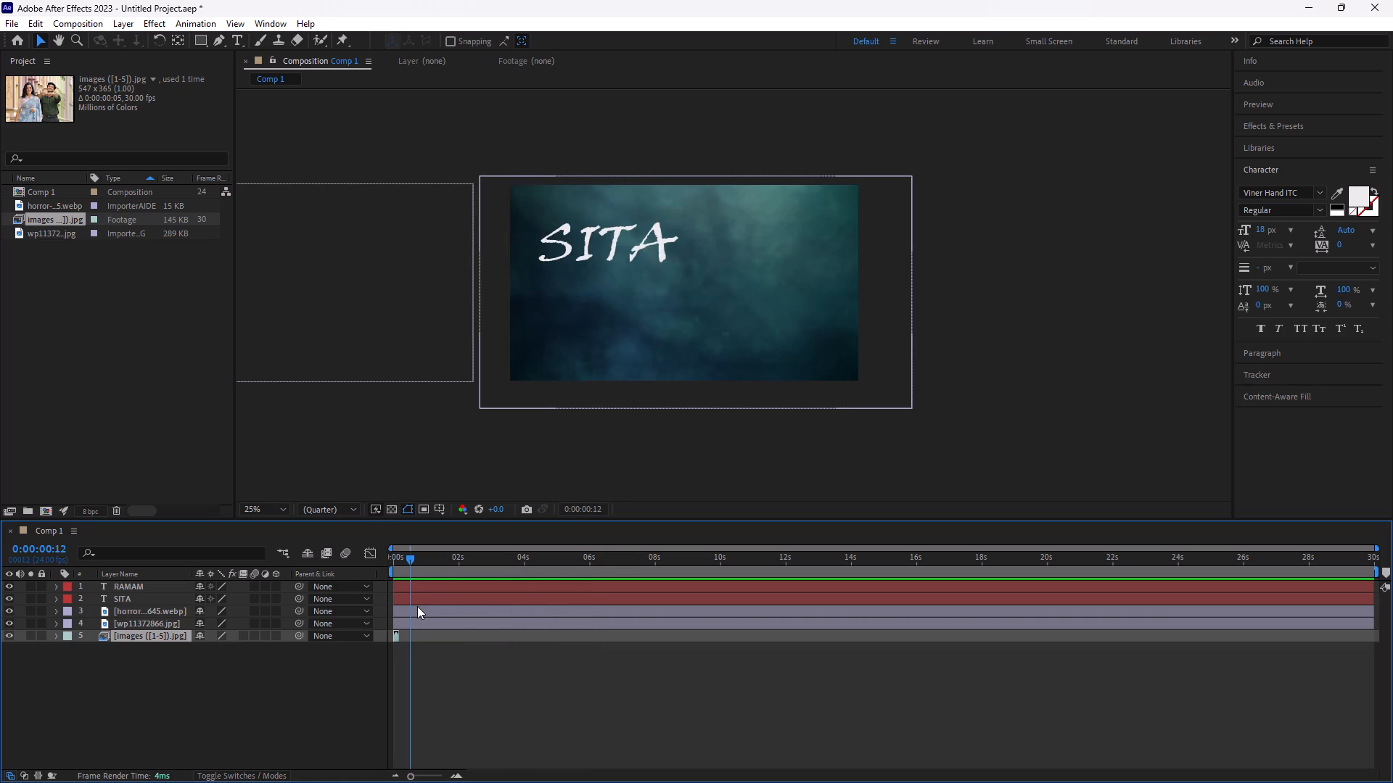
pyautogui.press('space')
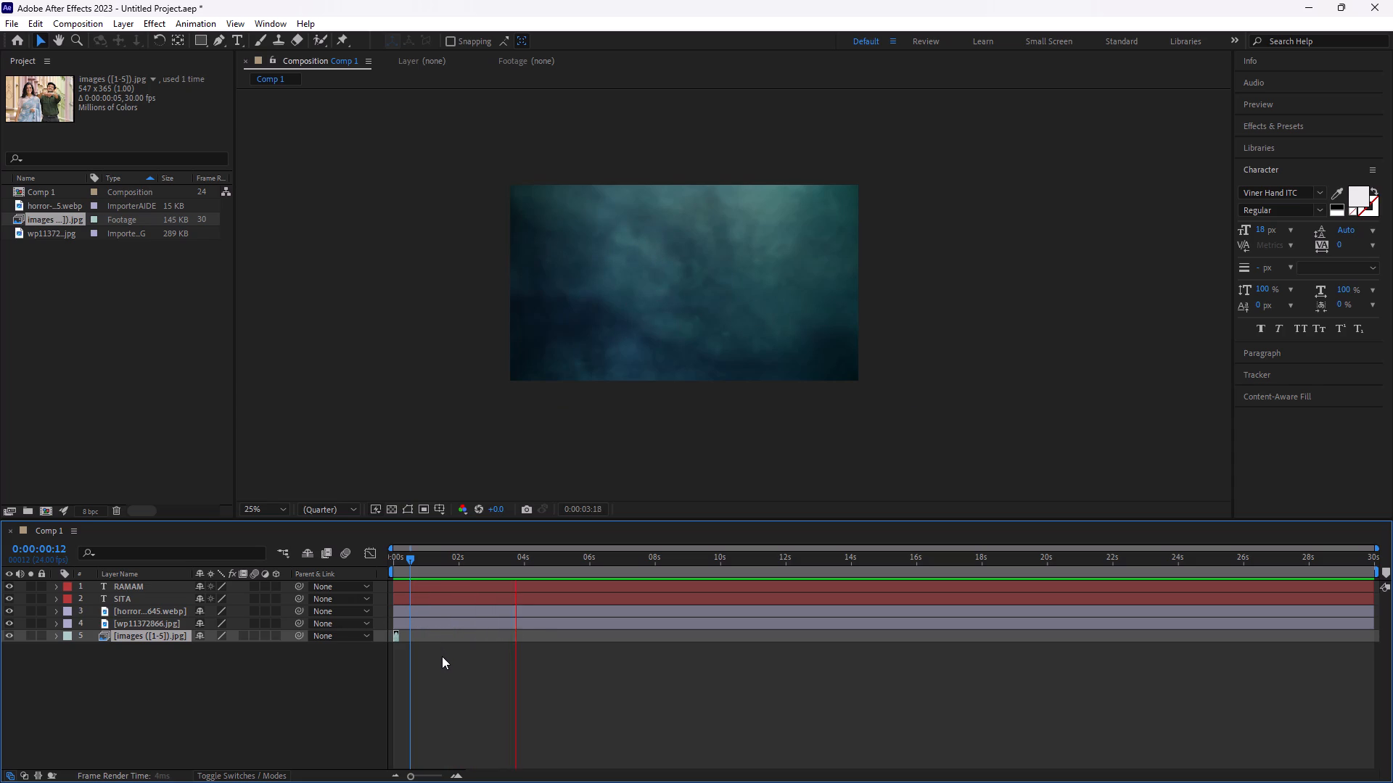
pyautogui.press('space')
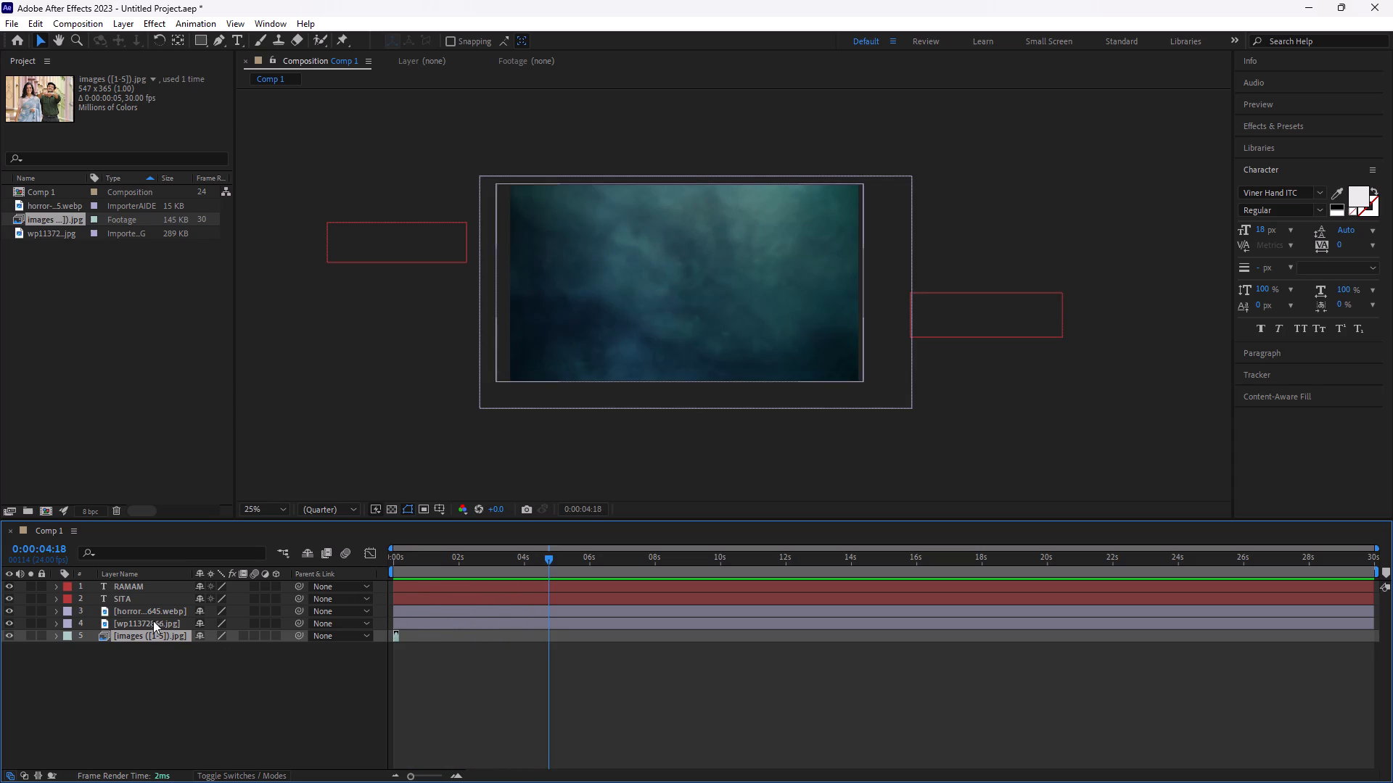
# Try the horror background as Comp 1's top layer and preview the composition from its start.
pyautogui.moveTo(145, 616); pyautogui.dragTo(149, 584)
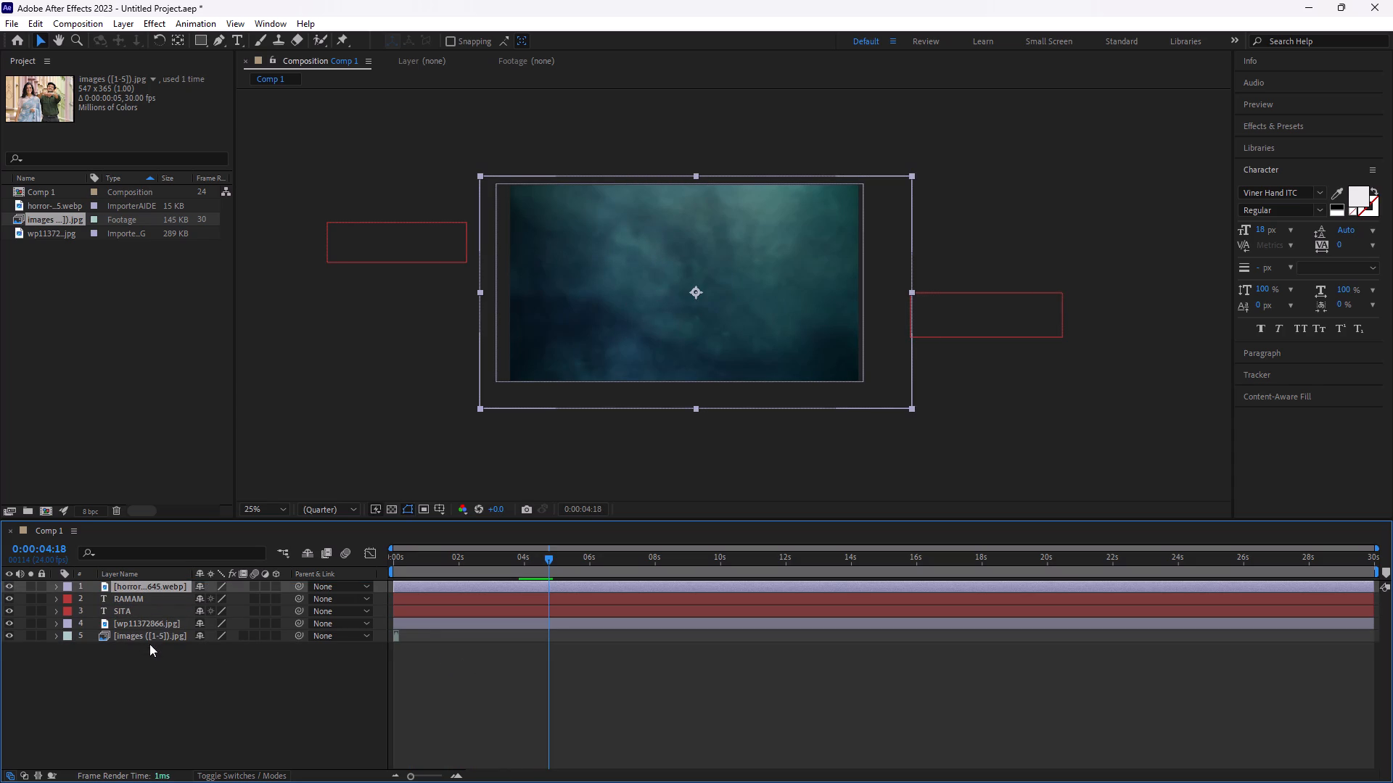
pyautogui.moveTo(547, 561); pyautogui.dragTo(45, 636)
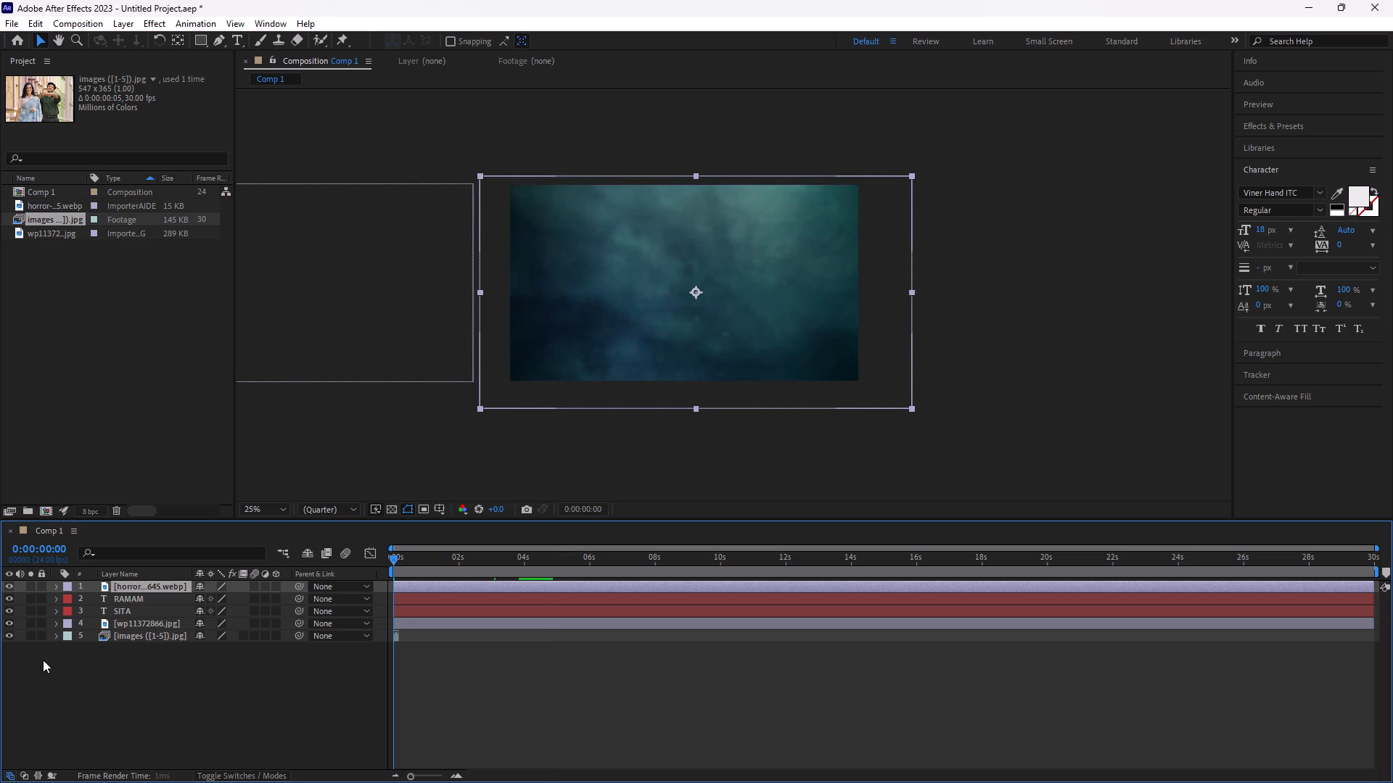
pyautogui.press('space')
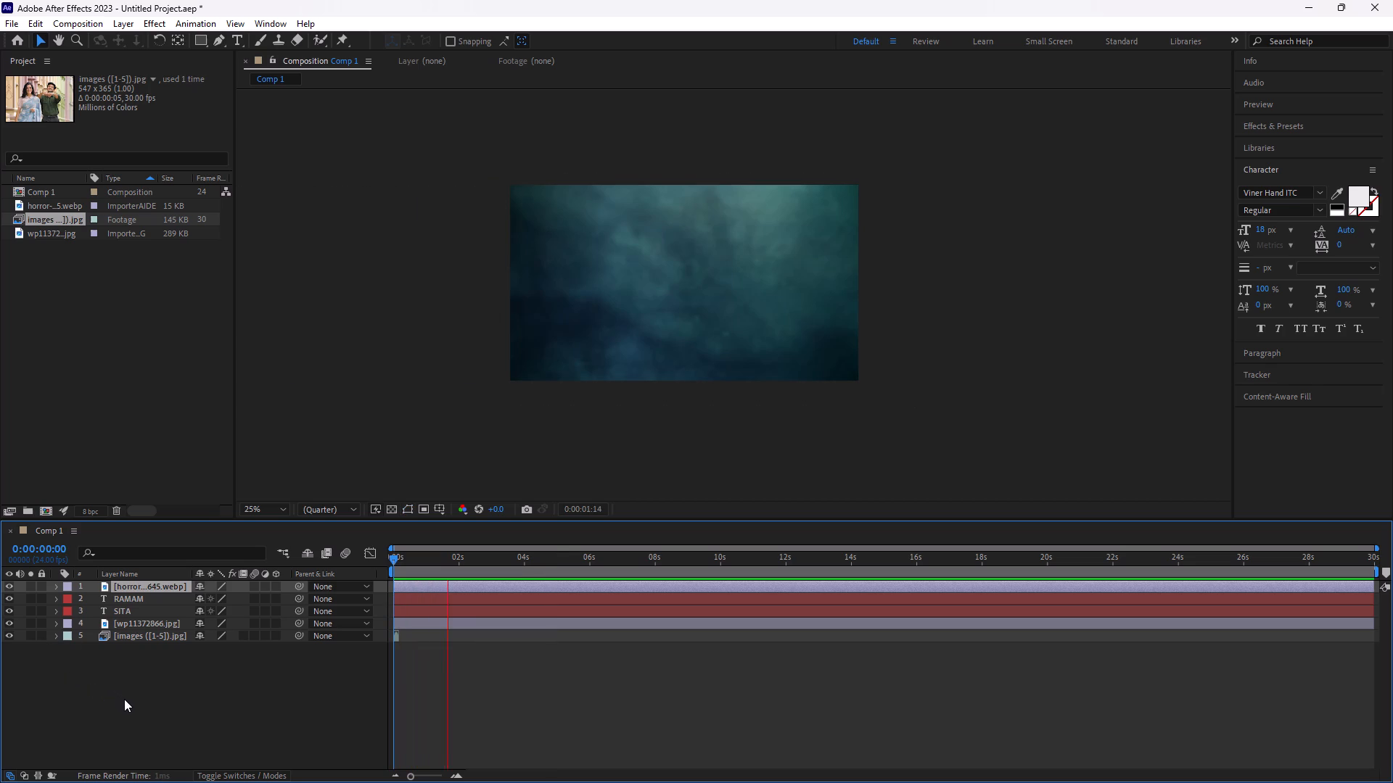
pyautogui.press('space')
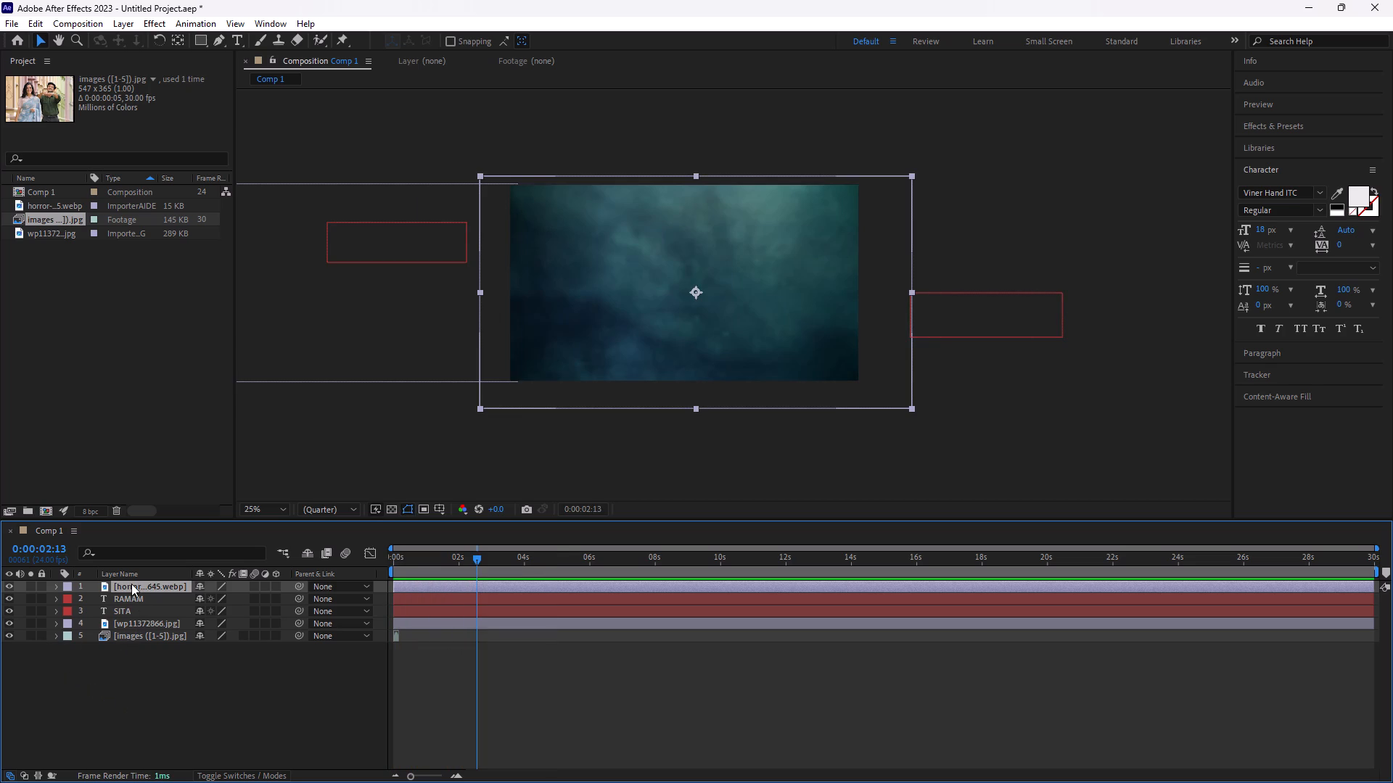
# Put the horror background back beneath the SITA layer and move wp11372866 to the top of Comp 1's stack.
pyautogui.moveTo(131, 586); pyautogui.dragTo(136, 623)
pyautogui.moveTo(130, 625); pyautogui.dragTo(133, 597)
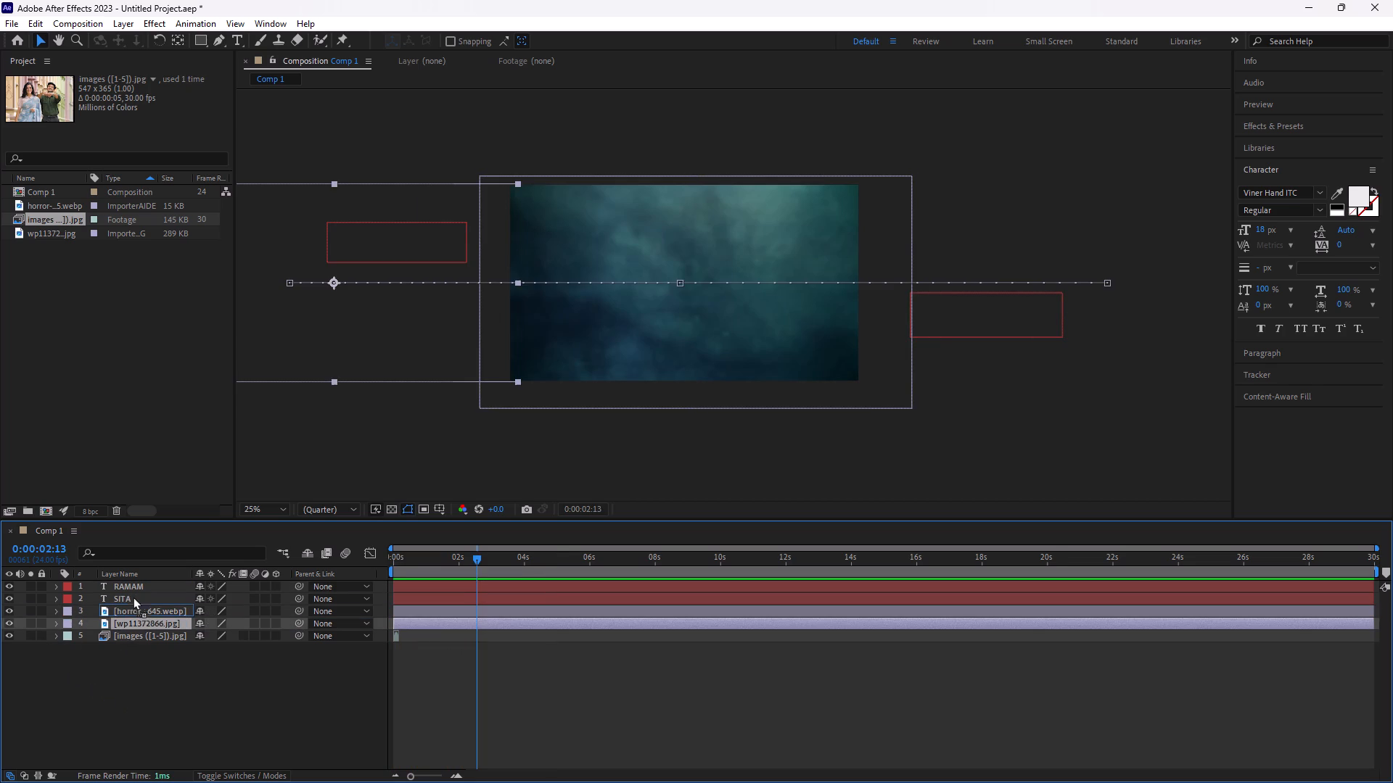
pyautogui.moveTo(133, 597); pyautogui.dragTo(136, 587)
pyautogui.moveTo(146, 594); pyautogui.dragTo(149, 582)
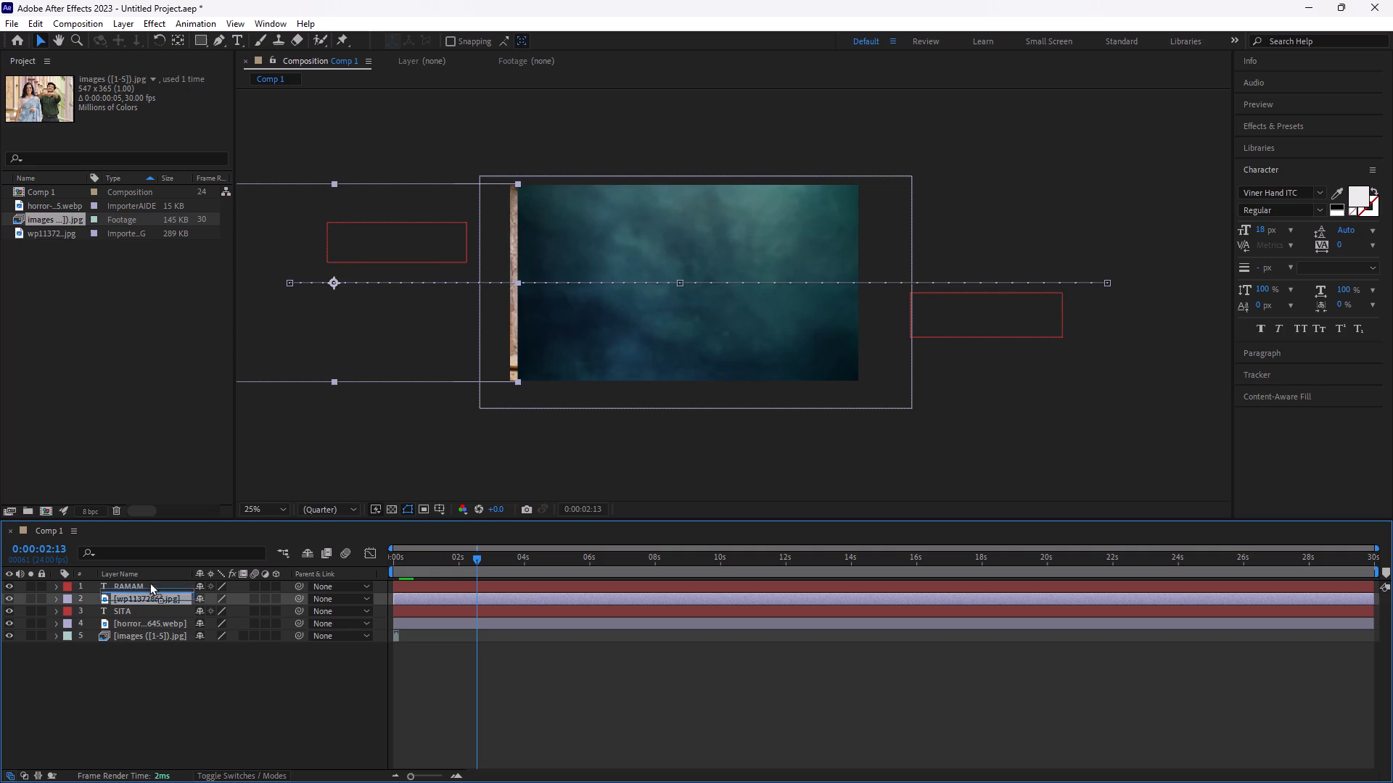
pyautogui.moveTo(149, 582); pyautogui.dragTo(151, 577)
pyautogui.moveTo(147, 597); pyautogui.dragTo(148, 586)
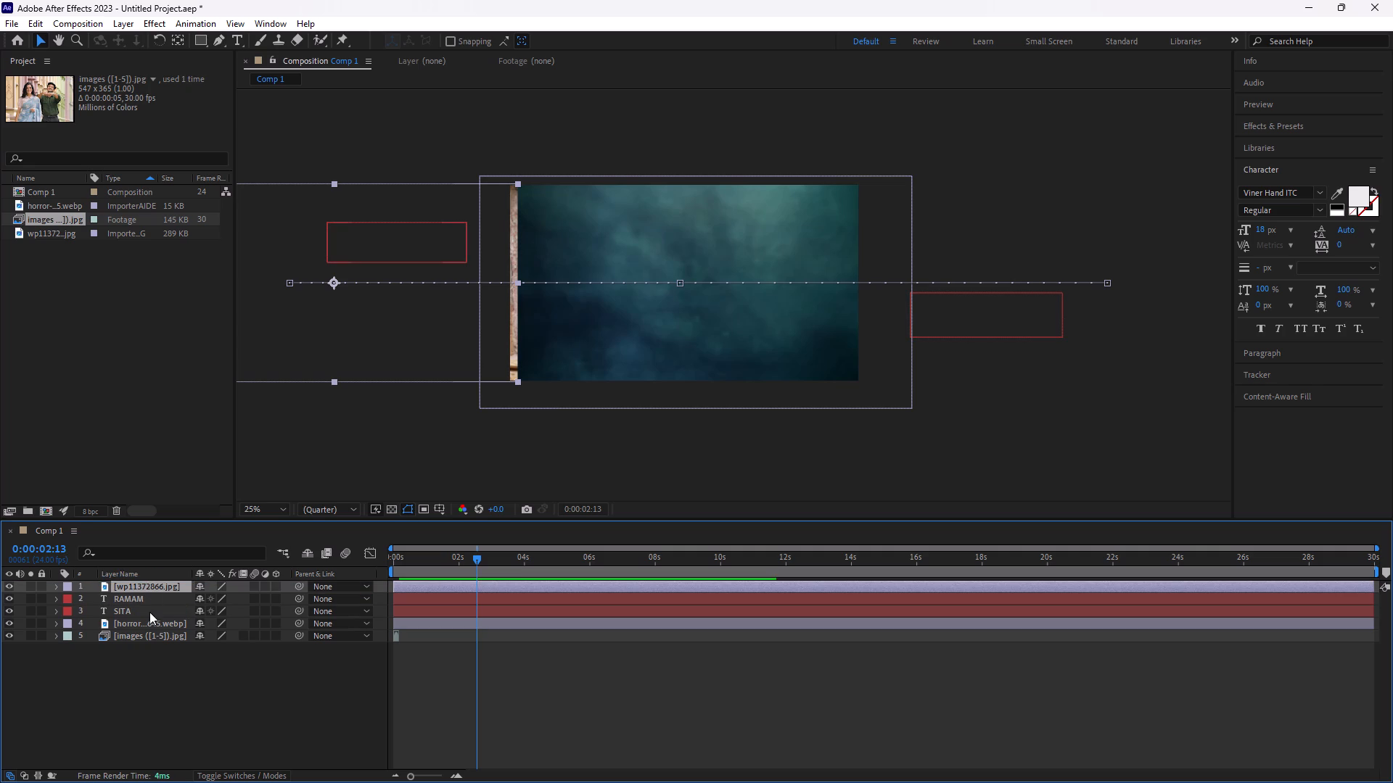
# Preview Comp 1 from its start and scrub to 0:00:06:00 to review the wp11372866 picture's movement.
pyautogui.press('space')
pyautogui.press('space')
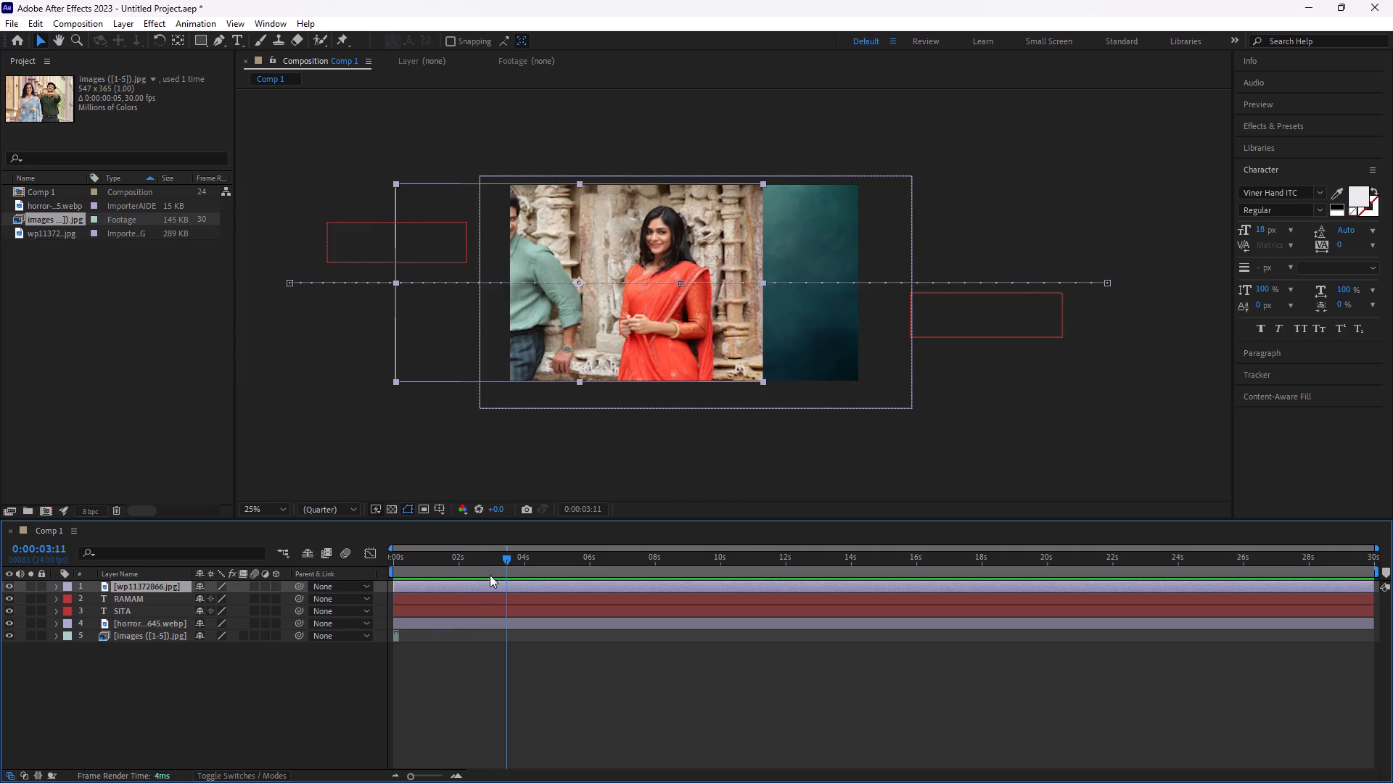
pyautogui.moveTo(503, 555); pyautogui.dragTo(65, 612)
pyautogui.press('space')
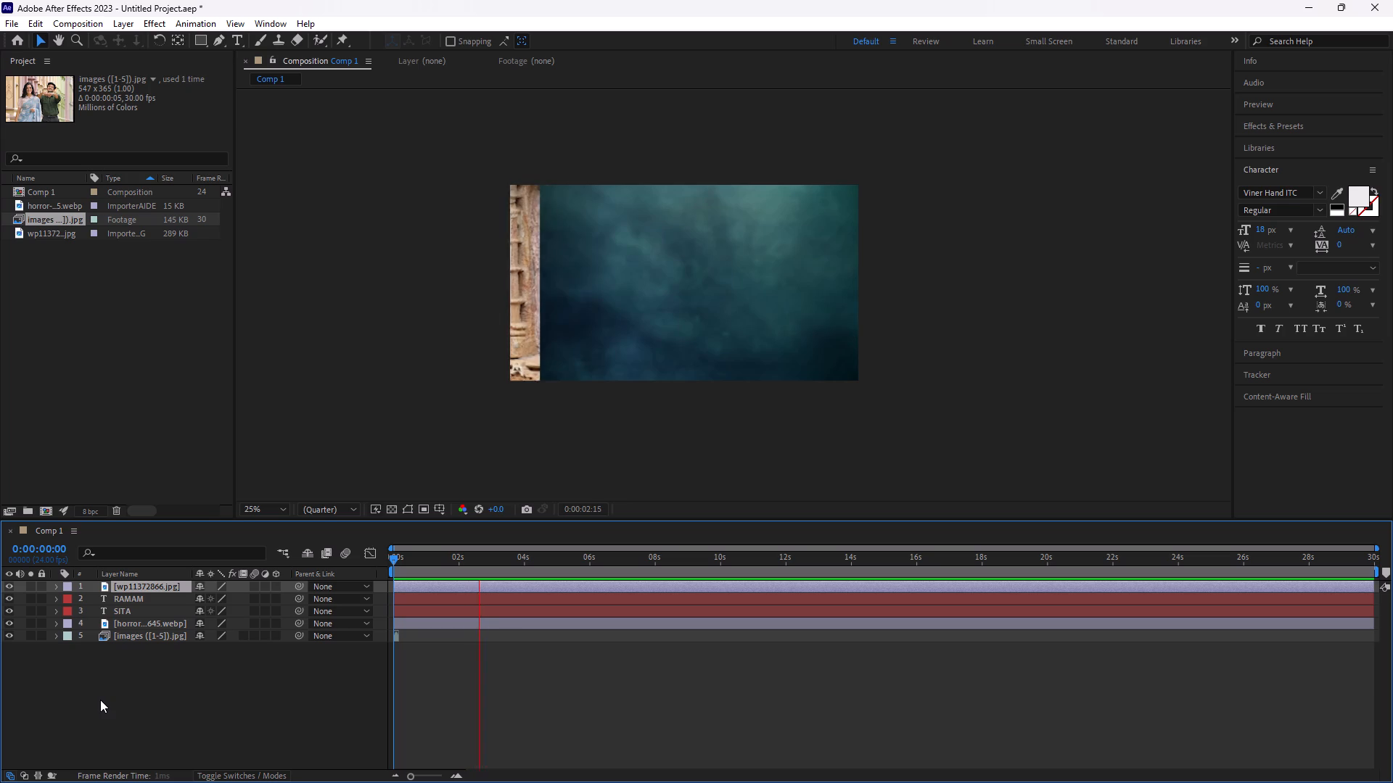
pyautogui.press('space')
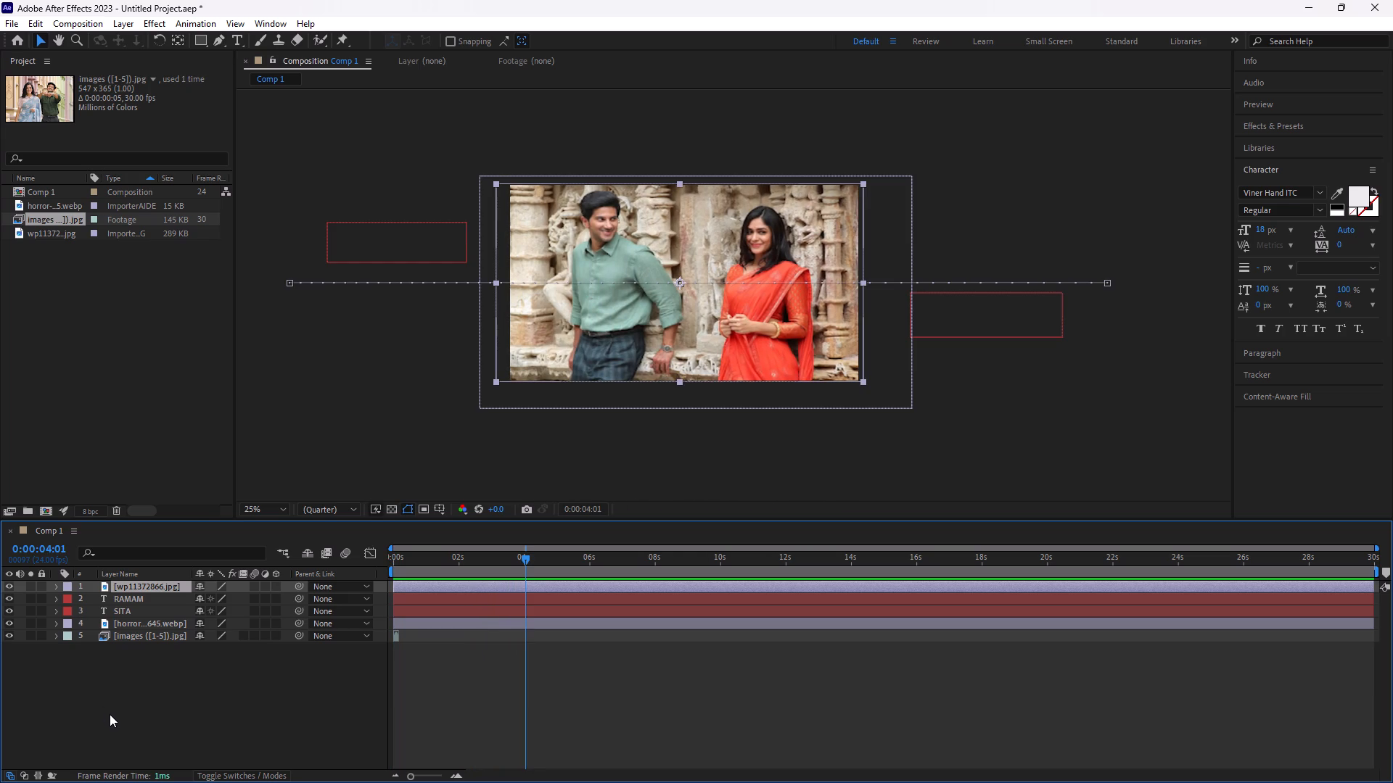
pyautogui.moveTo(519, 555); pyautogui.dragTo(382, 584)
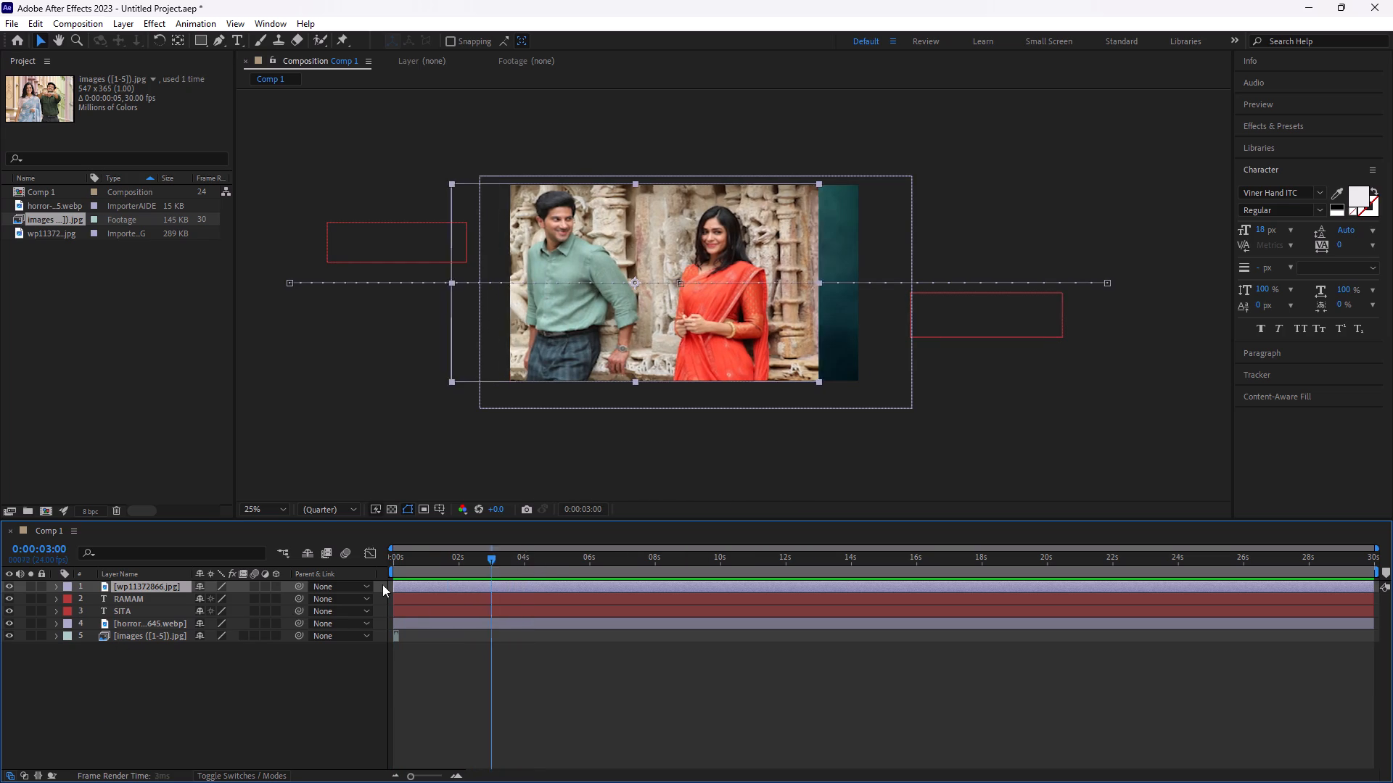
pyautogui.moveTo(382, 584); pyautogui.dragTo(591, 700)
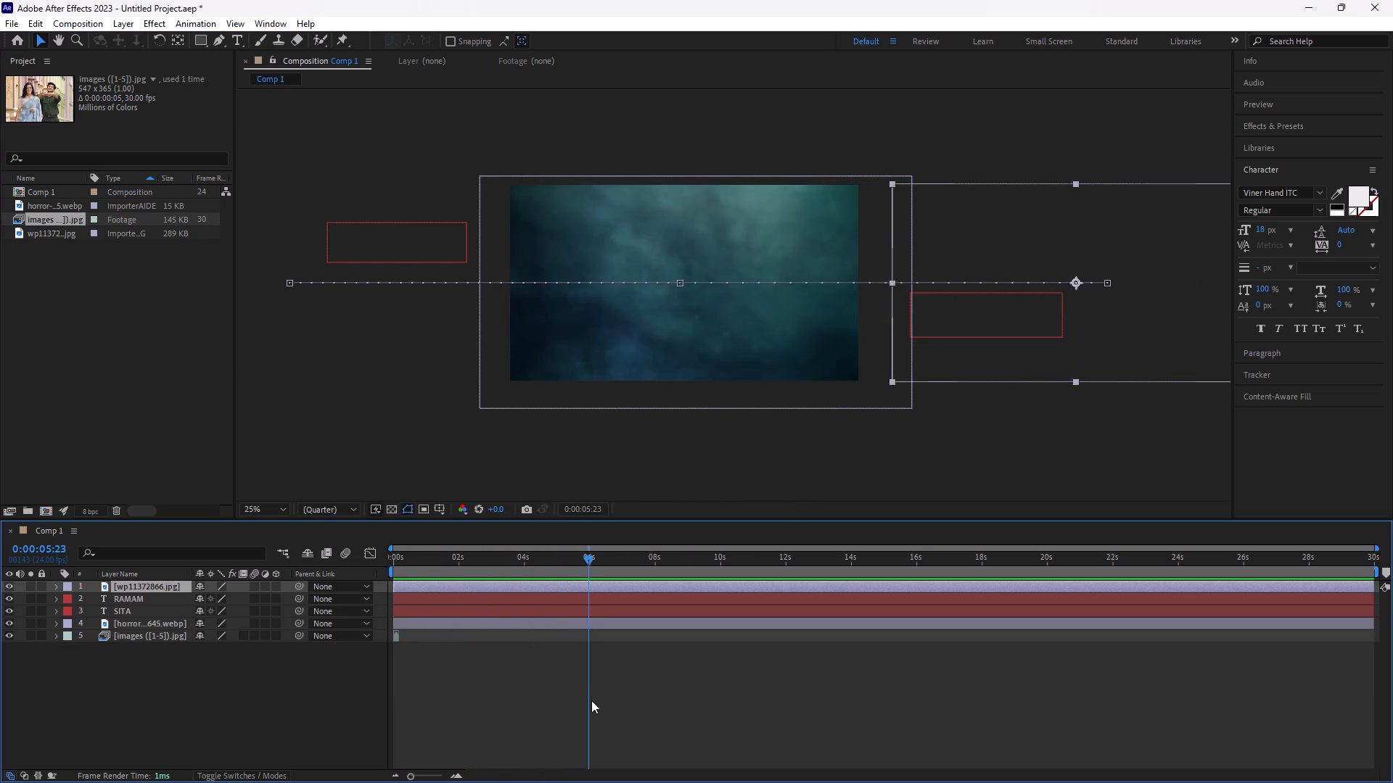
pyautogui.moveTo(591, 700); pyautogui.dragTo(590, 703)
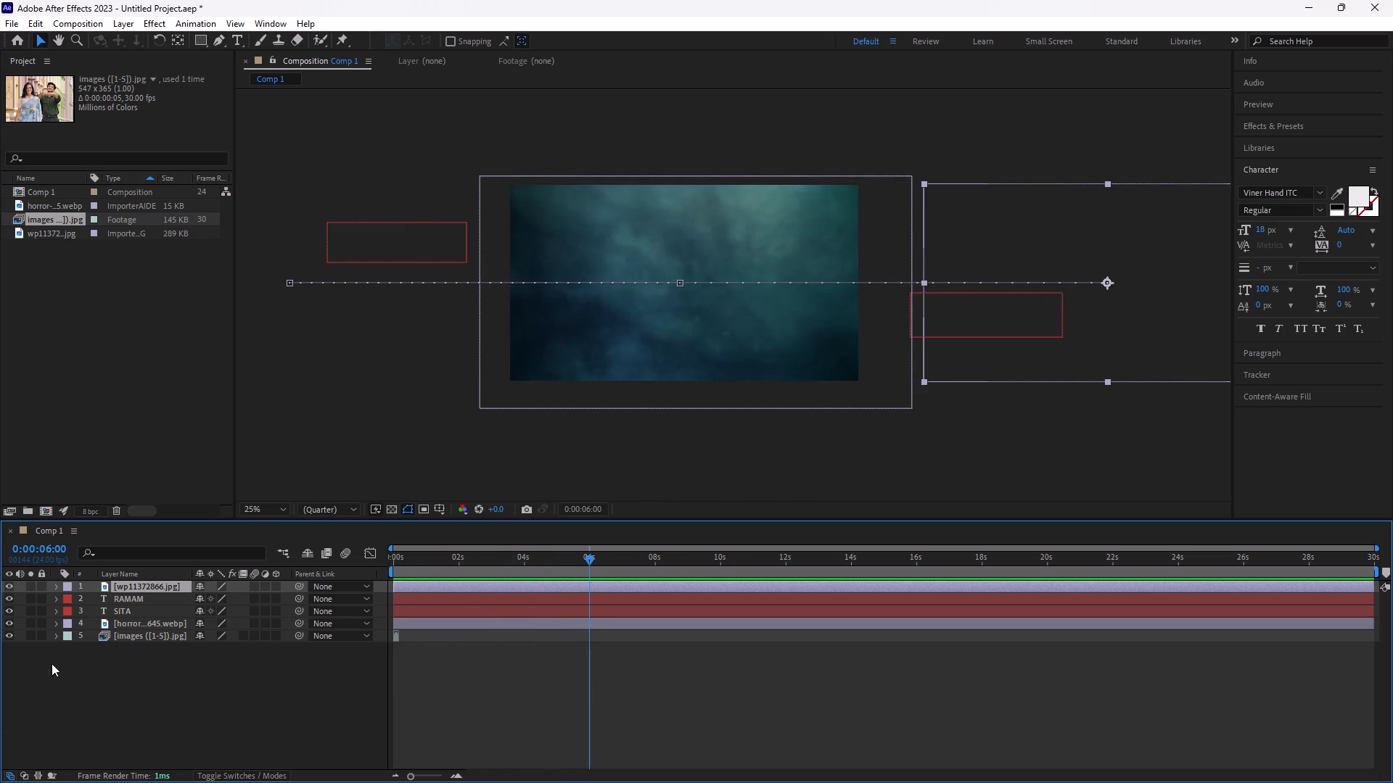
# Delete the images sequence layer from Comp 1 and remove its footage from the project.
pyautogui.click(124, 642)
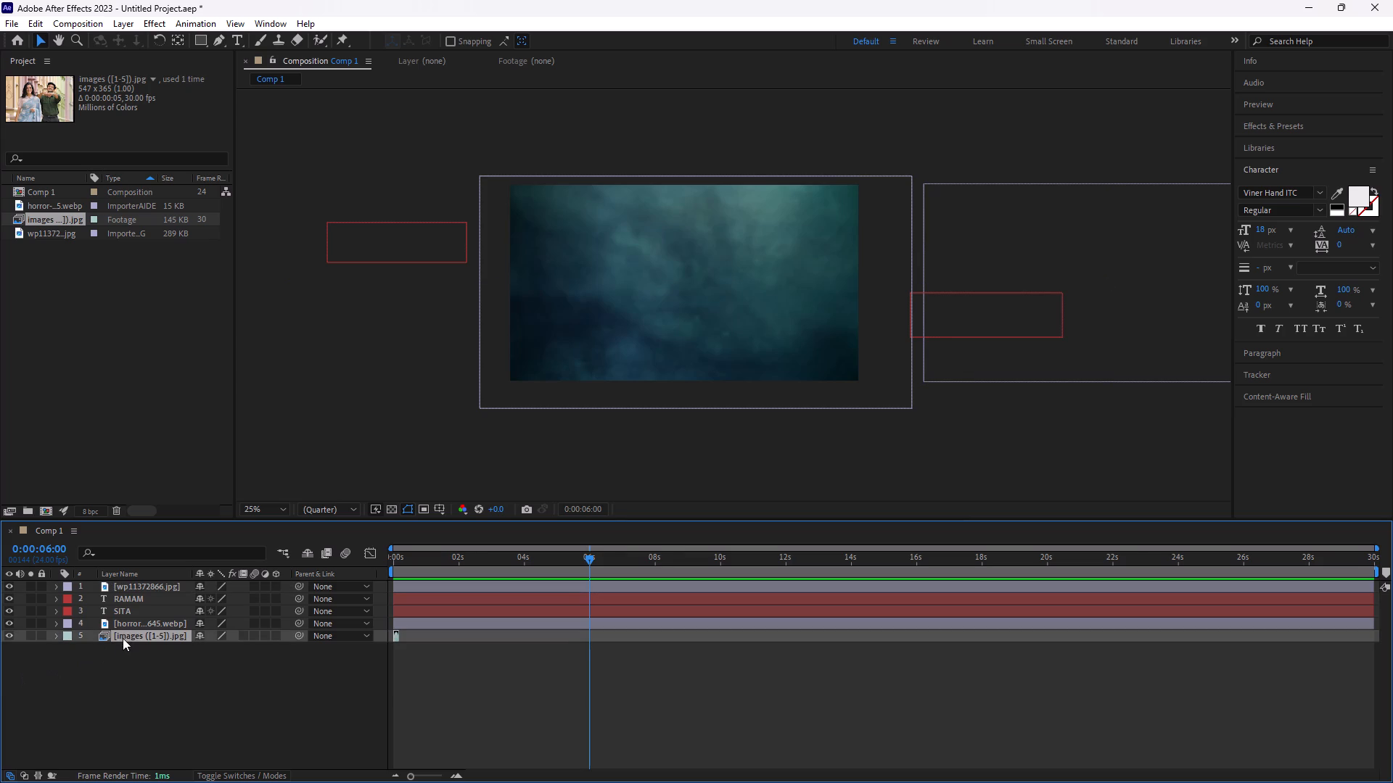
pyautogui.moveTo(123, 638); pyautogui.dragTo(132, 582)
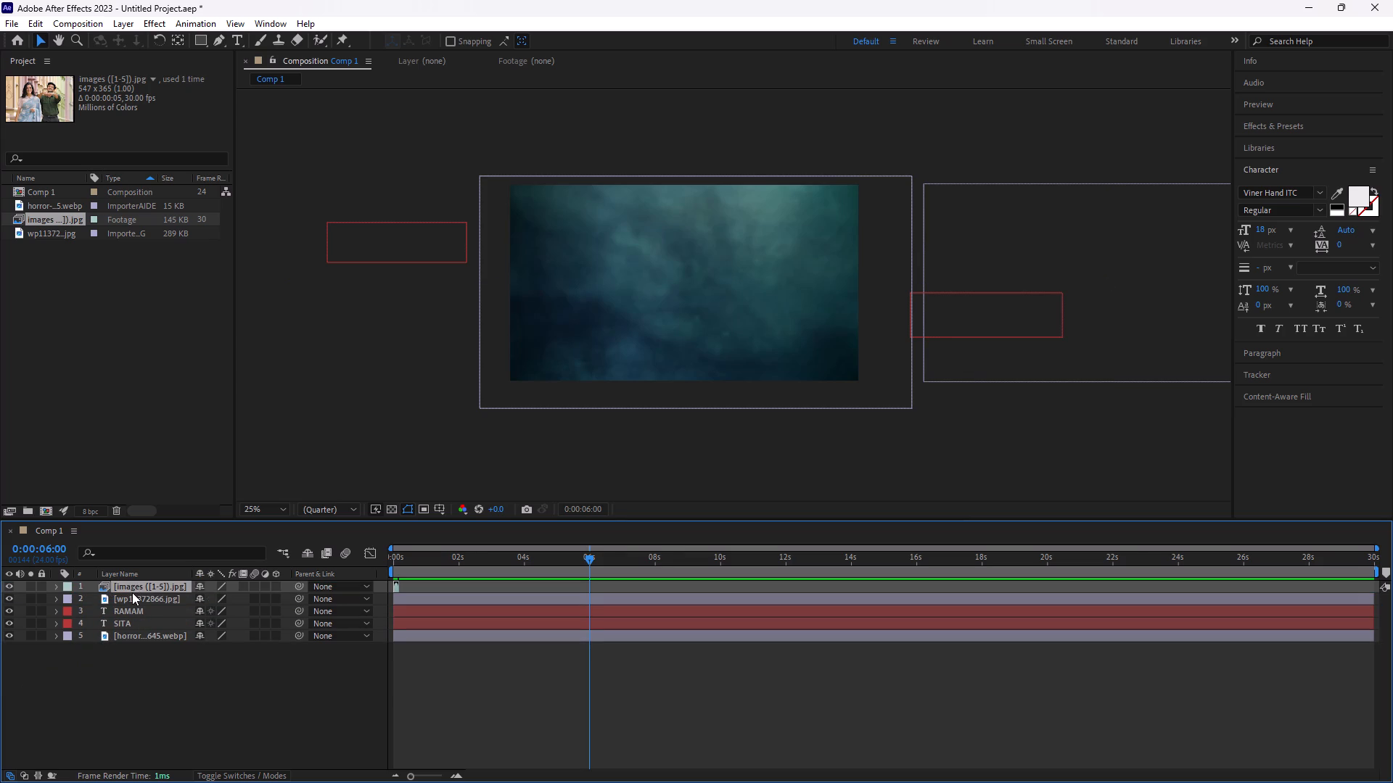
pyautogui.click(132, 587)
pyautogui.press('BackSpace')
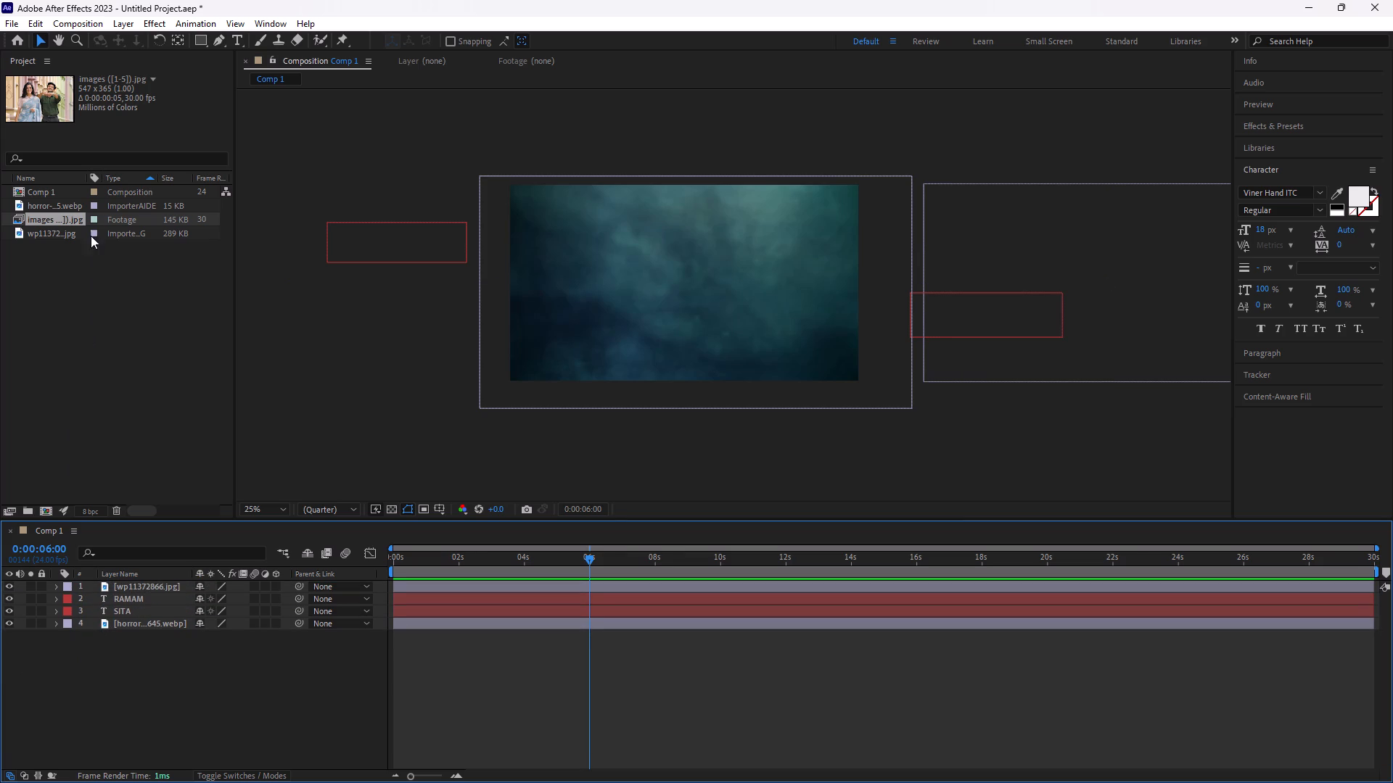
pyautogui.click(93, 215)
pyautogui.press('BackSpace')
pyautogui.click(70, 217)
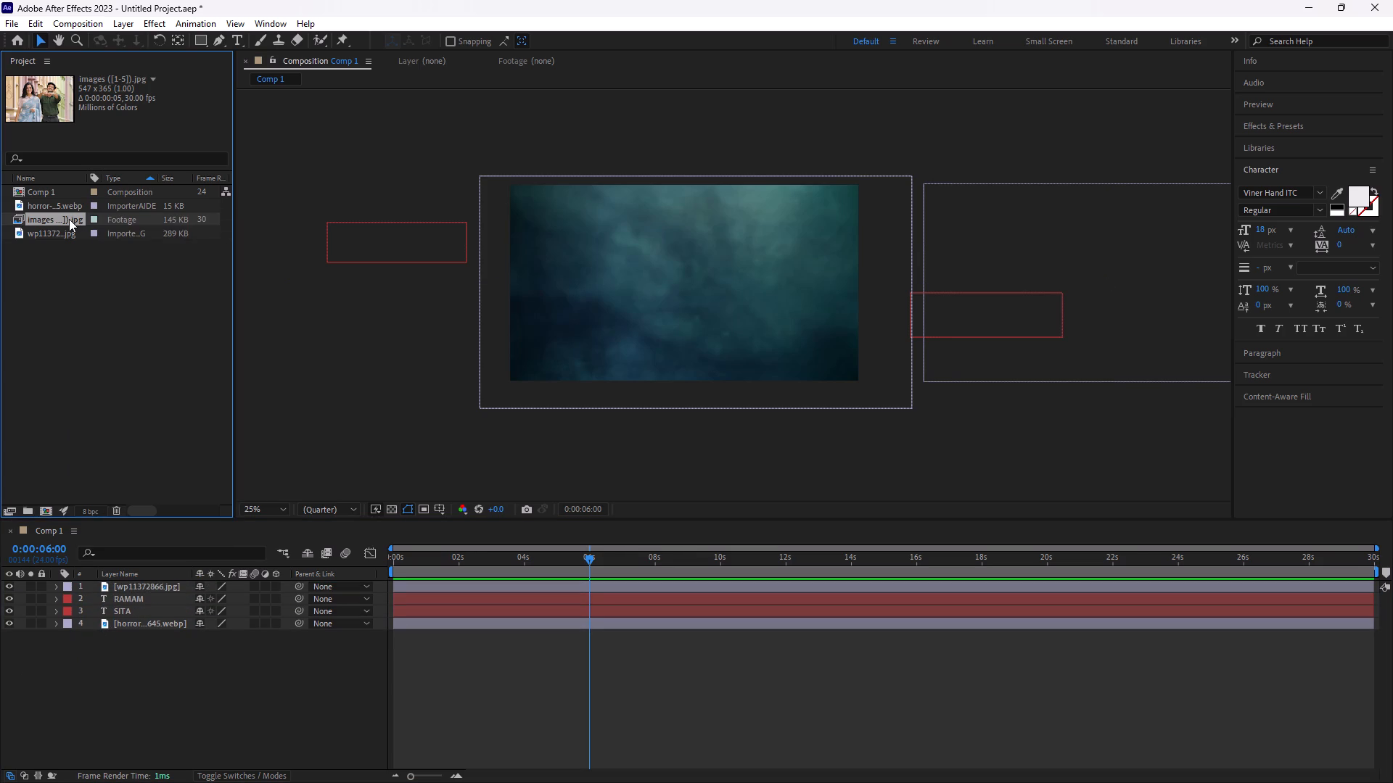
pyautogui.press('BackSpace')
# Import the images picture from the venu folder as footage and place it in Comp 1 directly beneath the wp11372866 layer.
pyautogui.doubleClick(96, 312)
pyautogui.doubleClick(99, 307)
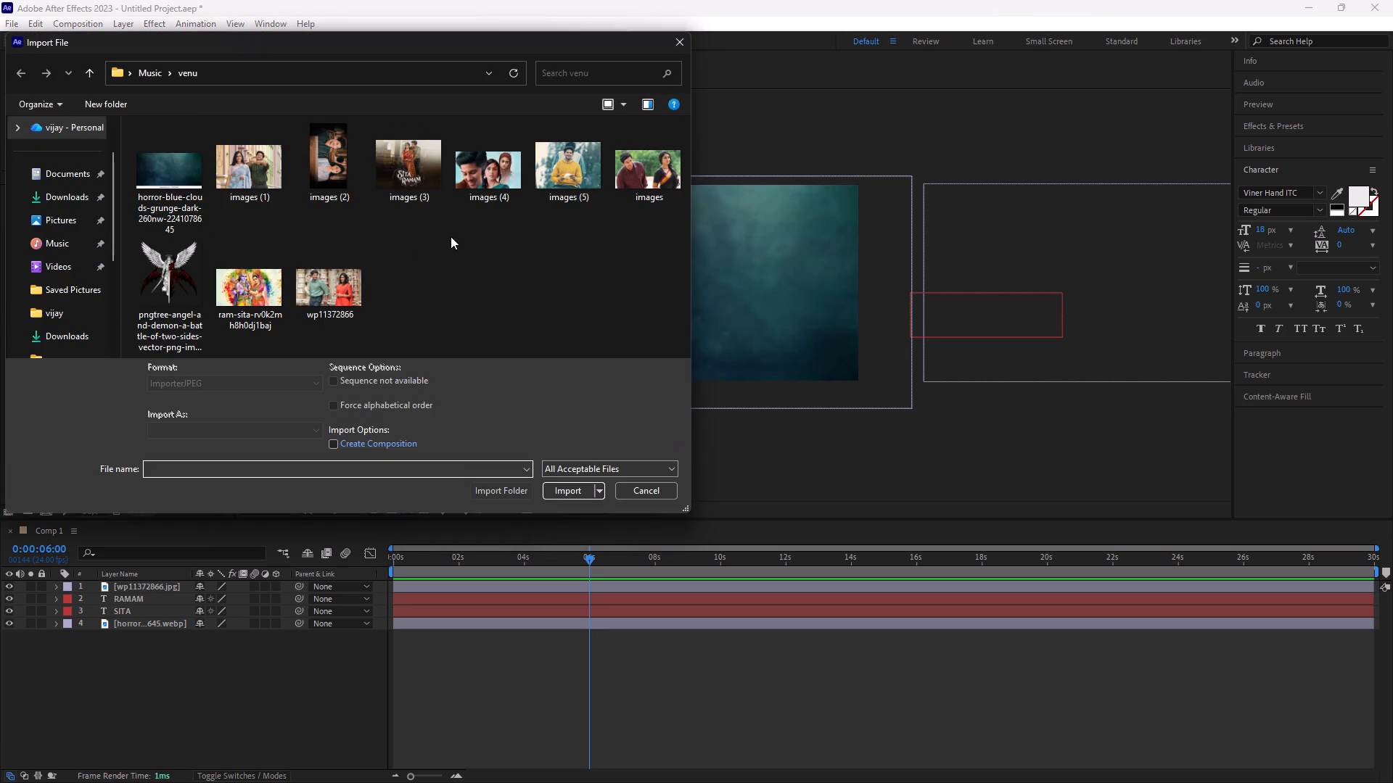
pyautogui.click(411, 187)
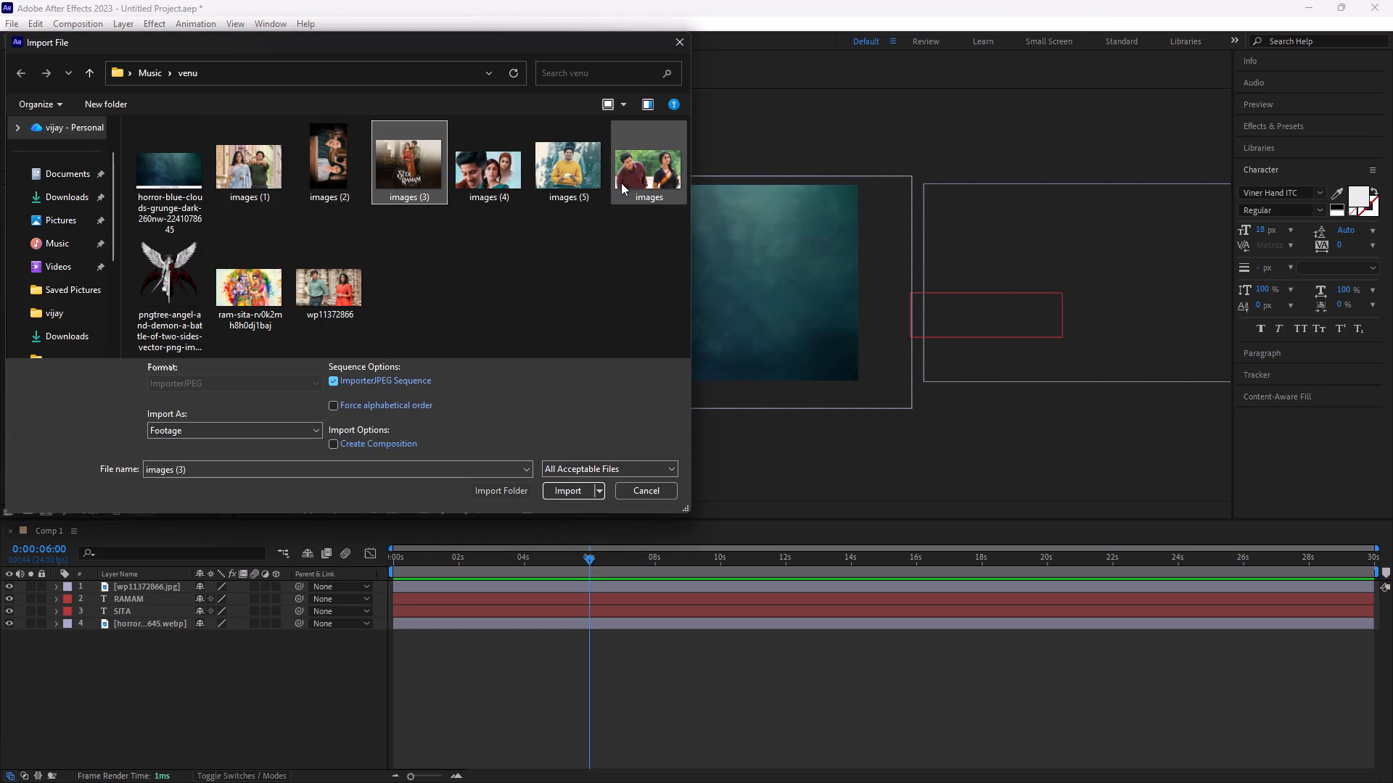
pyautogui.click(622, 180)
pyautogui.click(559, 491)
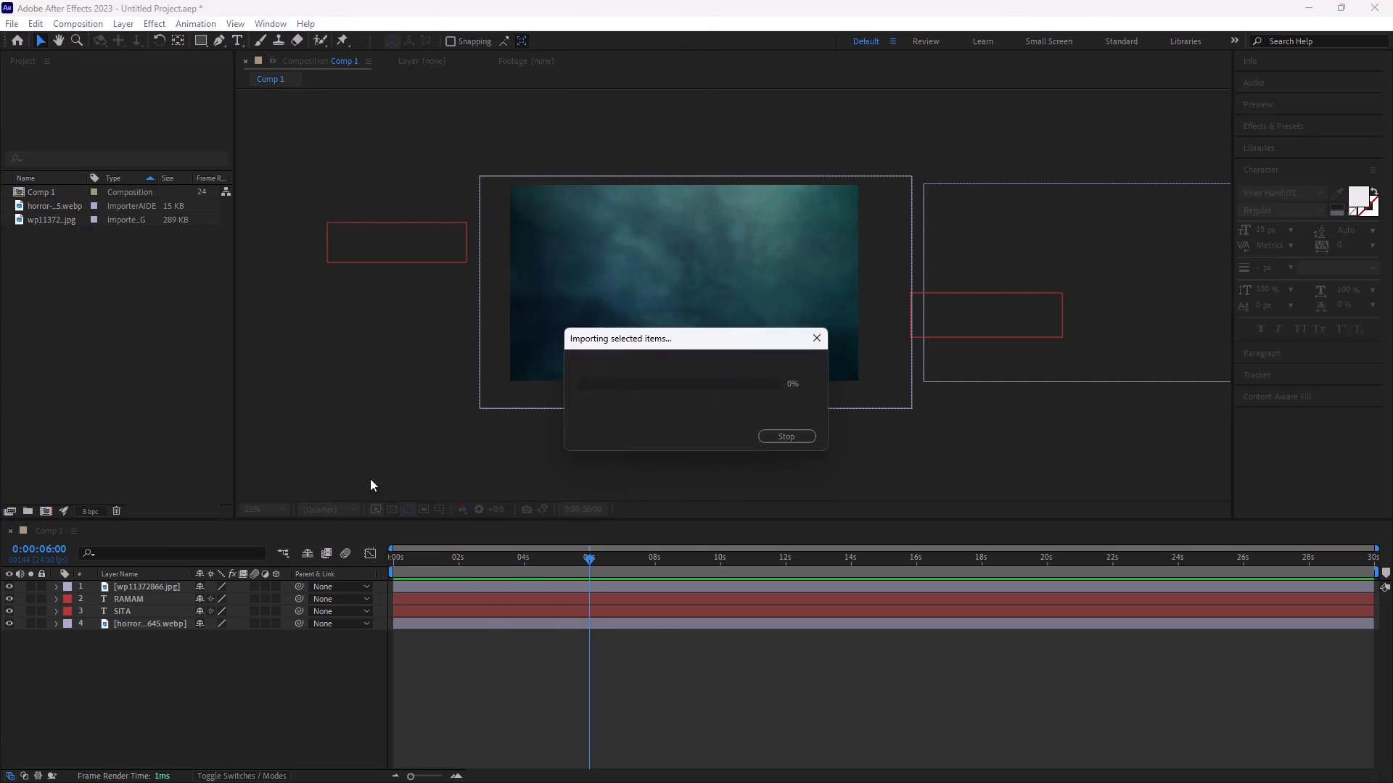
pyautogui.moveTo(54, 220); pyautogui.dragTo(79, 293)
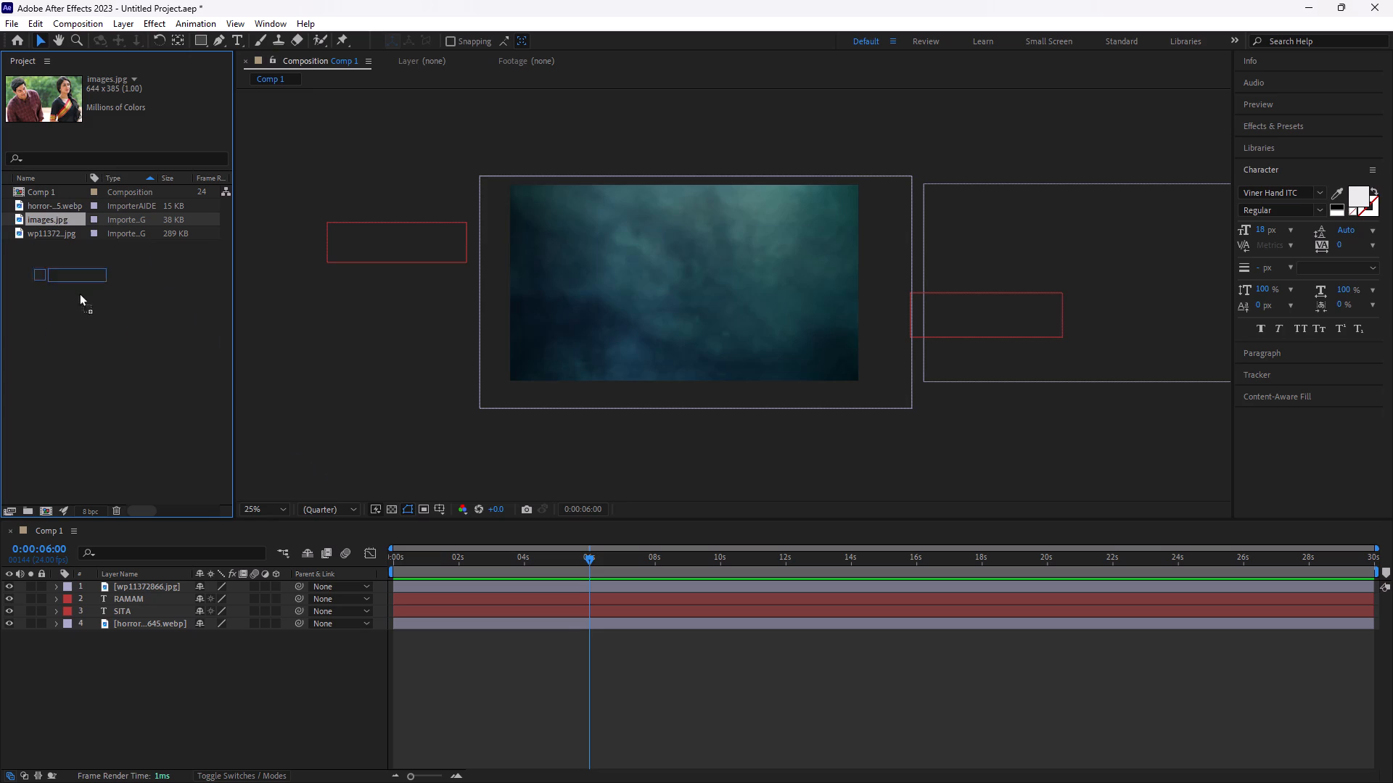
pyautogui.moveTo(79, 293); pyautogui.dragTo(153, 587)
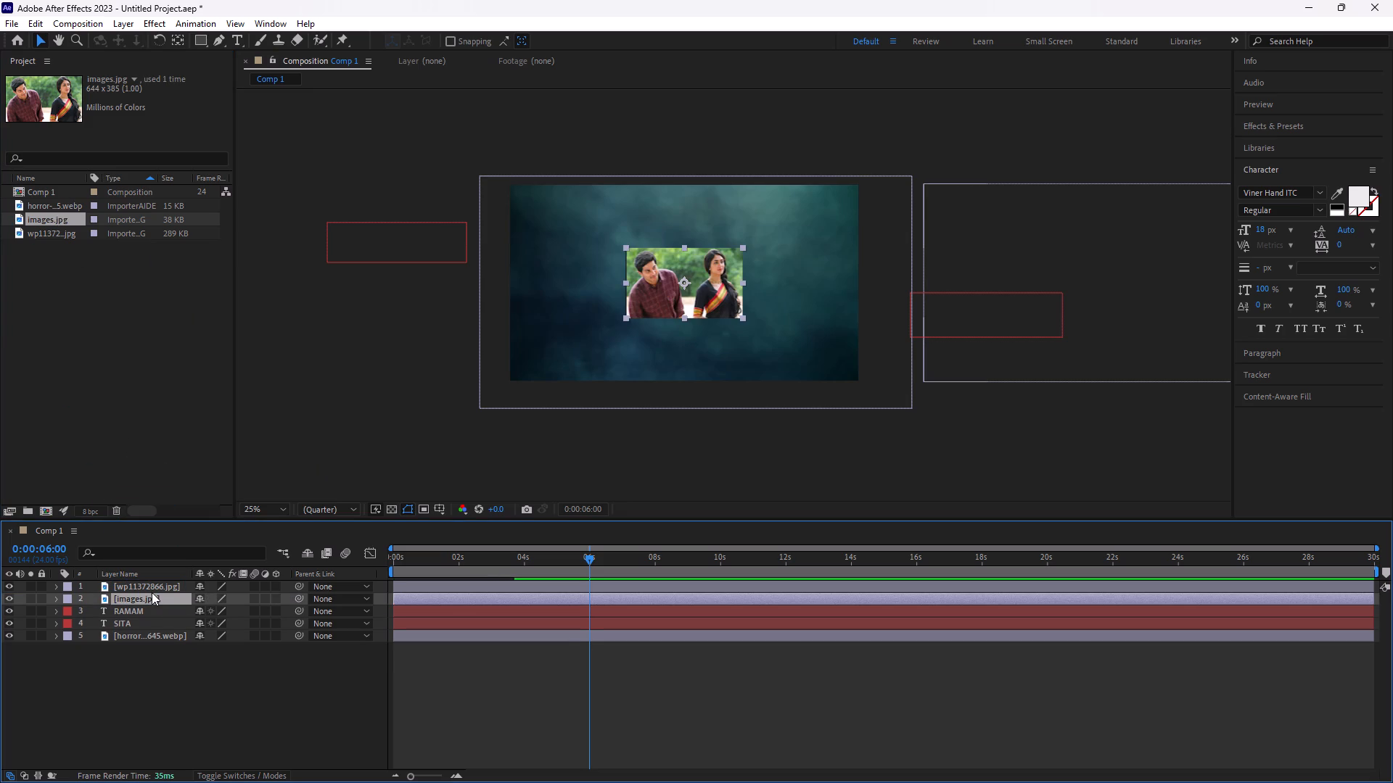
# Scale up the images picture at 0:00:06:00 until it slightly overfills the Comp 1 frame.
pyautogui.moveTo(741, 317); pyautogui.dragTo(771, 335)
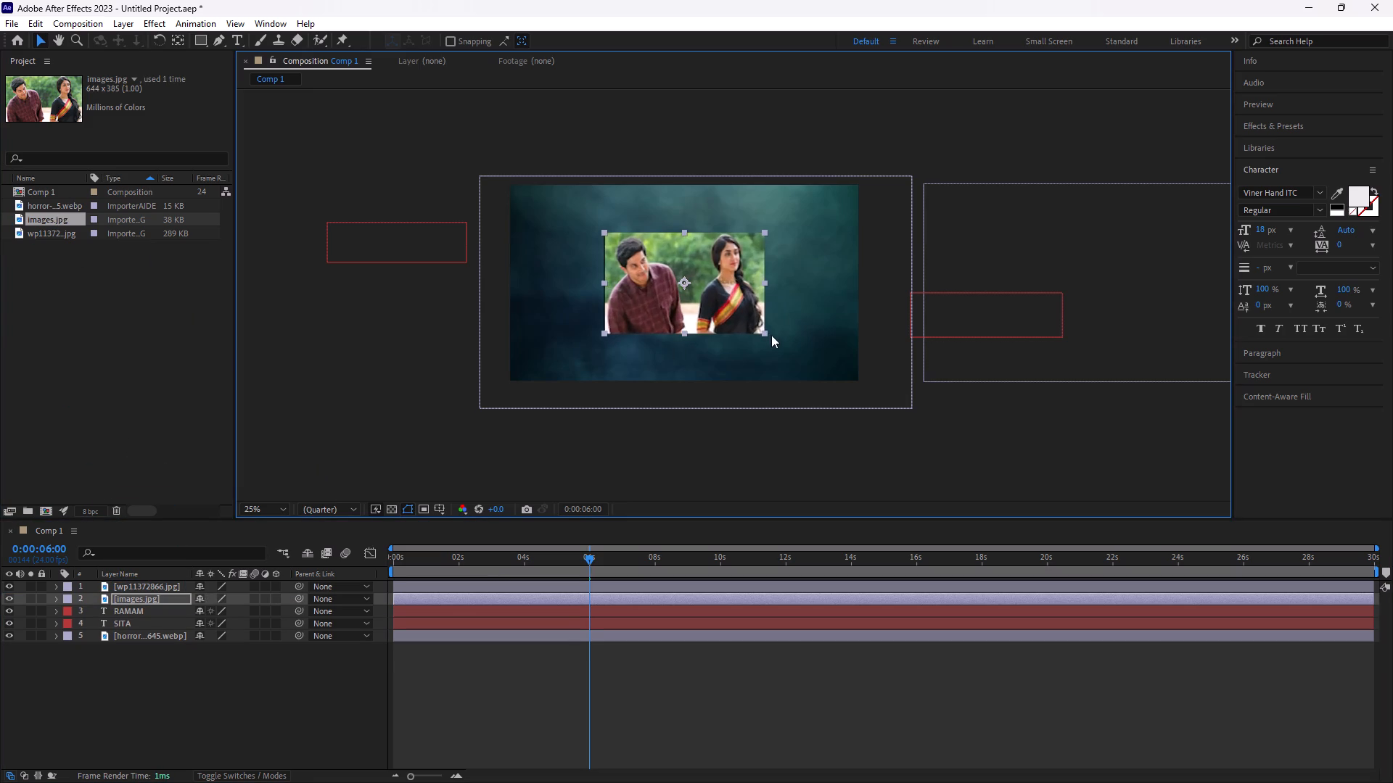
pyautogui.moveTo(771, 335); pyautogui.dragTo(886, 387)
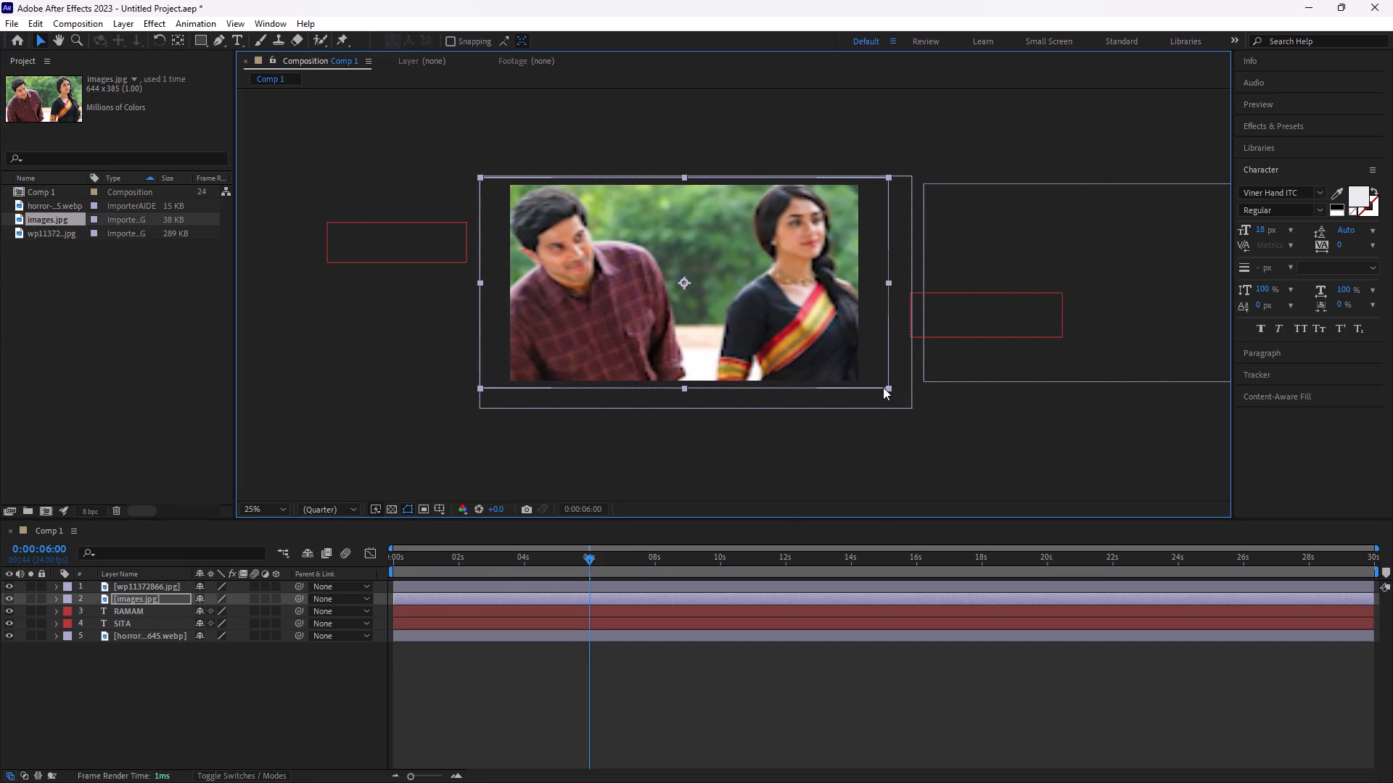
# Delete the images picture layer from Comp 1 and remove its footage from the project.
pyautogui.click(794, 344)
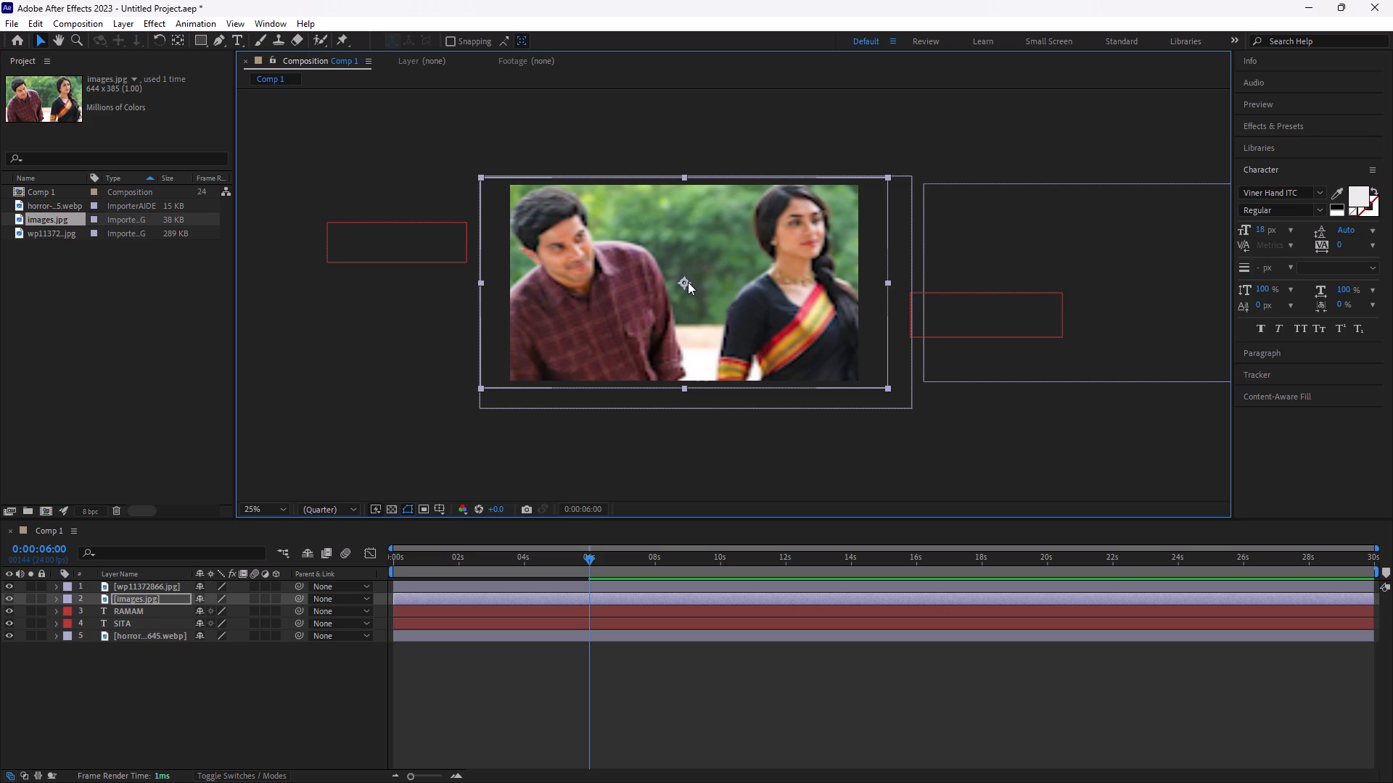
pyautogui.moveTo(684, 280); pyautogui.dragTo(658, 283)
pyautogui.press('\\')
pyautogui.press('BackSpace')
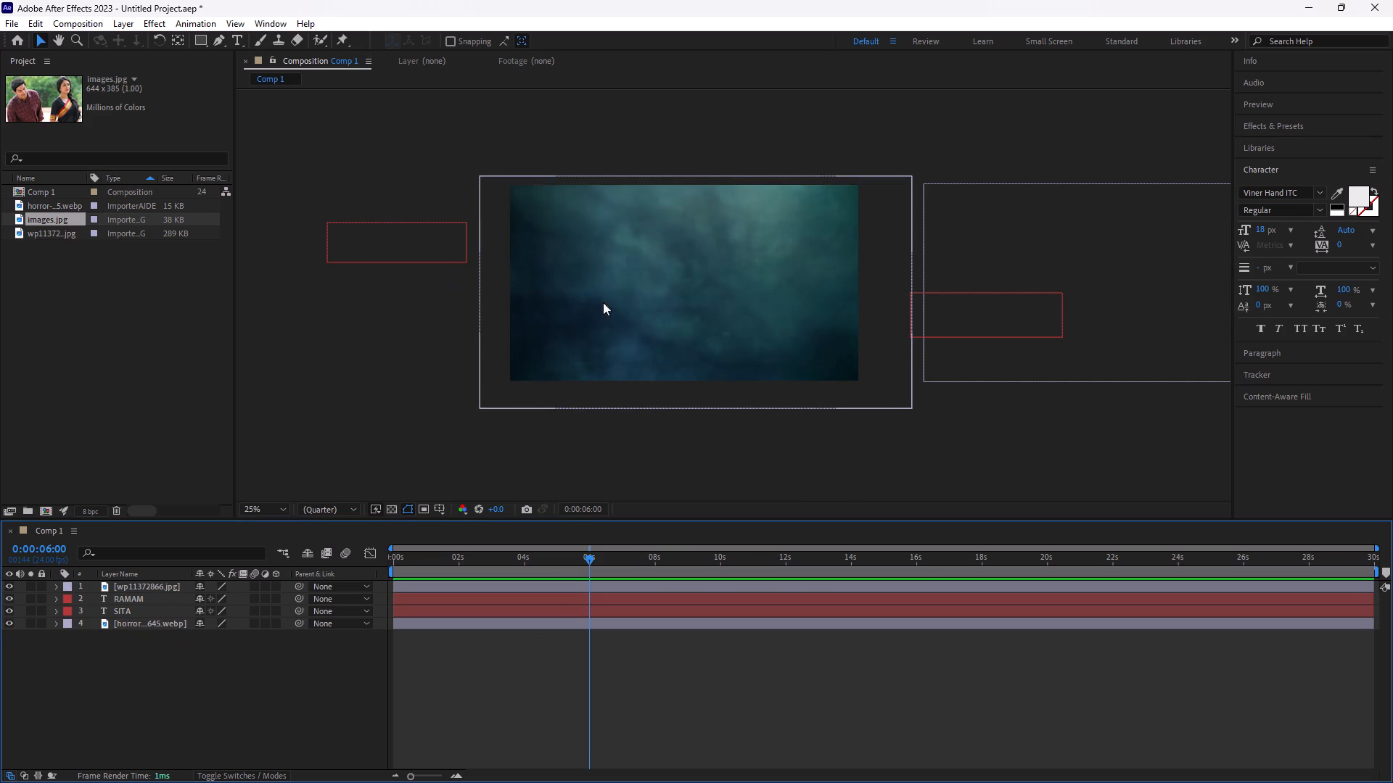
pyautogui.click(59, 220)
pyautogui.press('BackSpace')
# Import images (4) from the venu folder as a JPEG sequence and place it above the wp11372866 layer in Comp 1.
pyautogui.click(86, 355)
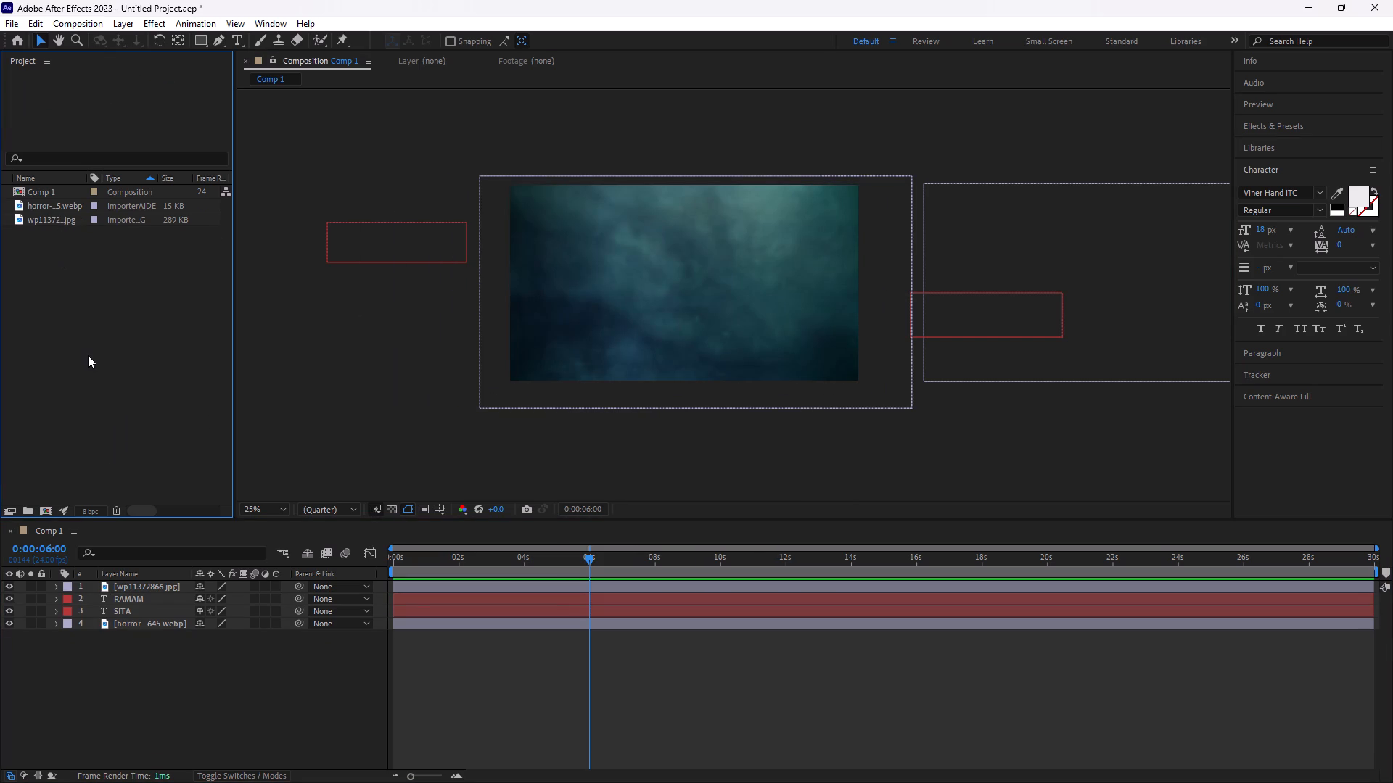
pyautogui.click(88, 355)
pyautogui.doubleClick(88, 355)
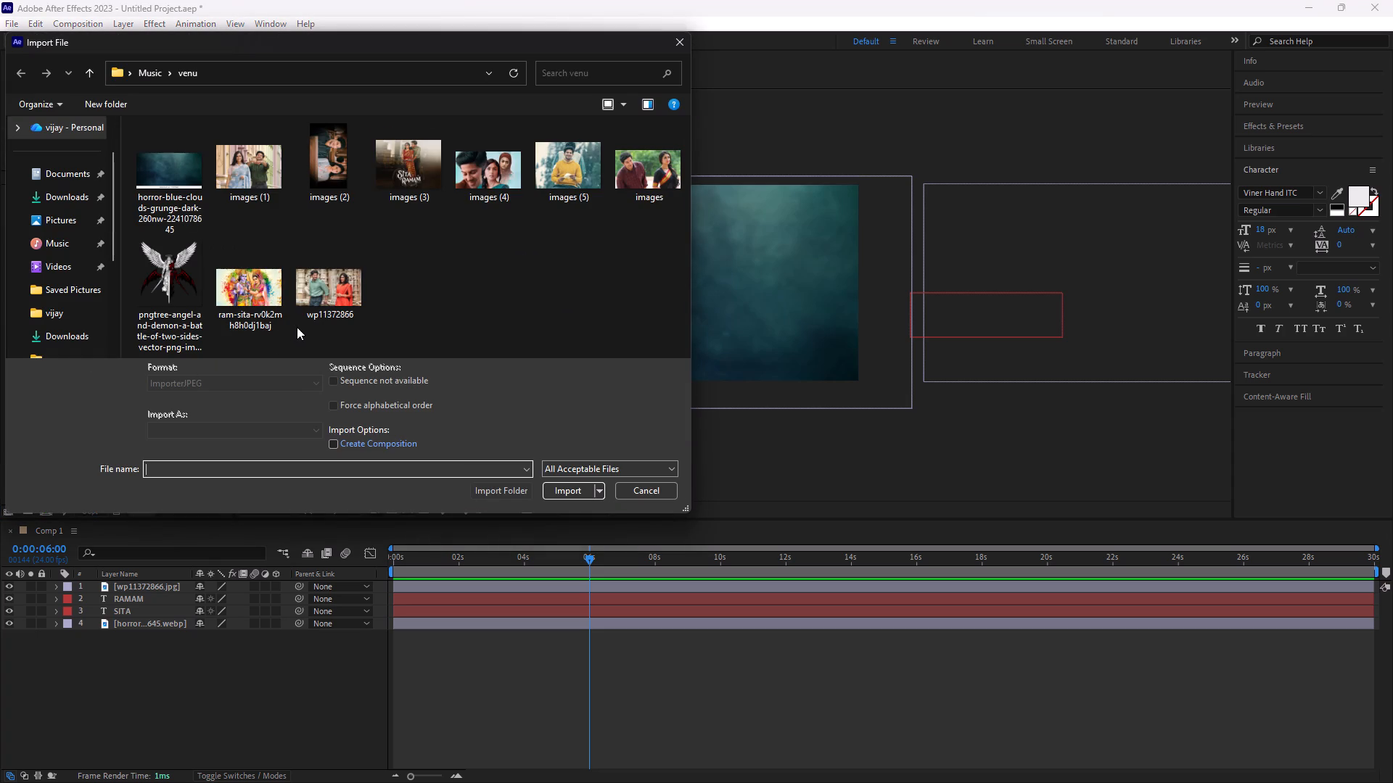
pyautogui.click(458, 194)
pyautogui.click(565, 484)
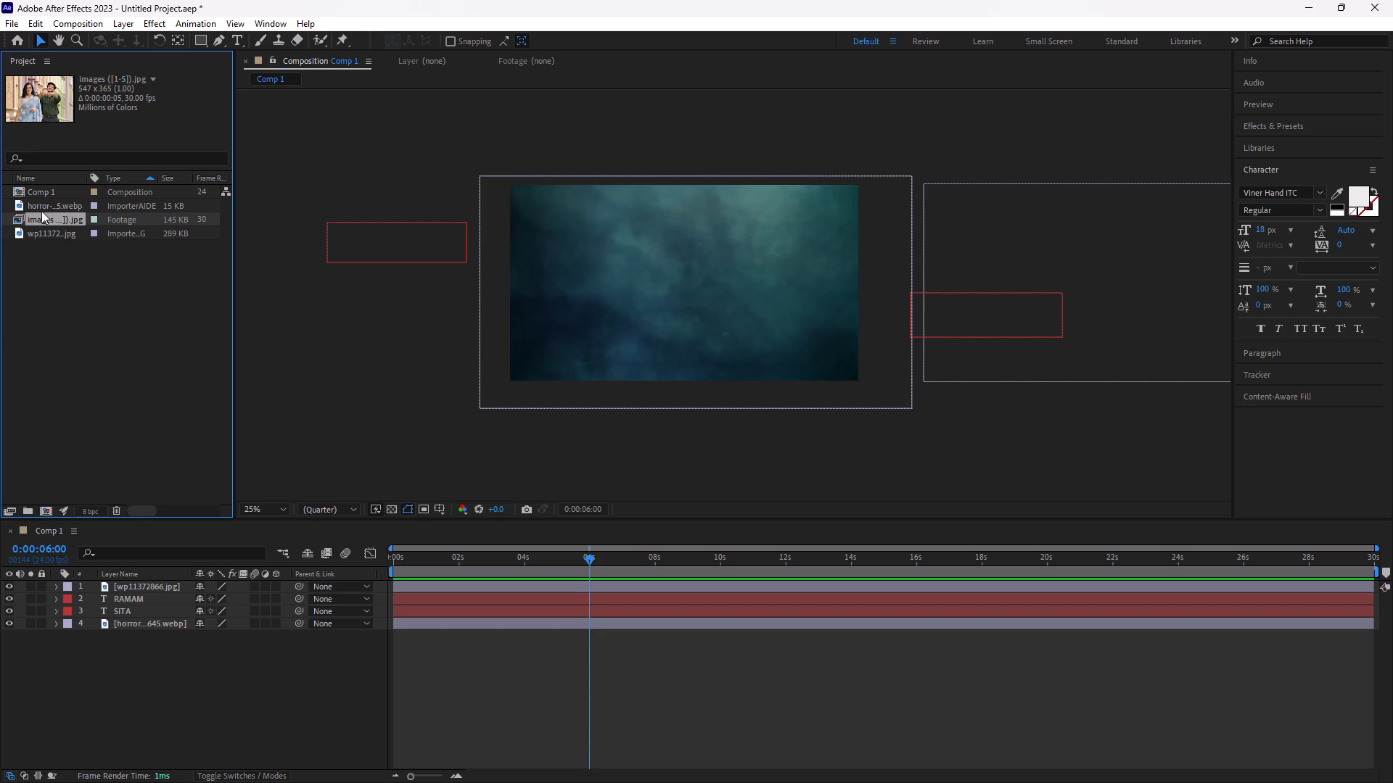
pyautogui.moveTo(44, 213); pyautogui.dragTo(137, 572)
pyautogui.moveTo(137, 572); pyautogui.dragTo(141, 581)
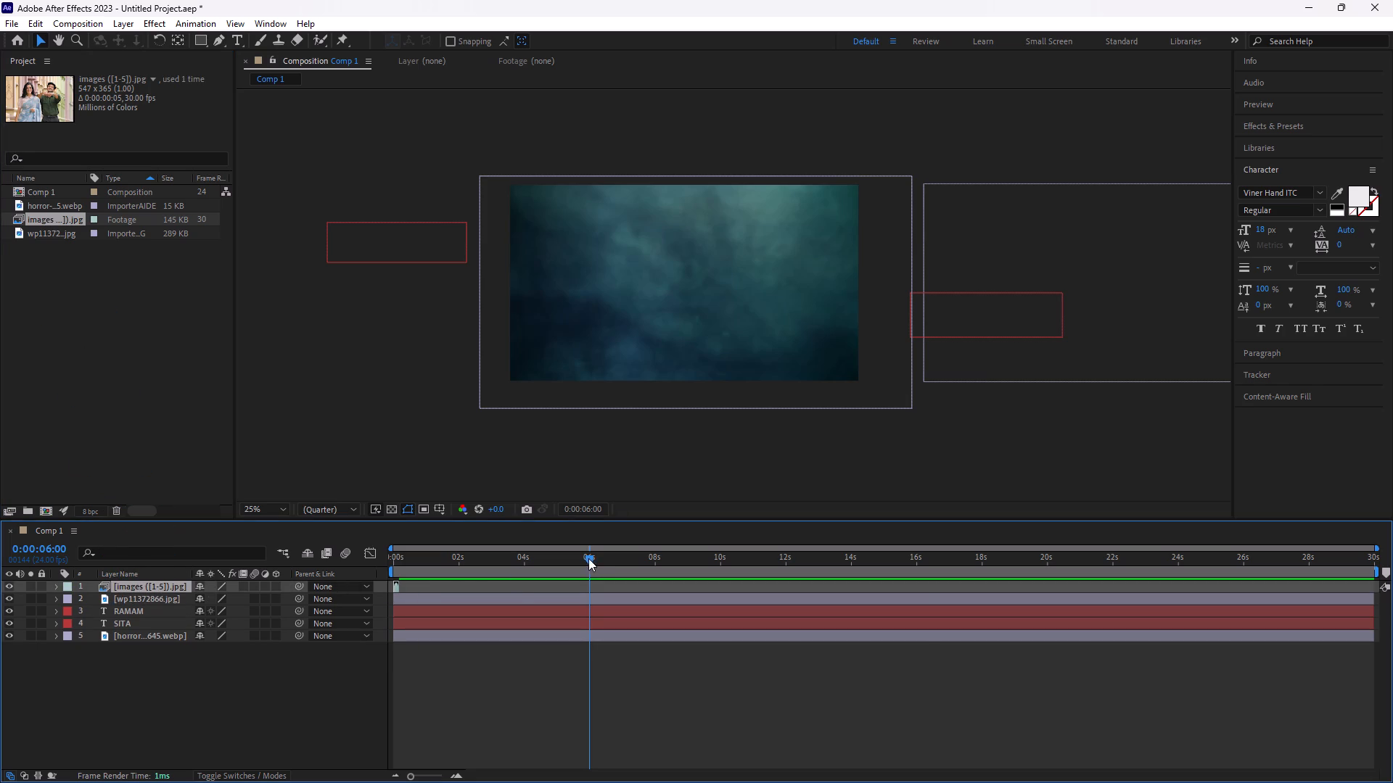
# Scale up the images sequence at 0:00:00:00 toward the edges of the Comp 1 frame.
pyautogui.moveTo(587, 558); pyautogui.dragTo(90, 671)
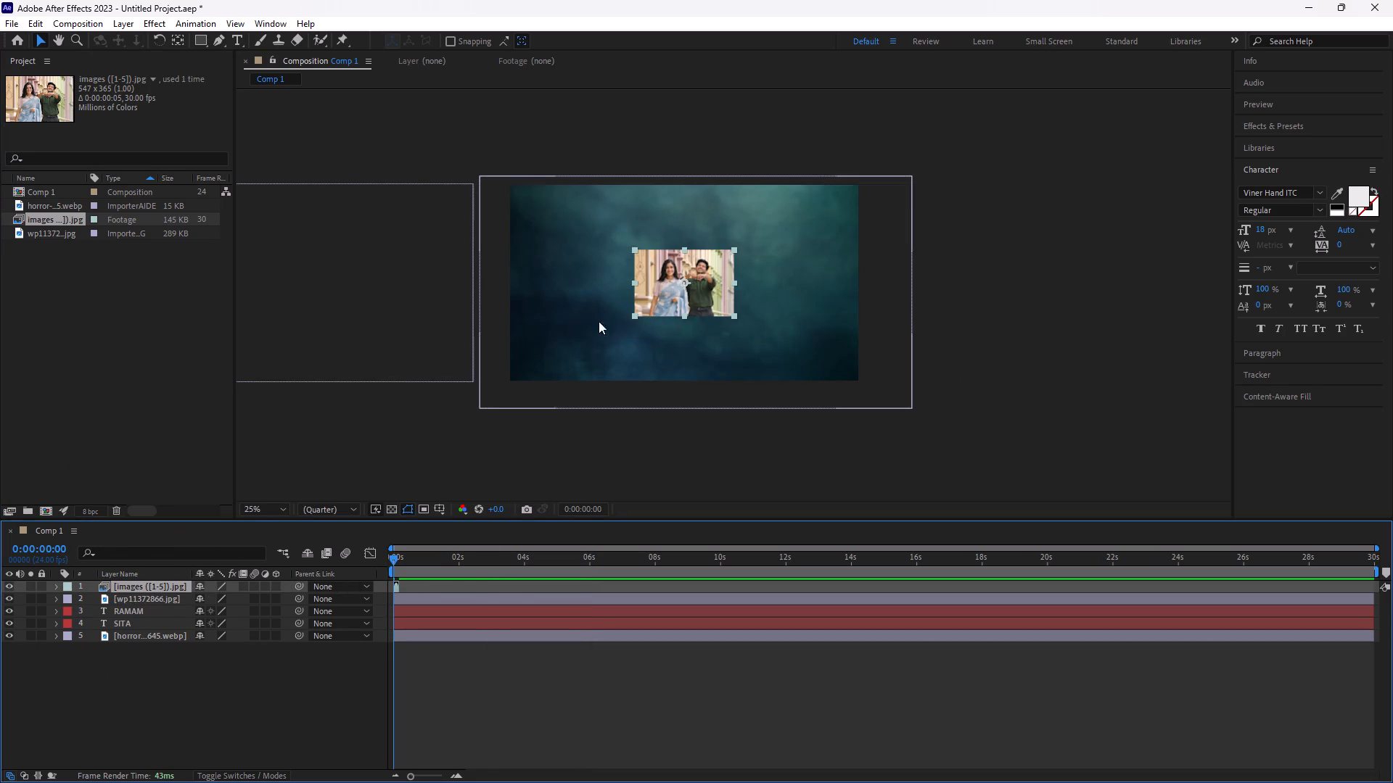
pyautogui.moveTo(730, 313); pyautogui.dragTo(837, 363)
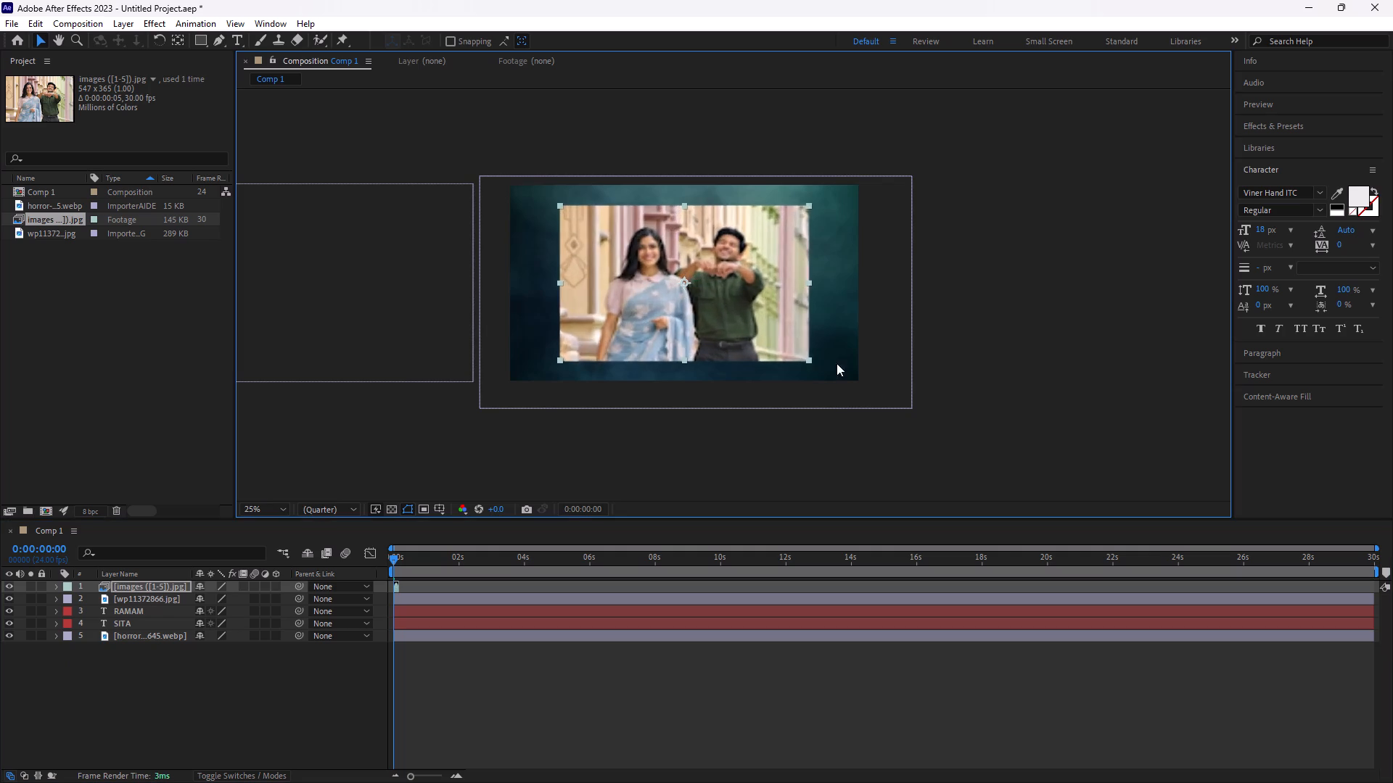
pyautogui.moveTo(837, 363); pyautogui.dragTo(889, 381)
# Open the images sequence layer in its own Layer viewer and zoom in to examine its picture.
pyautogui.click(784, 325)
pyautogui.click(784, 325)
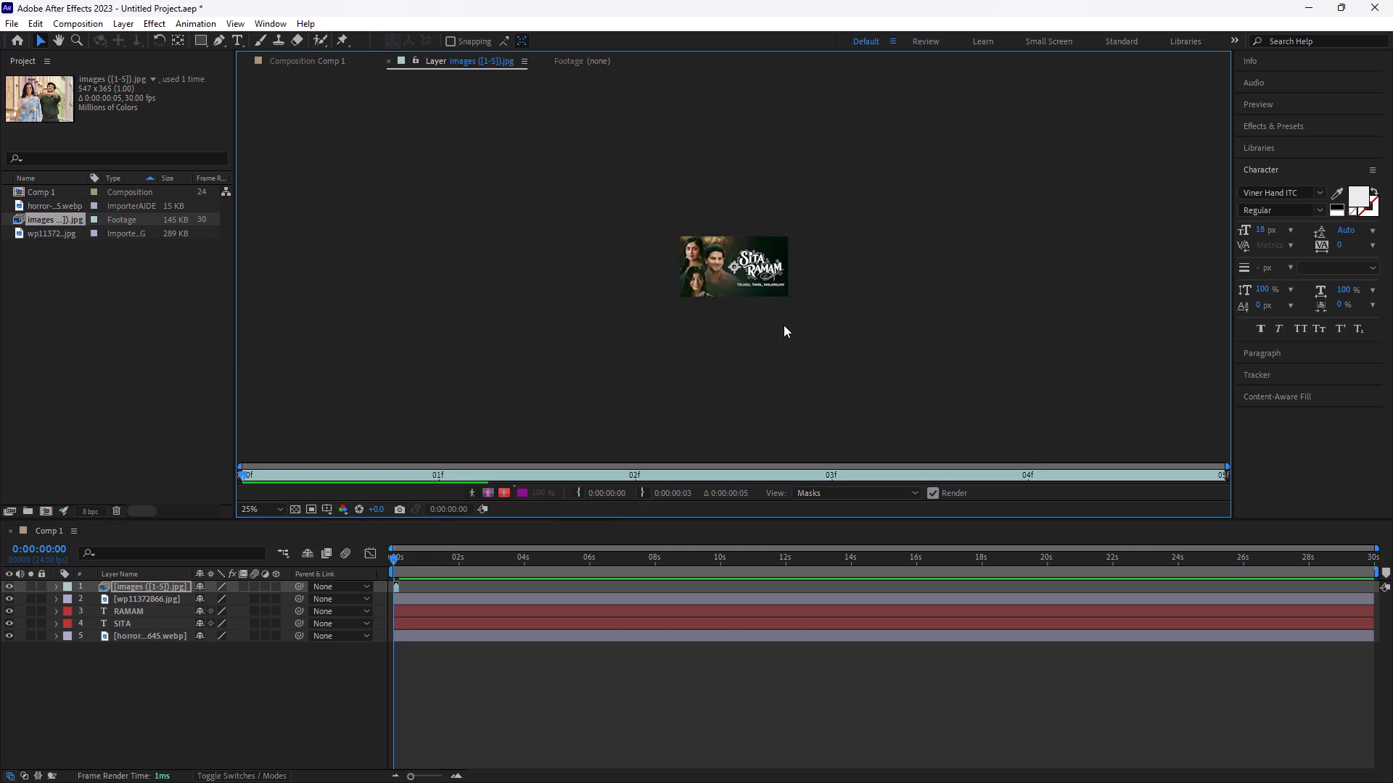
pyautogui.doubleClick(703, 285)
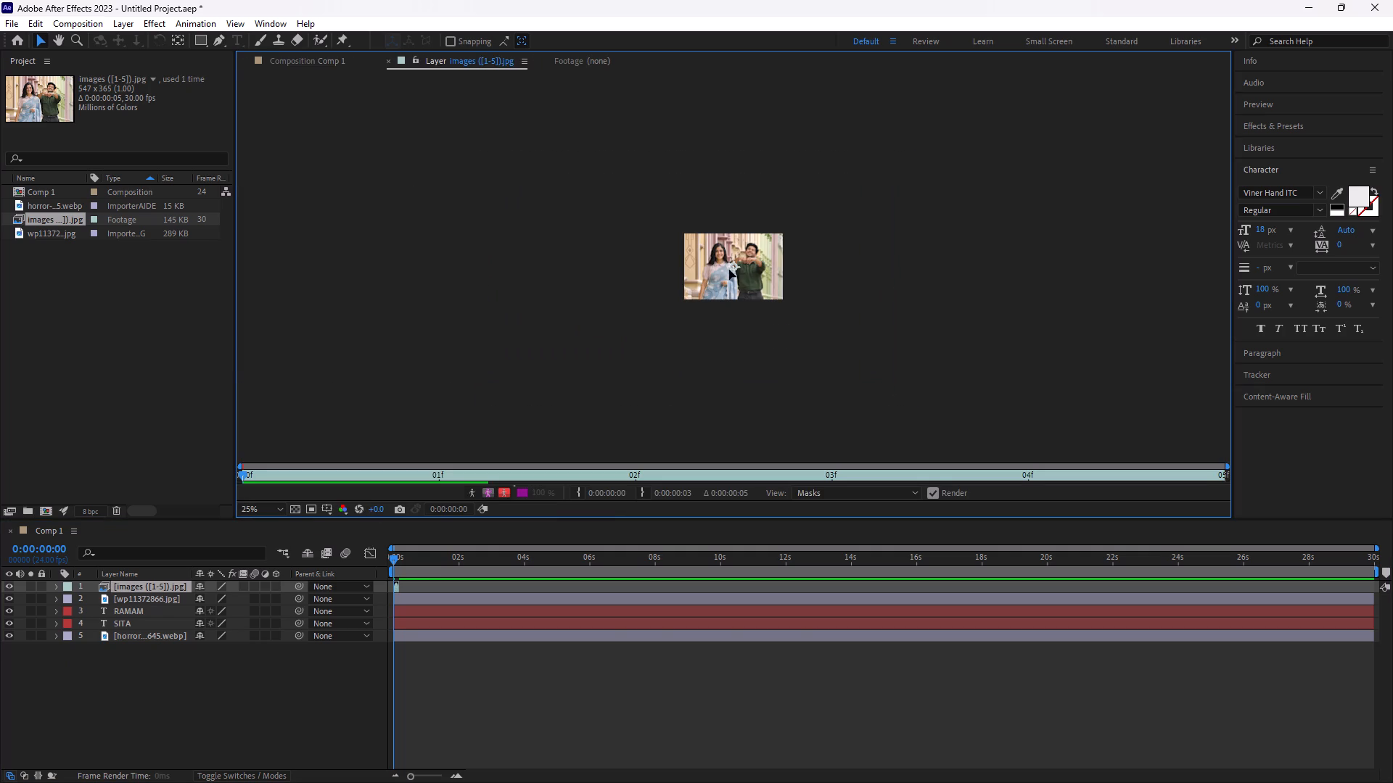
pyautogui.click(75, 33)
pyautogui.scroll(1, 619, 317)
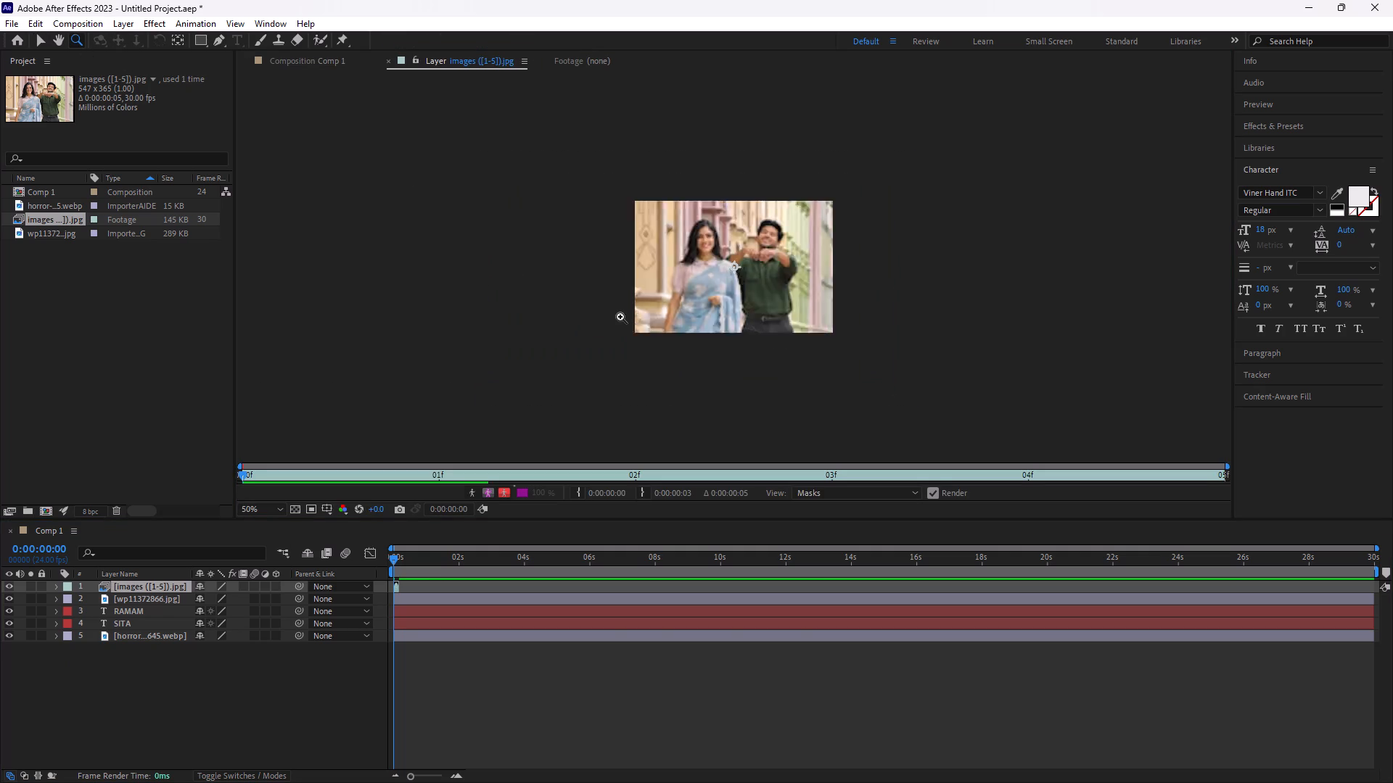
pyautogui.scroll(3, 620, 317)
pyautogui.scroll(-3, 644, 317)
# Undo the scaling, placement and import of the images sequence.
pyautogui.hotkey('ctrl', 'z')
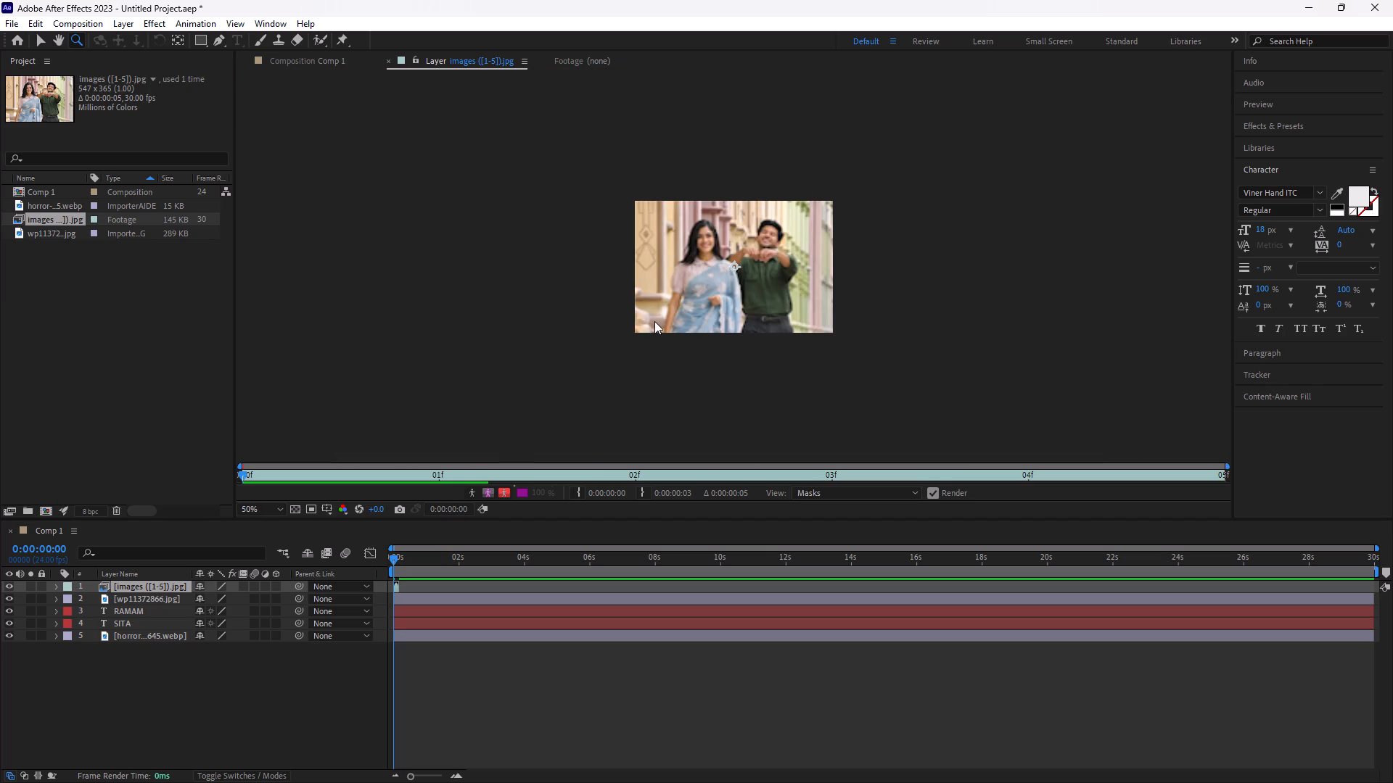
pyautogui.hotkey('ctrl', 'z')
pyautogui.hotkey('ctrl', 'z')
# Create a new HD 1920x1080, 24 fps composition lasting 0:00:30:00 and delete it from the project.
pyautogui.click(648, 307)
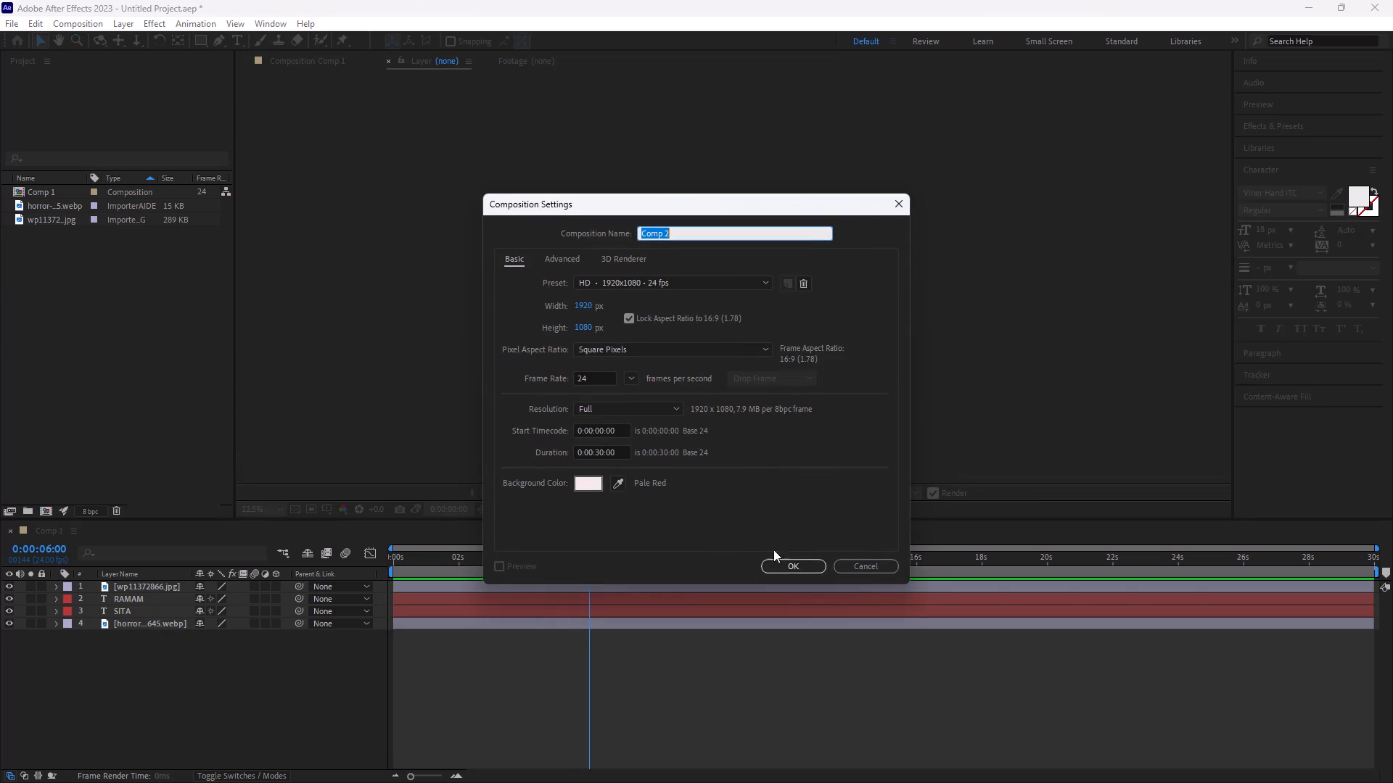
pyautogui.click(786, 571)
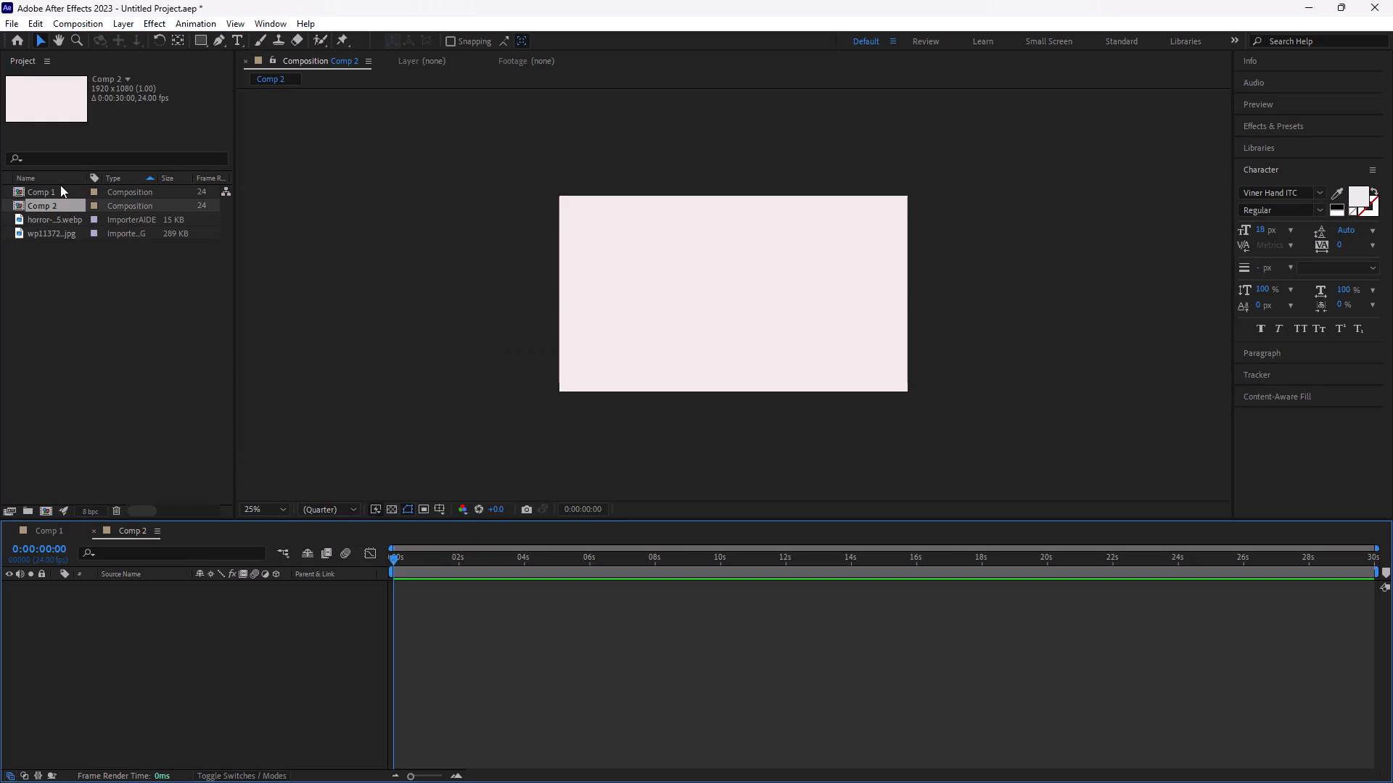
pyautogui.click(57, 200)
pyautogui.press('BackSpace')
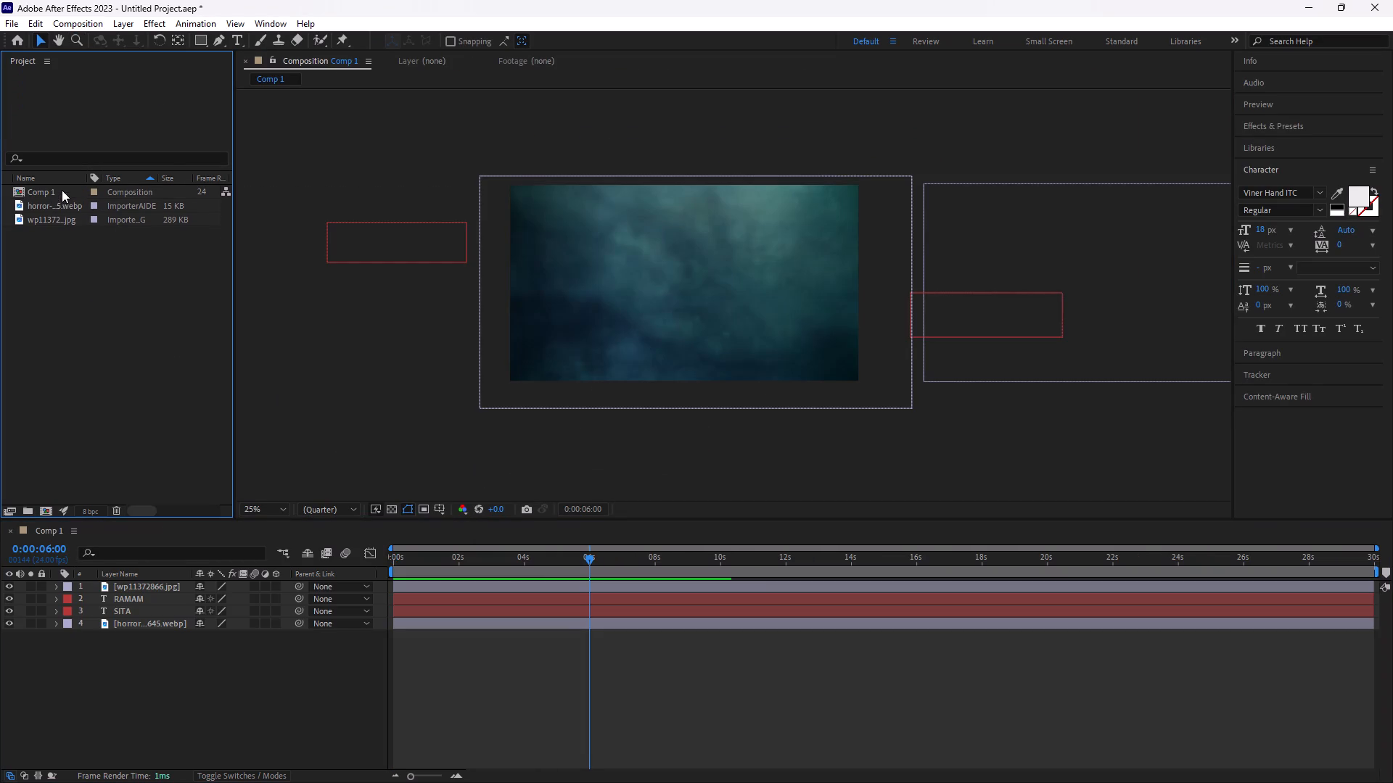
# Preview Comp 1 from its start to 0:00:05:22 to examine the titles' and wp11372866 picture's movement.
pyautogui.click(54, 200)
pyautogui.click(65, 223)
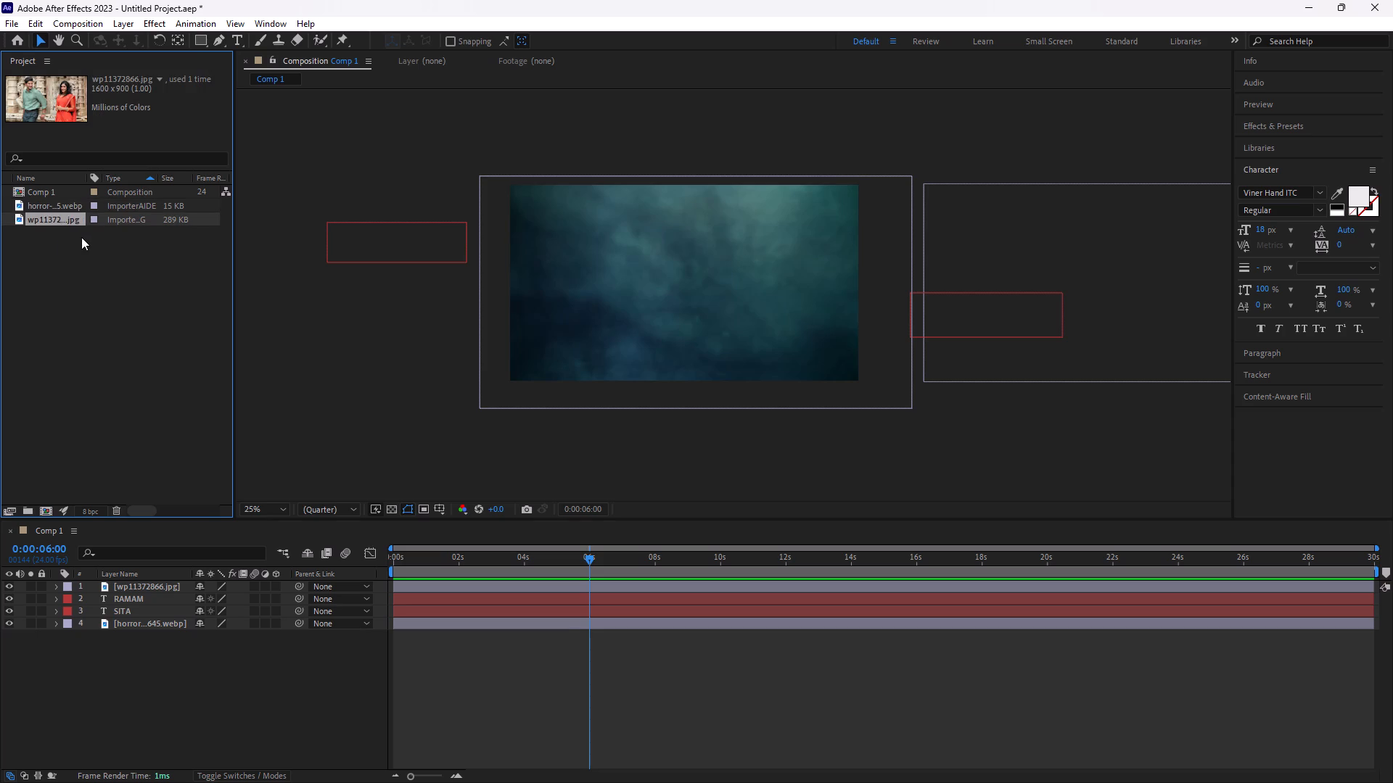
pyautogui.click(120, 622)
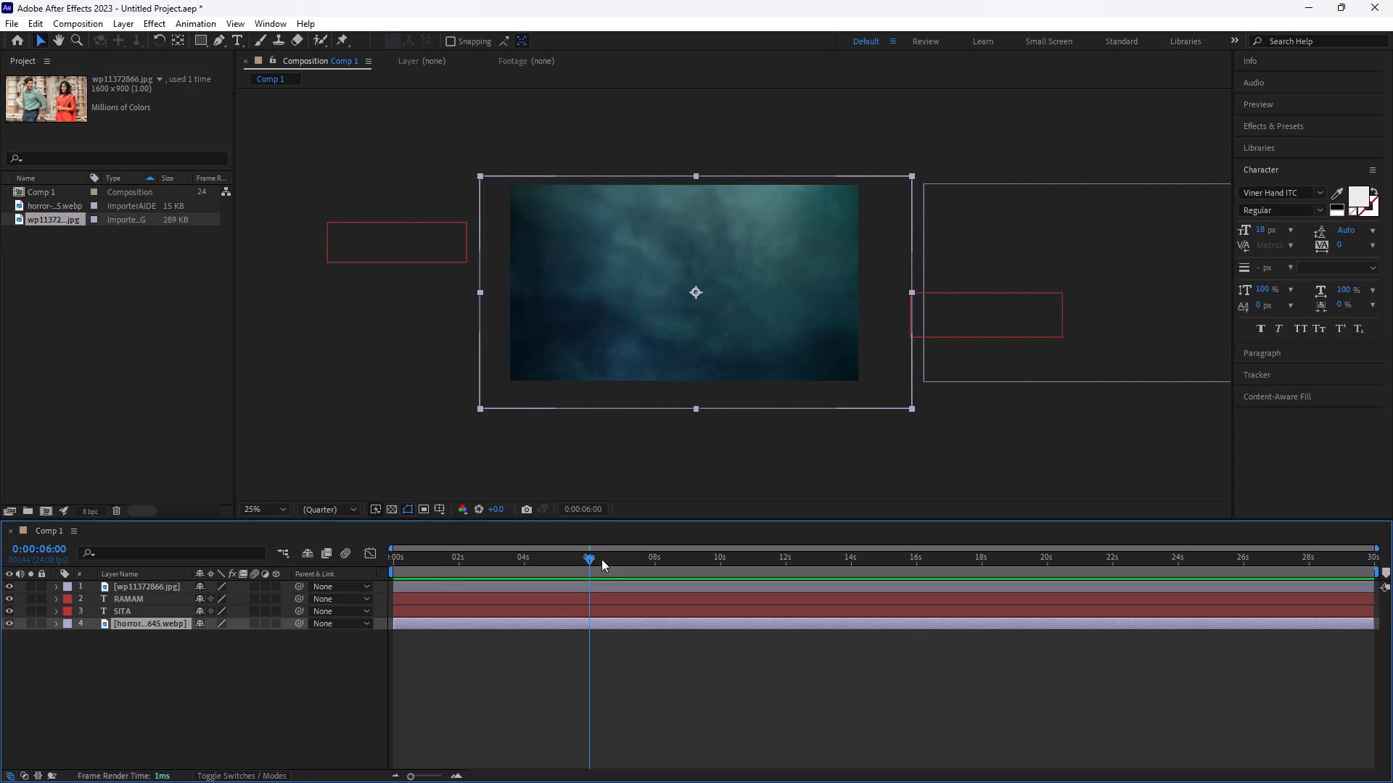
pyautogui.moveTo(592, 558); pyautogui.dragTo(200, 609)
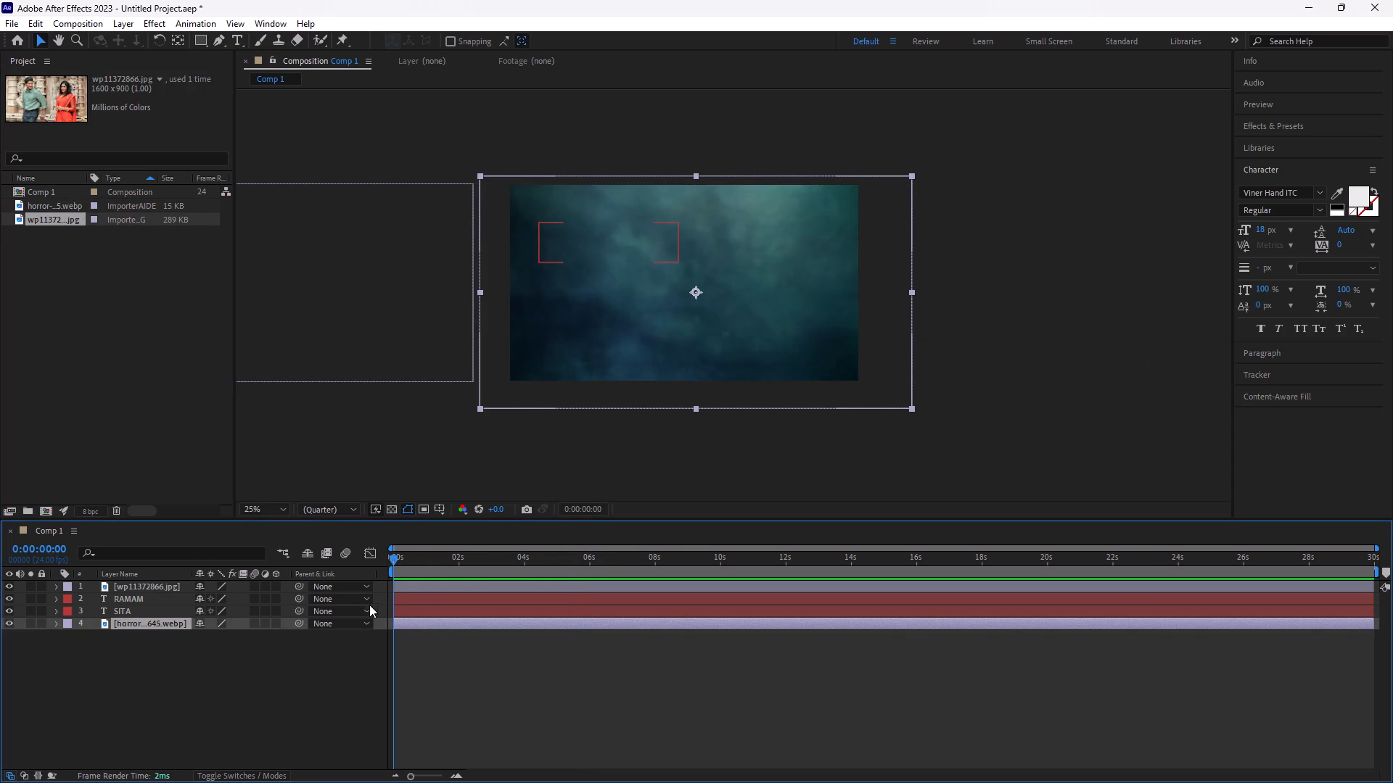
pyautogui.press('space')
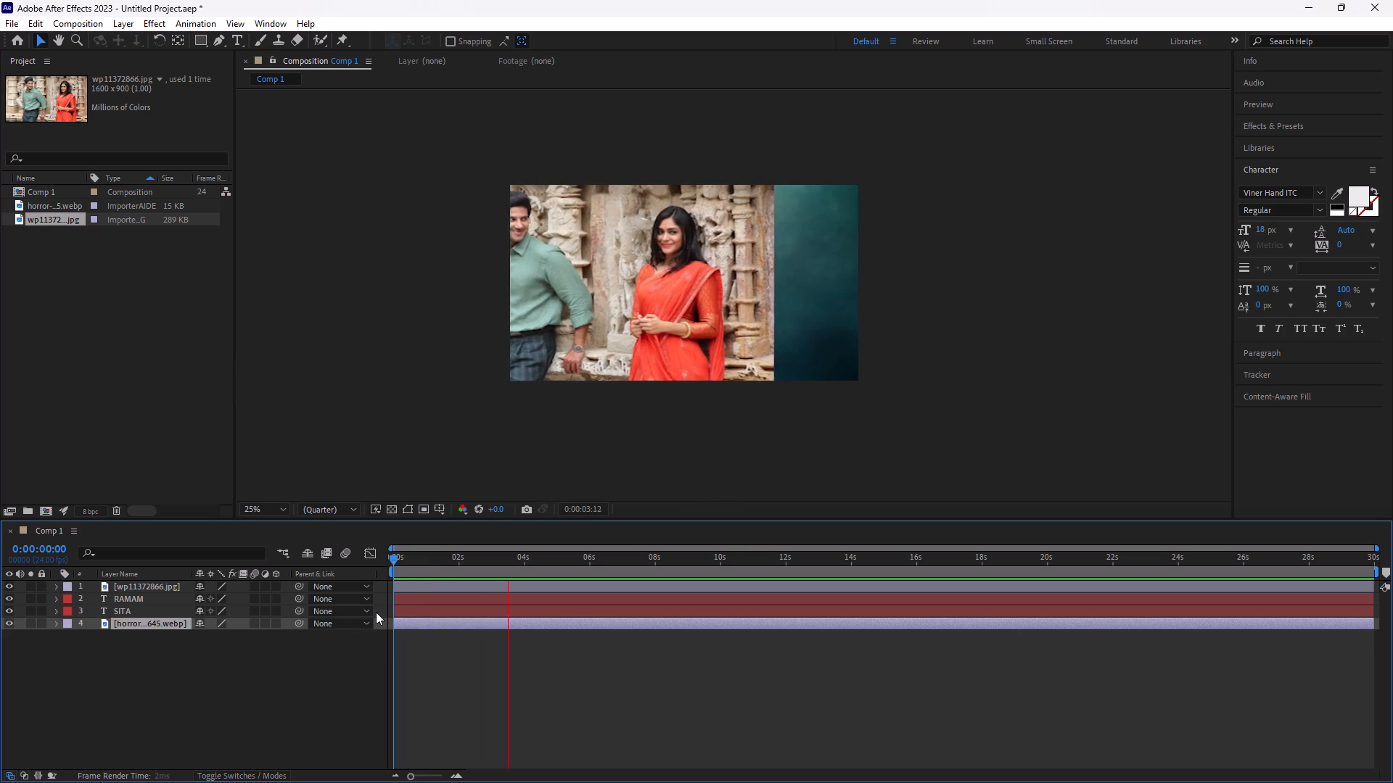
pyautogui.press('space')
pyautogui.press('space')
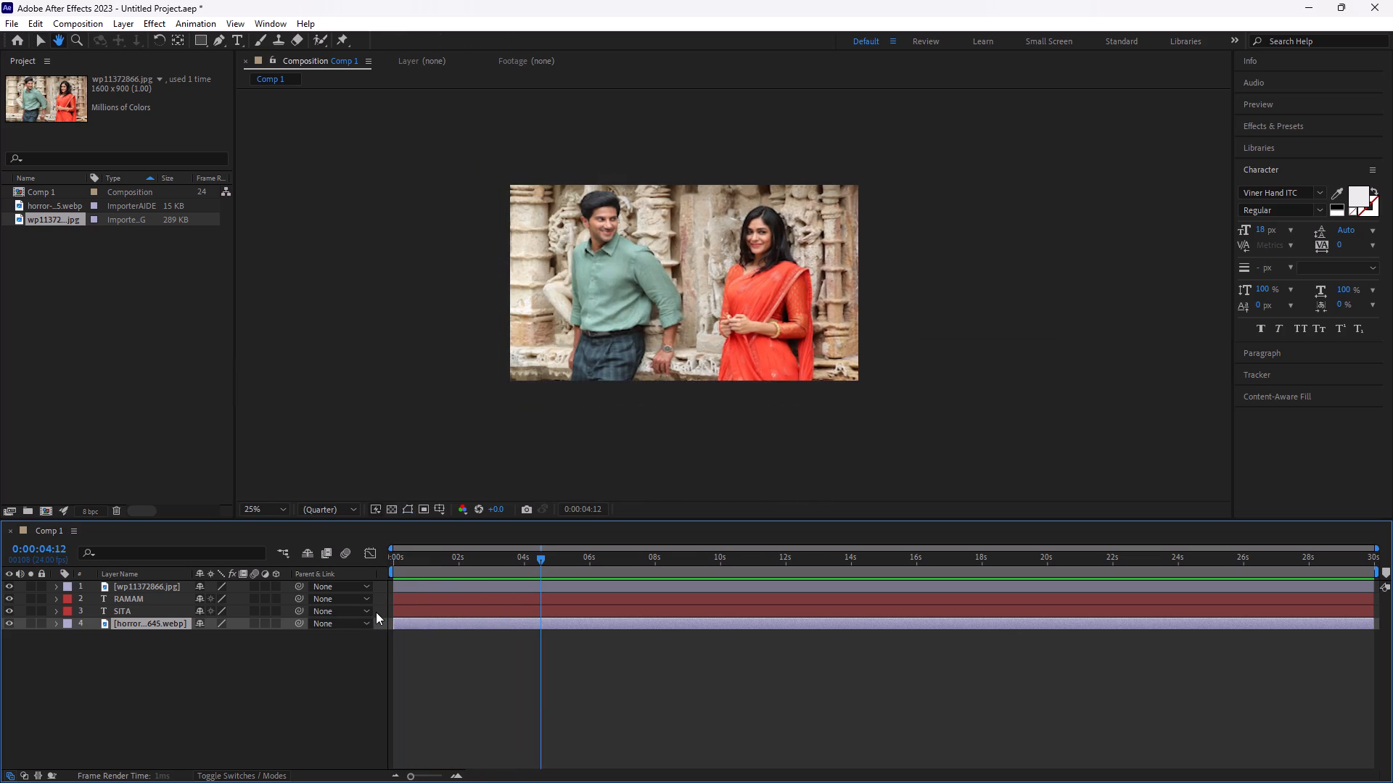
pyautogui.press('space')
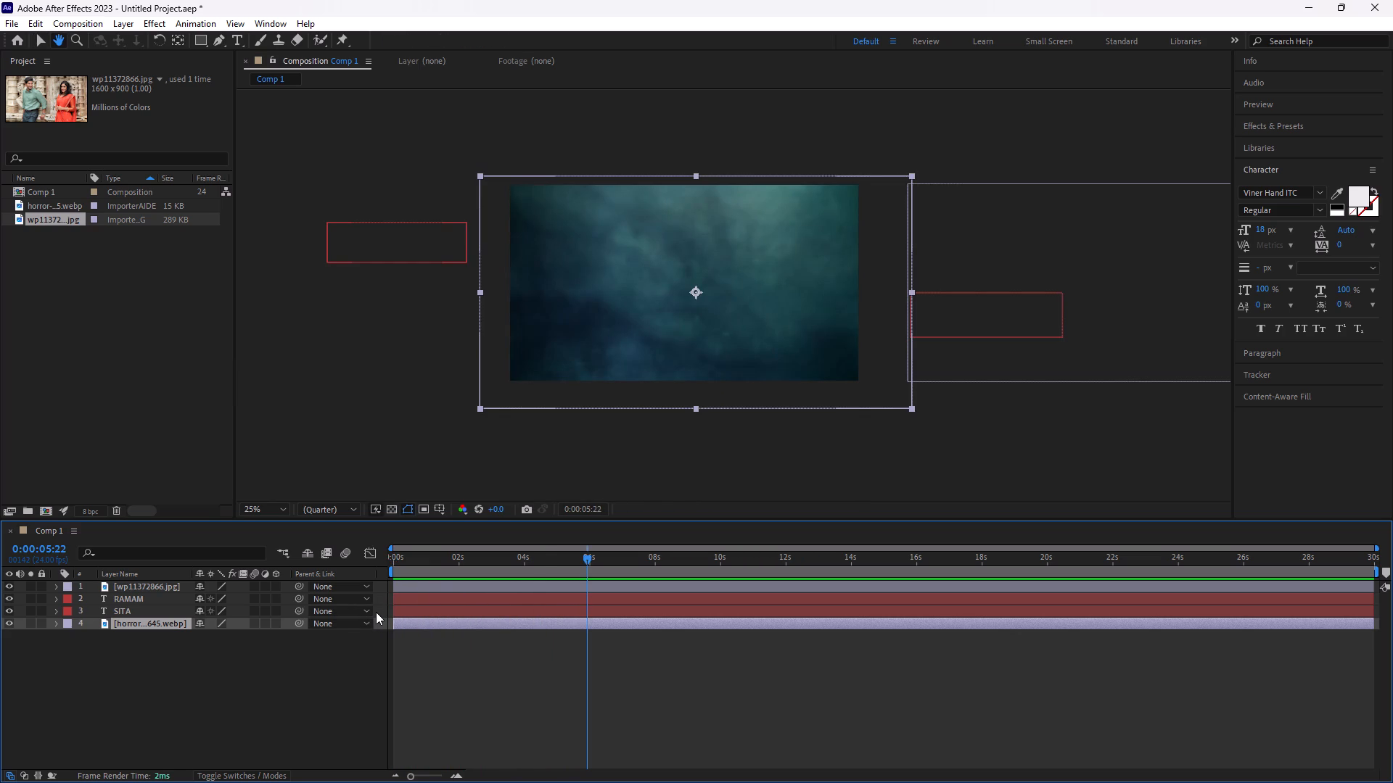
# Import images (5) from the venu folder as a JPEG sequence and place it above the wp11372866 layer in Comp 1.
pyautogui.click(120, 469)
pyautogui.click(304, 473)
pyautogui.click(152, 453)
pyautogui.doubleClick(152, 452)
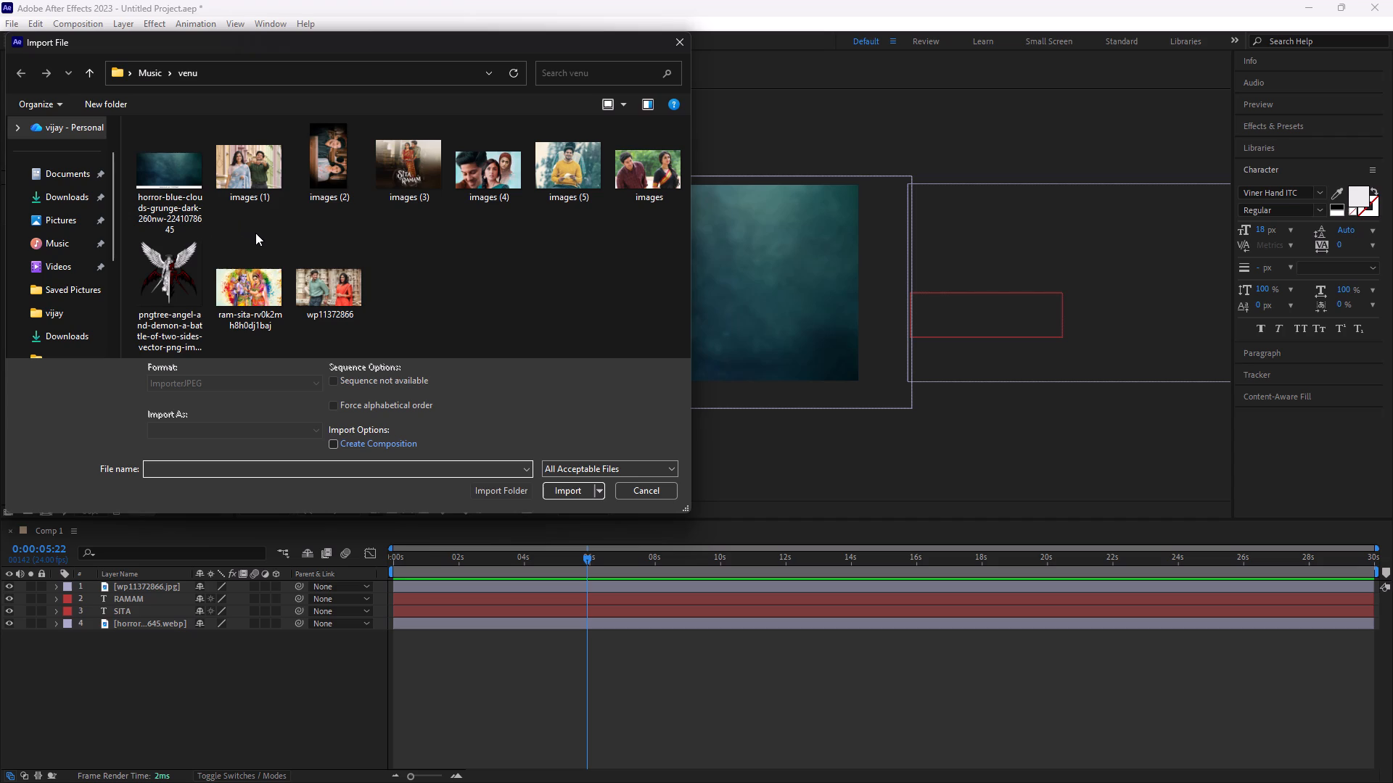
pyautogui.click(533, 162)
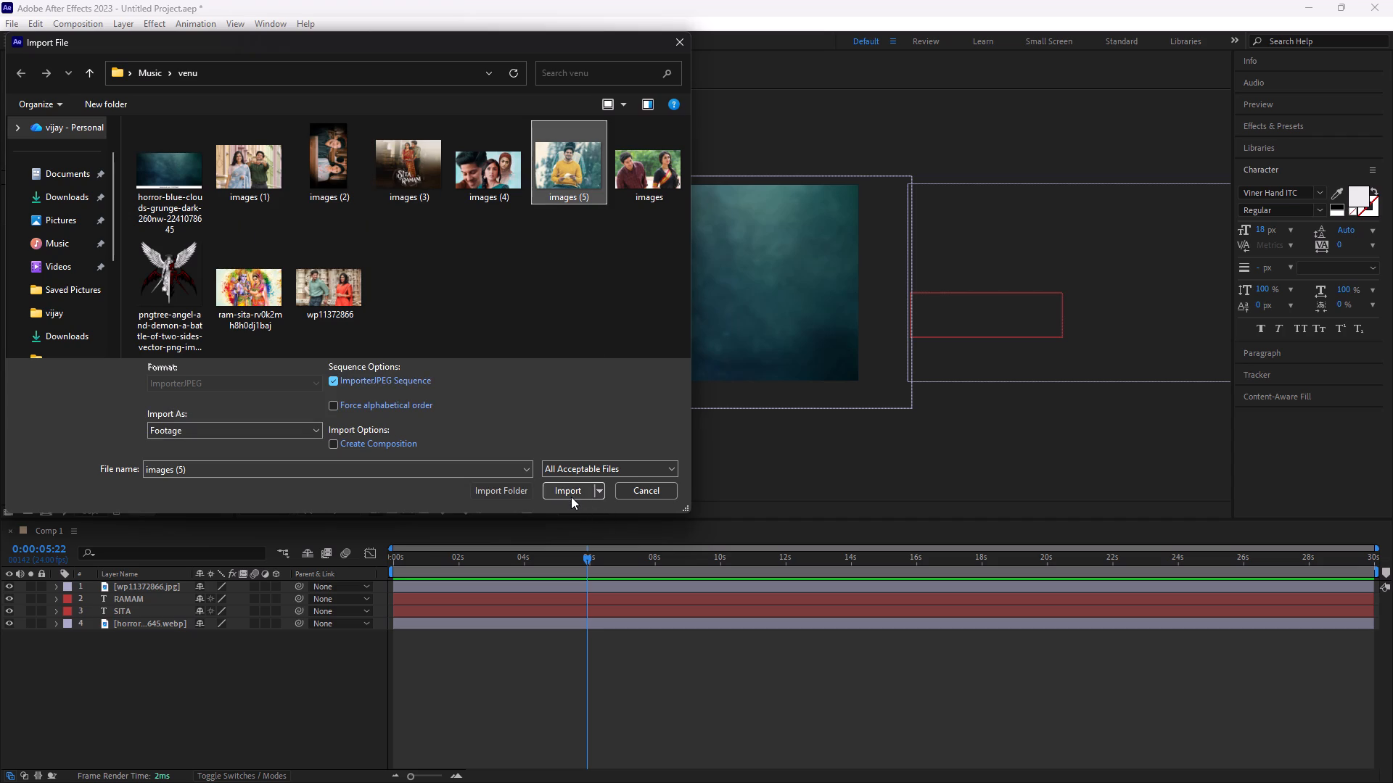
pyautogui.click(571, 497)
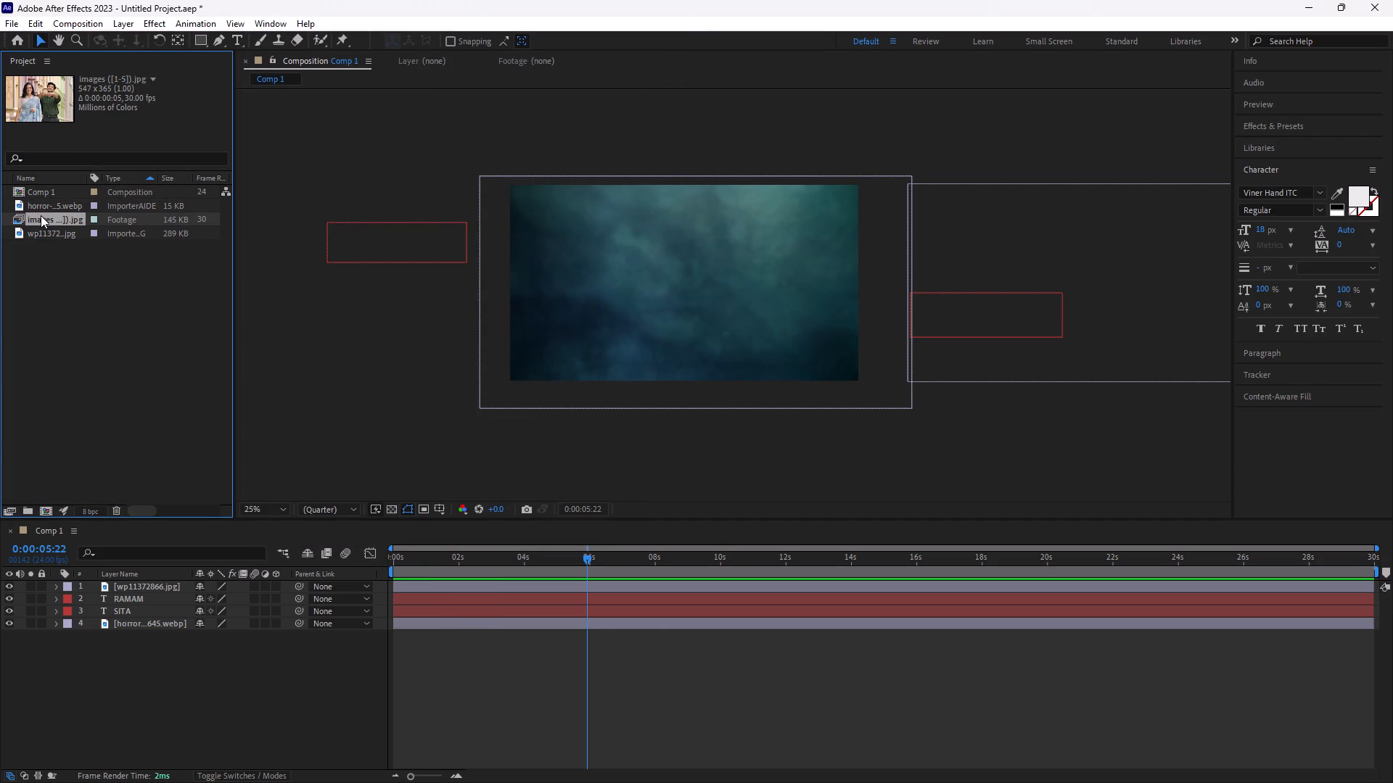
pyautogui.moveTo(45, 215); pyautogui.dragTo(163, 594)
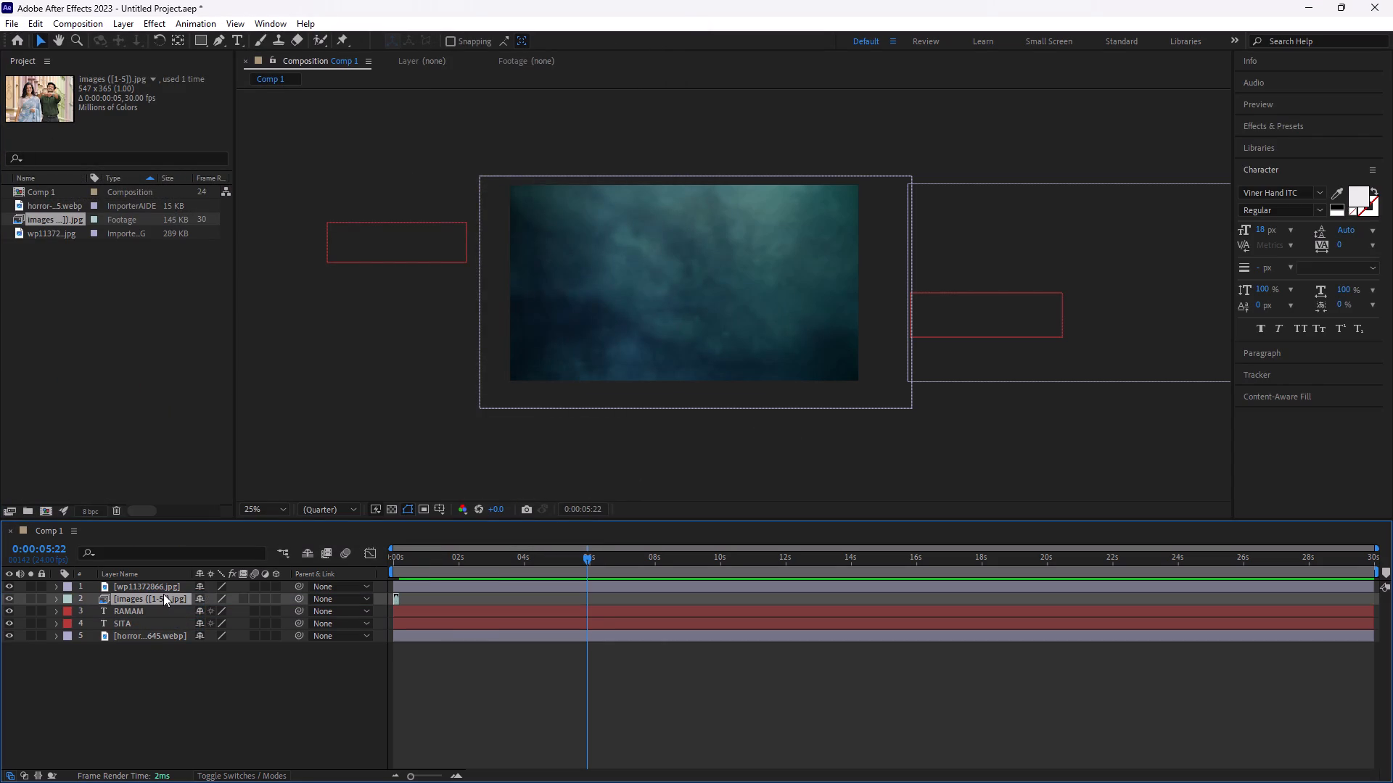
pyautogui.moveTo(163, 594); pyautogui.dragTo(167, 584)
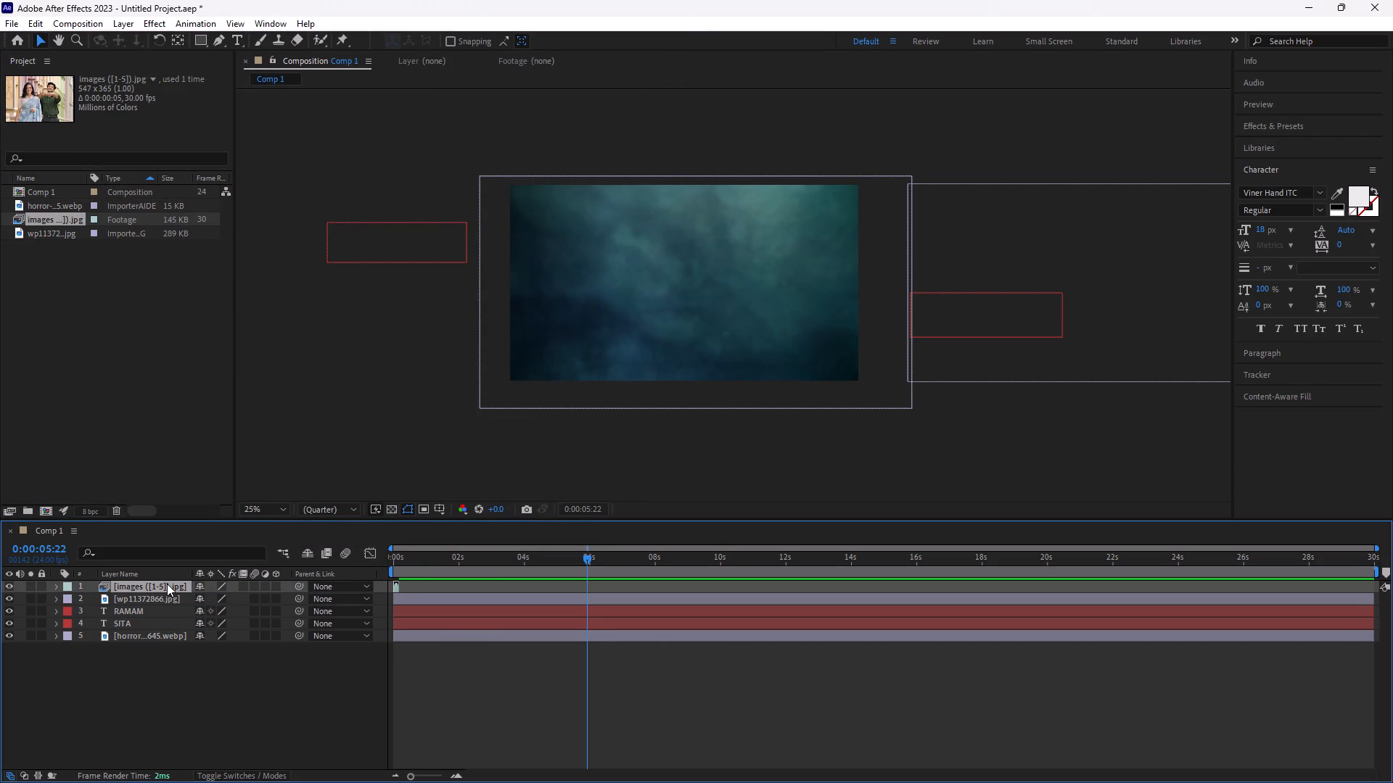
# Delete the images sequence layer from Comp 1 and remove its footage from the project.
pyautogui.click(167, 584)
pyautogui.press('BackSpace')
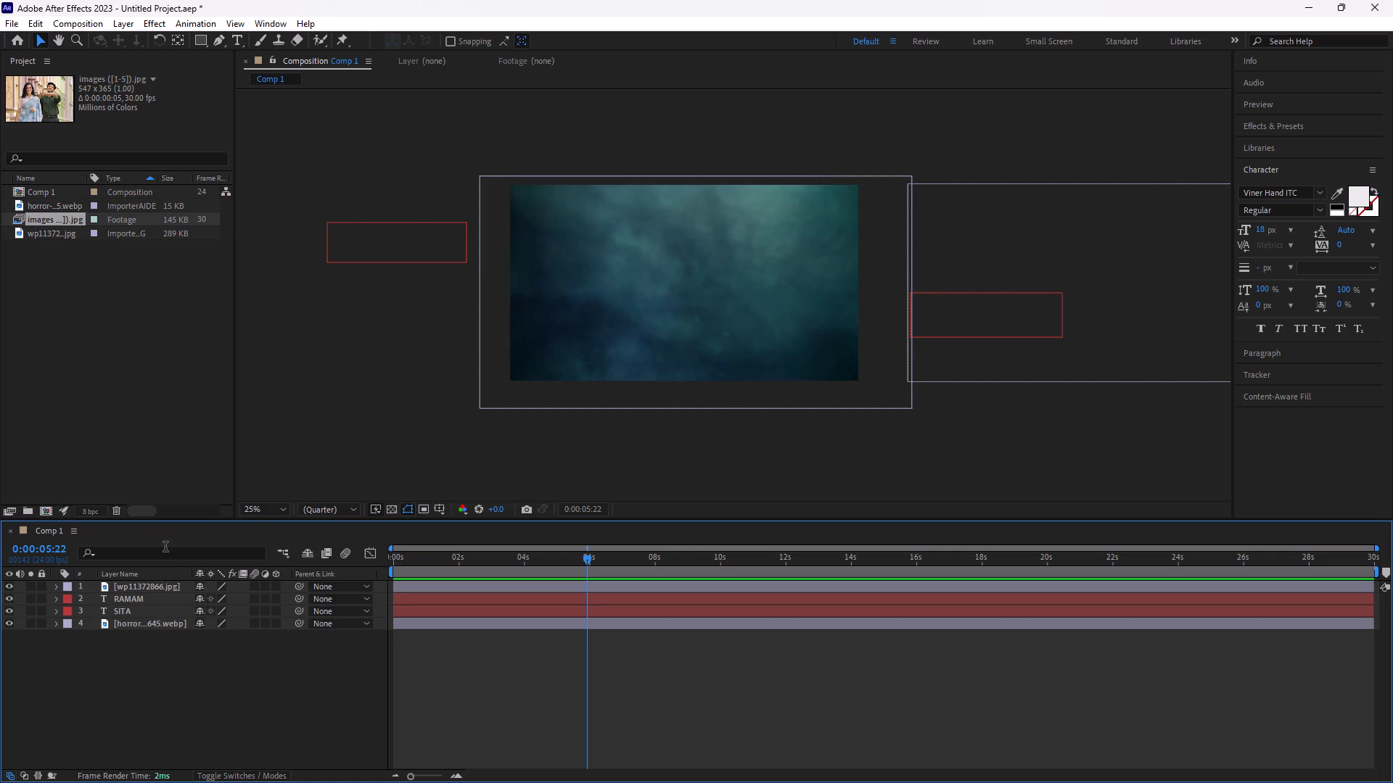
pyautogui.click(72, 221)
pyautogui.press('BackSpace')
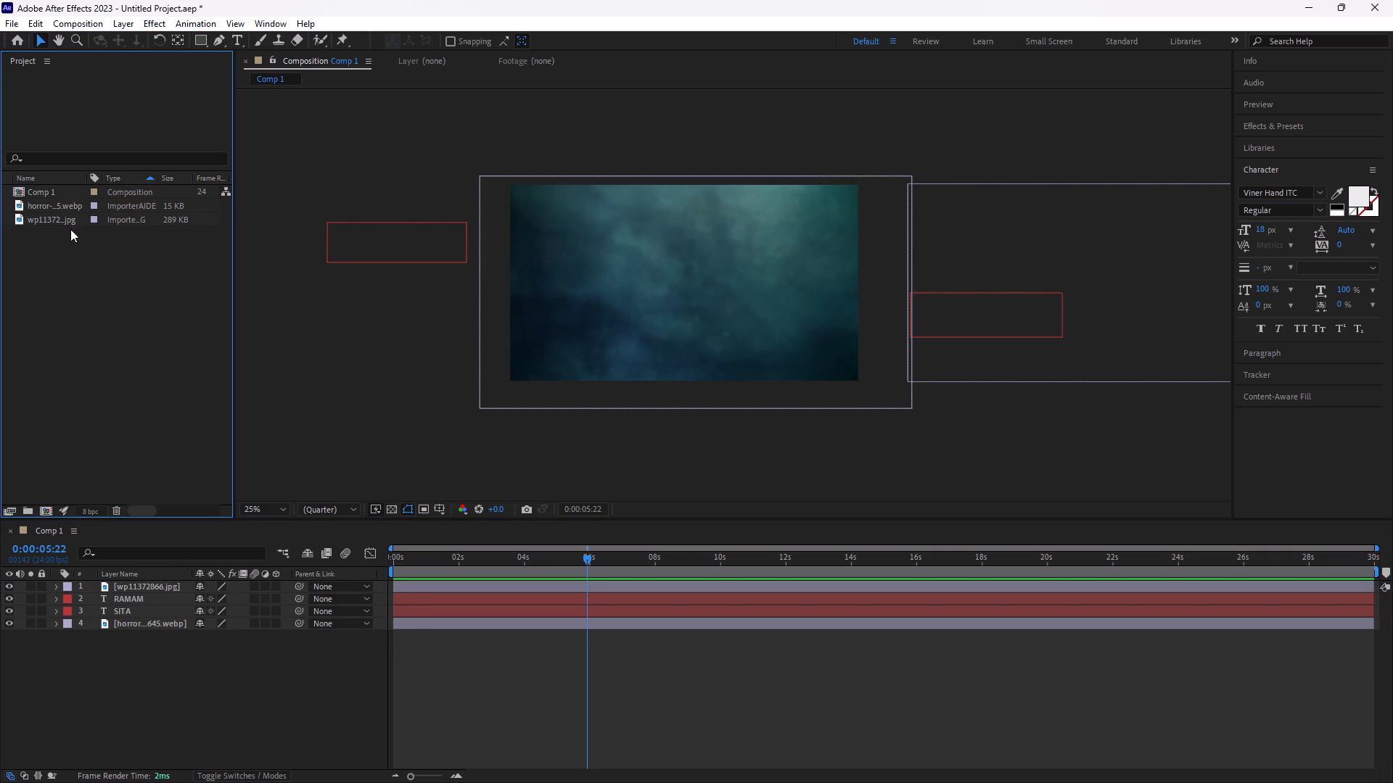
# Import images (1) from the venu folder as an image sequence and place it in Comp 1 directly beneath the wp11372866 layer.
pyautogui.doubleClick(65, 303)
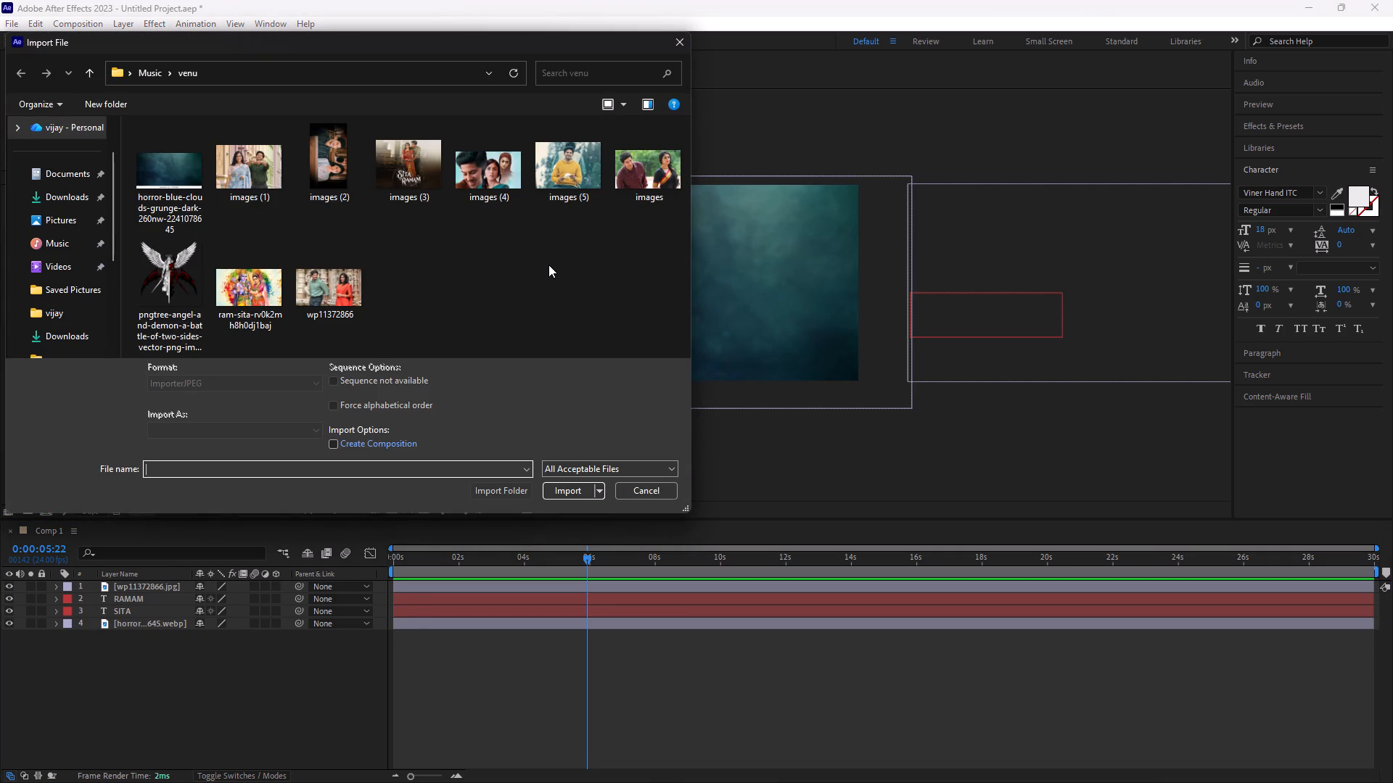
pyautogui.doubleClick(263, 191)
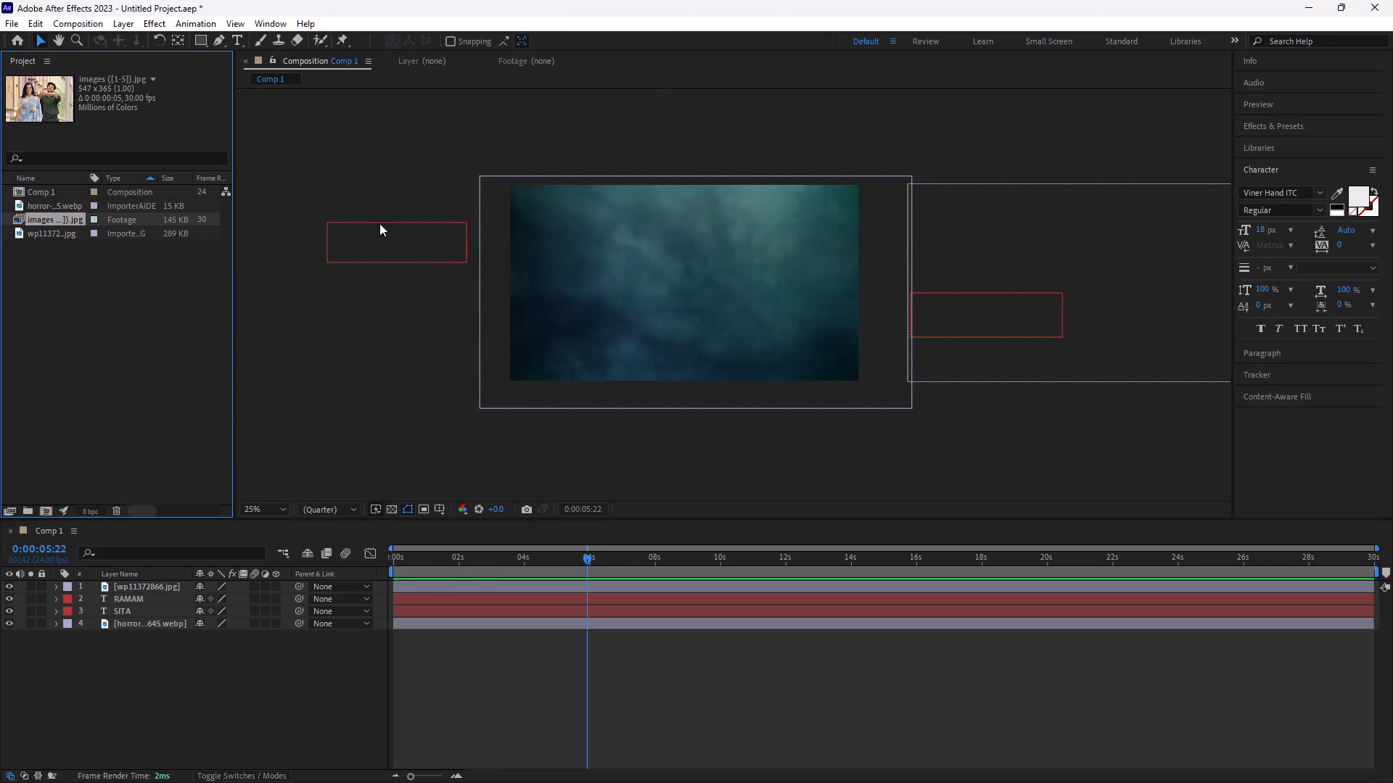
pyautogui.moveTo(56, 210); pyautogui.dragTo(122, 409)
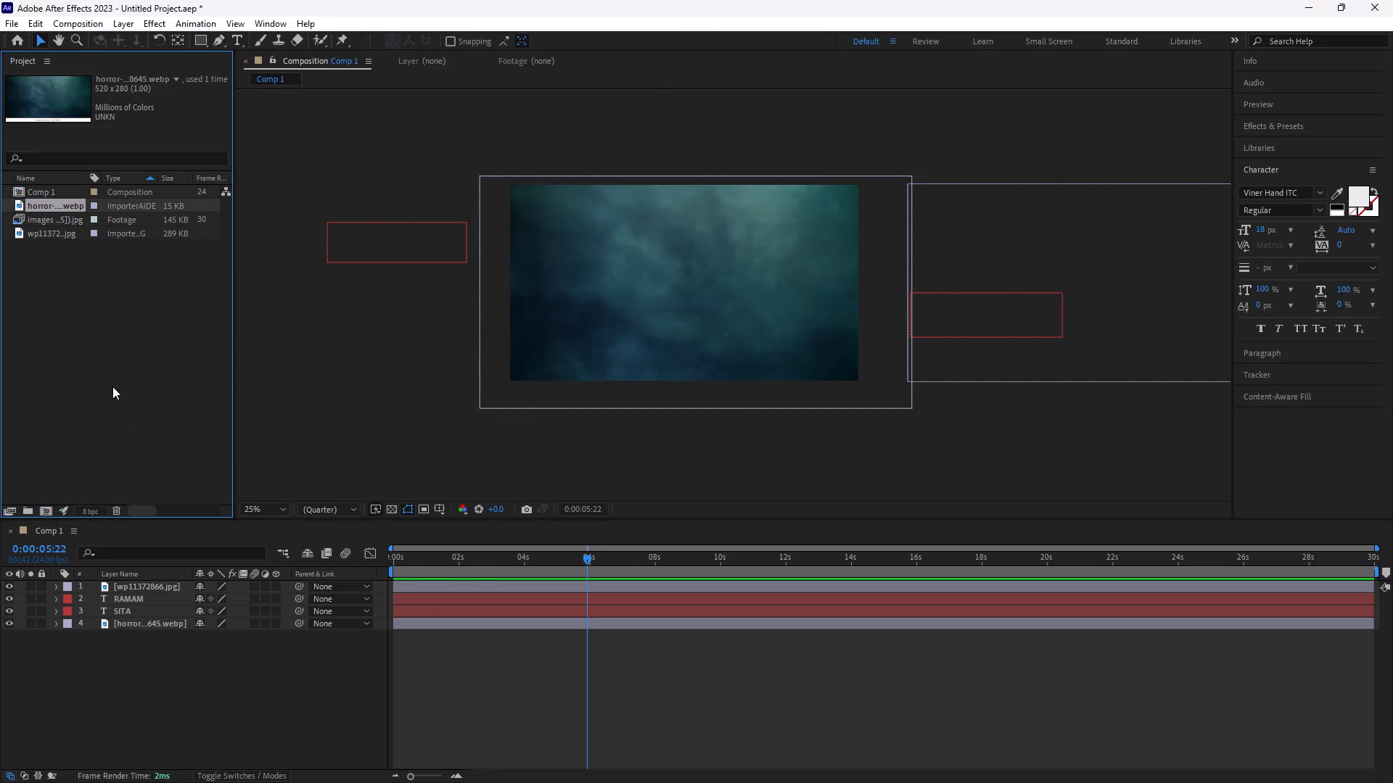
pyautogui.click(51, 220)
pyautogui.moveTo(51, 220); pyautogui.dragTo(121, 468)
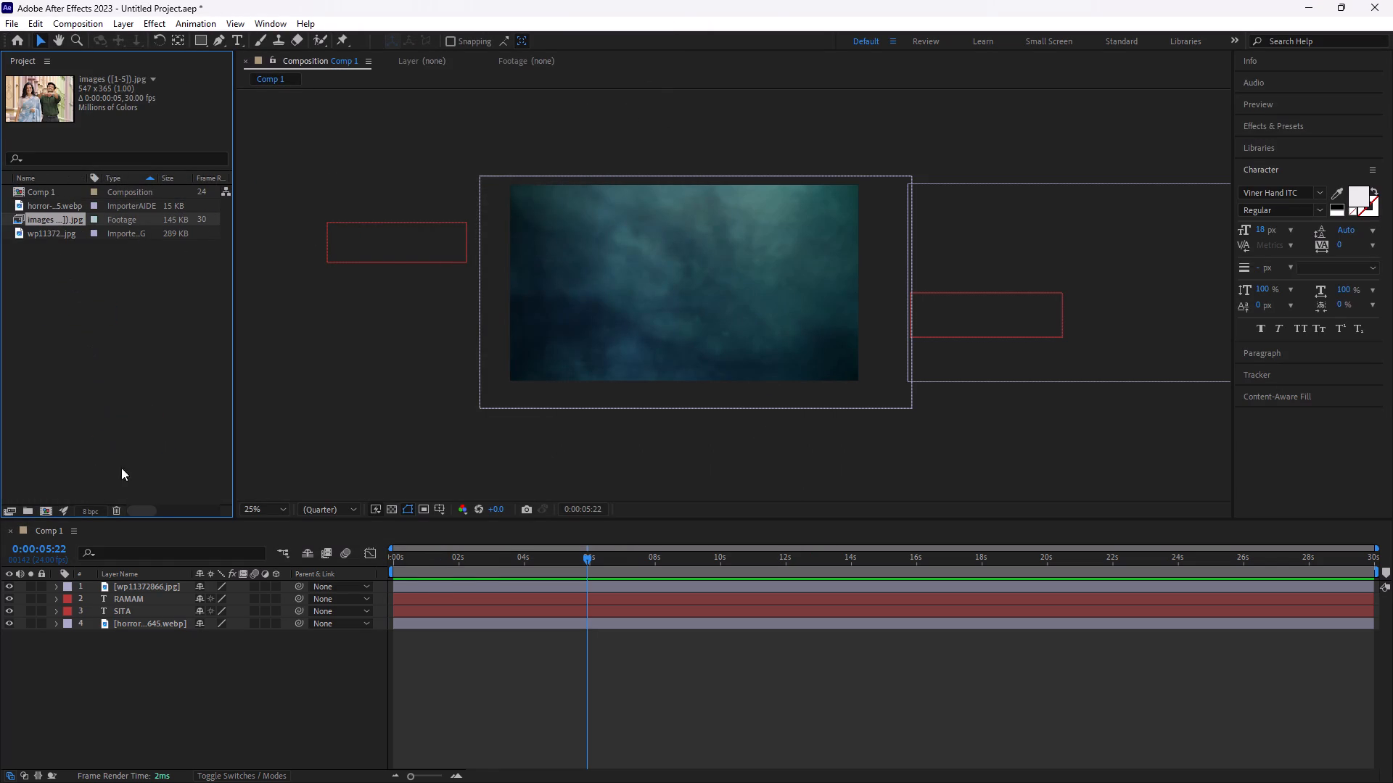
pyautogui.moveTo(121, 468); pyautogui.dragTo(140, 539)
pyautogui.moveTo(53, 217); pyautogui.dragTo(130, 481)
pyautogui.moveTo(130, 481); pyautogui.dragTo(168, 587)
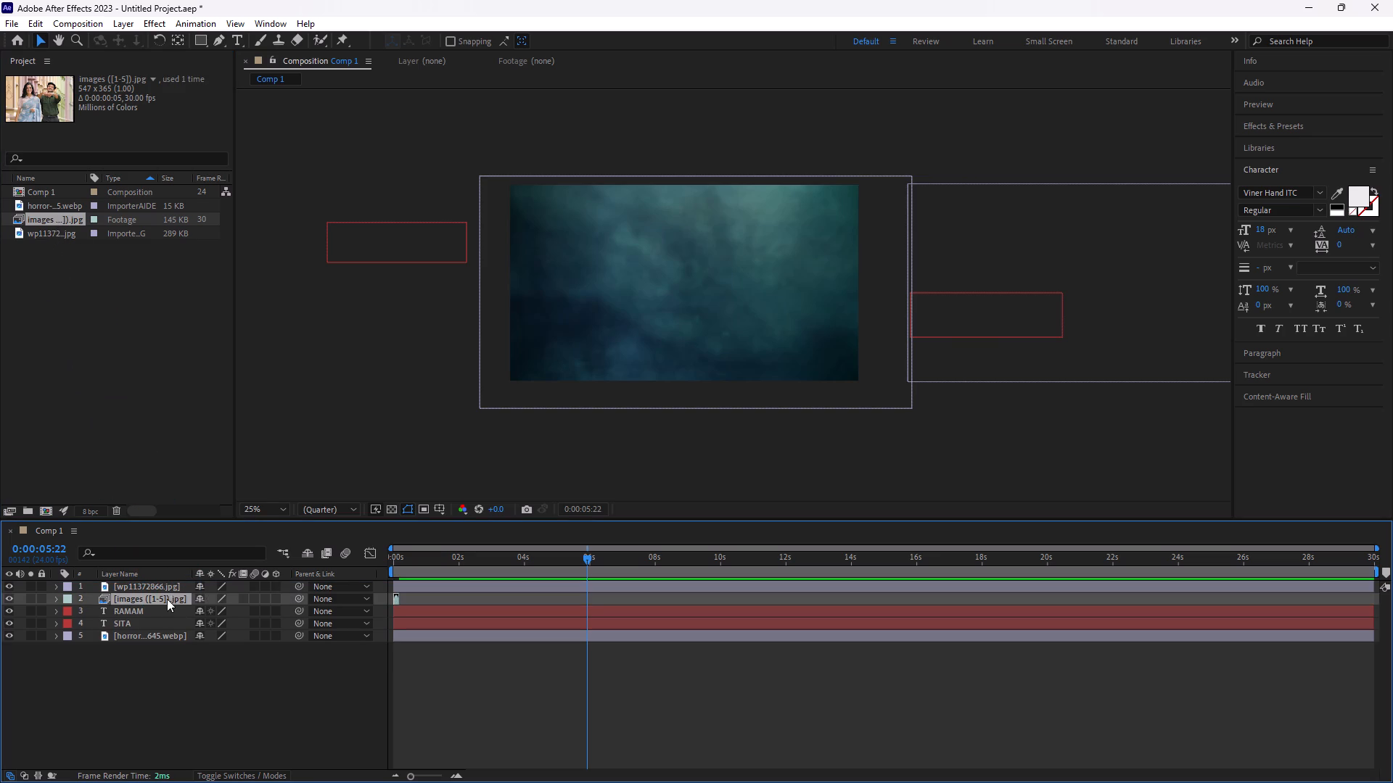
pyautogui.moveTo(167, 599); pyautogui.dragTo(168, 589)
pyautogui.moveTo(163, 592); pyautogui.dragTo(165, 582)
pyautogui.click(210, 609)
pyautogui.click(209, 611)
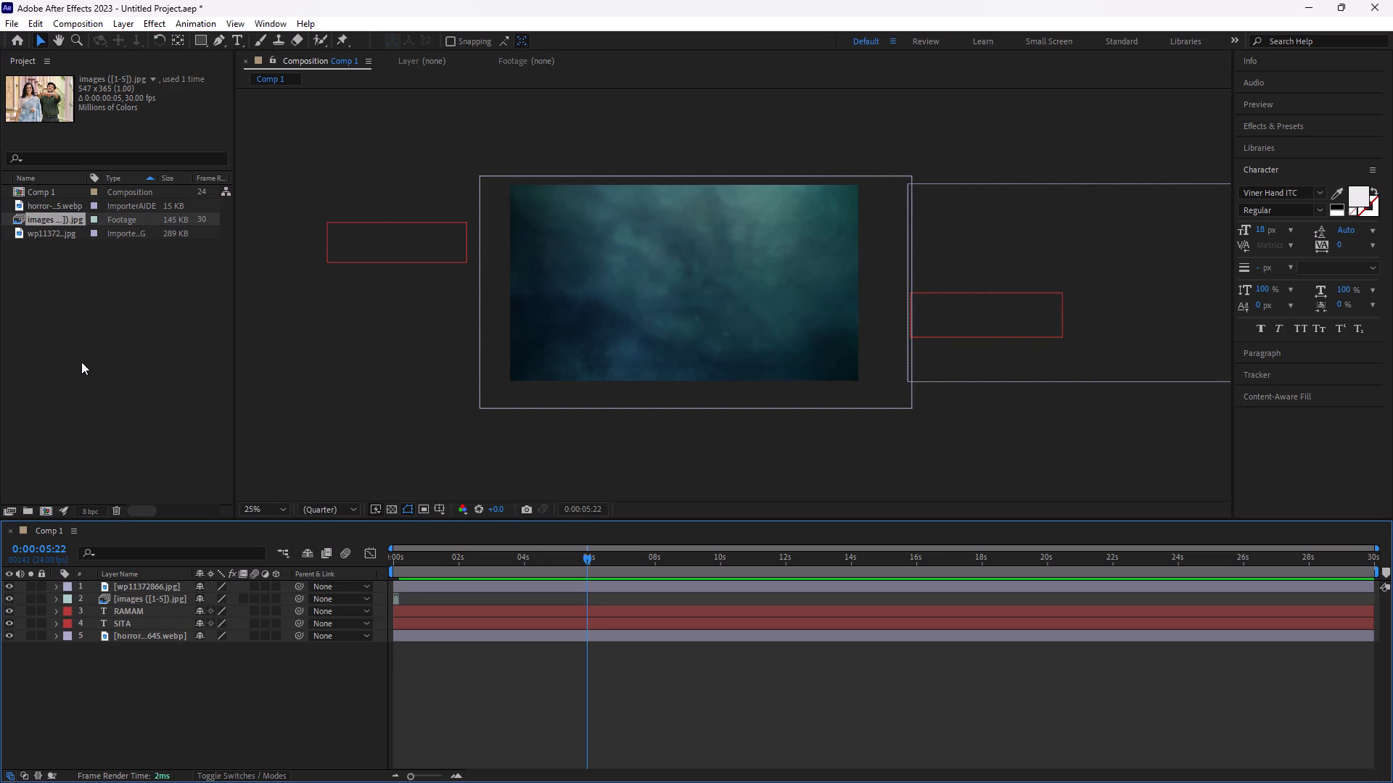
# Delete the images sequence layer from Comp 1 and remove its footage from the project.
pyautogui.click(58, 220)
pyautogui.press('BackSpace')
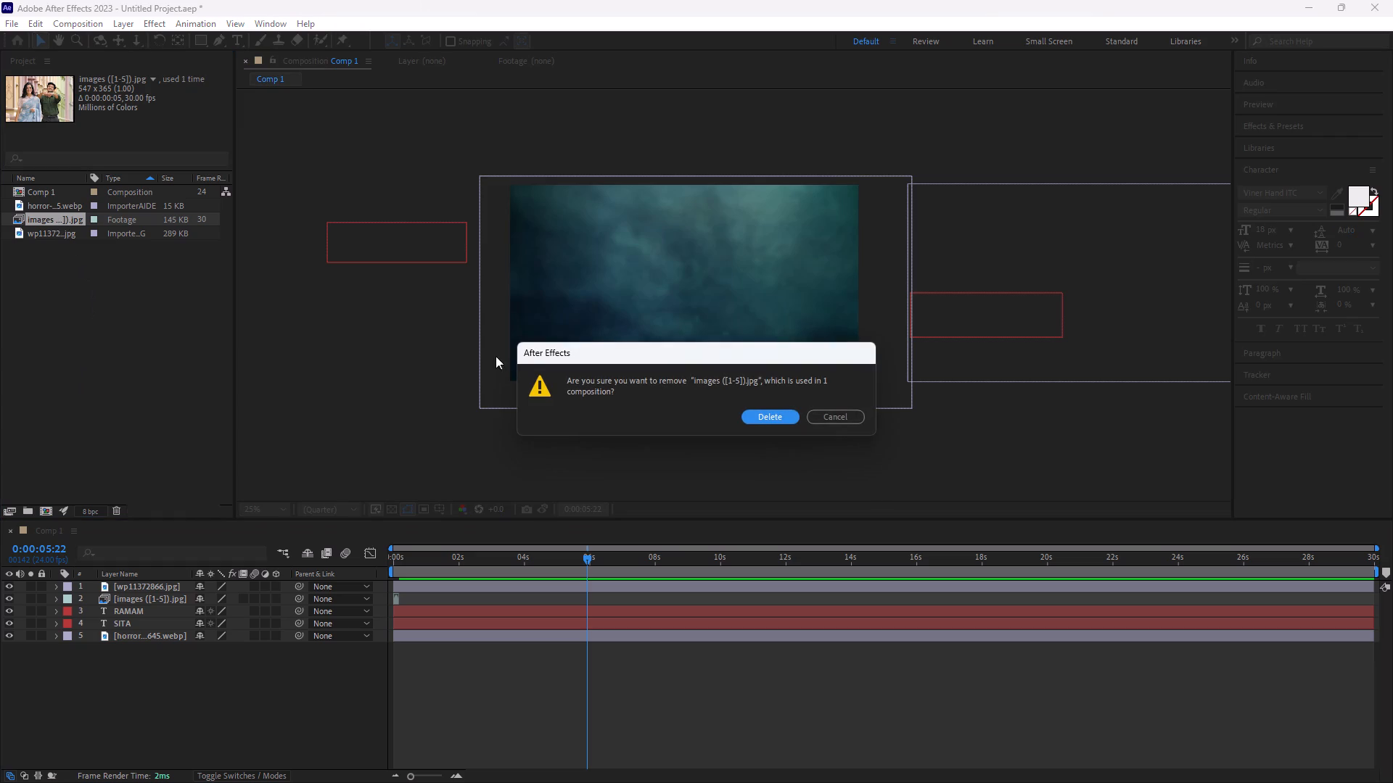
pyautogui.click(836, 414)
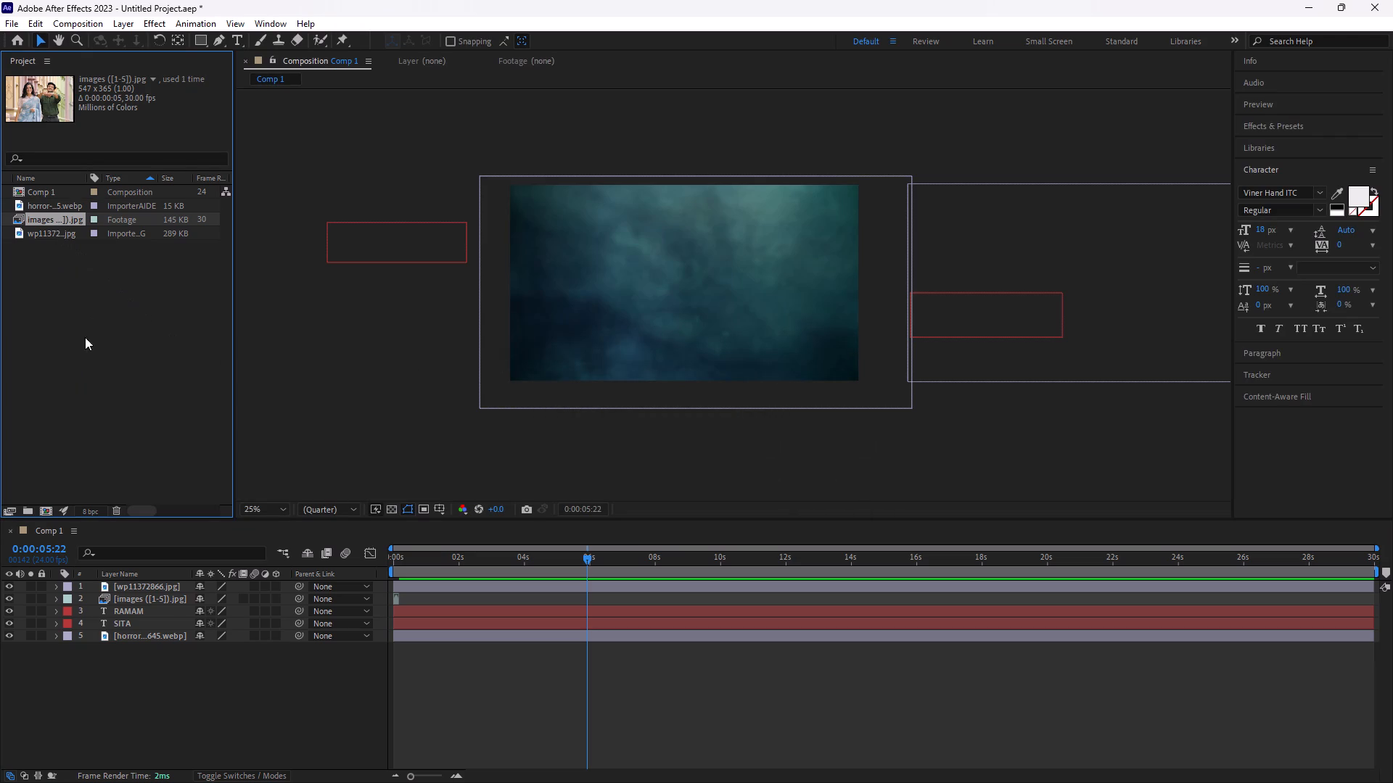
pyautogui.click(147, 601)
pyautogui.press('BackSpace')
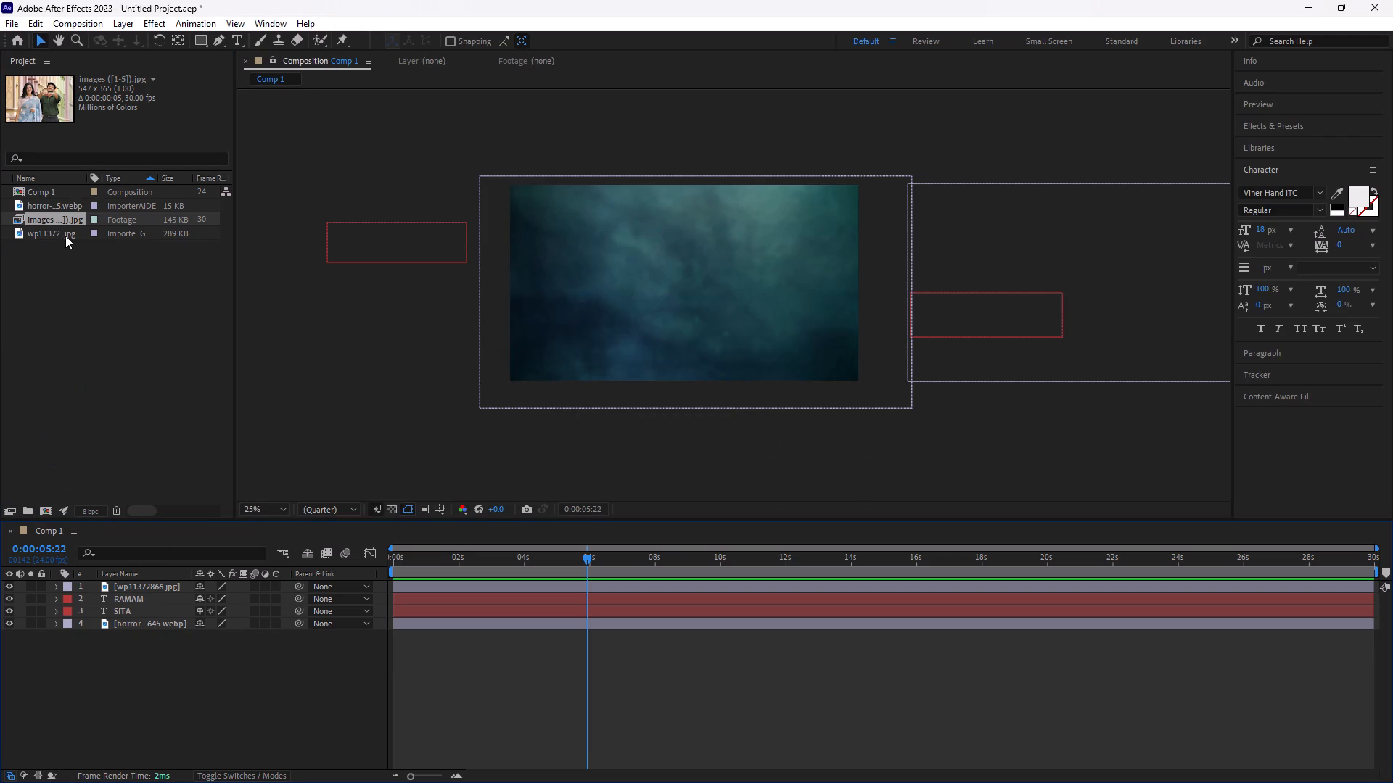
pyautogui.click(62, 215)
pyautogui.press('BackSpace')
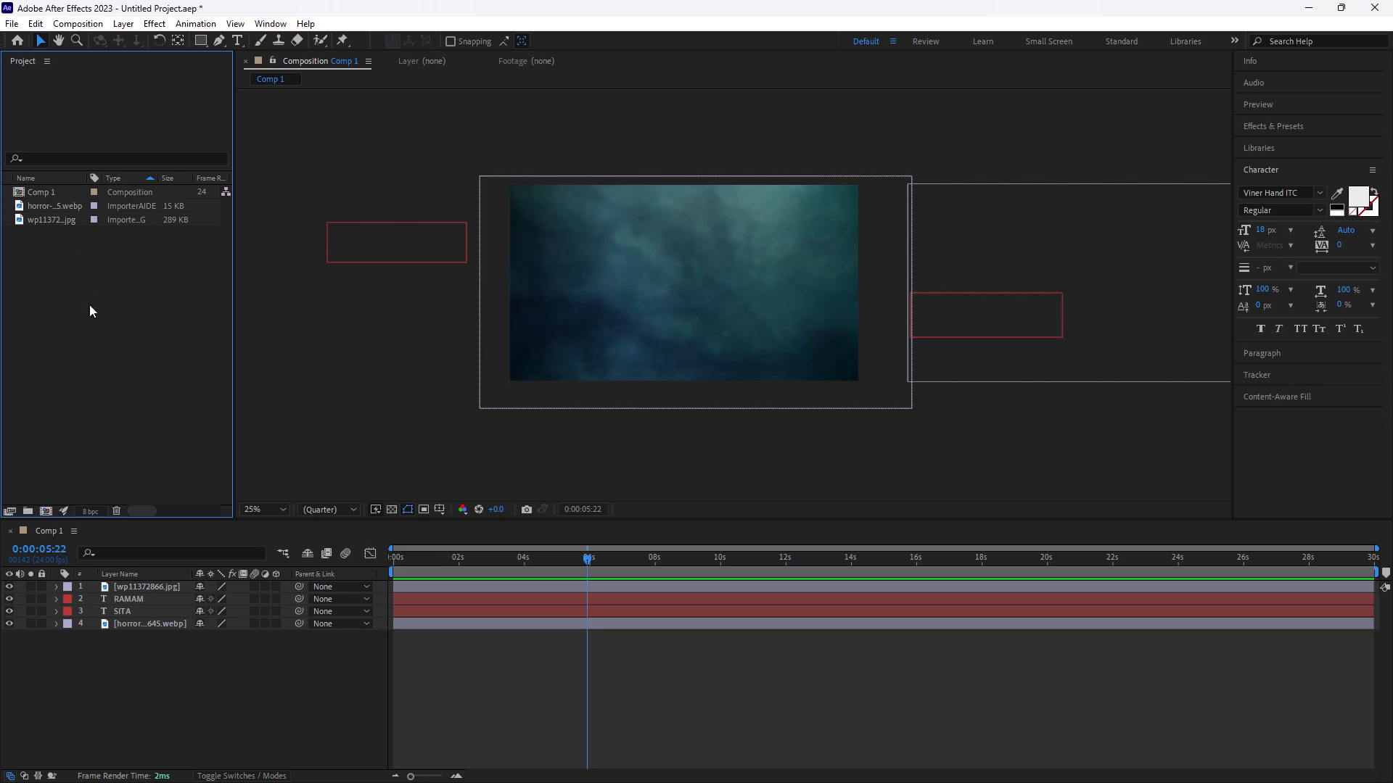
# Delete the files images and images (1) through images (5) from the venu folder while browsing for footage, importing nothing.
pyautogui.click(97, 440)
pyautogui.click(93, 436)
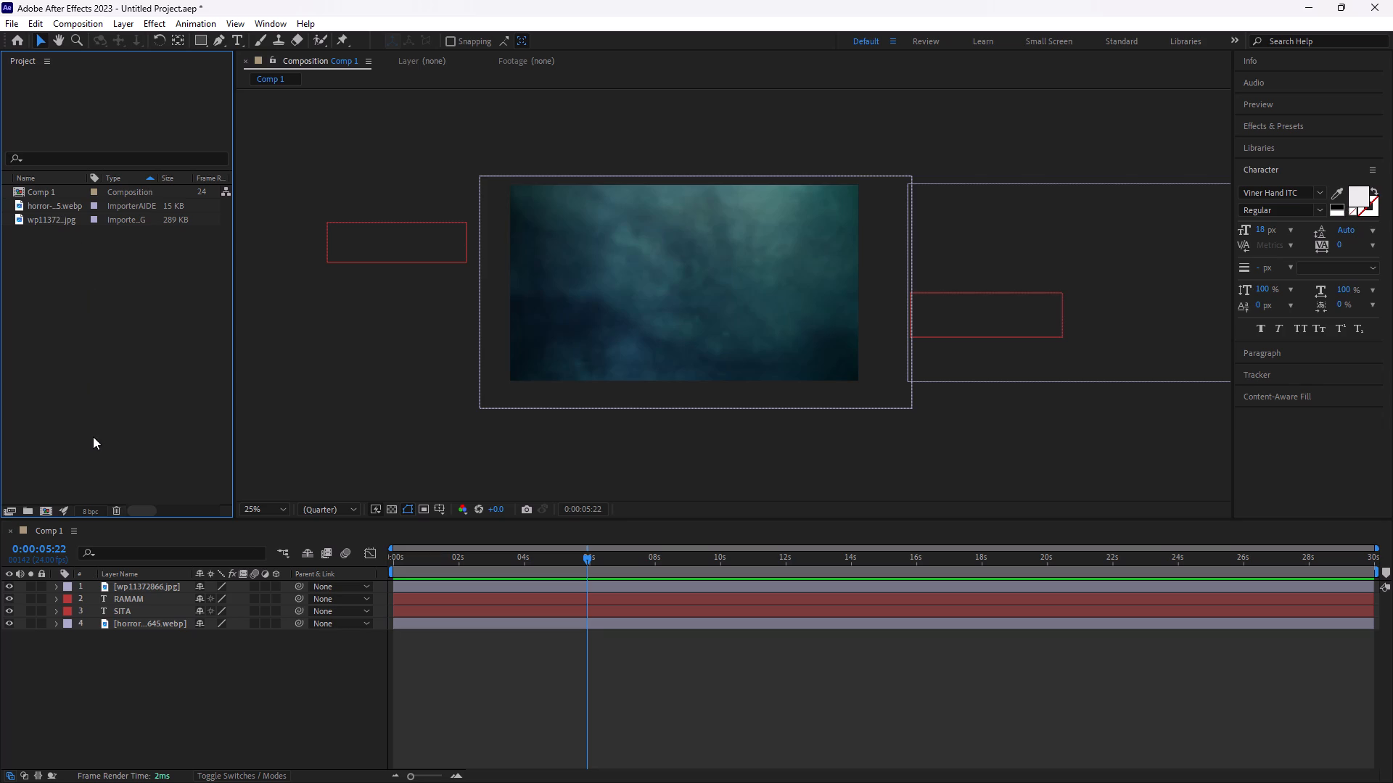
pyautogui.doubleClick(93, 436)
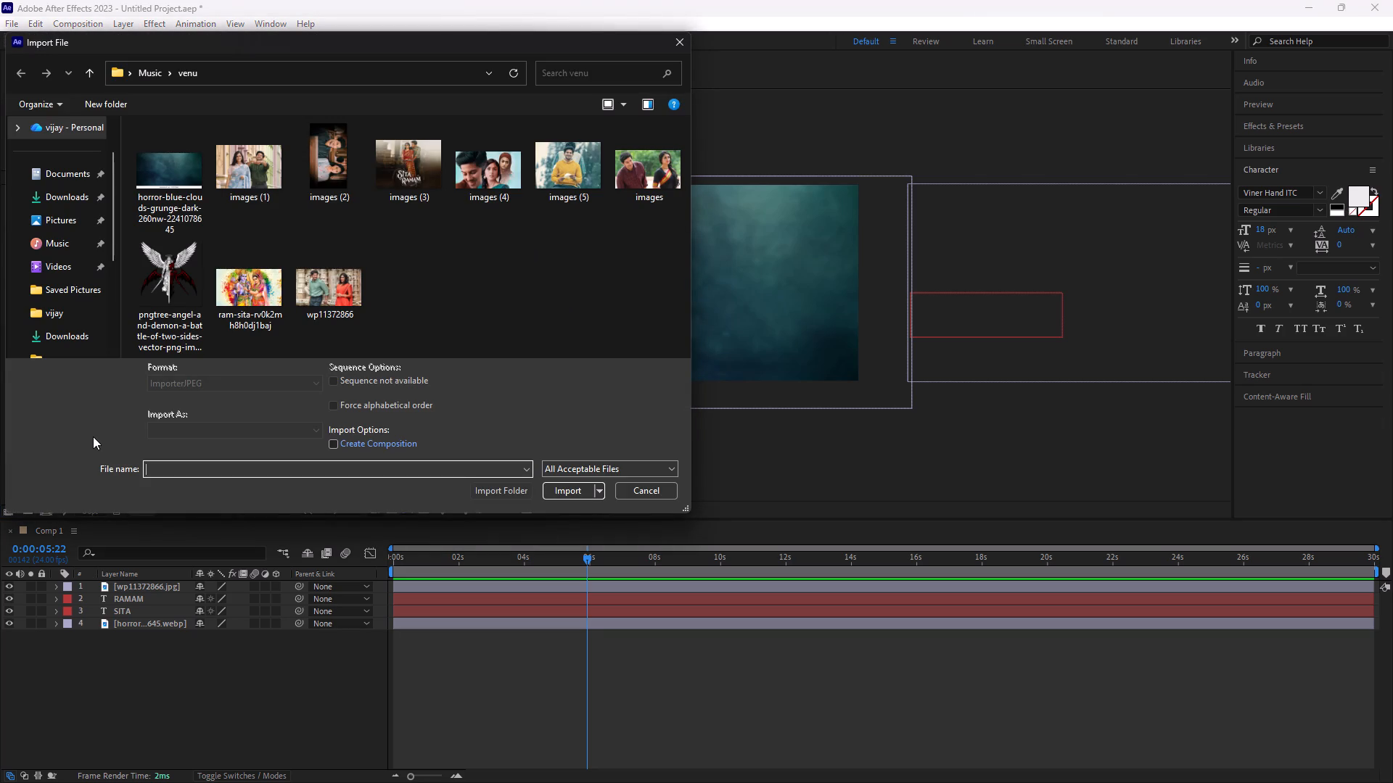
pyautogui.keyDown('ctrl'); pyautogui.click(252, 165); pyautogui.keyUp('ctrl')
pyautogui.keyDown('ctrl'); pyautogui.click(300, 165); pyautogui.keyUp('ctrl')
pyautogui.keyDown('ctrl'); pyautogui.click(363, 178); pyautogui.keyUp('ctrl')
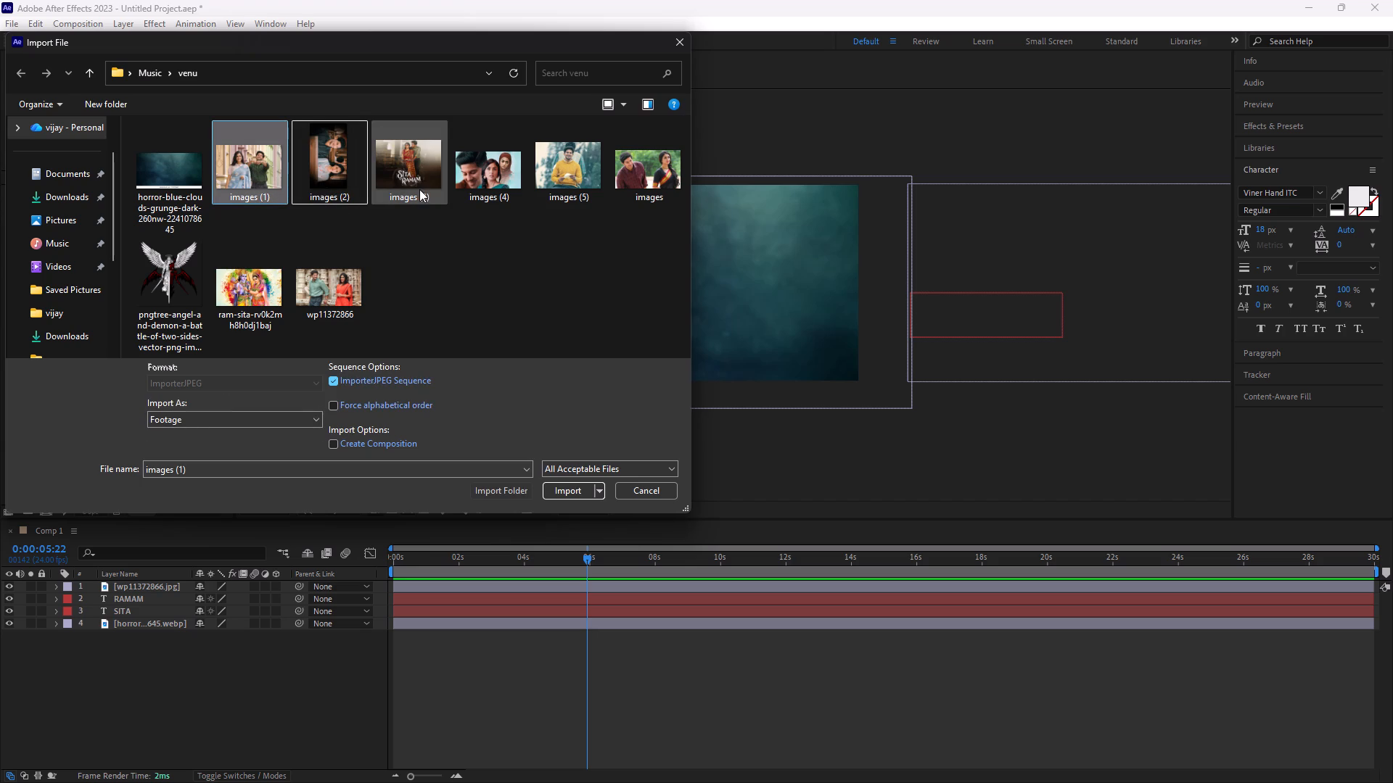
pyautogui.keyDown('ctrl'); pyautogui.click(331, 184); pyautogui.keyUp('ctrl')
pyautogui.keyDown('ctrl'); pyautogui.click(404, 183); pyautogui.keyUp('ctrl')
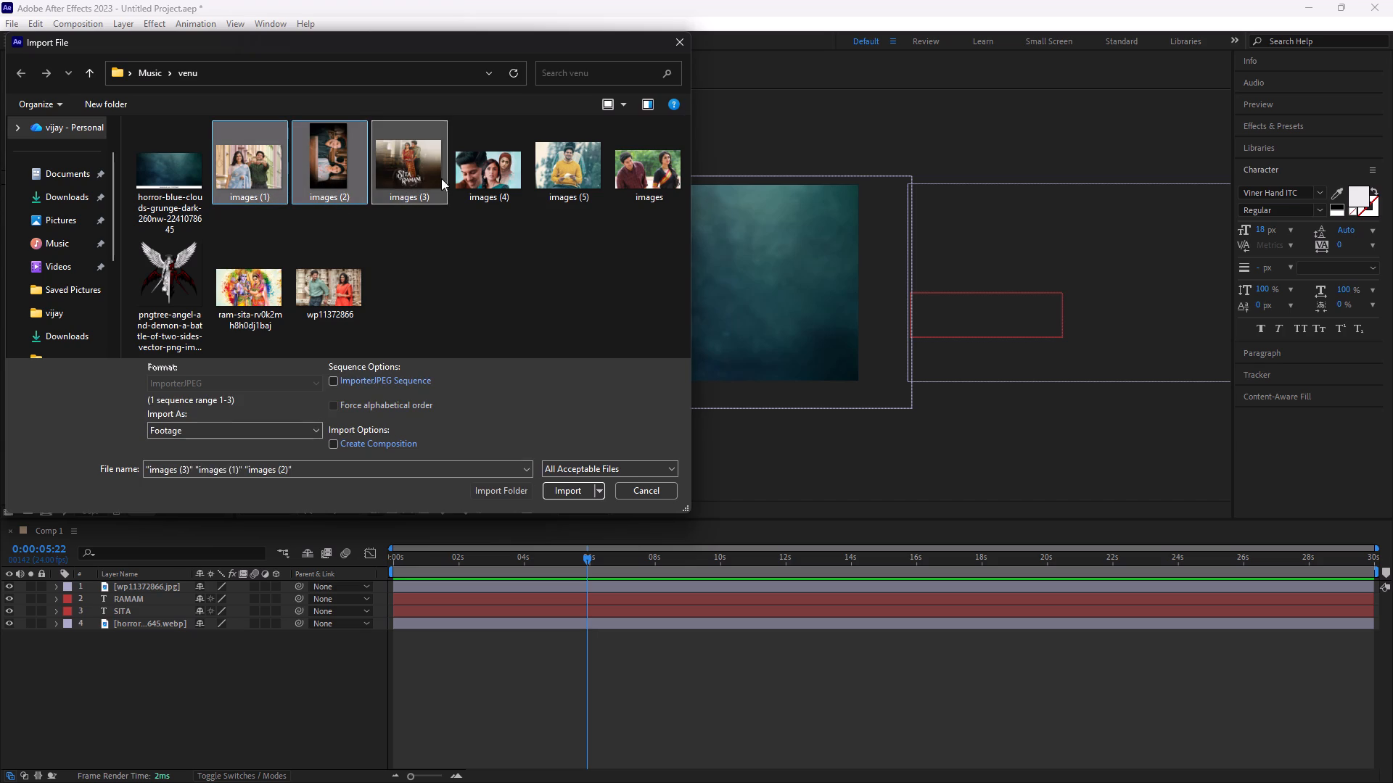
pyautogui.keyDown('ctrl'); pyautogui.click(470, 173); pyautogui.keyUp('ctrl')
pyautogui.keyDown('ctrl'); pyautogui.click(570, 178); pyautogui.keyUp('ctrl')
pyautogui.keyDown('ctrl'); pyautogui.click(653, 174); pyautogui.keyUp('ctrl')
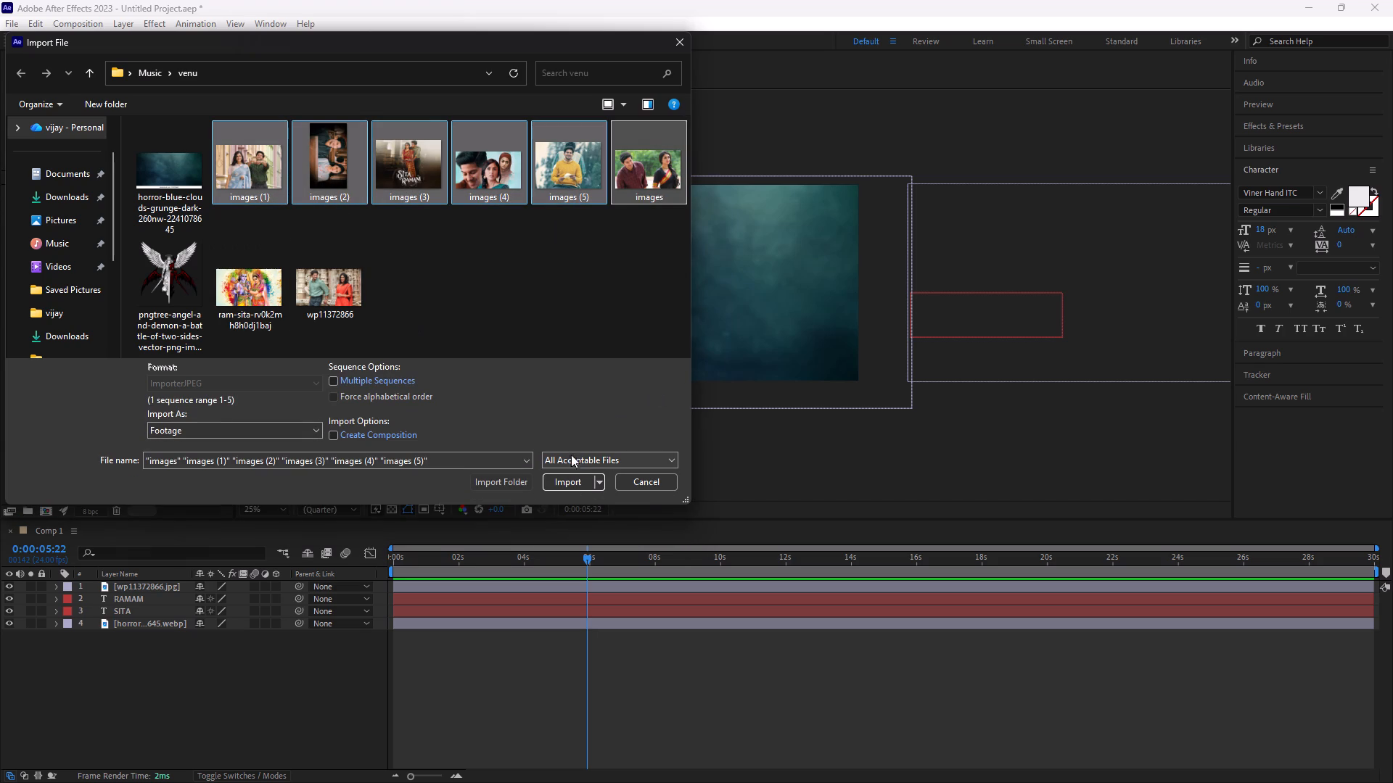
pyautogui.rightClick(566, 298)
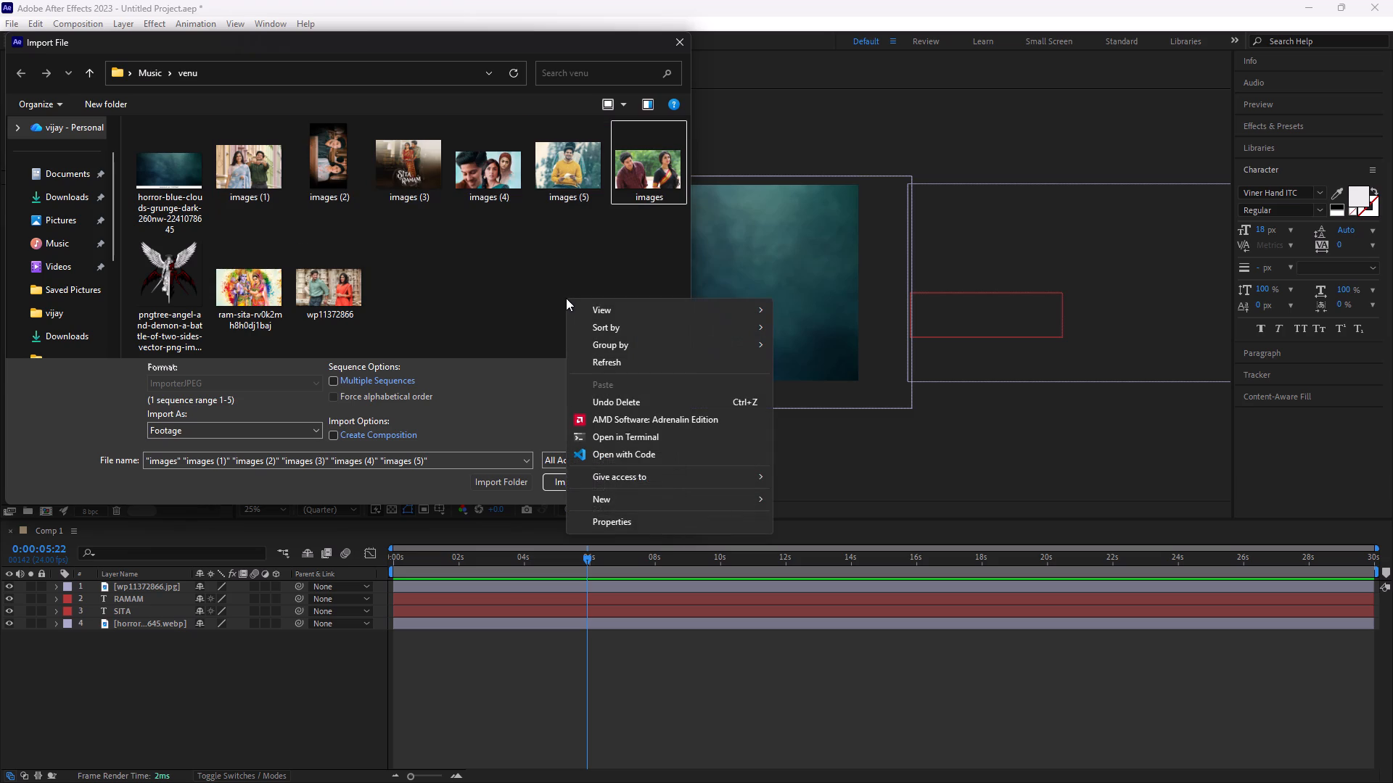
pyautogui.keyDown('ctrl'); pyautogui.click(255, 178); pyautogui.keyUp('ctrl')
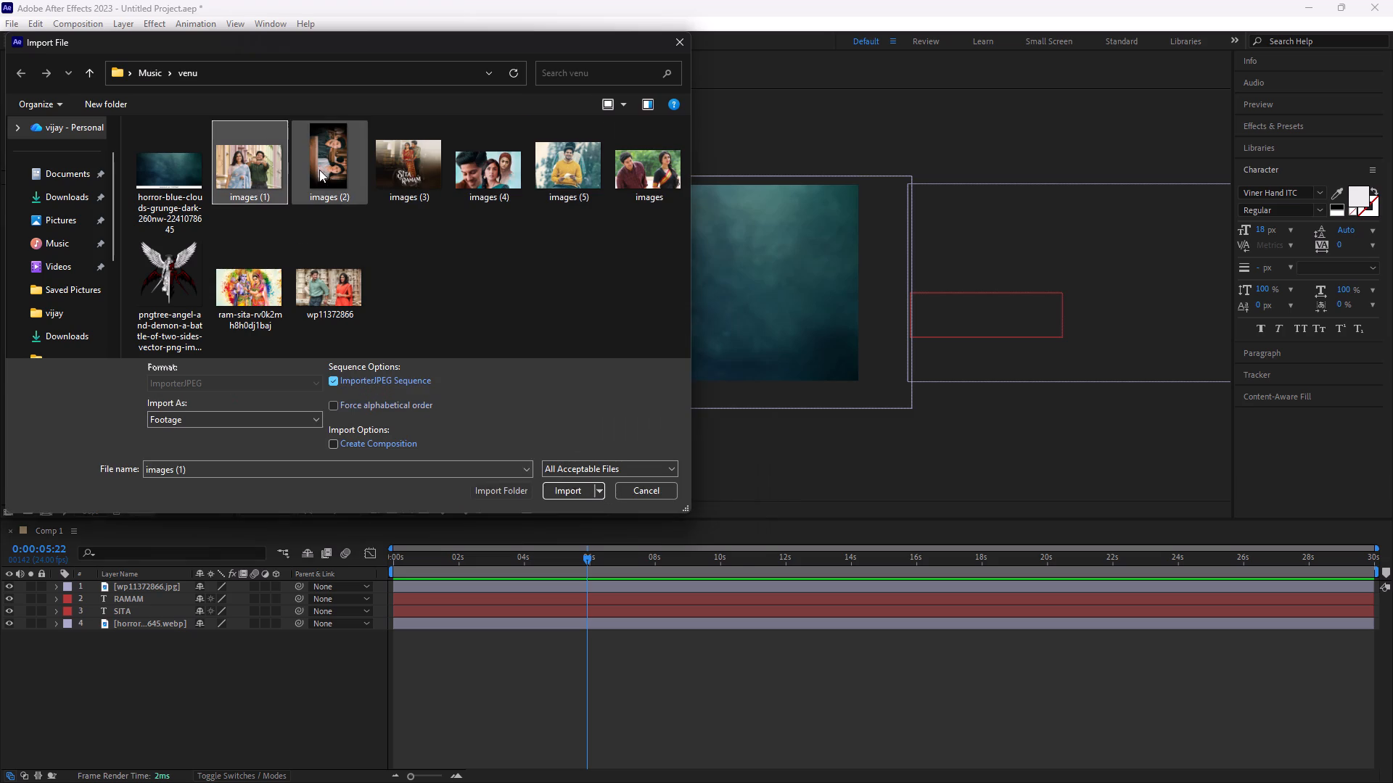
pyautogui.keyDown('ctrl'); pyautogui.click(319, 170); pyautogui.keyUp('ctrl')
pyautogui.keyDown('ctrl'); pyautogui.click(441, 181); pyautogui.keyUp('ctrl')
pyautogui.keyDown('ctrl'); pyautogui.click(490, 180); pyautogui.keyUp('ctrl')
pyautogui.keyDown('ctrl'); pyautogui.click(598, 180); pyautogui.keyUp('ctrl')
pyautogui.keyDown('ctrl'); pyautogui.click(644, 178); pyautogui.keyUp('ctrl')
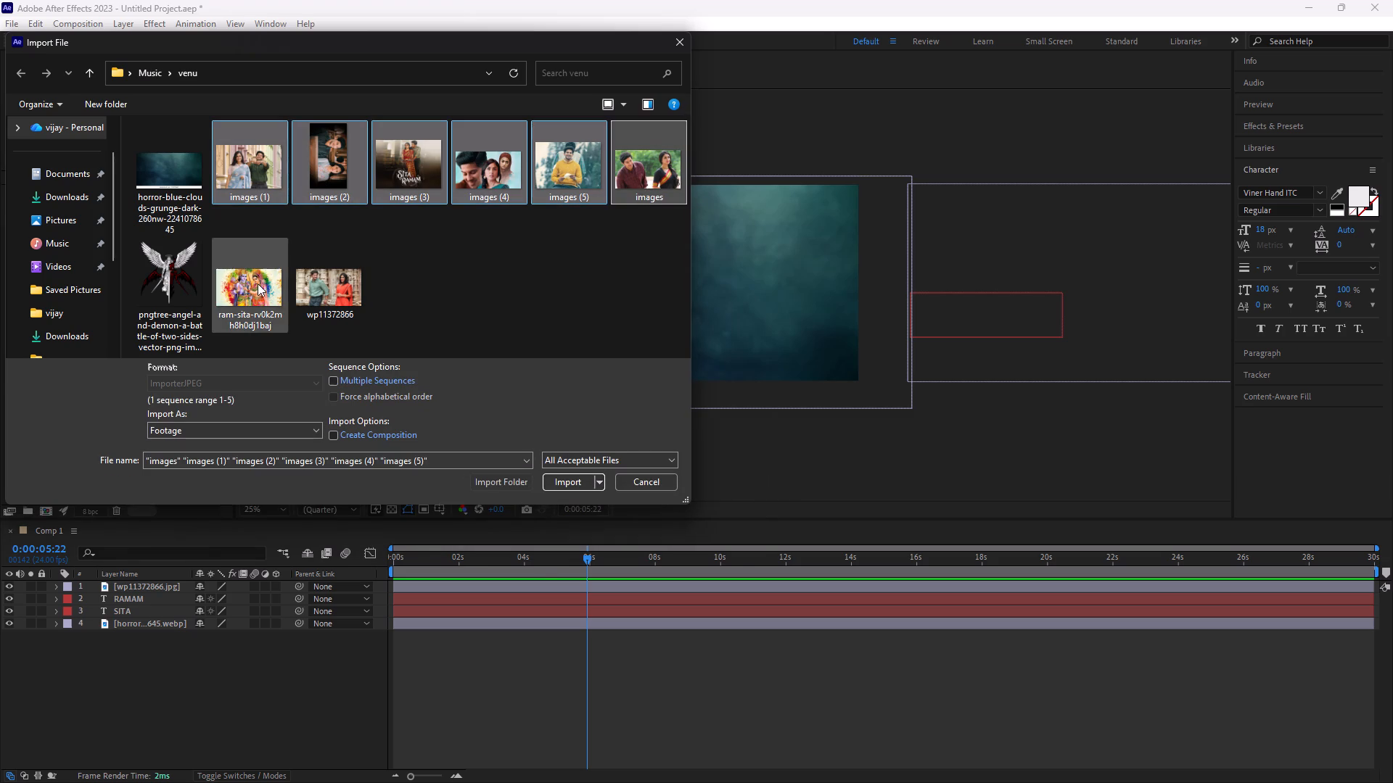
pyautogui.keyDown('ctrl'); pyautogui.rightClick(453, 275); pyautogui.keyUp('ctrl')
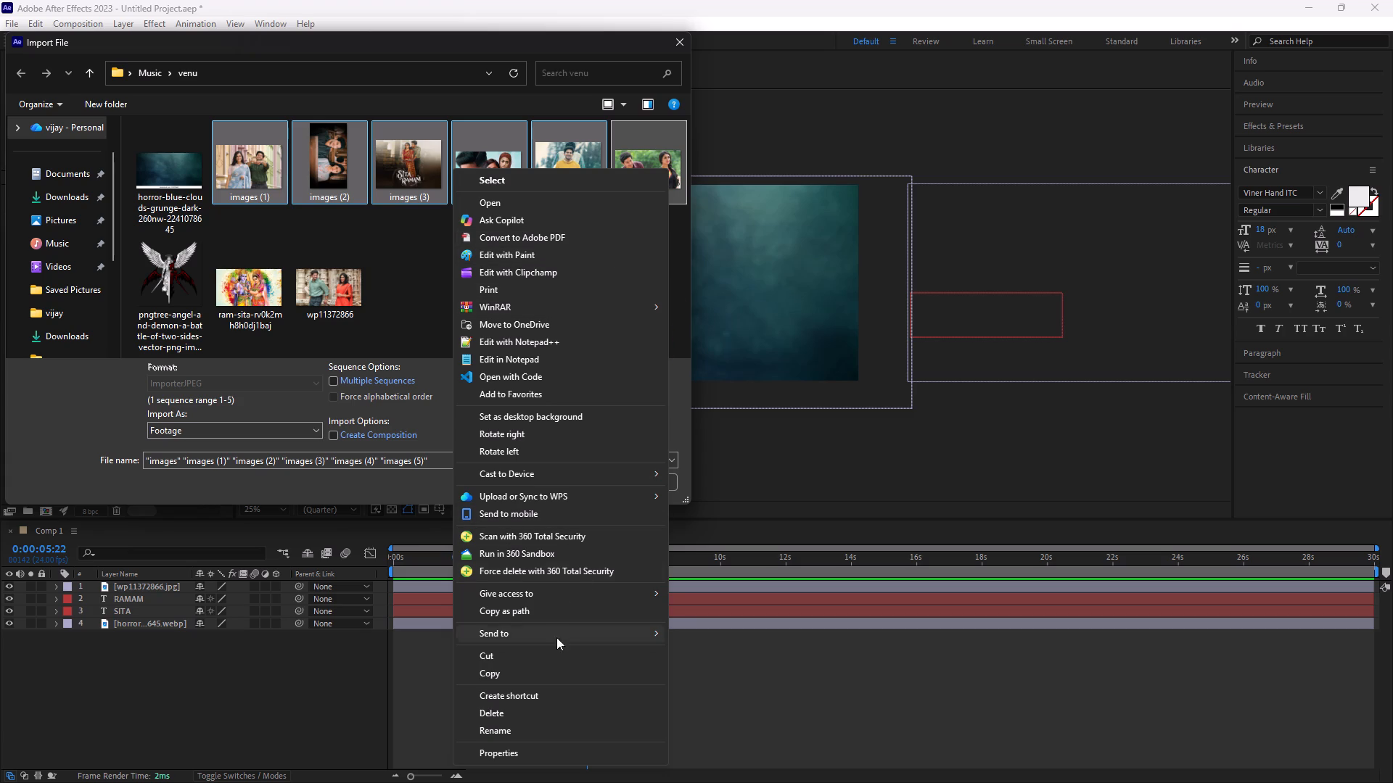
pyautogui.keyDown('ctrl'); pyautogui.click(521, 712); pyautogui.keyUp('ctrl')
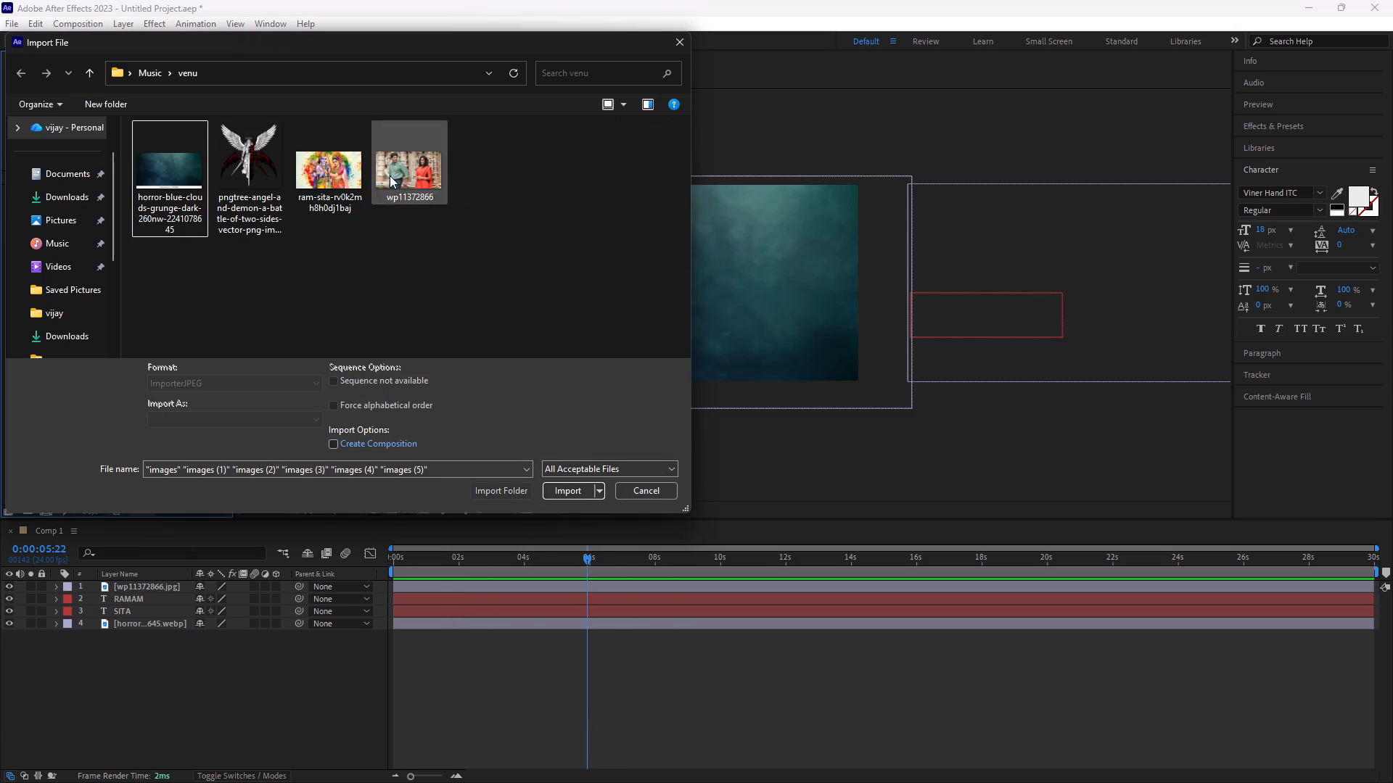
pyautogui.click(334, 175)
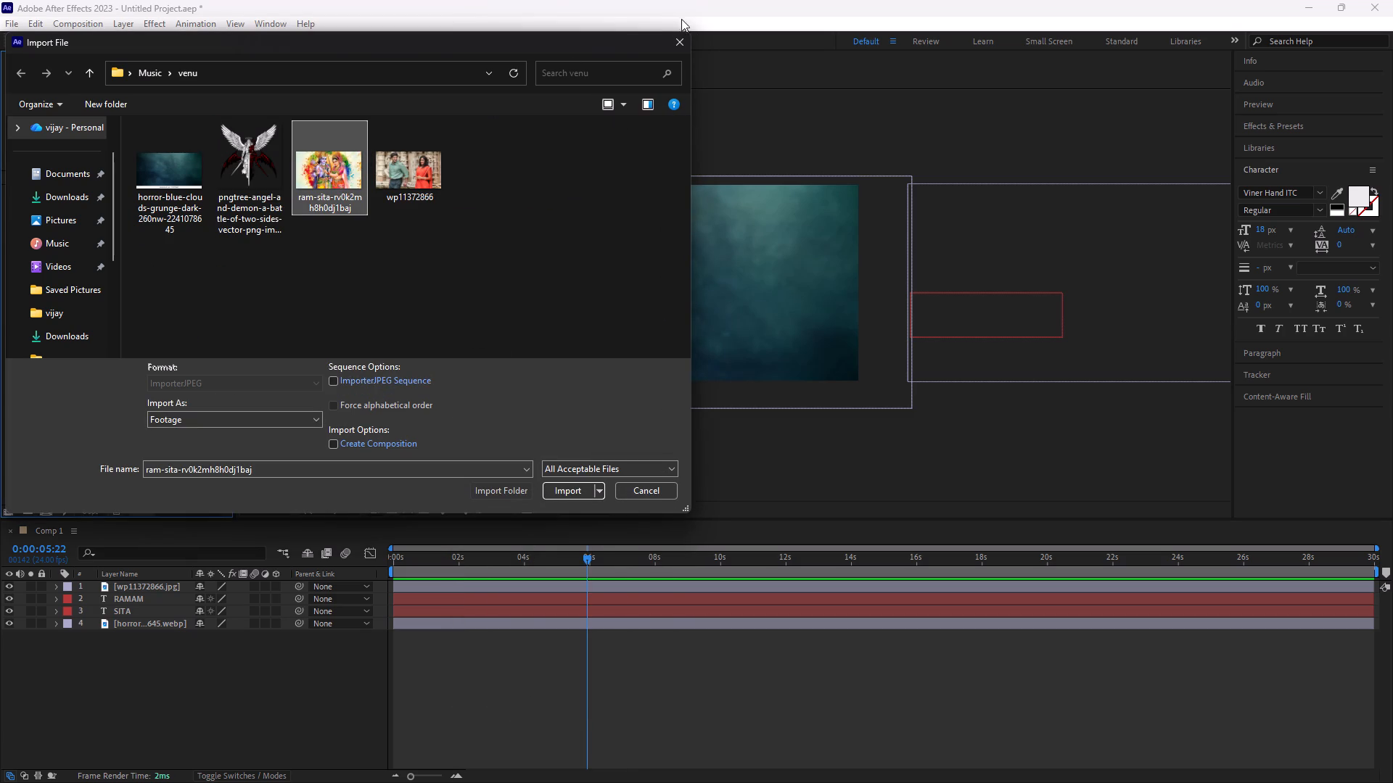
pyautogui.click(671, 37)
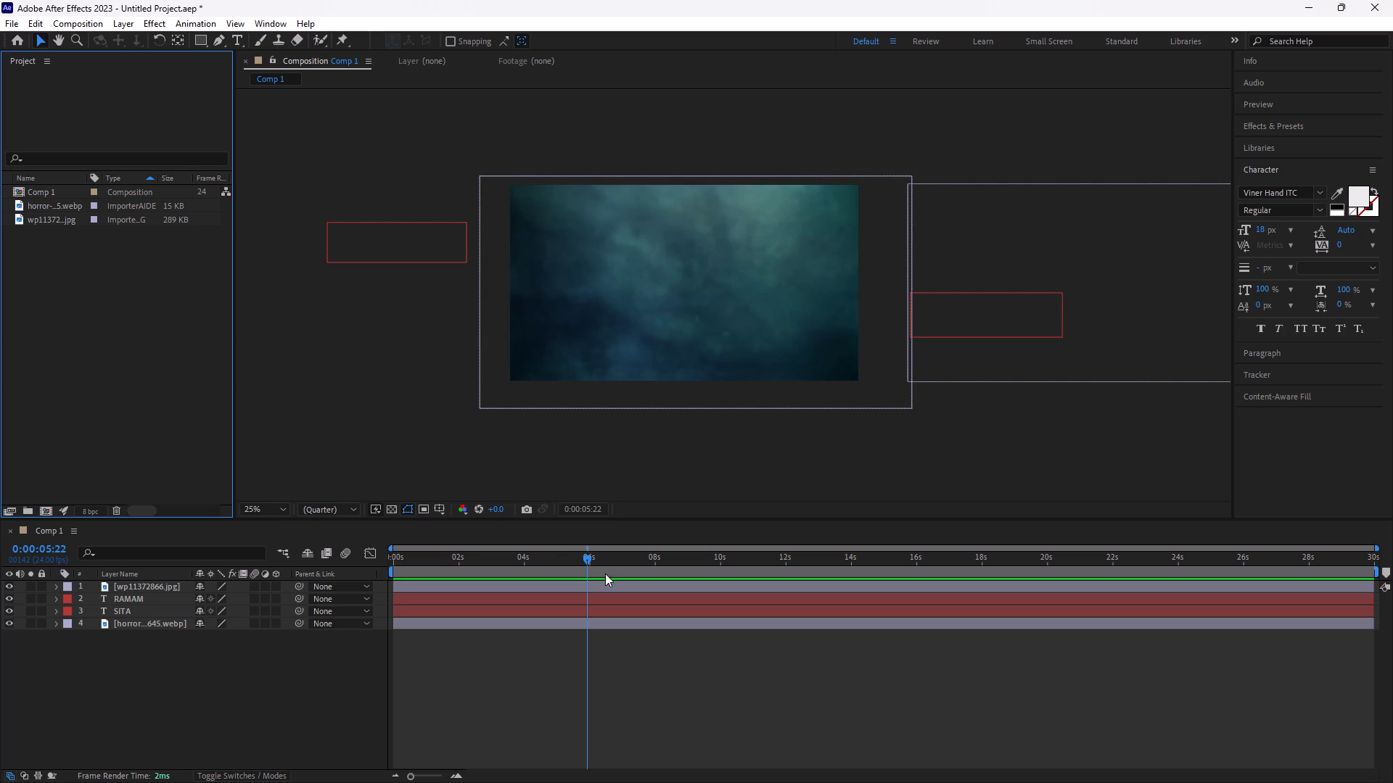
# Preview Comp 1 twice from its start to examine the movement of the titles and the wp11372866 picture.
pyautogui.moveTo(585, 559); pyautogui.dragTo(203, 621)
pyautogui.press('space')
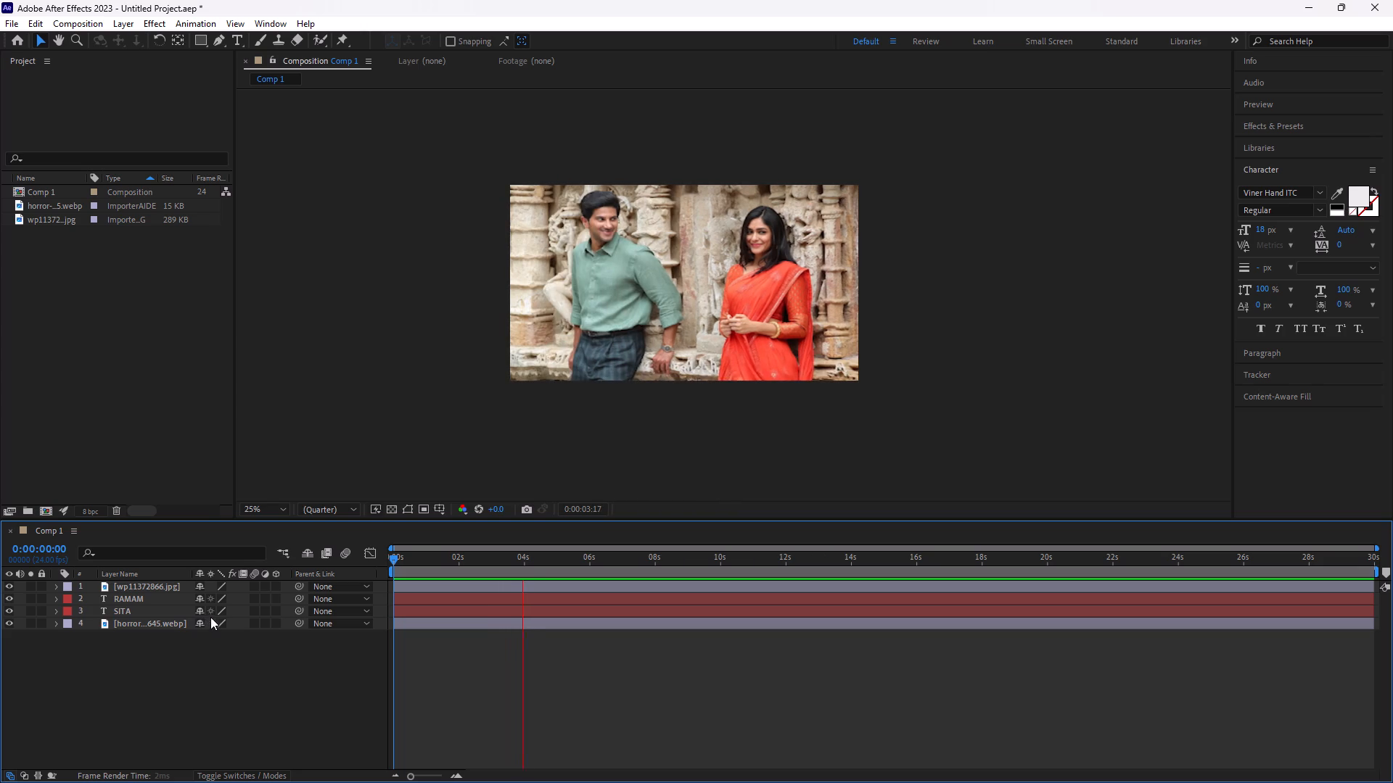
pyautogui.press('space')
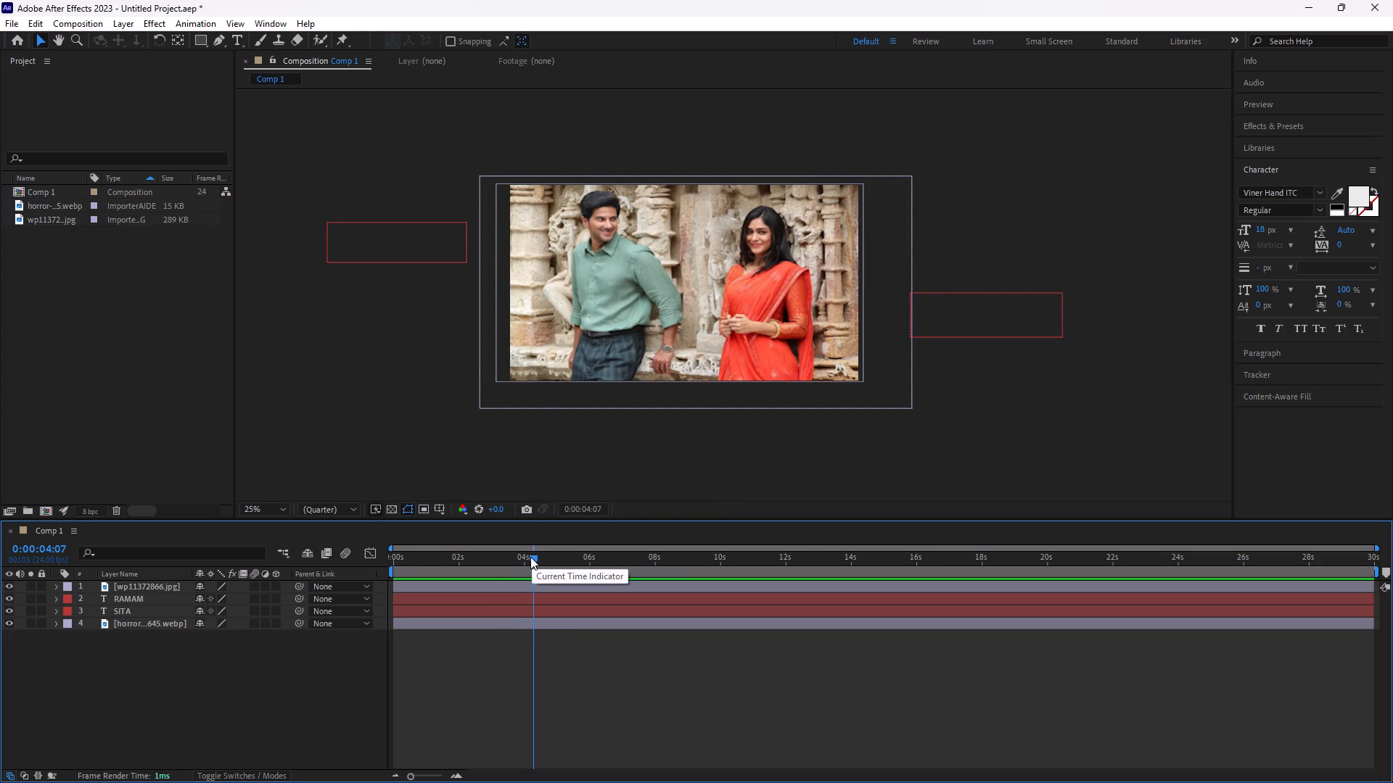
pyautogui.moveTo(530, 557); pyautogui.dragTo(137, 630)
pyautogui.press('space')
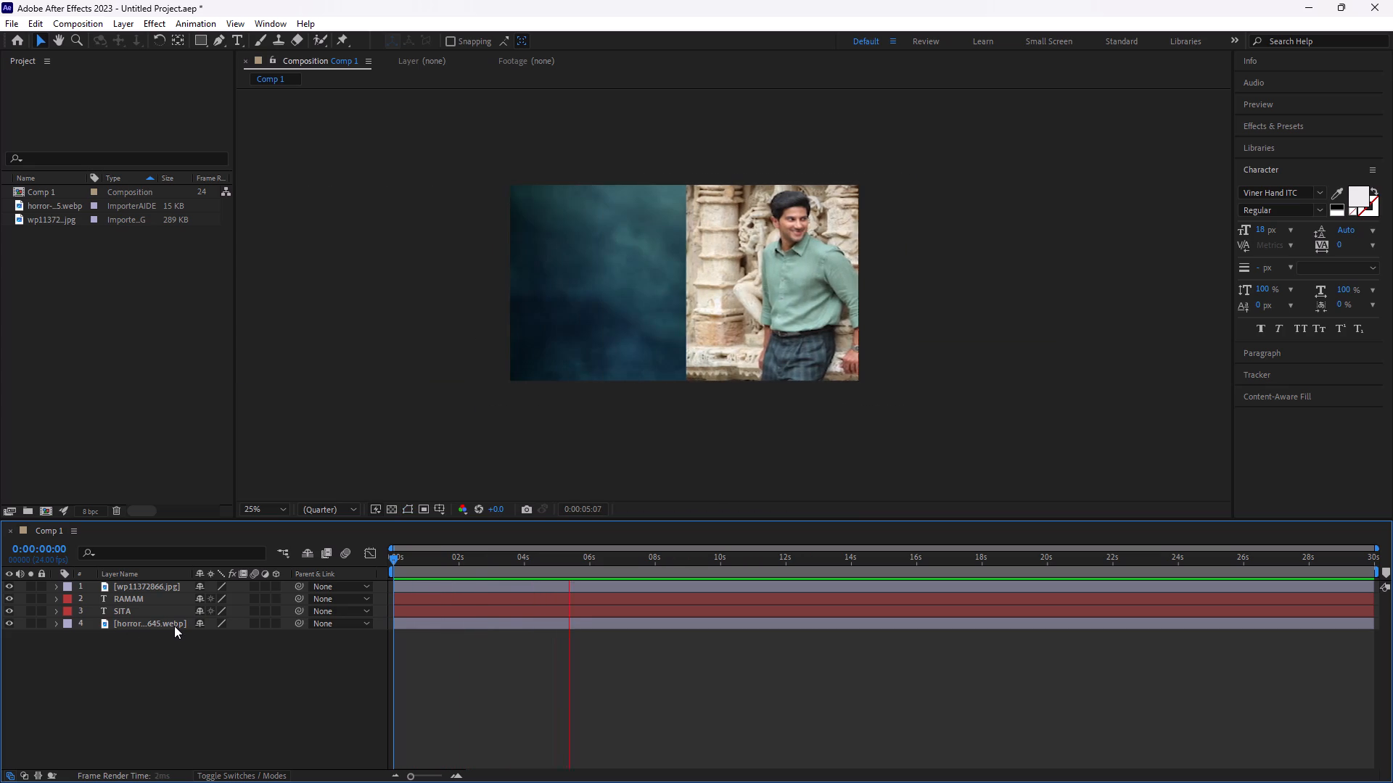
pyautogui.press('space')
# Delete the wp11372866 layer from Comp 1, keeping its footage in the project.
pyautogui.click(159, 589)
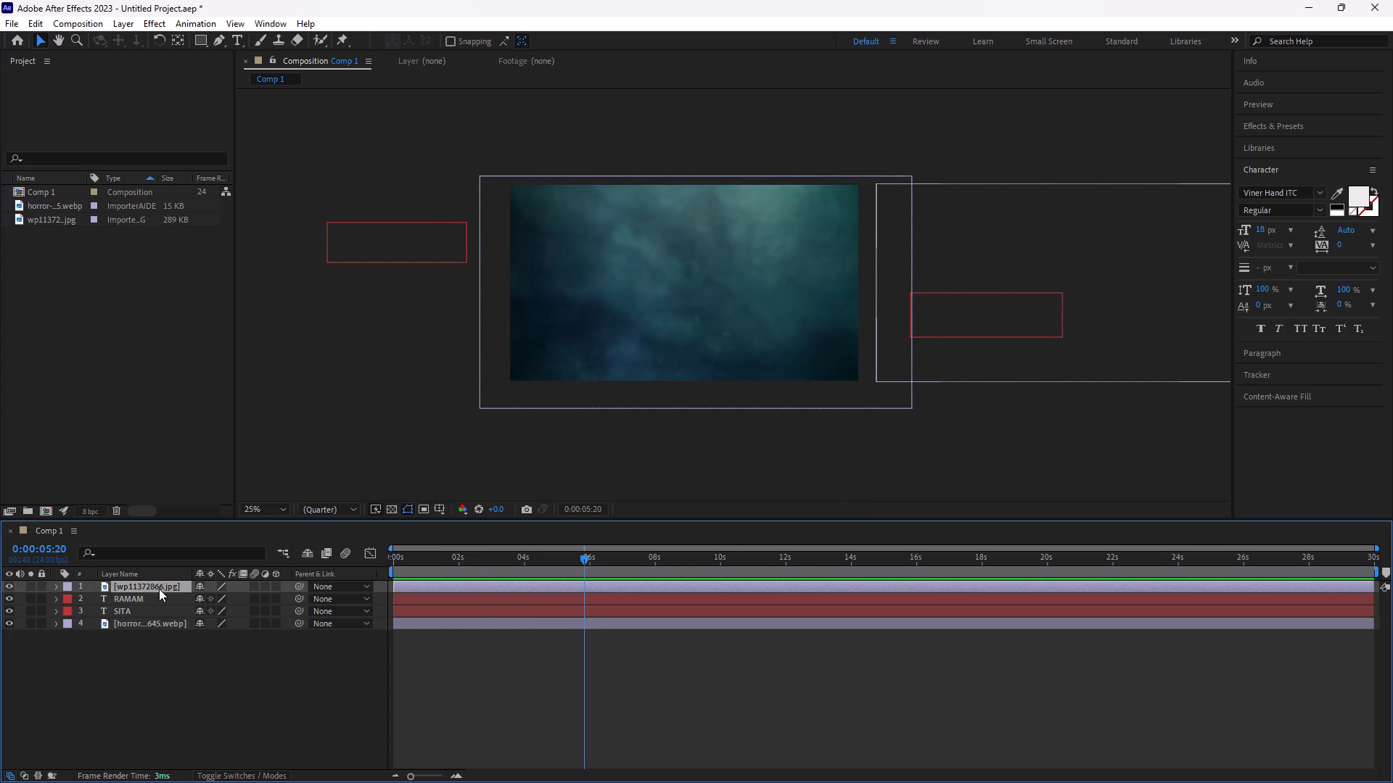
pyautogui.press('BackSpace')
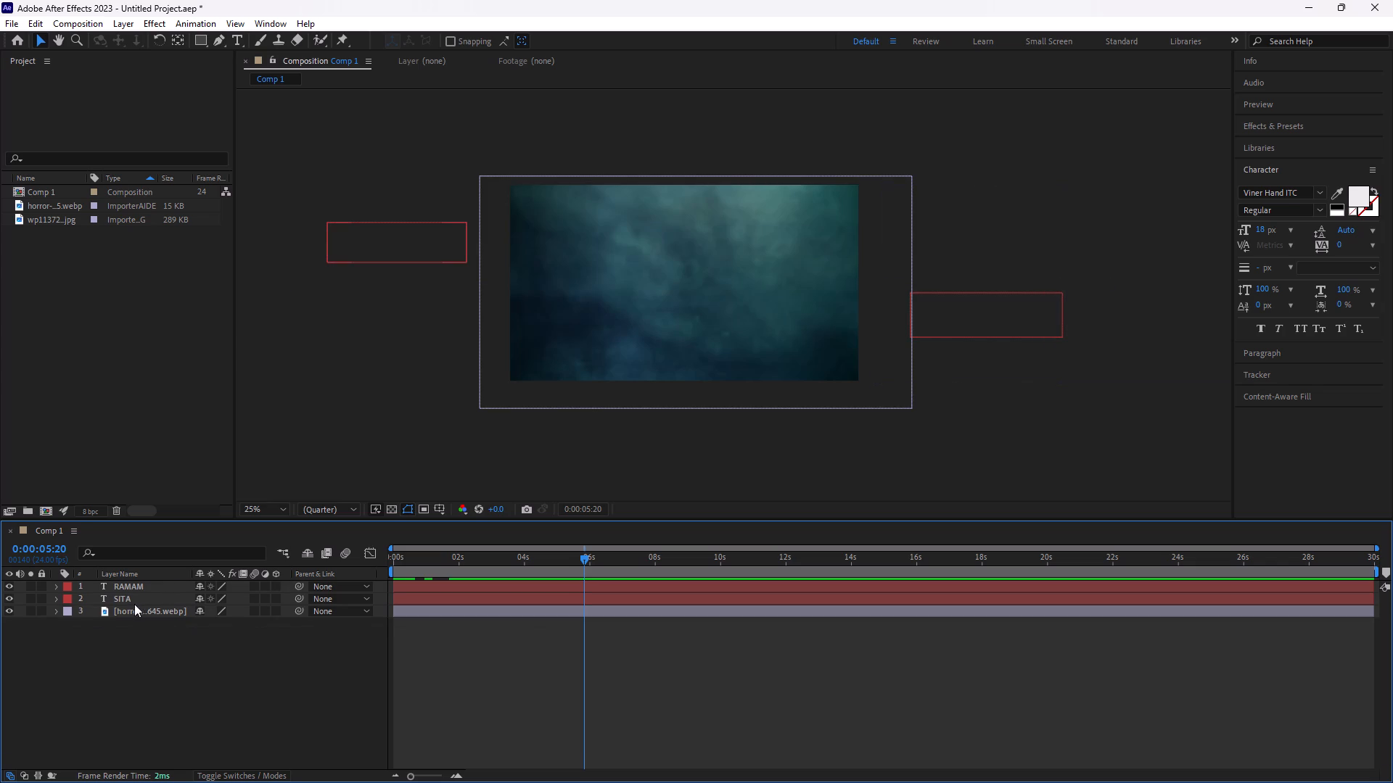
# Play and scrub through Comp 1 to examine the SITA and RAMAM title animation over the background.
pyautogui.moveTo(582, 554); pyautogui.dragTo(185, 628)
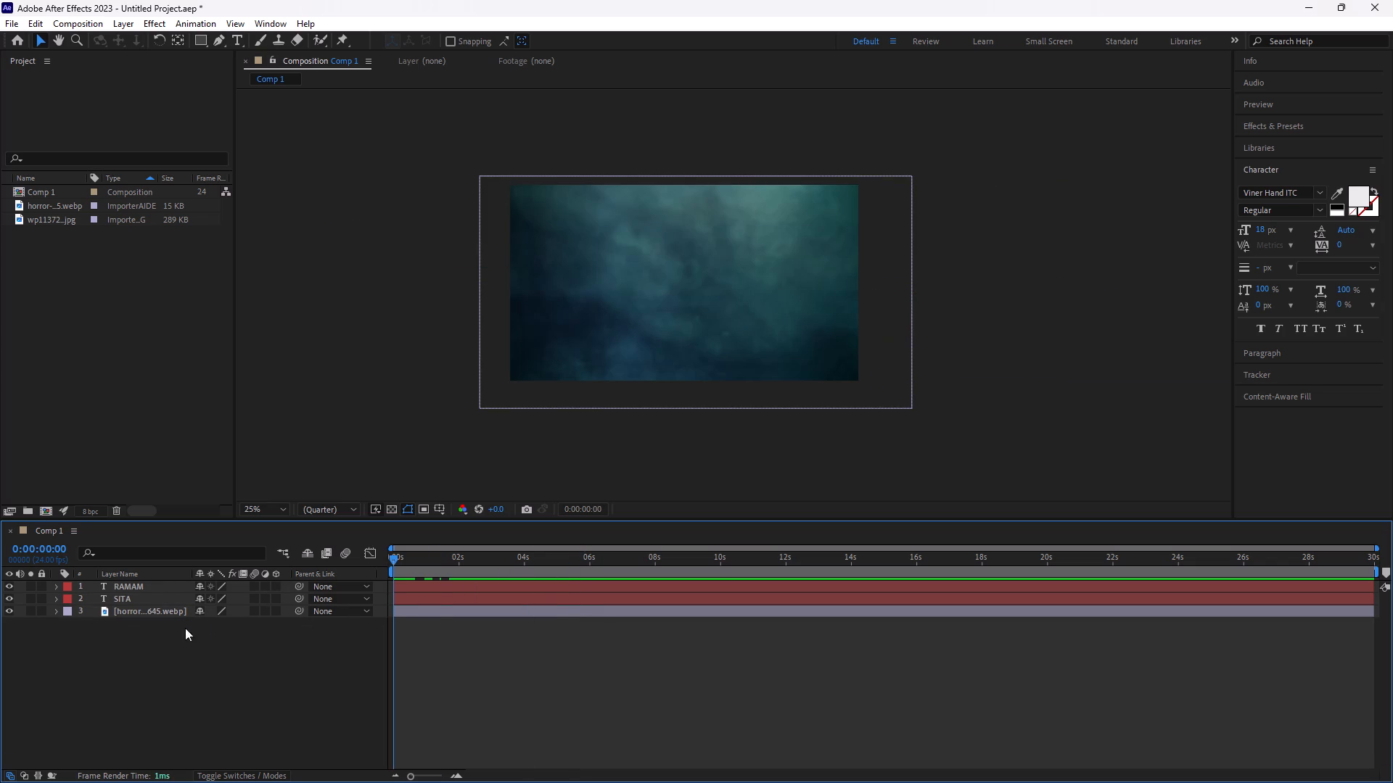
pyautogui.moveTo(185, 628); pyautogui.dragTo(159, 635)
pyautogui.press('space')
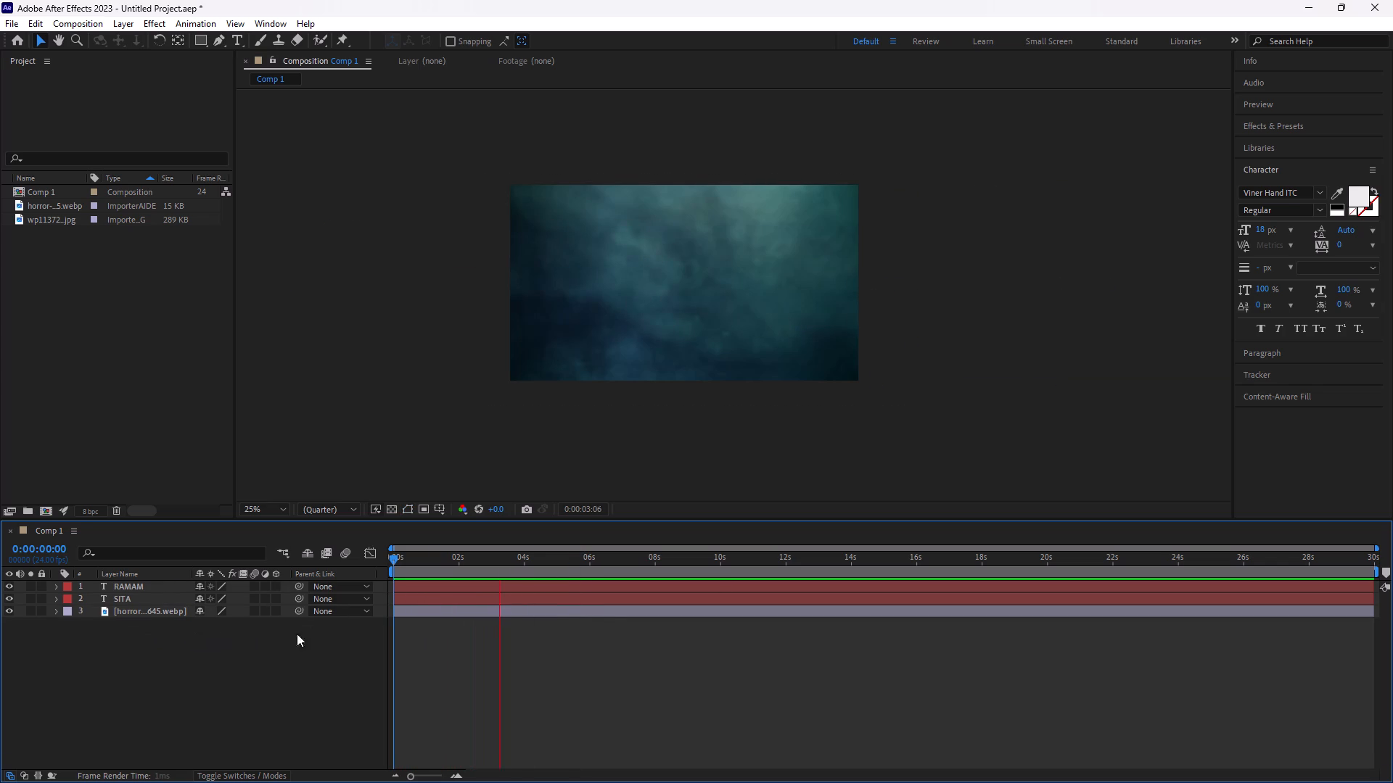
pyautogui.press('space')
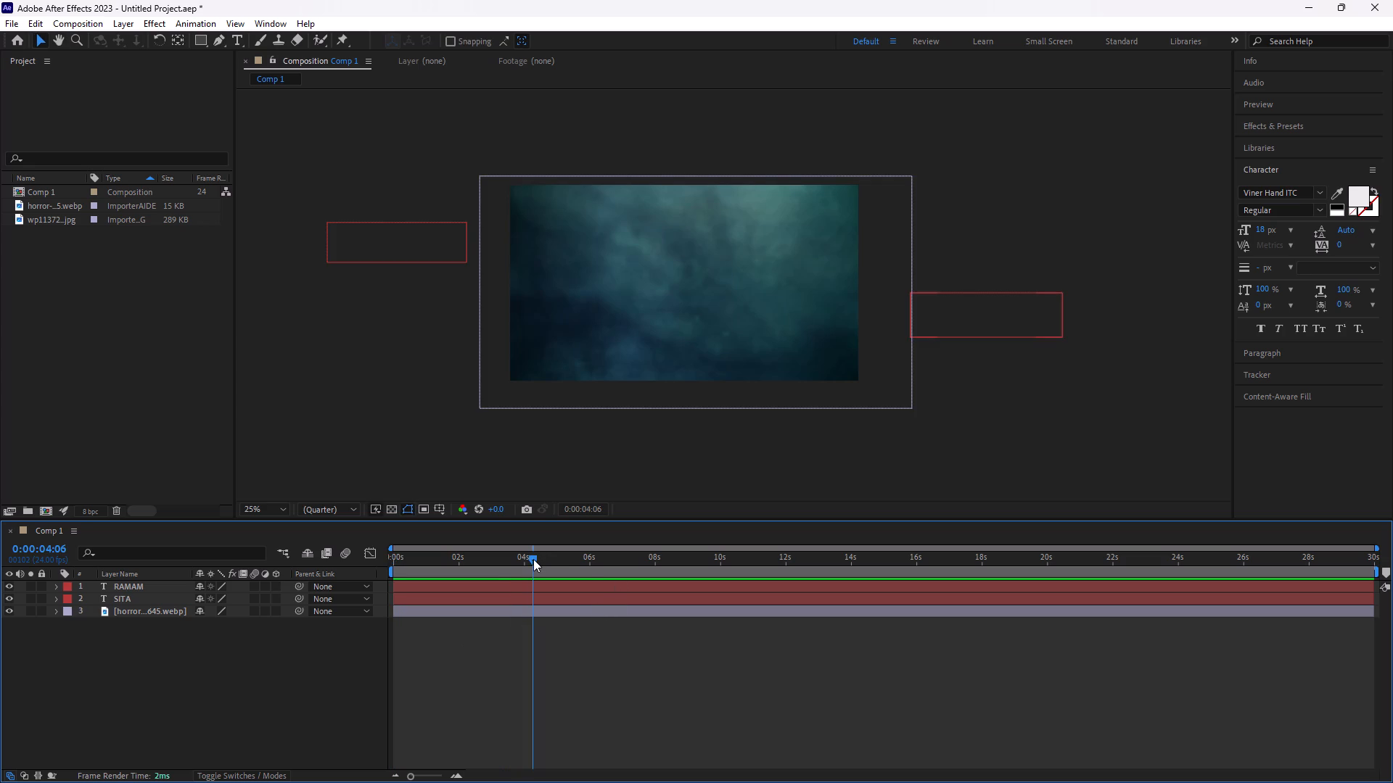
pyautogui.moveTo(533, 559); pyautogui.dragTo(458, 585)
pyautogui.press('space')
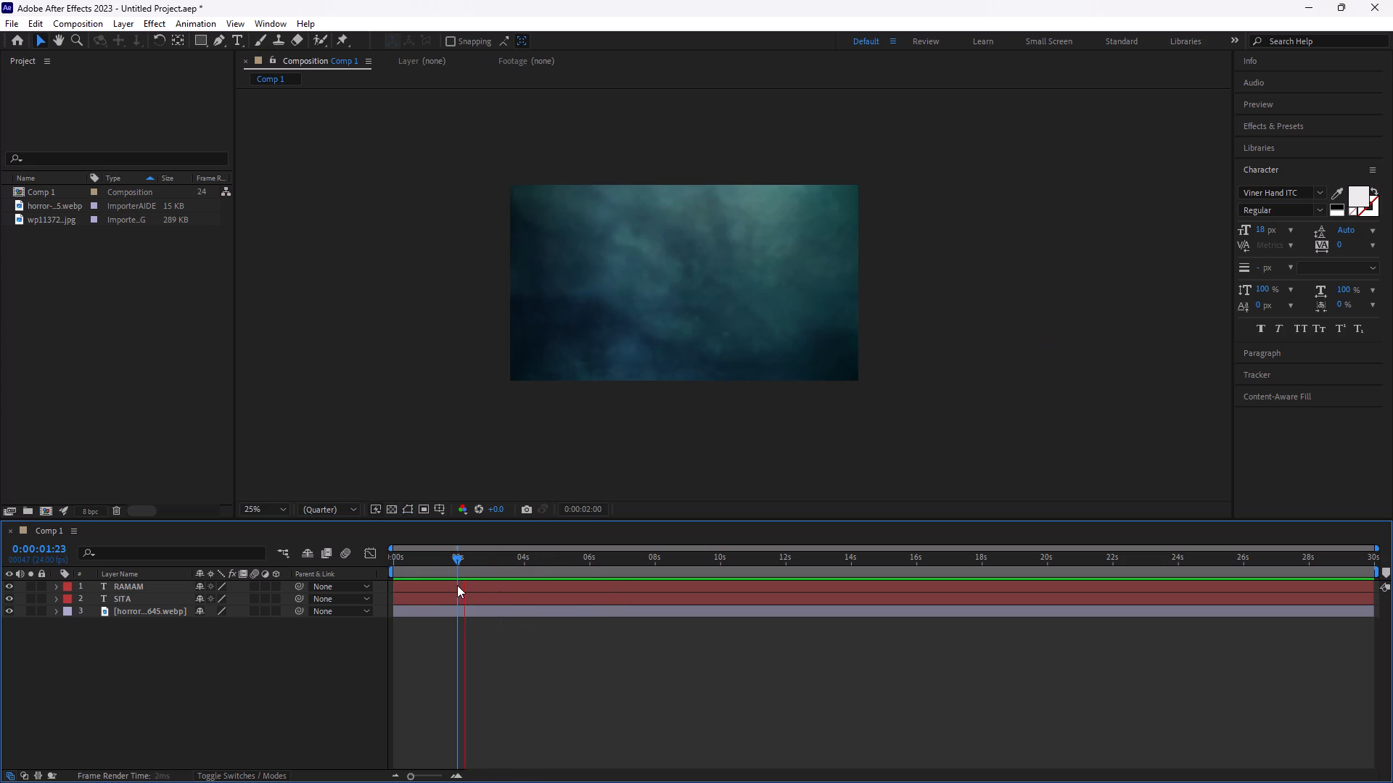
pyautogui.press('space')
pyautogui.moveTo(467, 555); pyautogui.dragTo(418, 570)
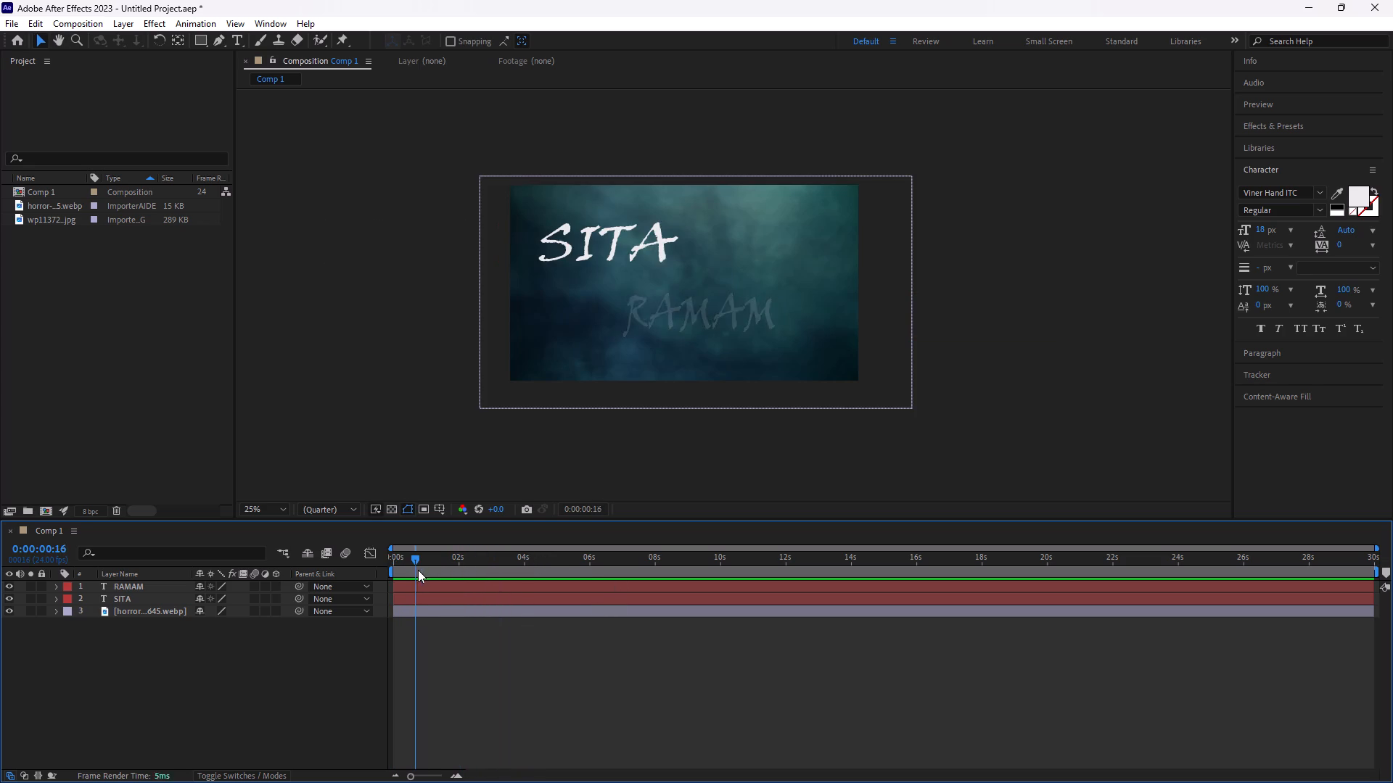
pyautogui.moveTo(418, 570); pyautogui.dragTo(459, 582)
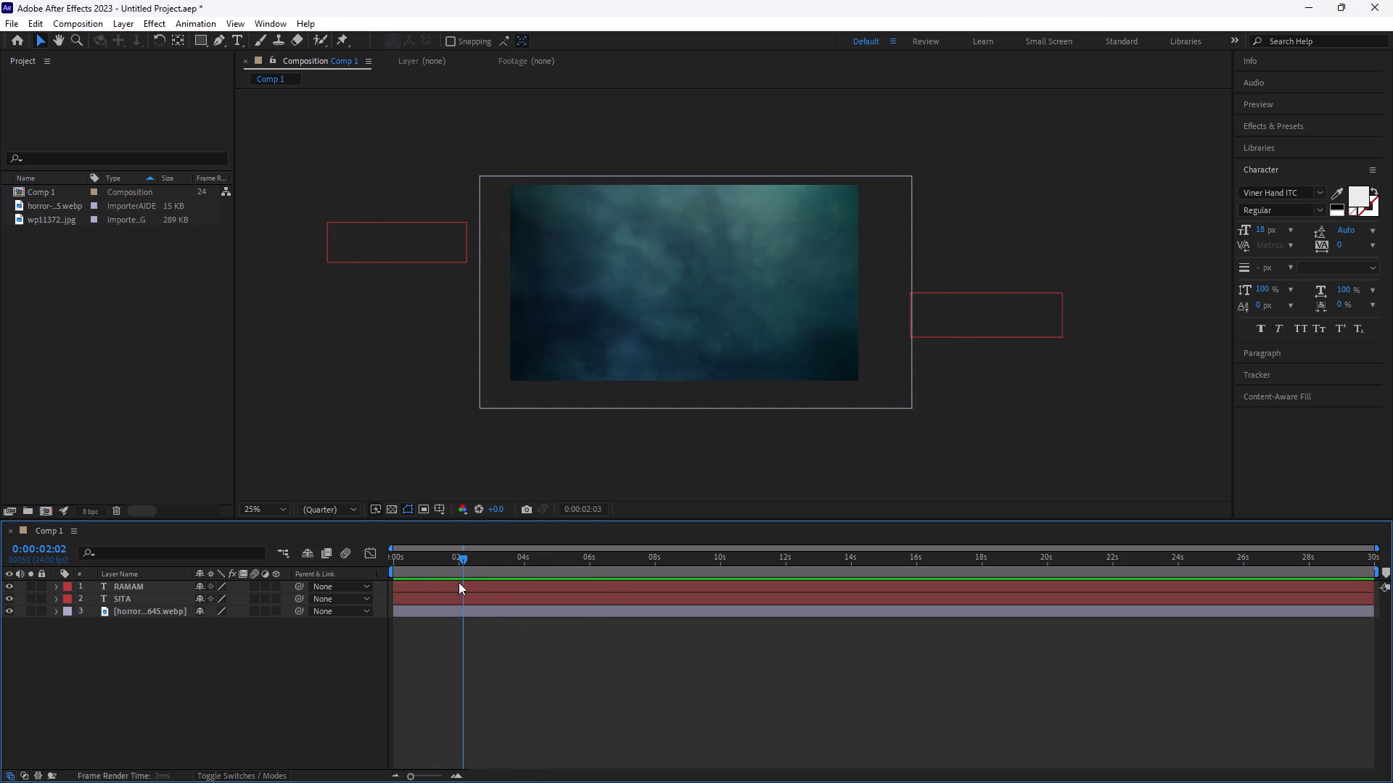
pyautogui.moveTo(459, 582); pyautogui.dragTo(456, 583)
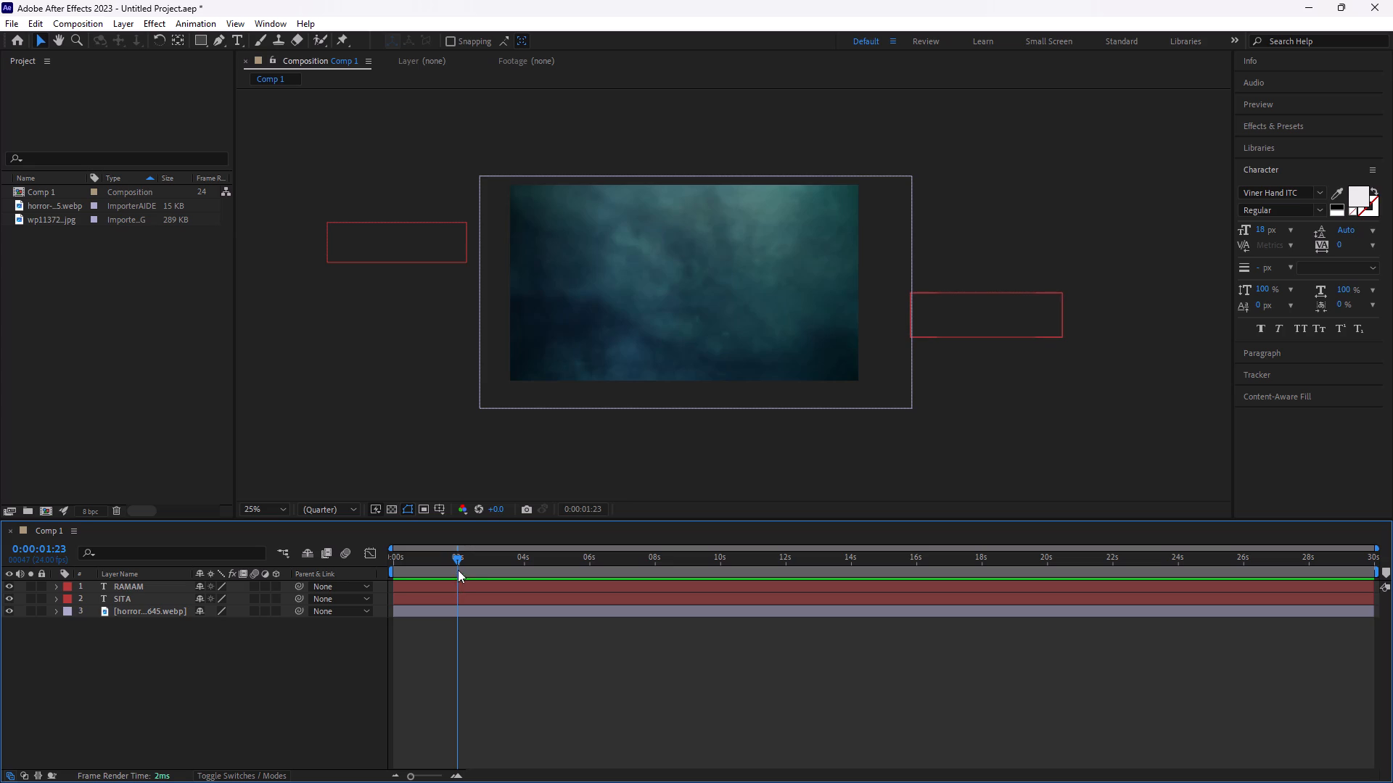
pyautogui.moveTo(453, 558); pyautogui.dragTo(805, 401)
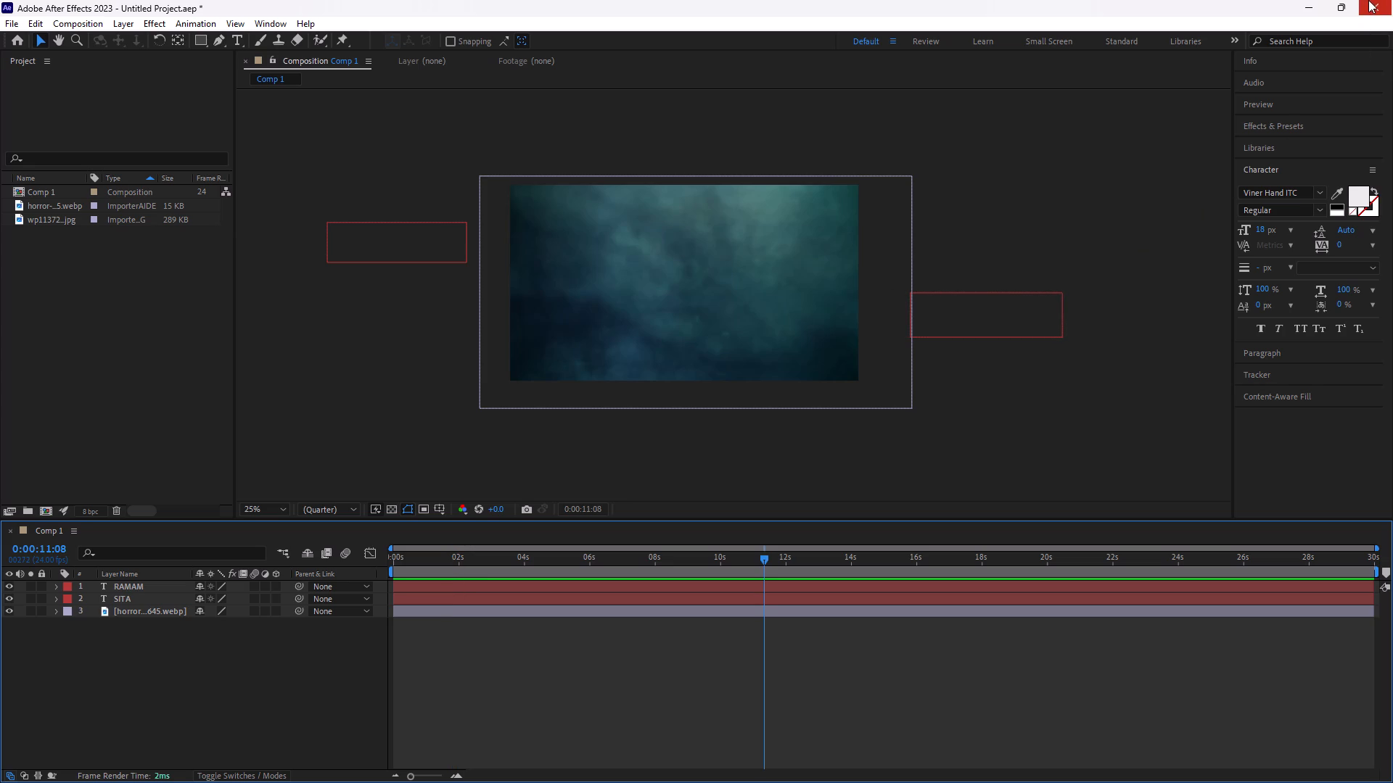
# Close After Effects without saving the changes to Untitled Project.aep.
pyautogui.click(1378, 5)
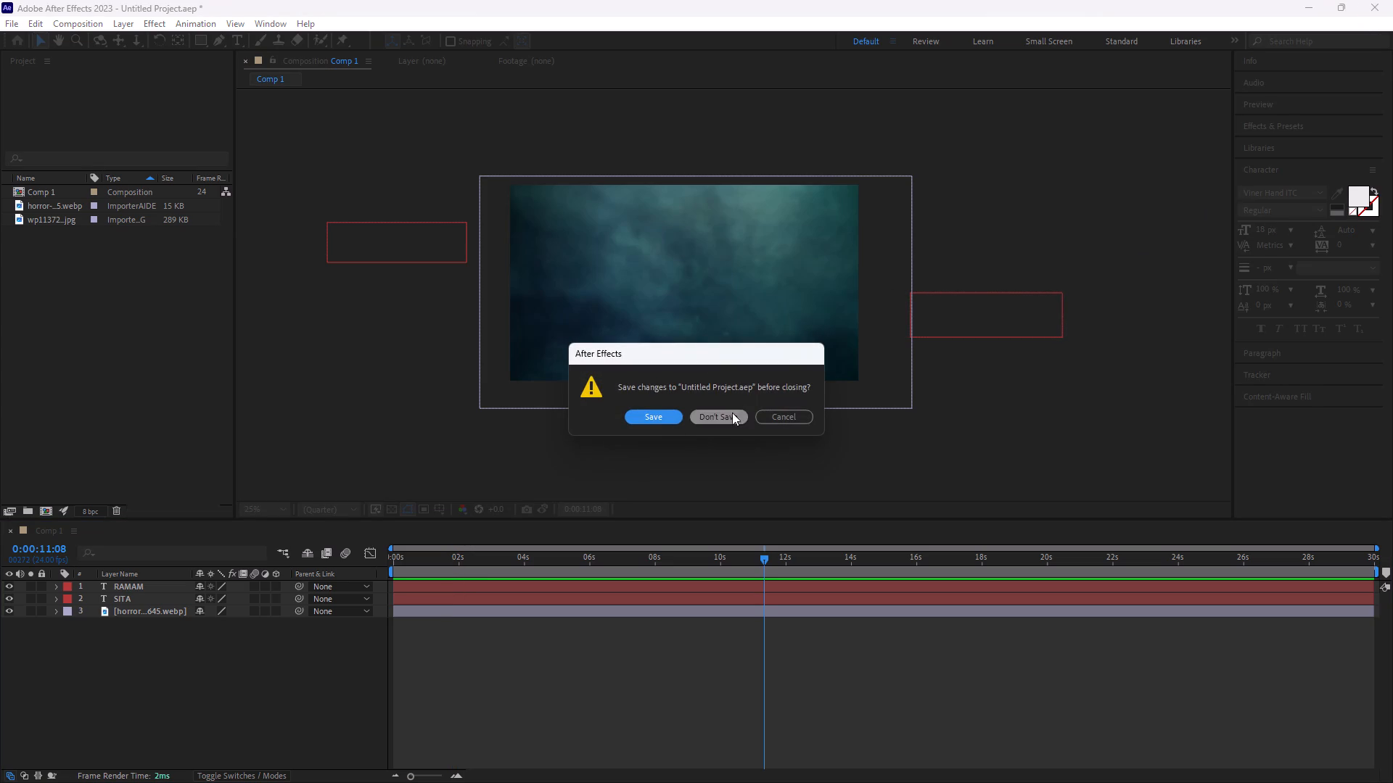
pyautogui.click(725, 418)
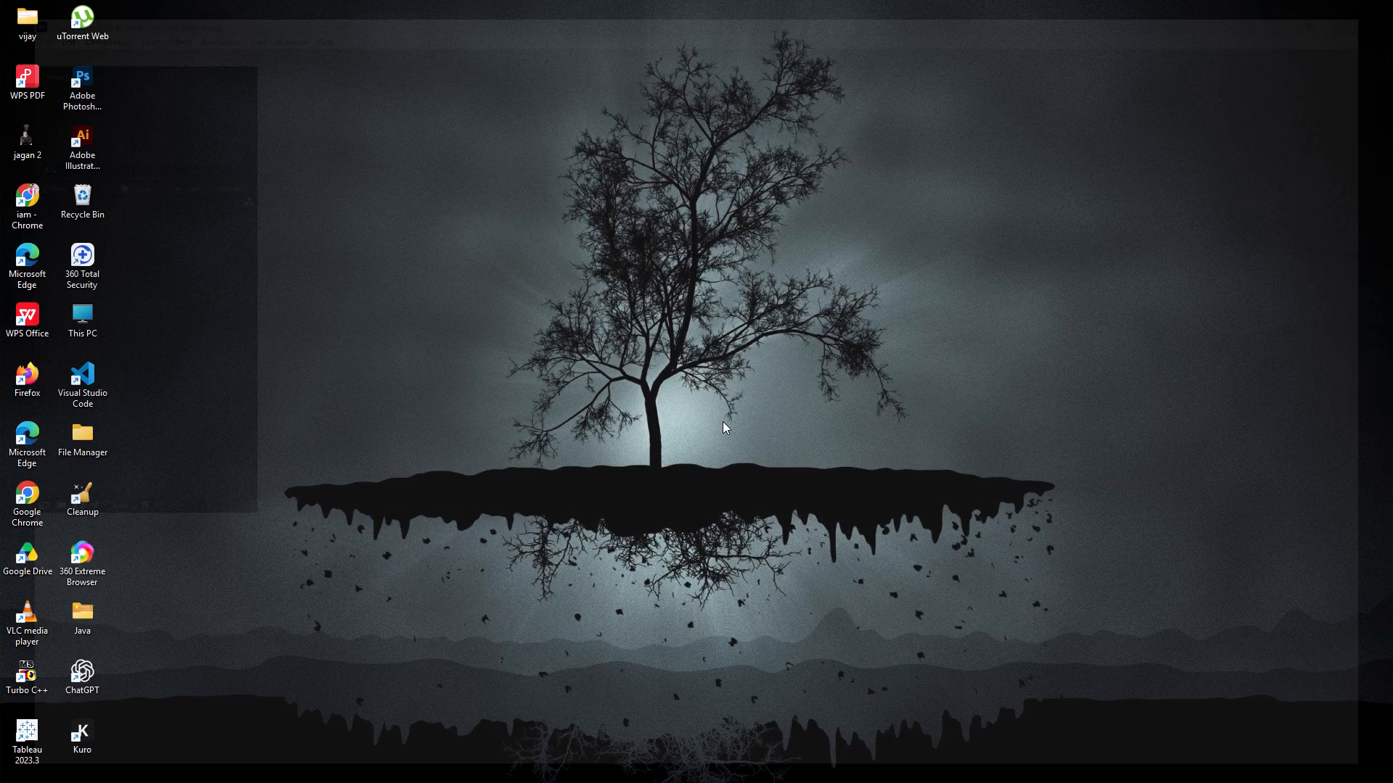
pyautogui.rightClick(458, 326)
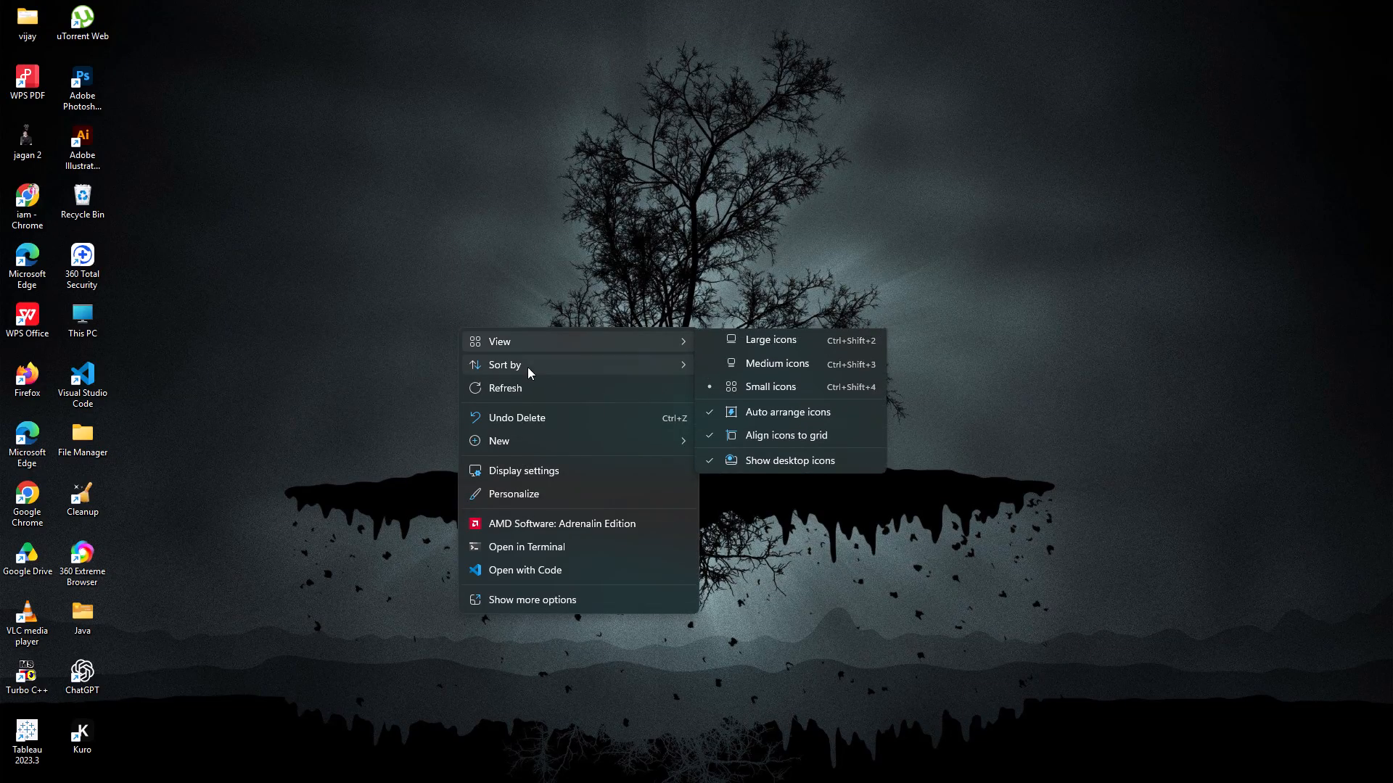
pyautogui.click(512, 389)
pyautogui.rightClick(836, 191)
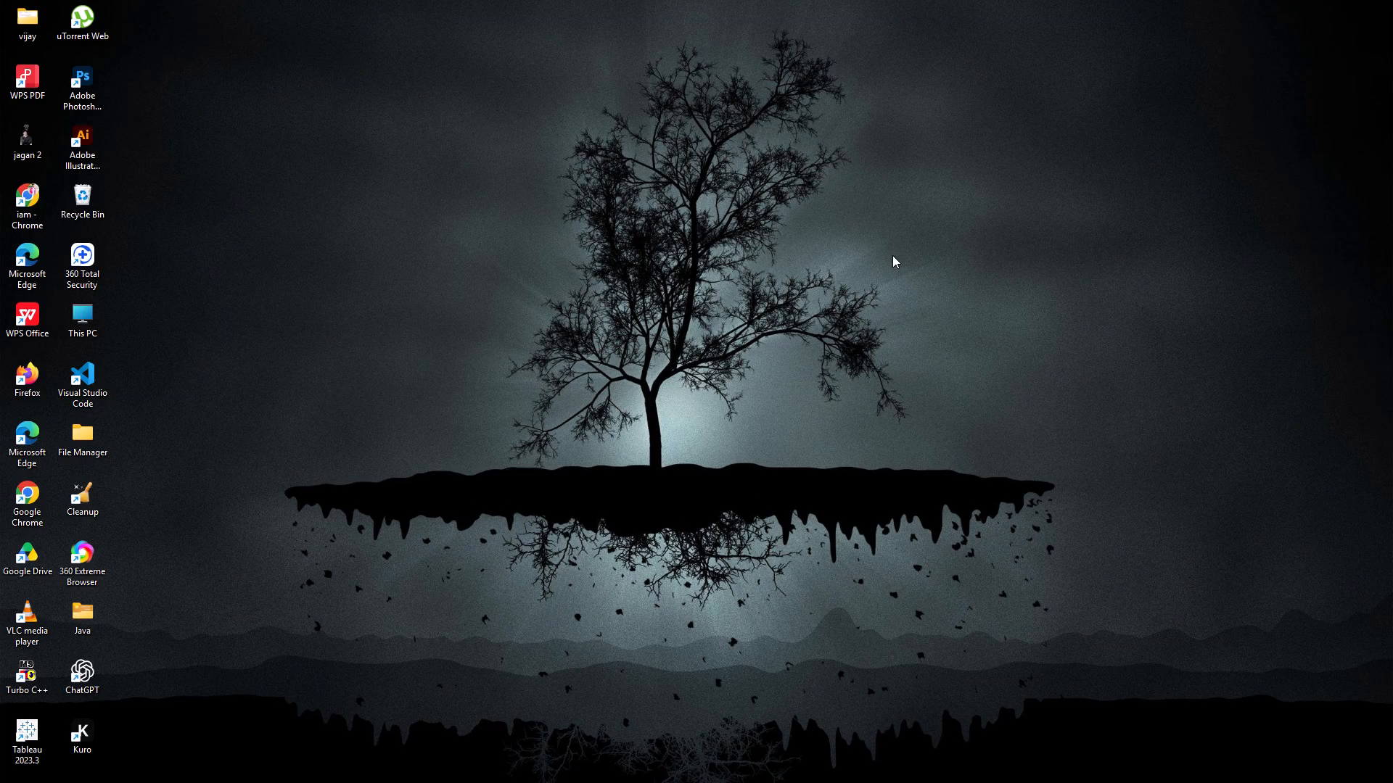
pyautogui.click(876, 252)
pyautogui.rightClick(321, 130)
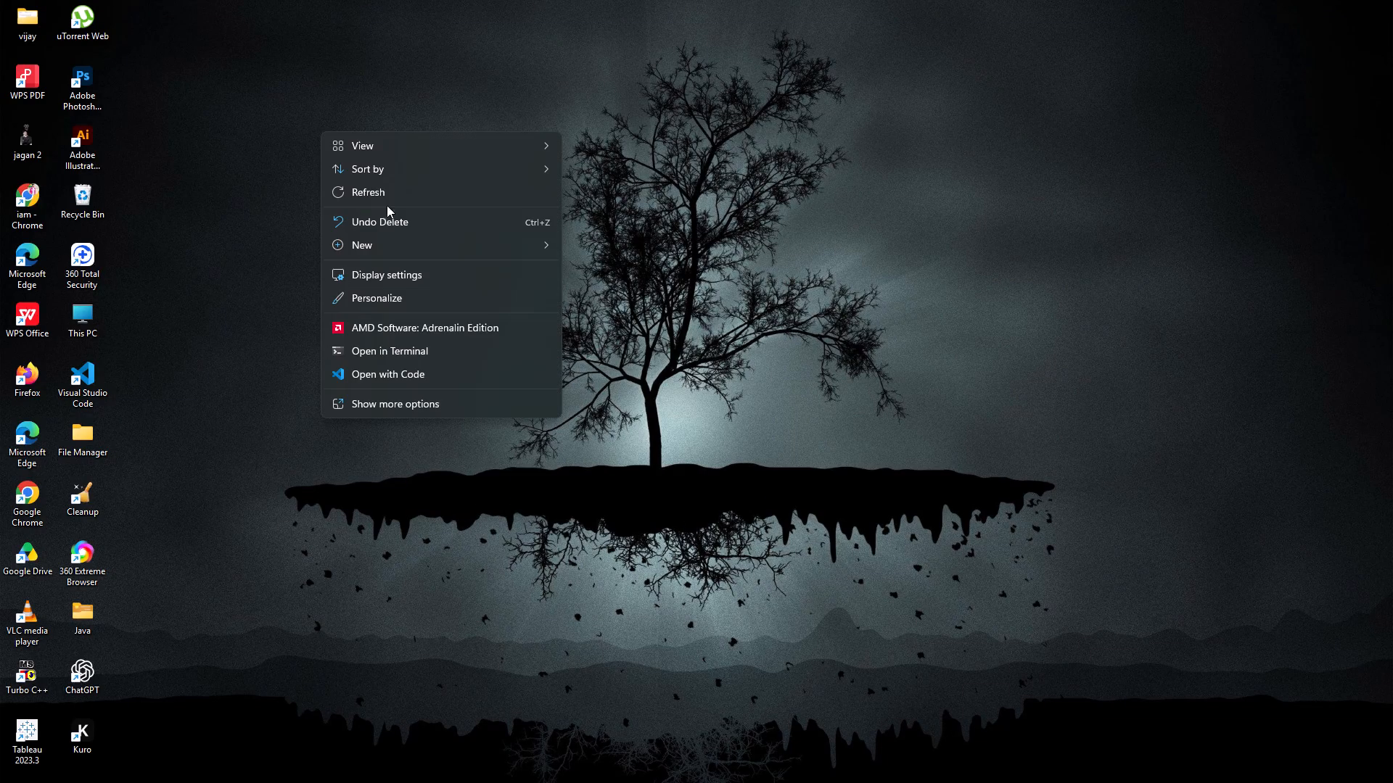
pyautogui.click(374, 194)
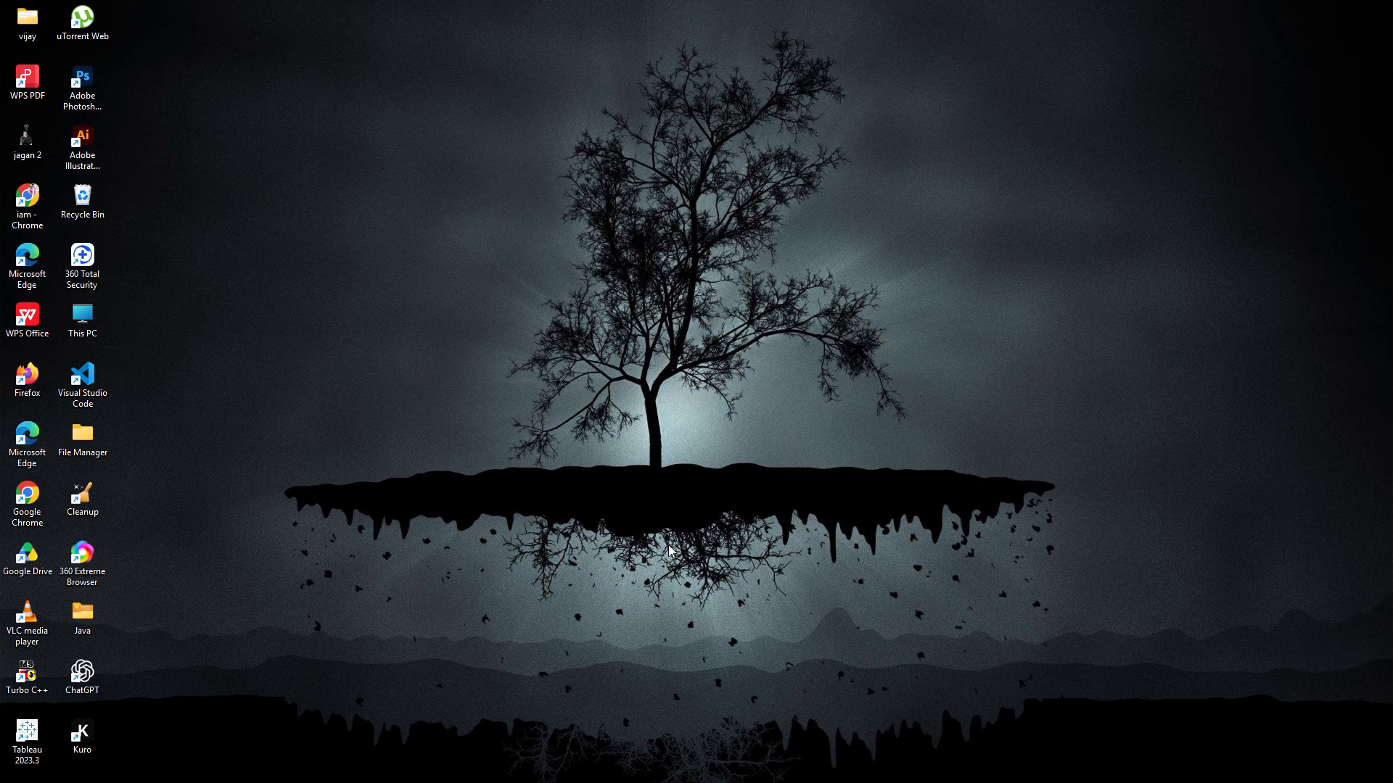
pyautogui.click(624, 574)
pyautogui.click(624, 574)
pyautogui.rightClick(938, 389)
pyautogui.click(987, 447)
# Bring up the slide-to-shut-down screen and shut down the PC.
pyautogui.press('super+F16')
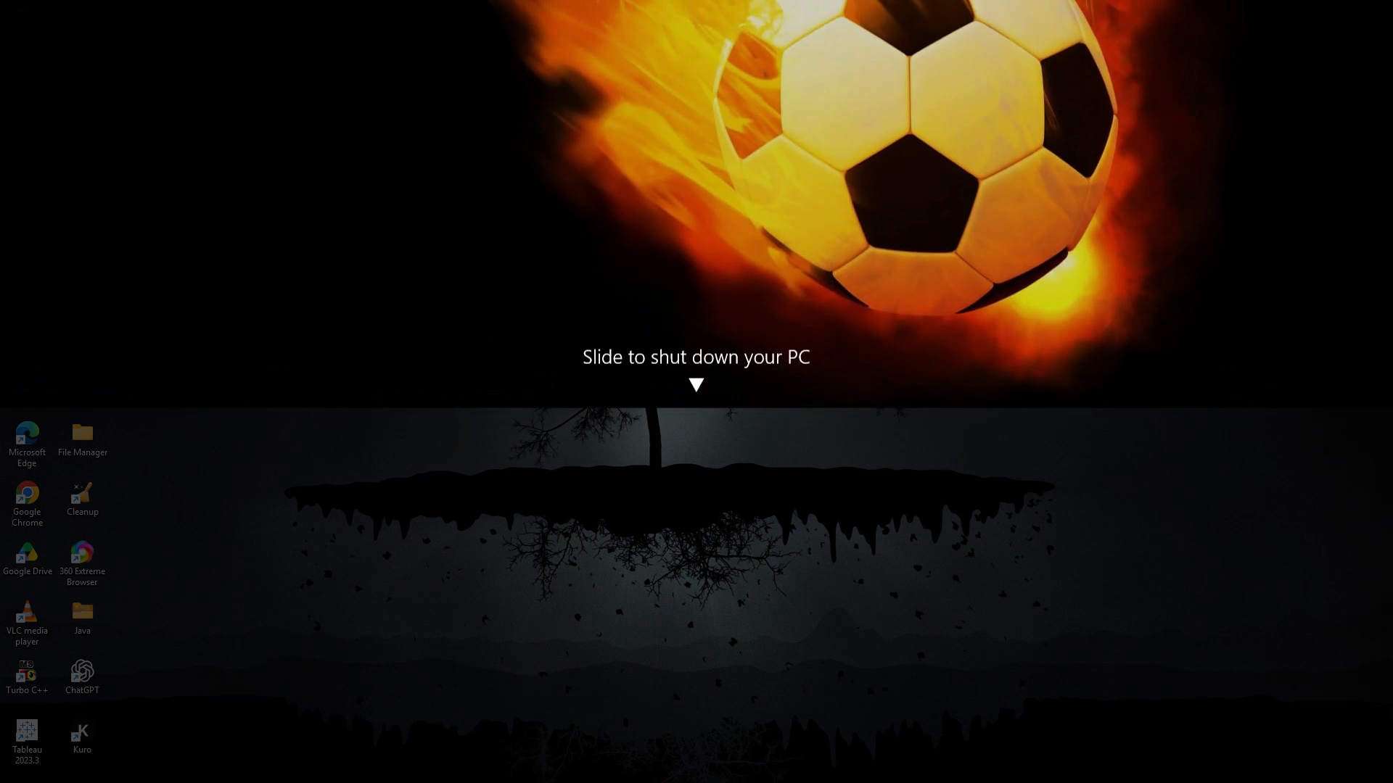
pyautogui.click(880, 183)
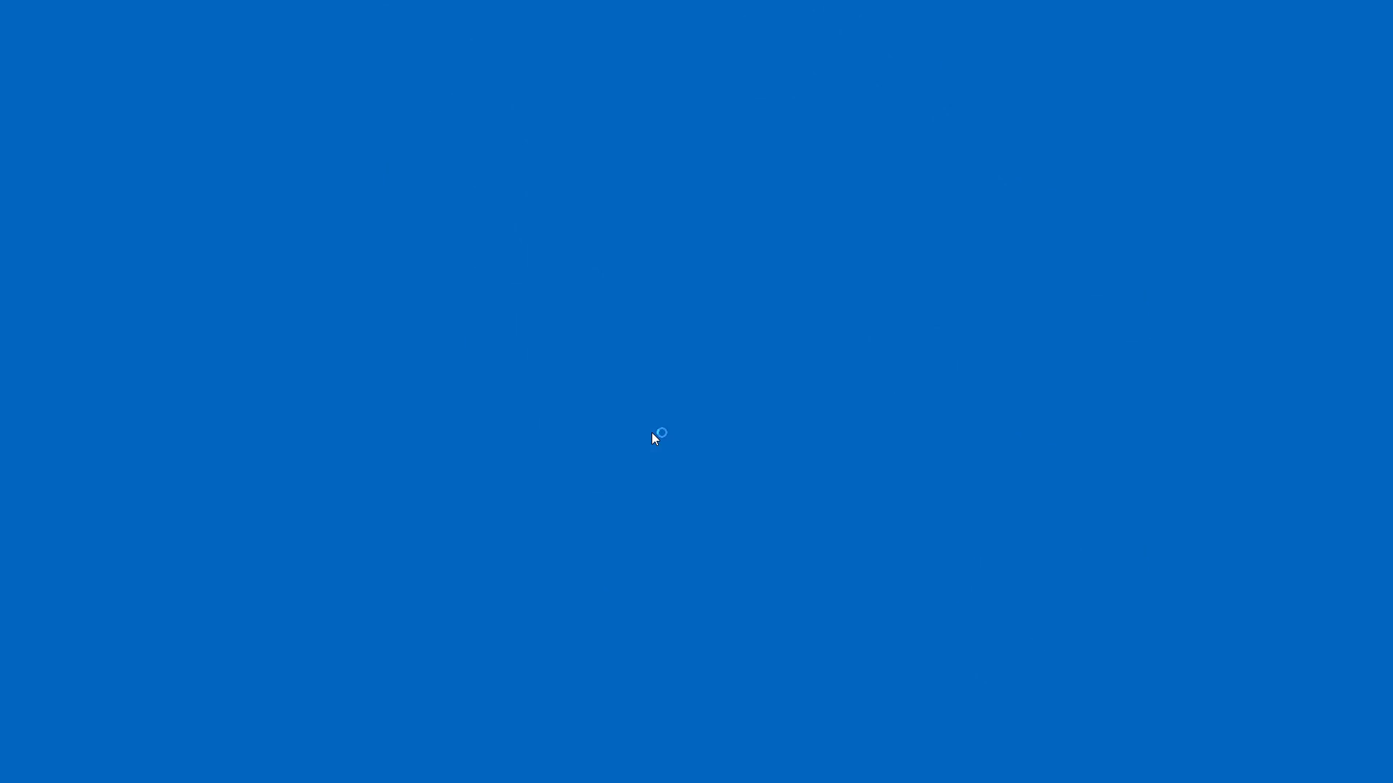